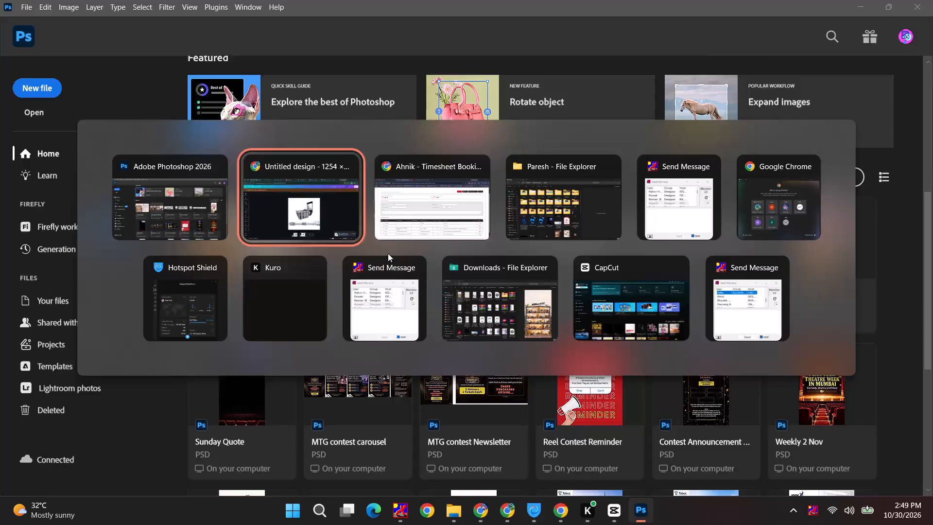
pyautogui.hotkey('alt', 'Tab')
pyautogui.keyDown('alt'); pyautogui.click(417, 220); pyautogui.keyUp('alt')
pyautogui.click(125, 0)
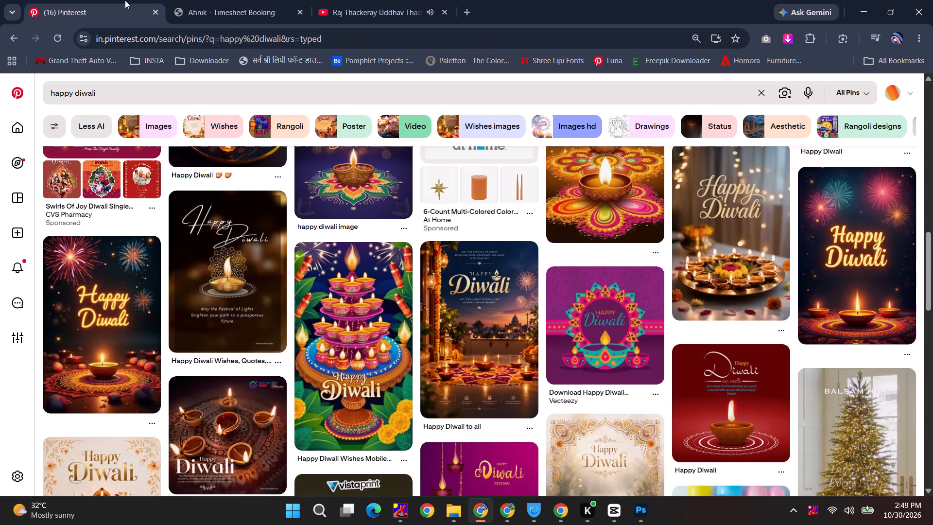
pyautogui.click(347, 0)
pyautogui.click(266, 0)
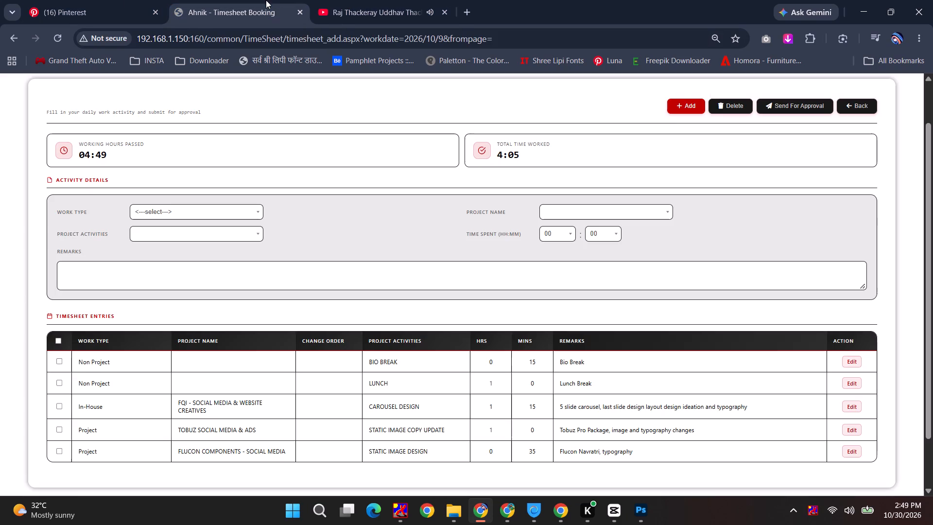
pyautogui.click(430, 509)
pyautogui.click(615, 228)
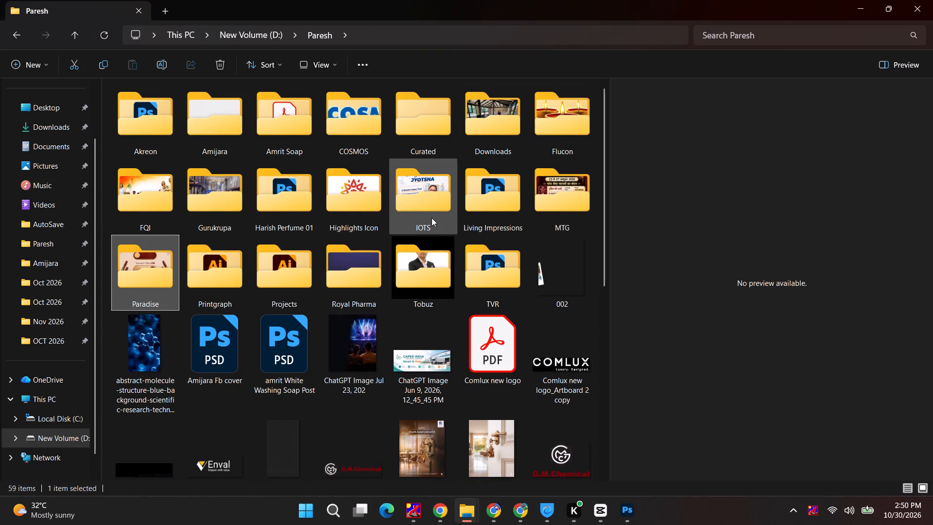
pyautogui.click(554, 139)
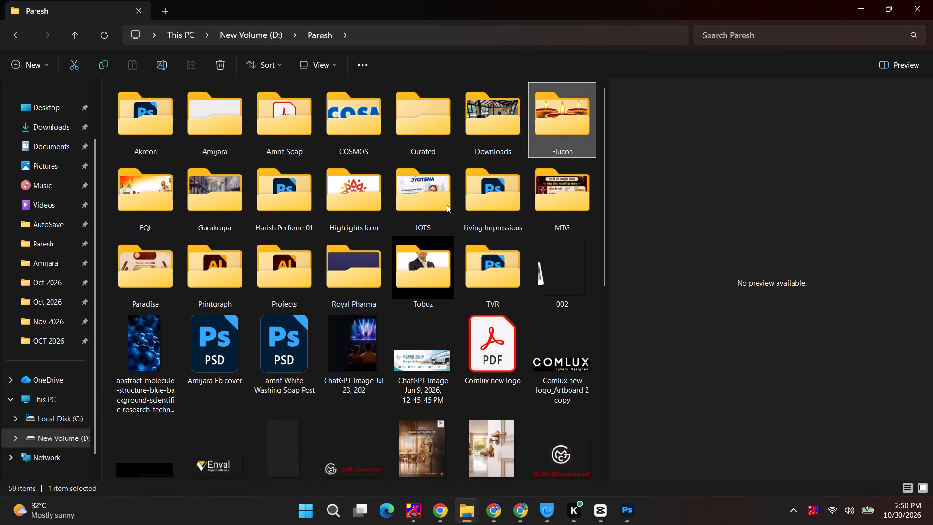
# Switch to the shared TVR Diwali 2026 folder in Google Drive and download TVR_Diwali_Updated_Slide_1.png.
pyautogui.click(521, 509)
pyautogui.click(448, 0)
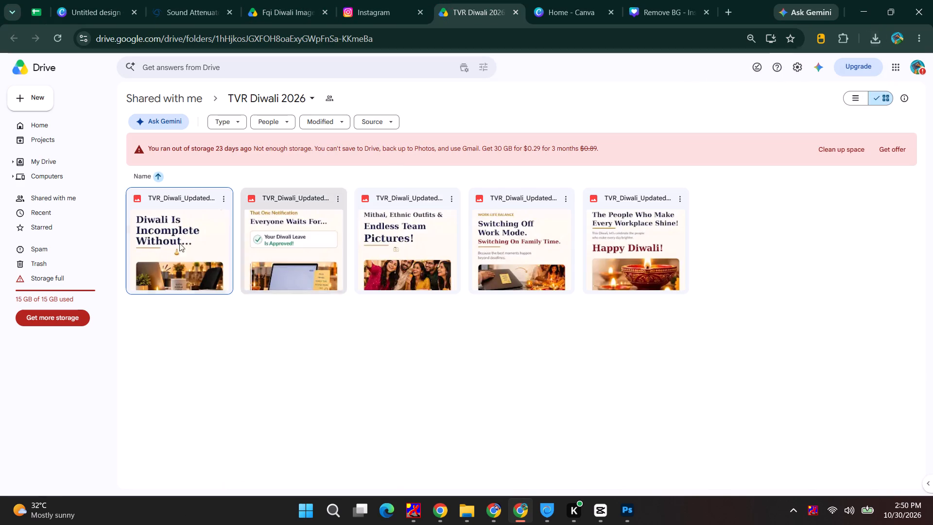
pyautogui.doubleClick(165, 243)
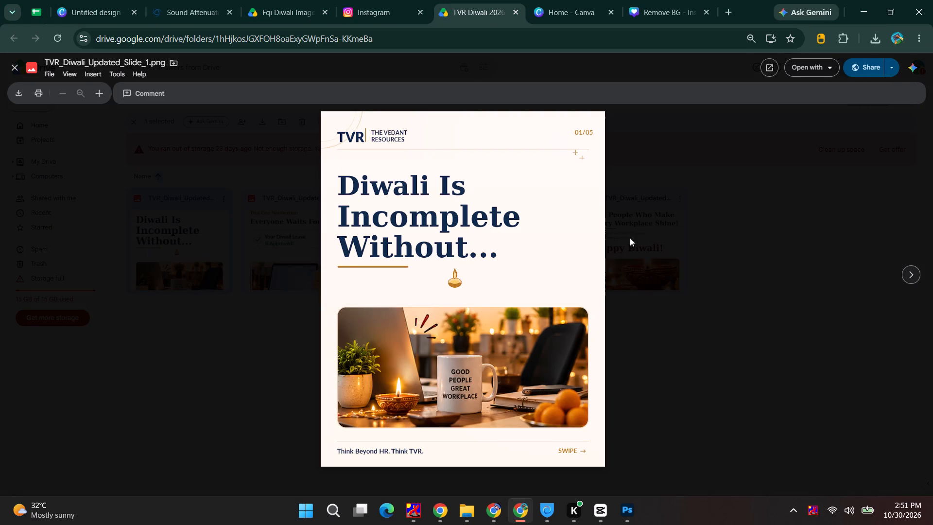
pyautogui.click(18, 94)
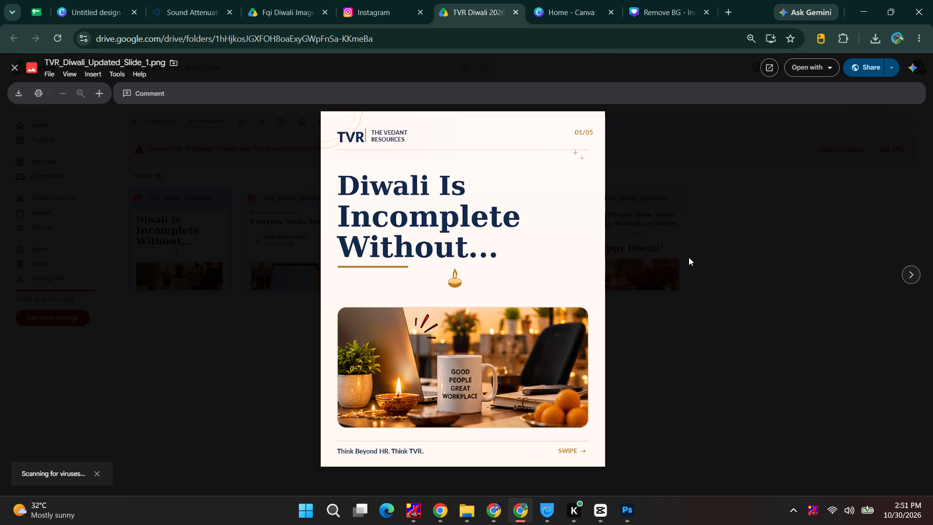
# Preview the second slide, return to the folder and download TVR_Diwali_Updated_Slide_2.png.
pyautogui.click(901, 273)
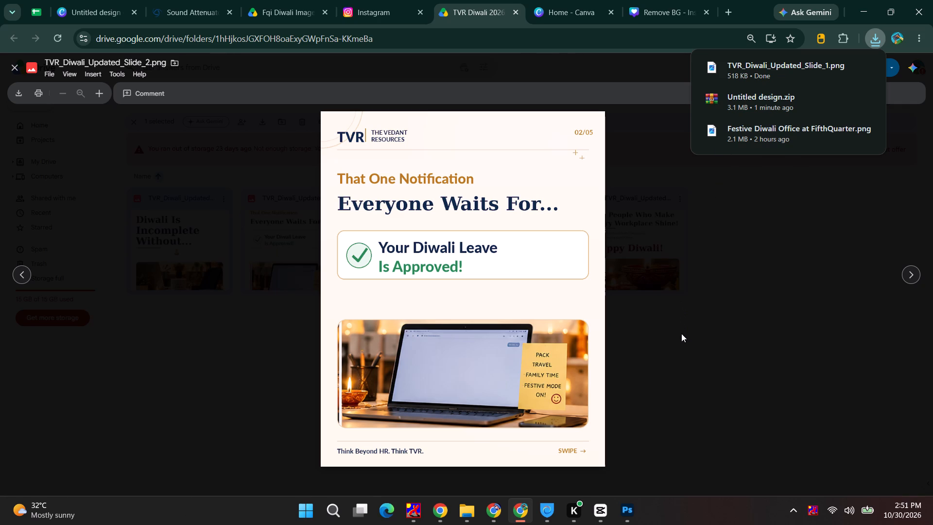
pyautogui.click(734, 239)
pyautogui.click(272, 249)
pyautogui.click(335, 196)
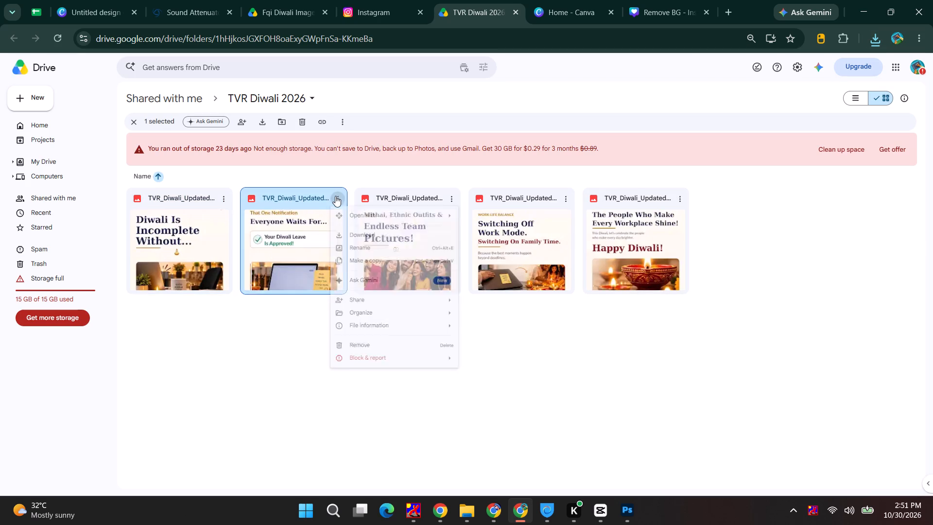
pyautogui.click(372, 238)
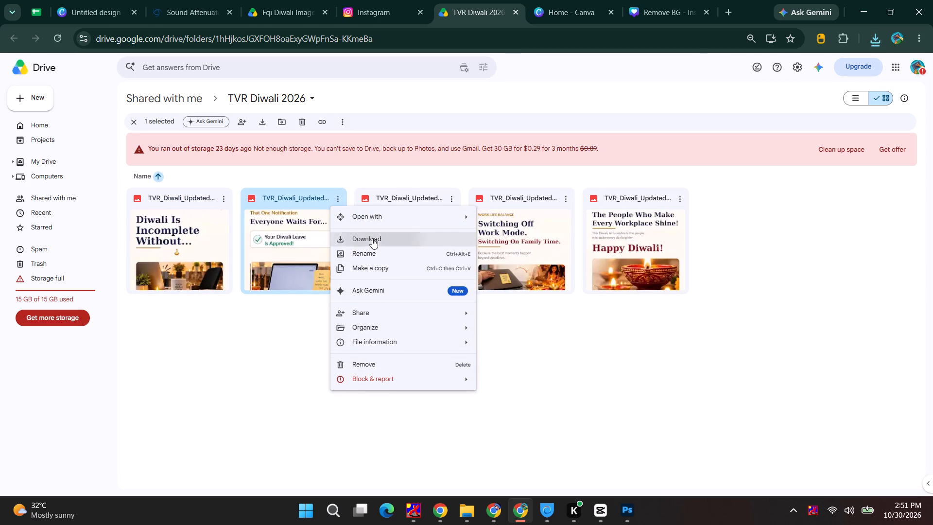
# Download the third, fourth and fifth TVR Diwali slides from the shared Drive folder.
pyautogui.click(455, 196)
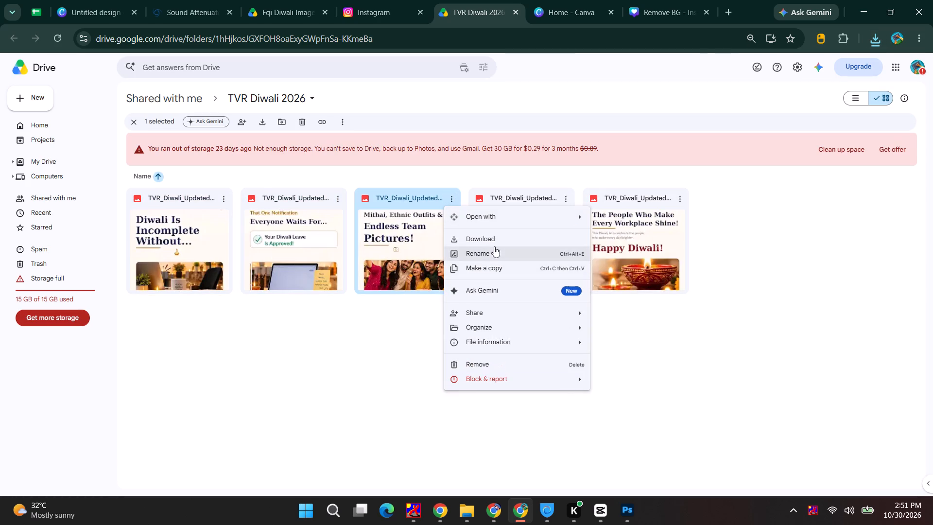
pyautogui.click(495, 240)
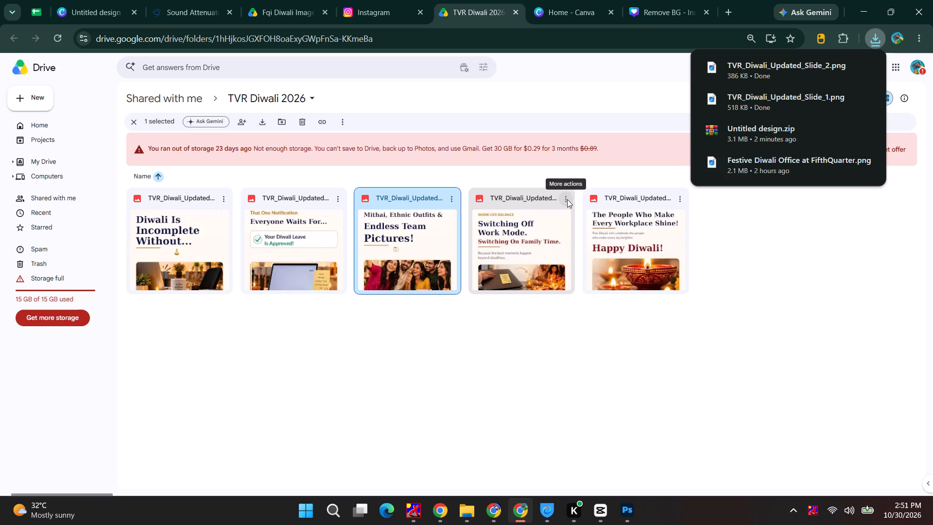
pyautogui.click(567, 199)
pyautogui.click(586, 238)
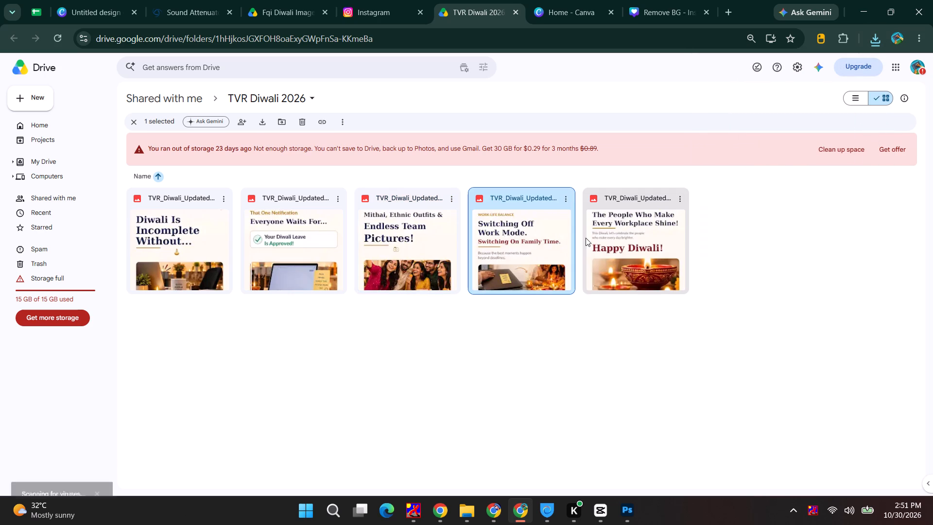
pyautogui.click(678, 196)
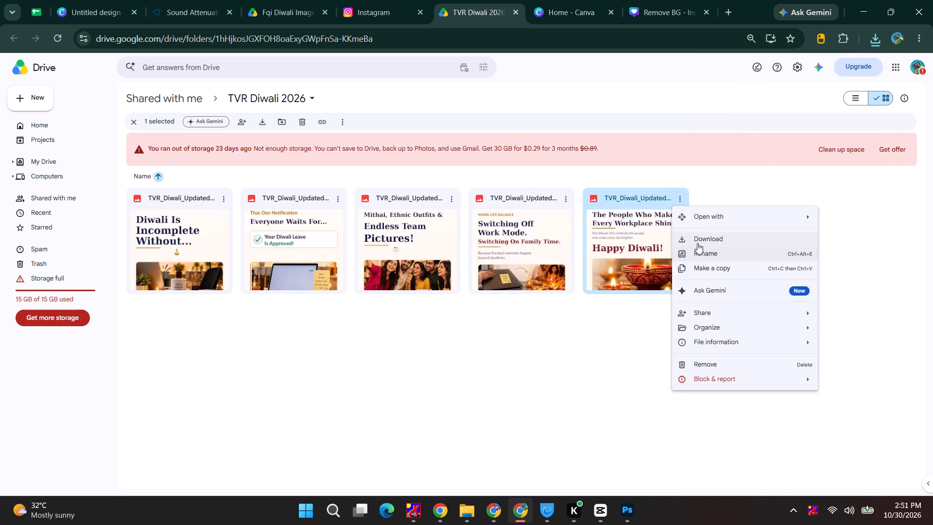
pyautogui.click(697, 243)
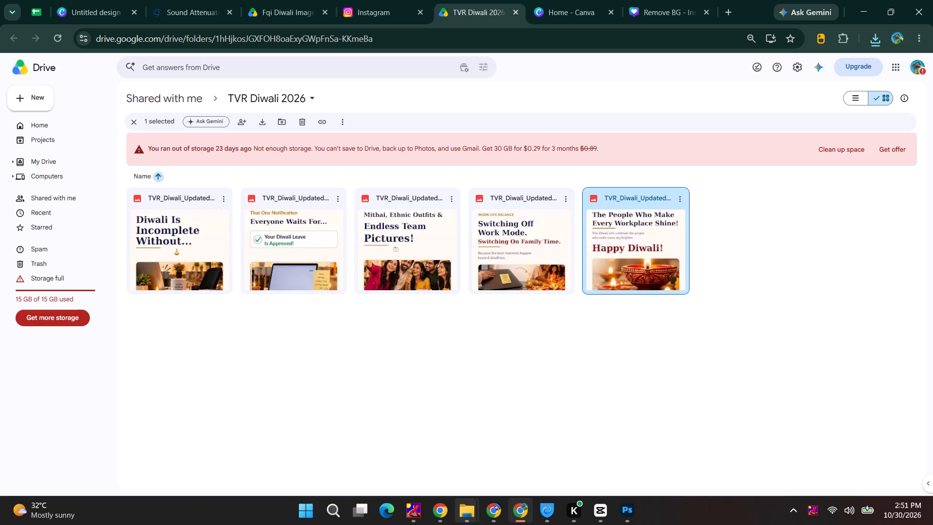
# In File Explorer's Downloads, move the five TVR_Diwali_Updated_Slide images into a new folder.
pyautogui.click(476, 524)
pyautogui.click(409, 463)
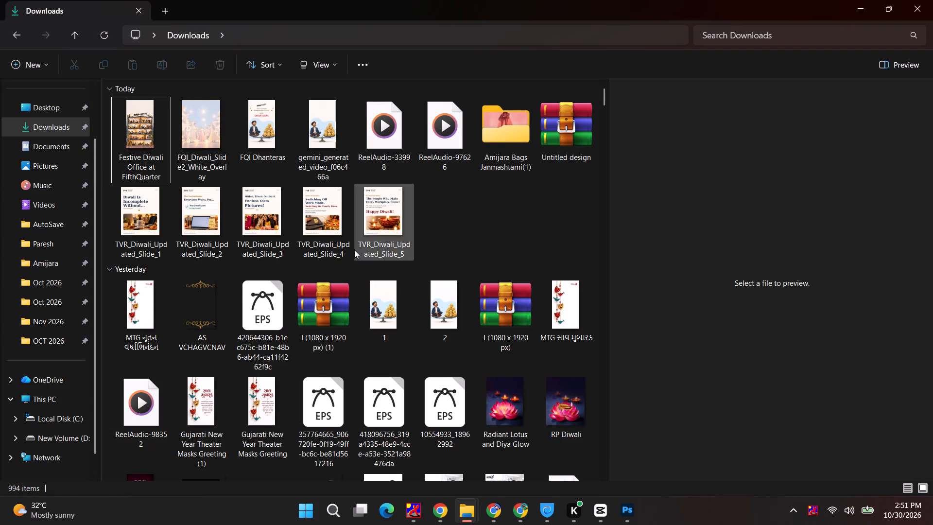
pyautogui.click(141, 237)
pyautogui.moveTo(426, 224); pyautogui.dragTo(126, 248)
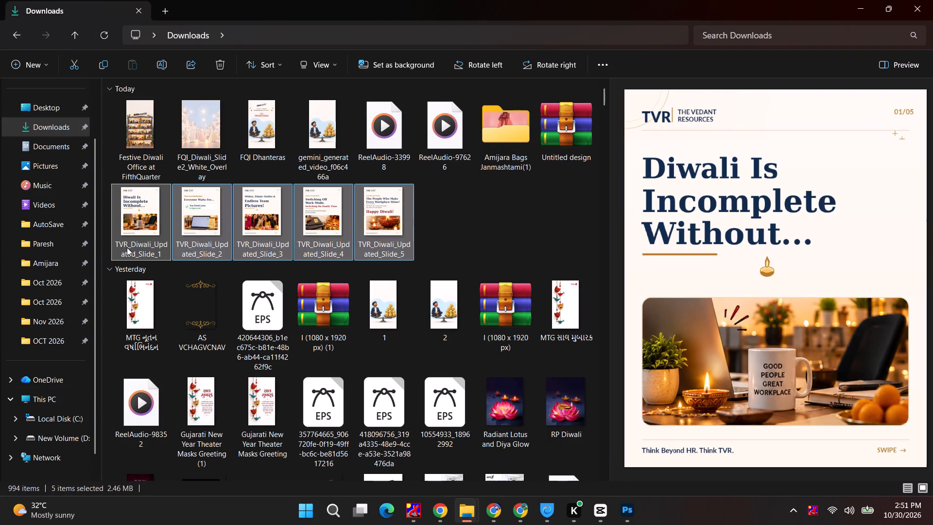
pyautogui.hotkey('ctrl', 'x')
pyautogui.click(23, 68)
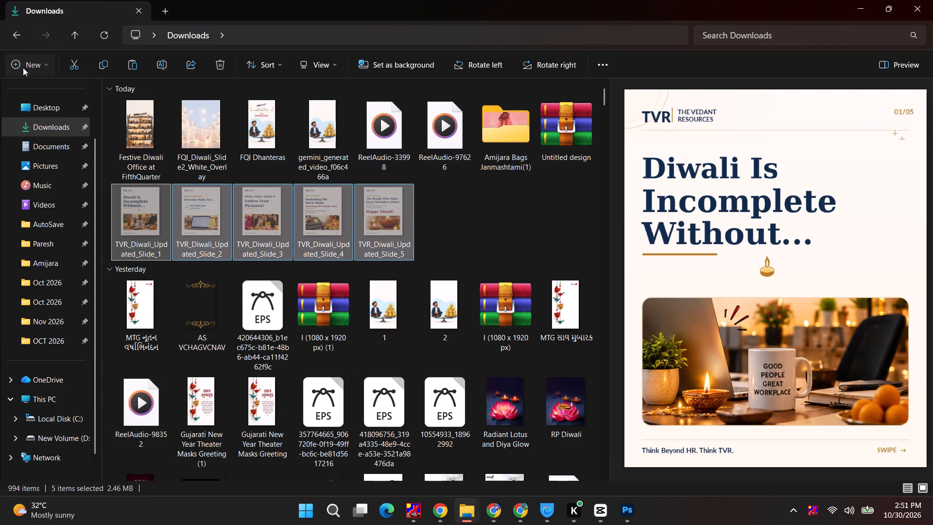
pyautogui.click(45, 91)
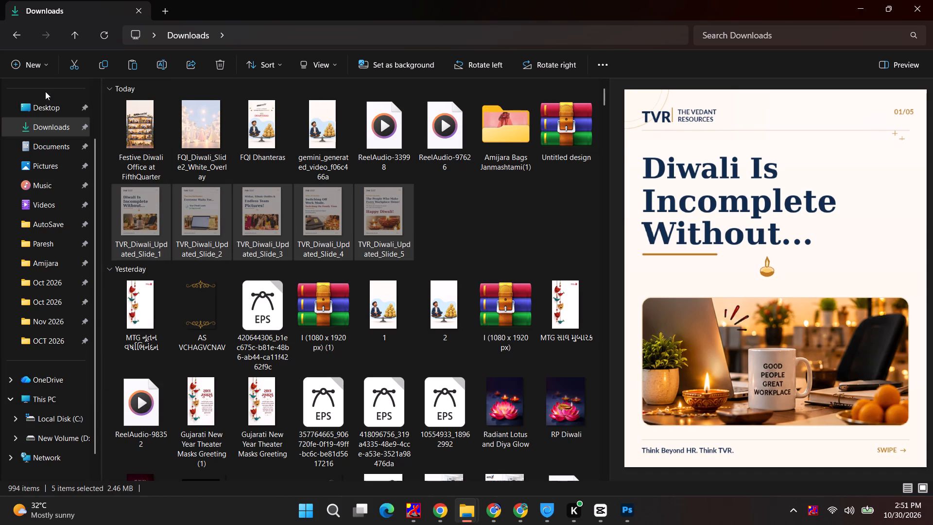
pyautogui.click(421, 219)
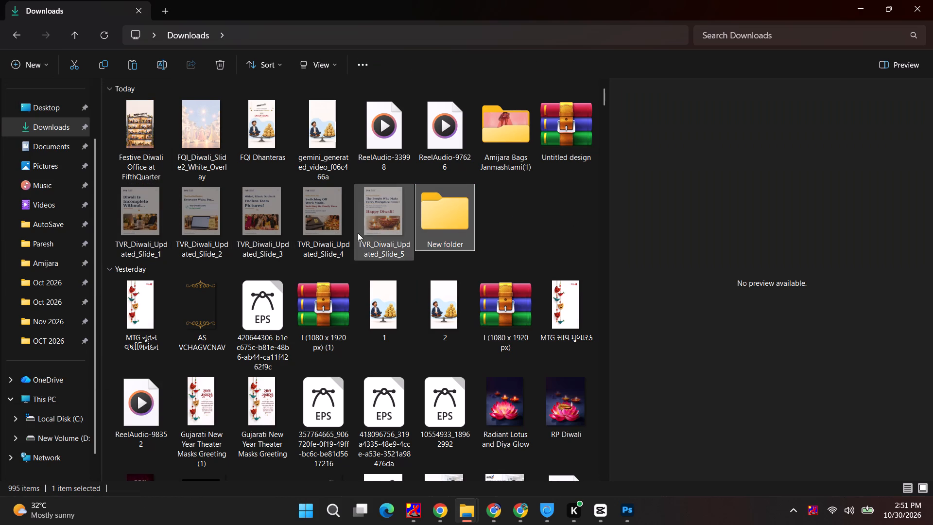
pyautogui.doubleClick(435, 215)
pyautogui.click(331, 228)
pyautogui.hotkey('ctrl', 'v')
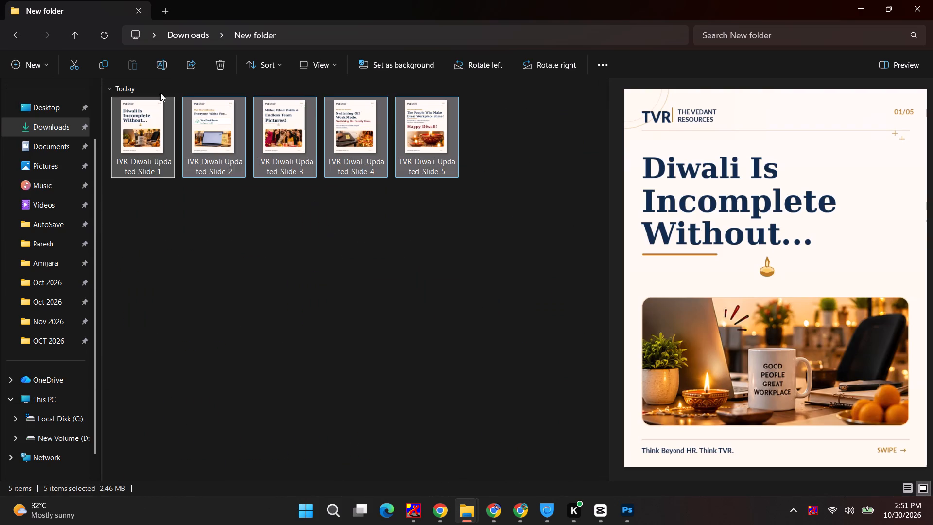
# Return to Downloads, rename the new folder holding the slides as sas, and open it.
pyautogui.click(17, 40)
pyautogui.press('F2')
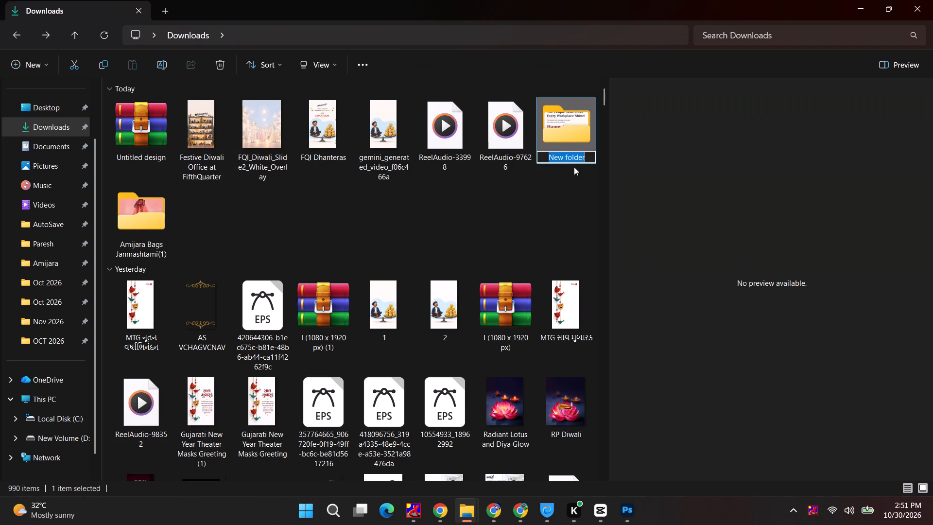
pyautogui.write('sas')
pyautogui.press('Return')
pyautogui.press('Return')
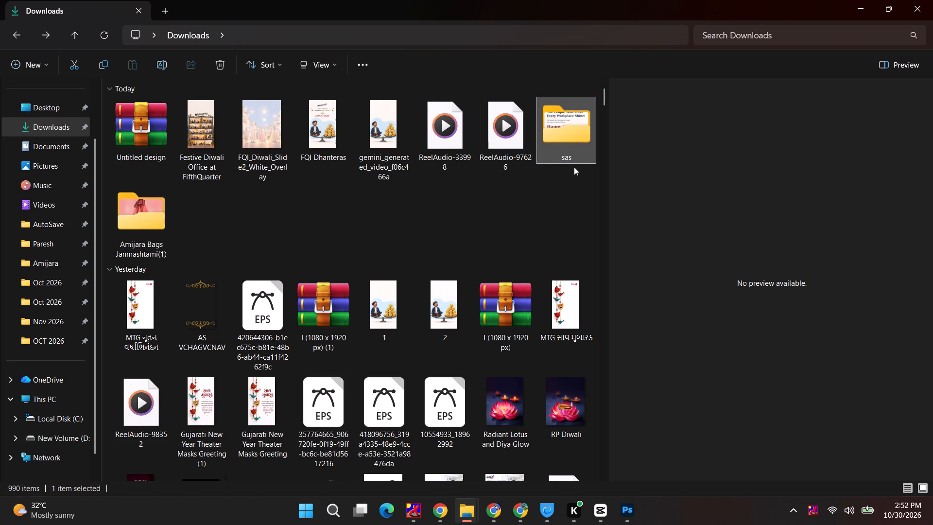
# Enlarge the slide thumbnails in the sas folder and preview slides 5 and 1.
pyautogui.keyDown('ctrl'); pyautogui.scroll(20, 293, 313); pyautogui.keyUp('ctrl')
pyautogui.keyDown('ctrl'); pyautogui.scroll(4, 293, 313); pyautogui.keyUp('ctrl')
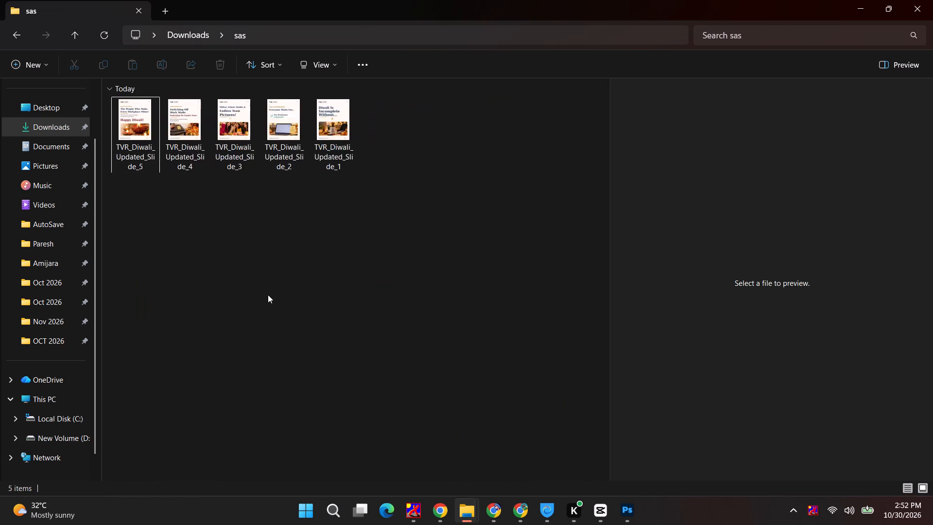
pyautogui.keyDown('ctrl'); pyautogui.scroll(17, 268, 295); pyautogui.keyUp('ctrl')
pyautogui.keyDown('ctrl'); pyautogui.scroll(4, 262, 285); pyautogui.keyUp('ctrl')
pyautogui.click(171, 184)
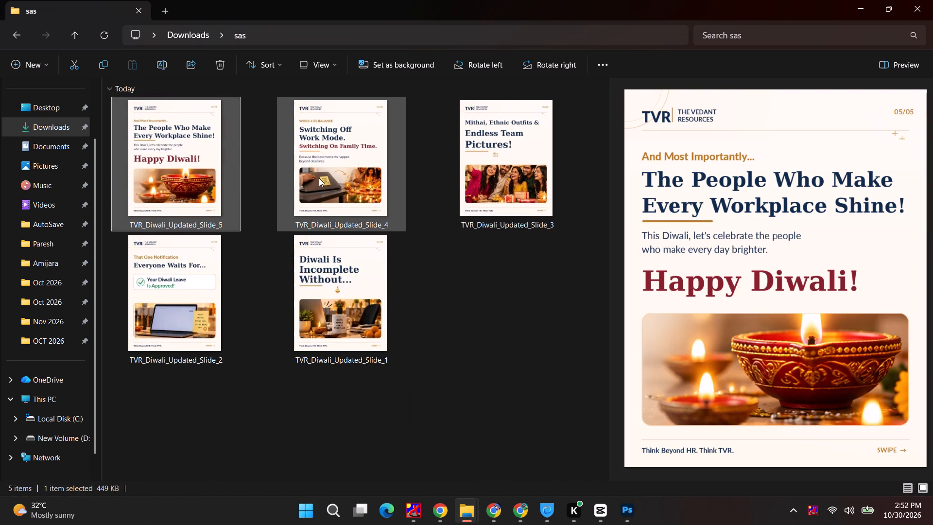
pyautogui.click(335, 311)
# Switch to Photoshop.
pyautogui.hotkey('alt', 'Tab')
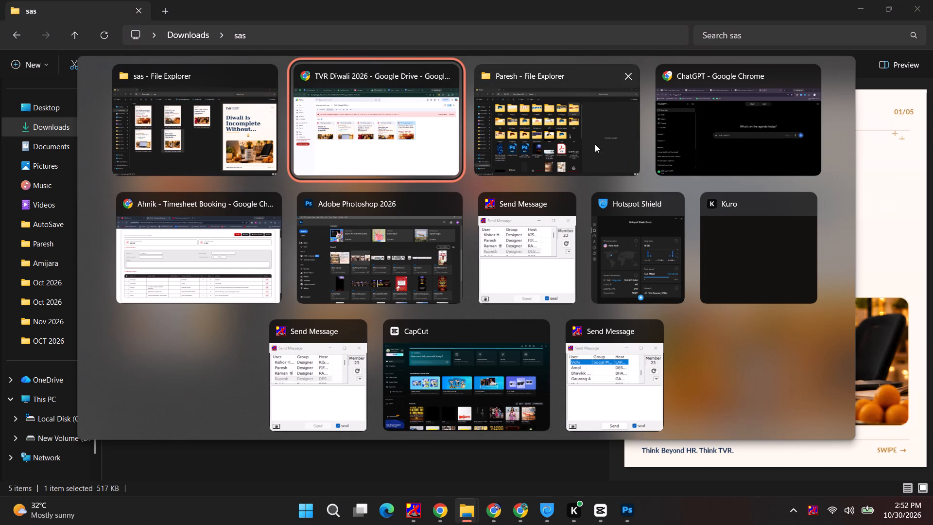
pyautogui.keyDown('alt'); pyautogui.click(742, 136); pyautogui.keyUp('alt')
pyautogui.click(497, 514)
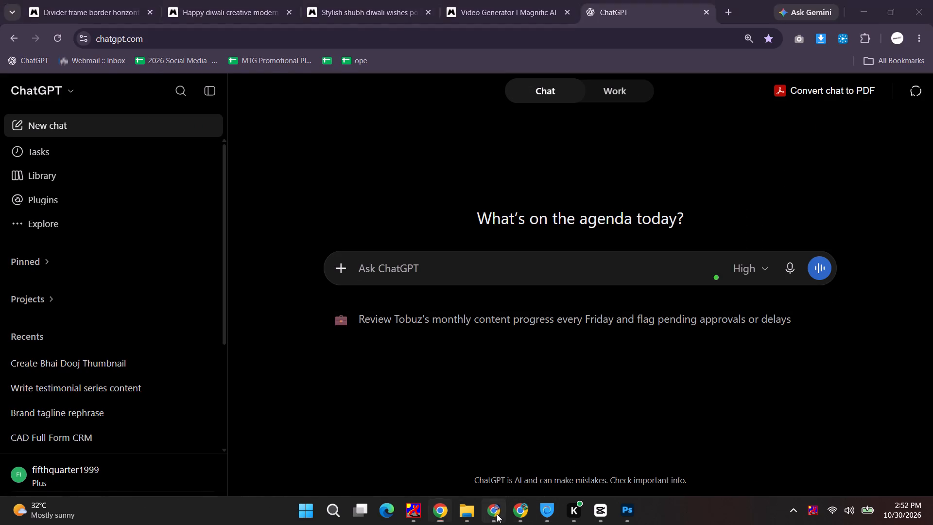
pyautogui.click(632, 509)
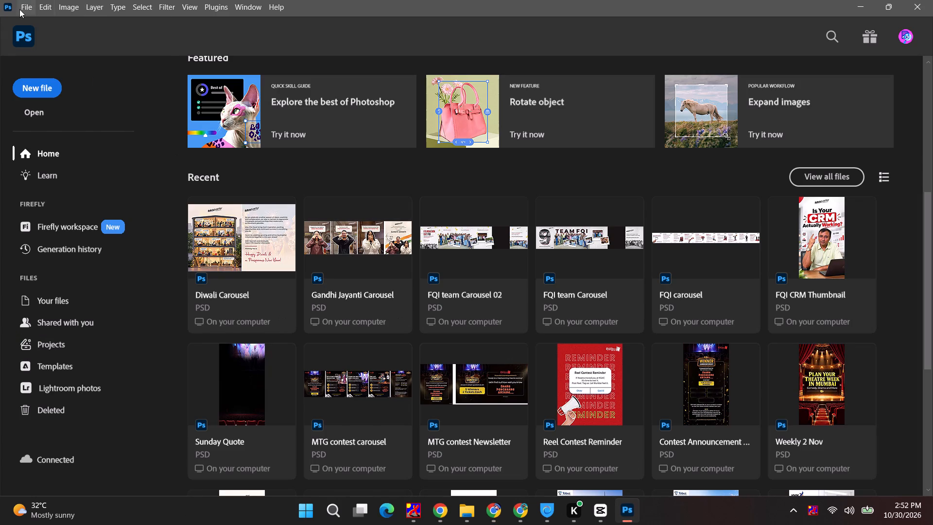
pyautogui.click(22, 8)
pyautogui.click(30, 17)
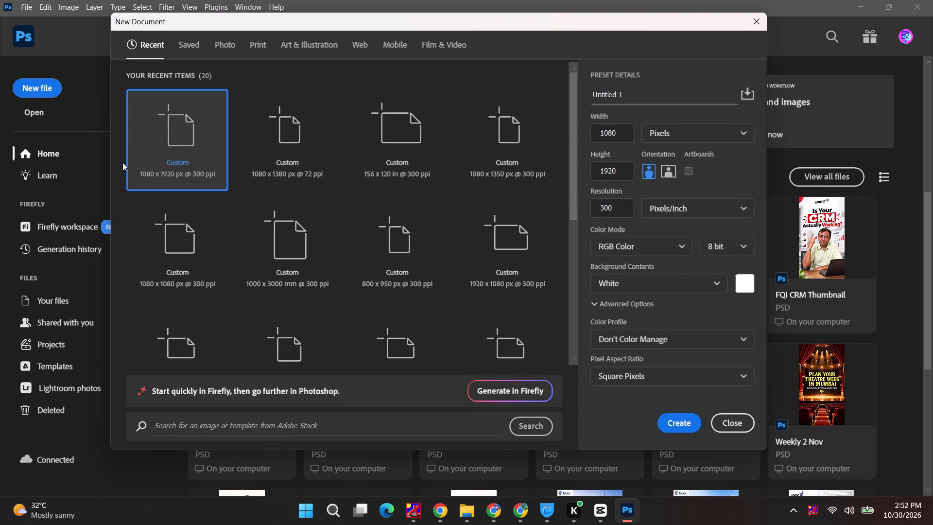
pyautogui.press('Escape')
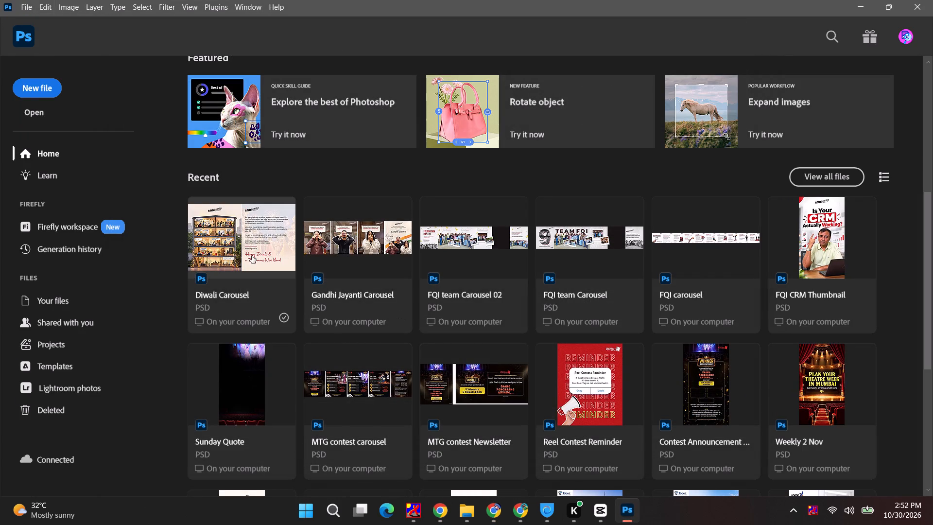
# Create a new Photoshop document from the recent 1080 x 1380 px, 72 ppi preset.
pyautogui.click(22, 4)
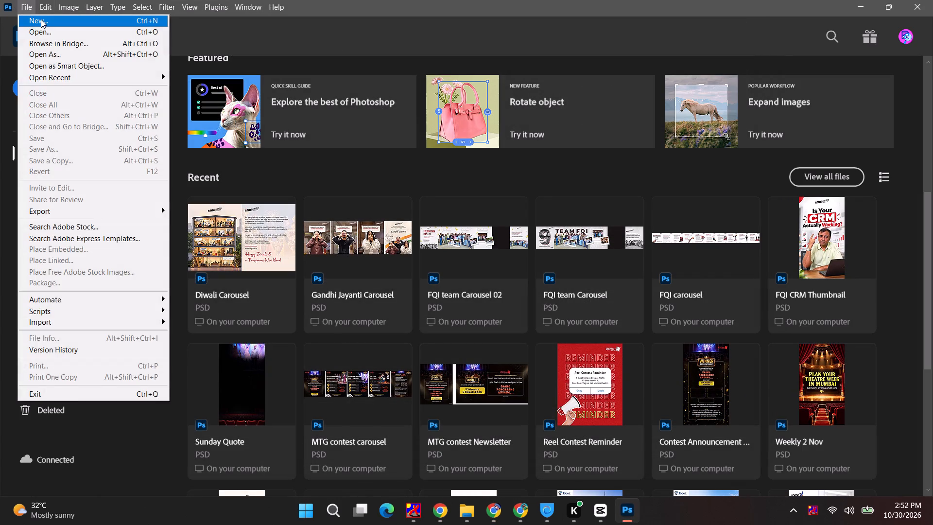
pyautogui.click(41, 19)
pyautogui.click(301, 176)
pyautogui.click(193, 171)
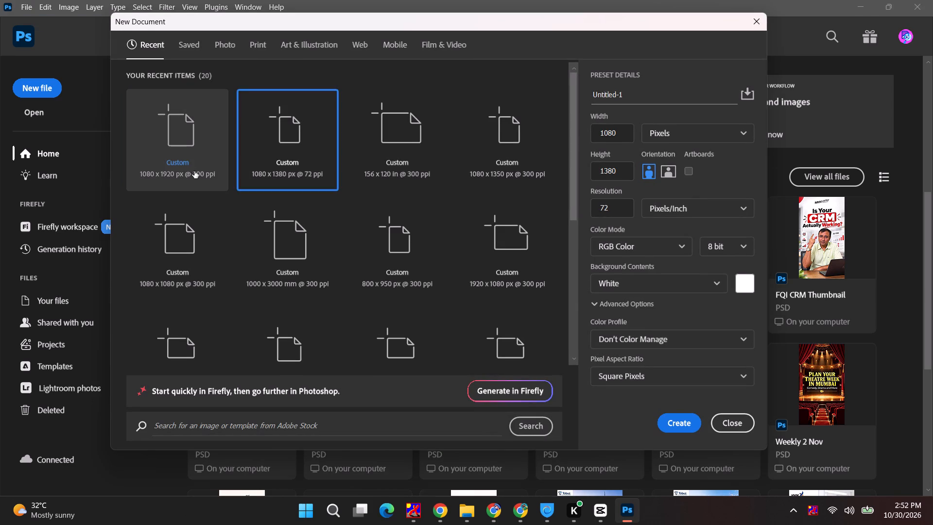
pyautogui.click(299, 169)
pyautogui.click(690, 421)
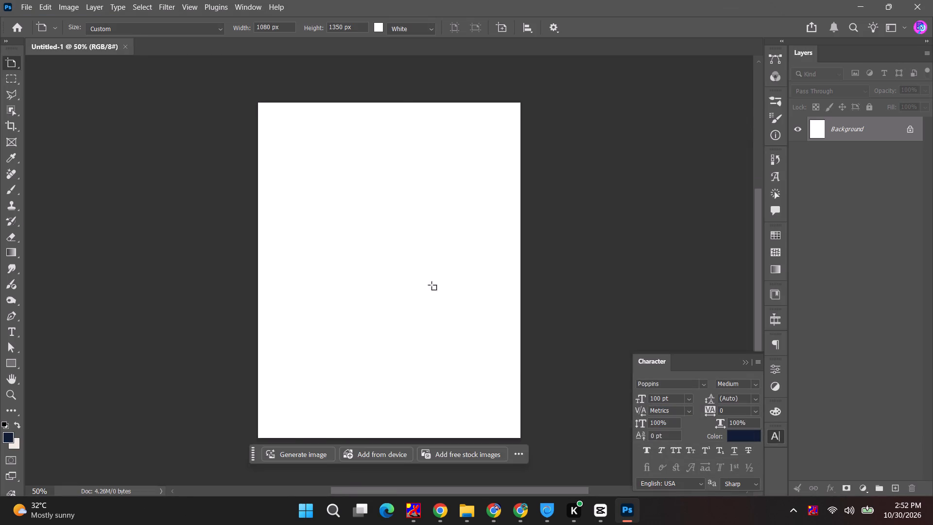
# Check the TVR_Diwali_Updated_Slide_1 preview in the sas folder against the blank Photoshop document.
pyautogui.hotkey('alt', 'Tab')
pyautogui.keyDown('alt'); pyautogui.click(745, 130); pyautogui.keyUp('alt')
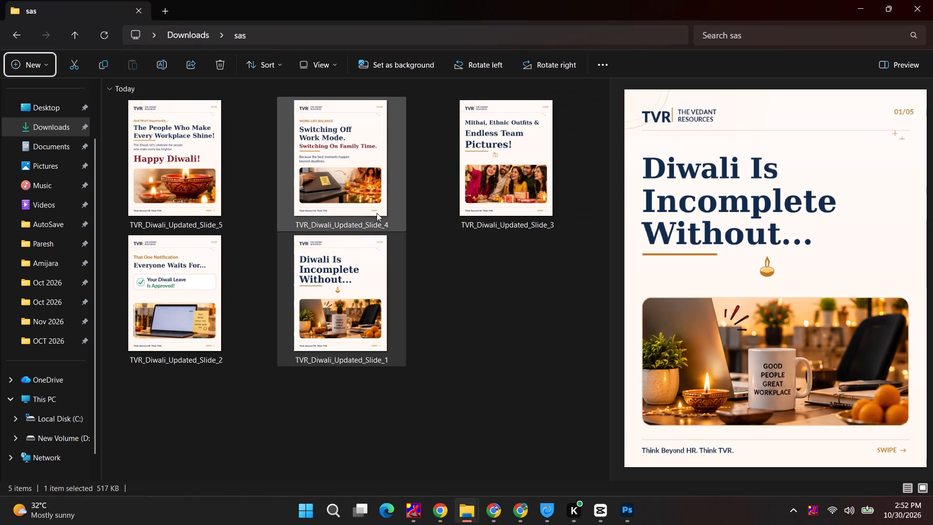
pyautogui.click(343, 283)
pyautogui.hotkey('alt', 'Tab')
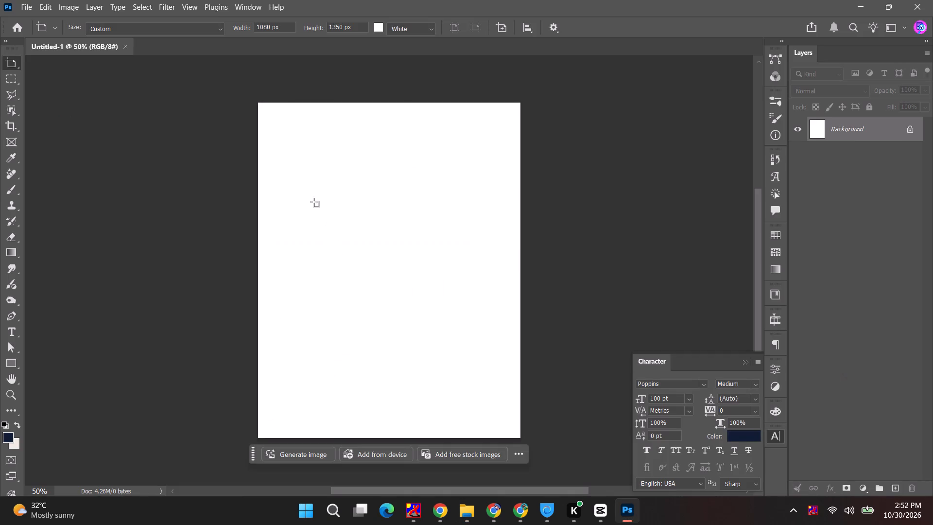
pyautogui.hotkey('alt', 'Tab')
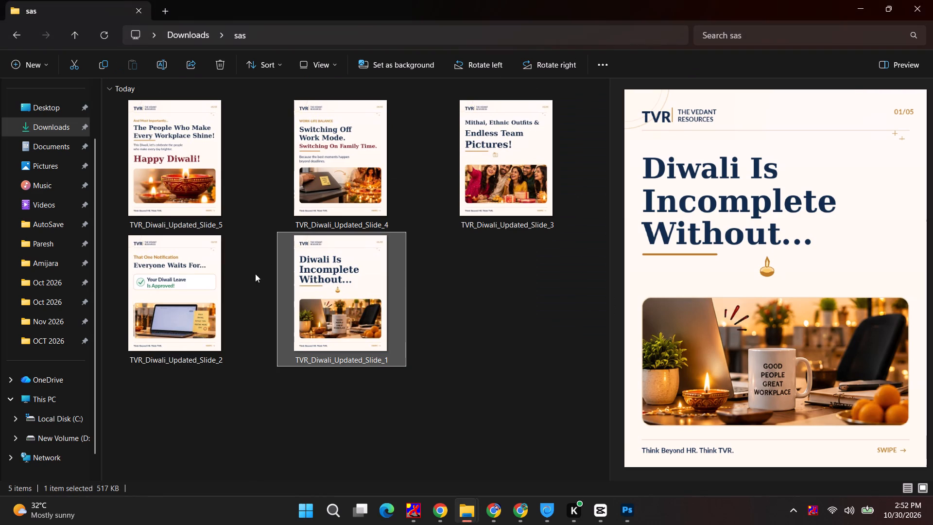
pyautogui.hotkey('alt', 'Tab')
# From the Paresh folder in File Explorer, open TVR Dussehra 1.psd, stored in the TVR folder's Oct 2026 subfolder, in Photoshop.
pyautogui.click(497, 518)
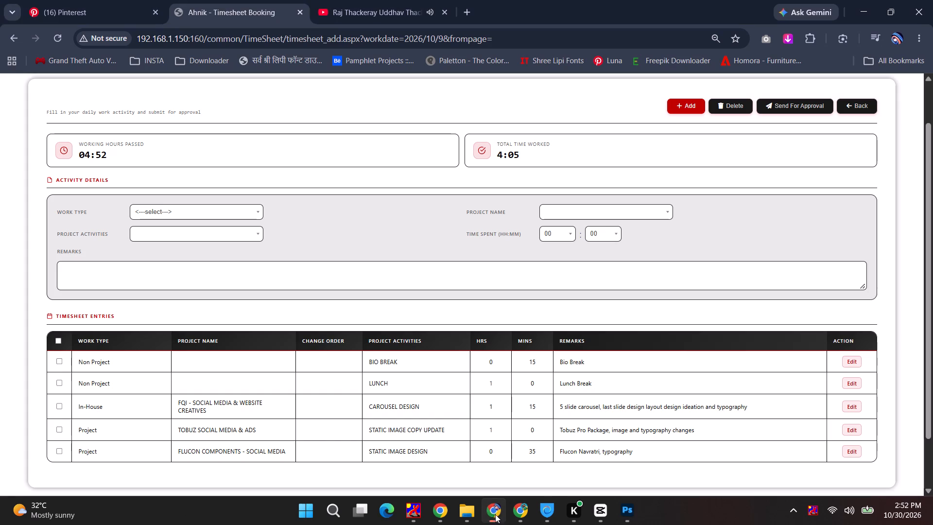
pyautogui.click(472, 517)
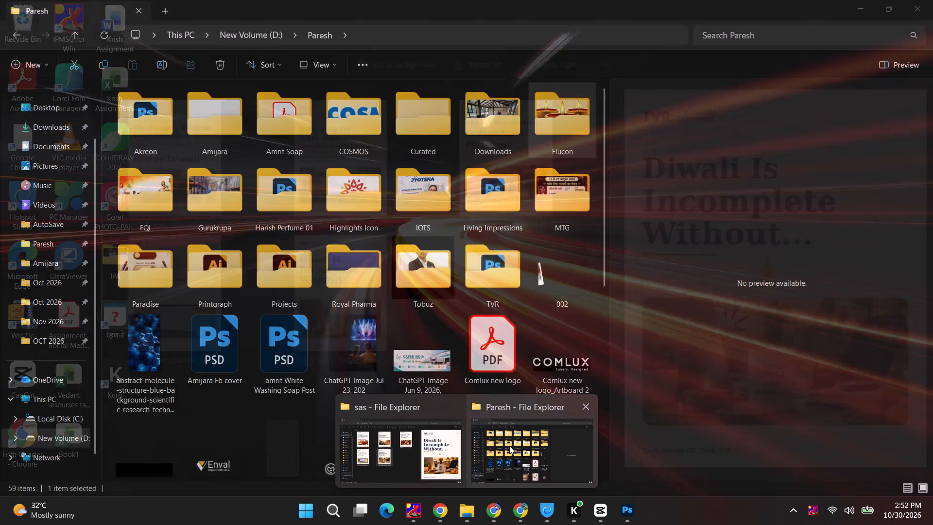
pyautogui.click(509, 446)
pyautogui.click(478, 262)
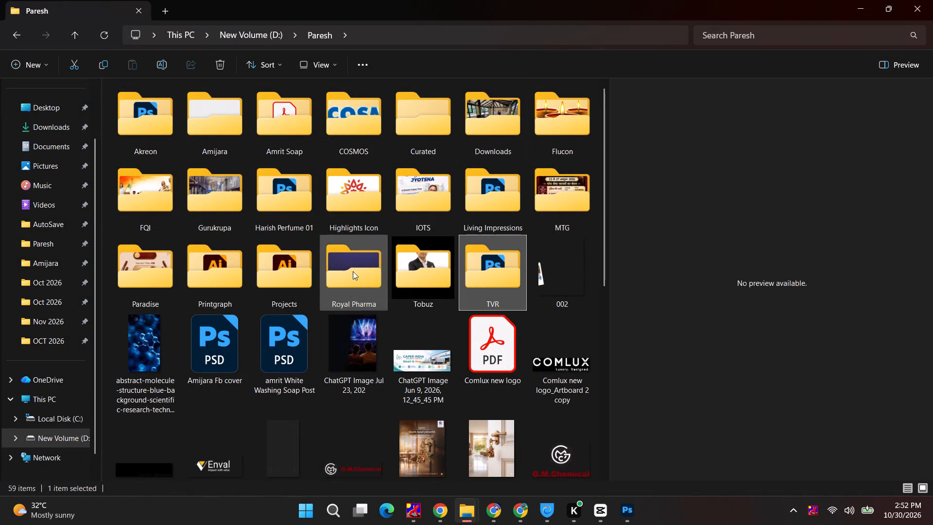
pyautogui.click(411, 203)
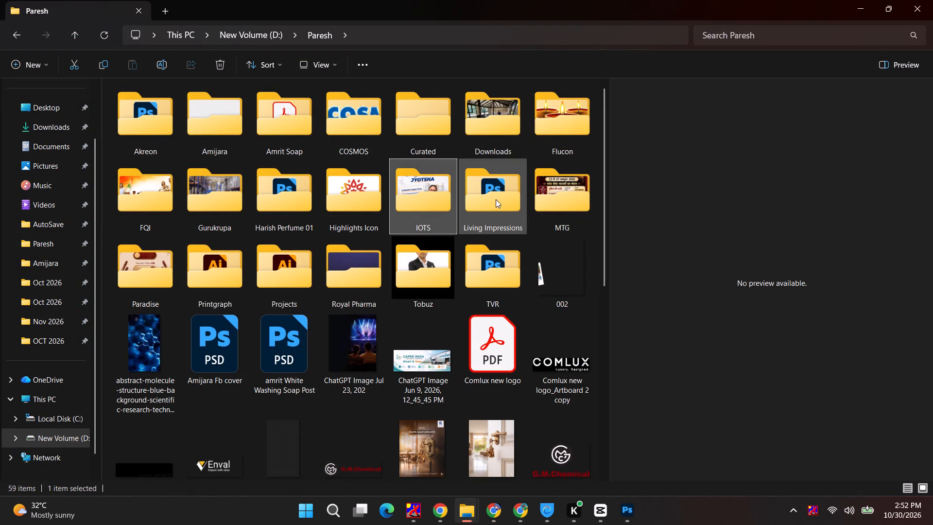
pyautogui.click(253, 214)
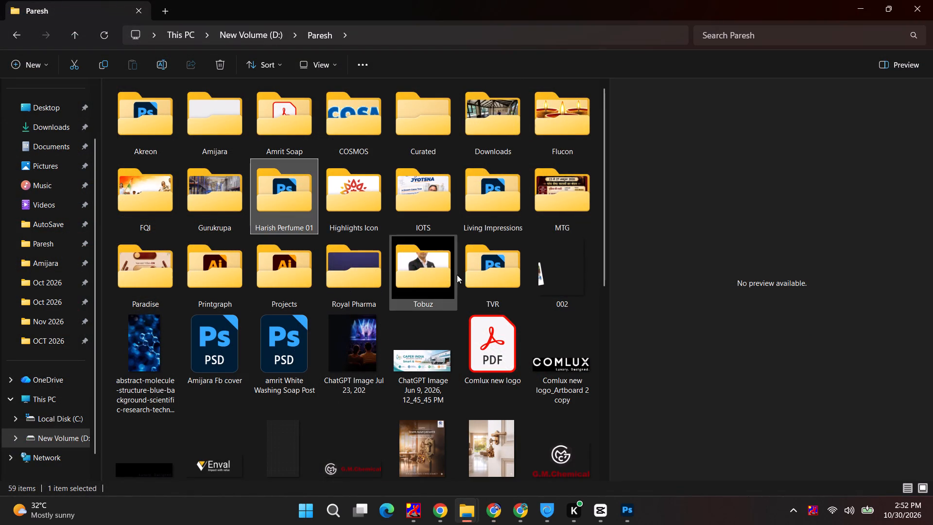
pyautogui.doubleClick(482, 270)
pyautogui.click(367, 127)
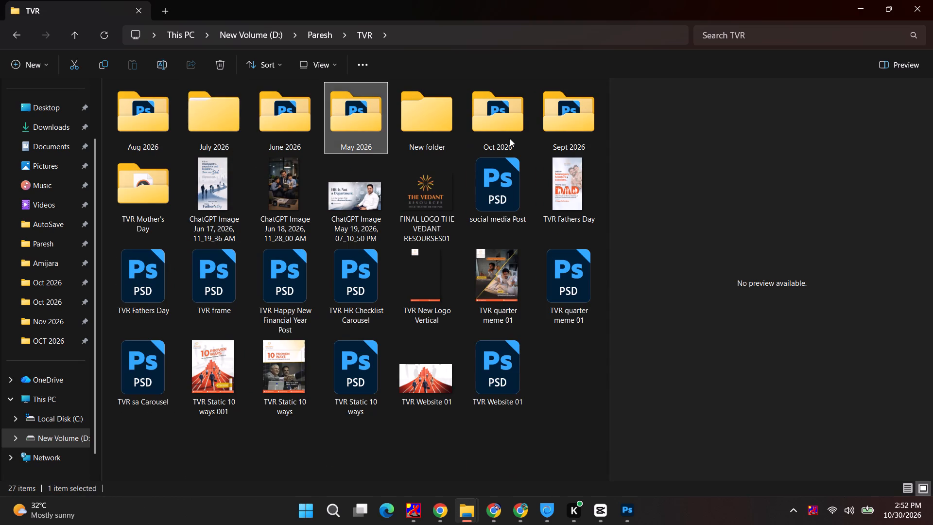
pyautogui.click(510, 139)
pyautogui.doubleClick(487, 143)
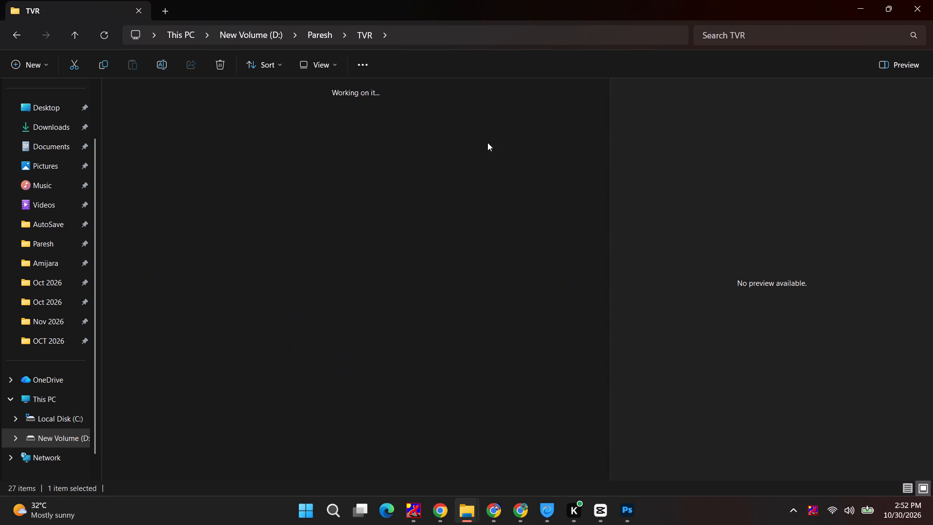
pyautogui.click(350, 124)
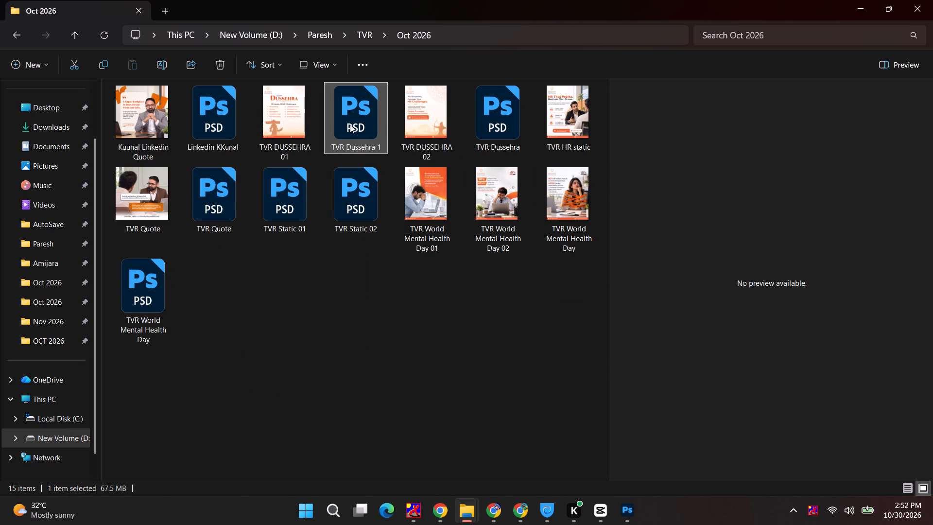
pyautogui.click(350, 124)
pyautogui.doubleClick(354, 122)
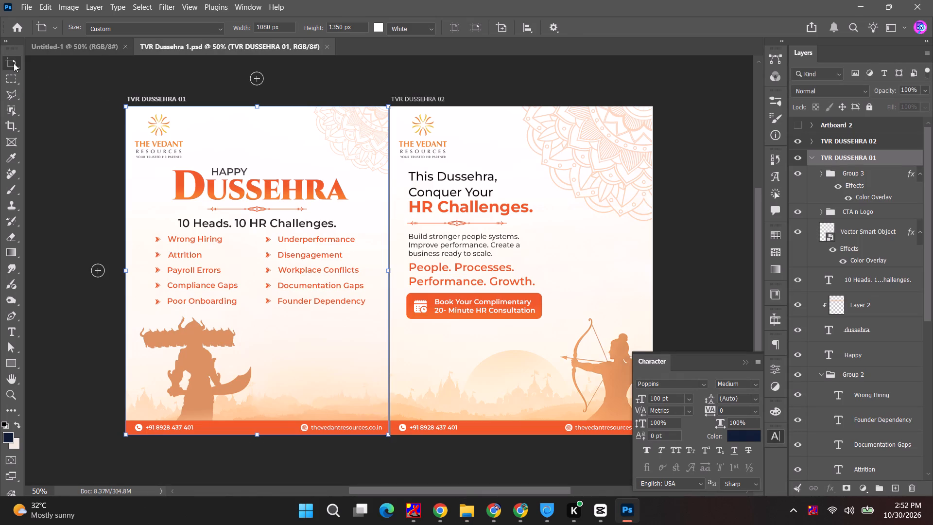
# Duplicate the TVR DUSSEHRA 01 artboard into a new document.
pyautogui.rightClick(14, 63)
pyautogui.click(64, 63)
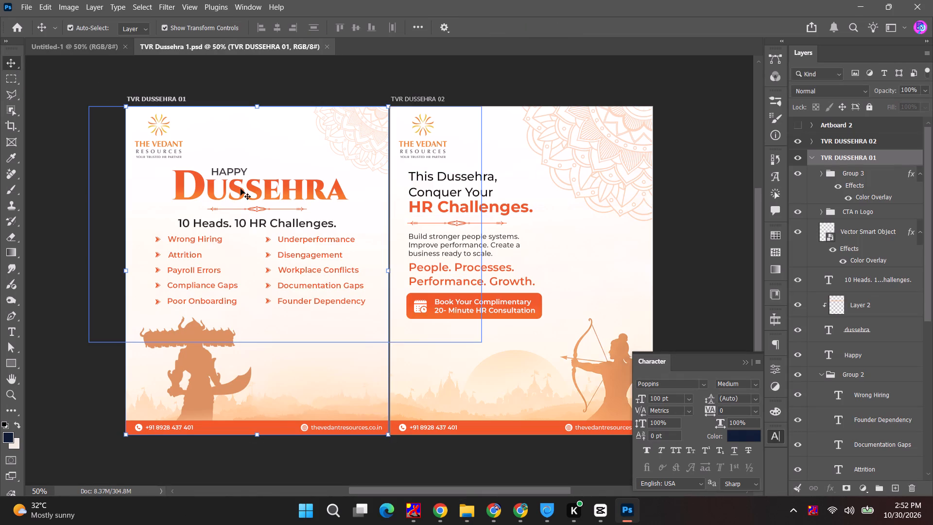
pyautogui.rightClick(841, 158)
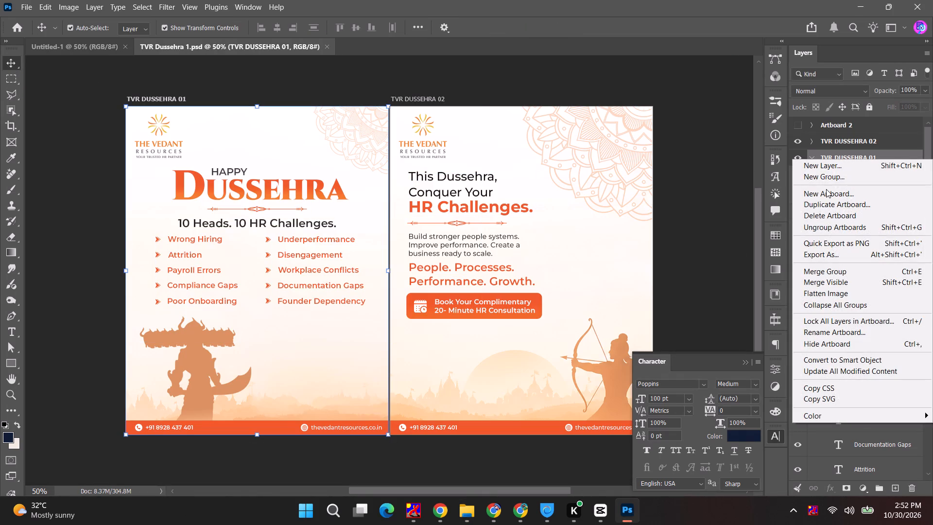
pyautogui.click(824, 206)
pyautogui.click(438, 172)
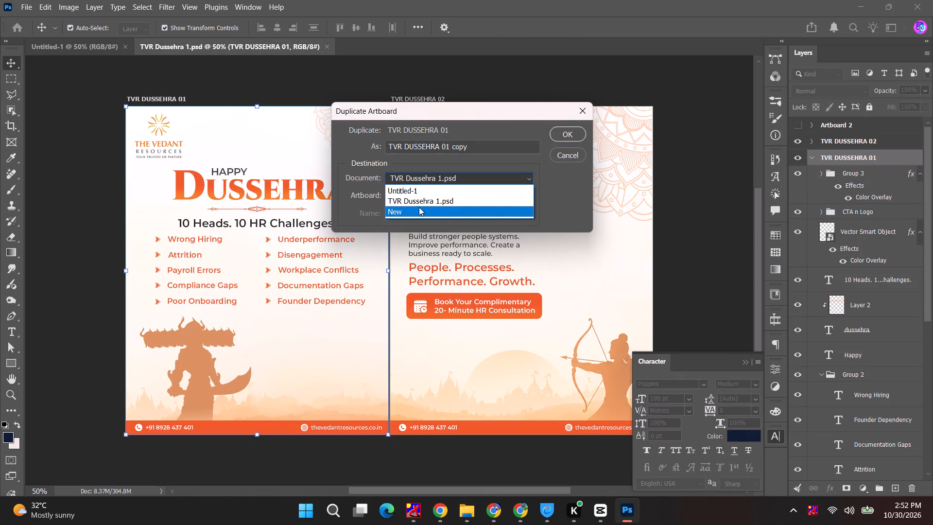
pyautogui.click(417, 209)
pyautogui.click(561, 132)
# Close the blank Untitled-1 document and TVR Dussehra 1.psd, keeping the document with the duplicated artboard open.
pyautogui.click(95, 39)
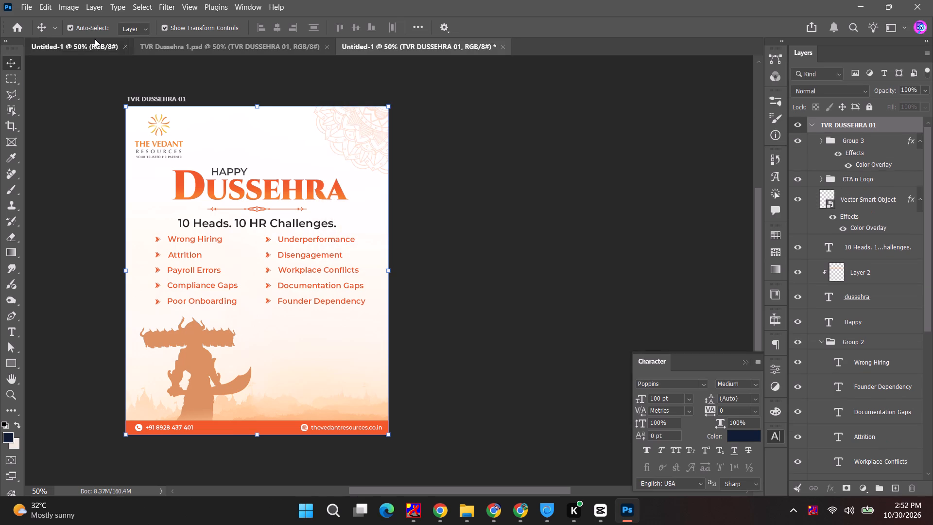
pyautogui.click(123, 46)
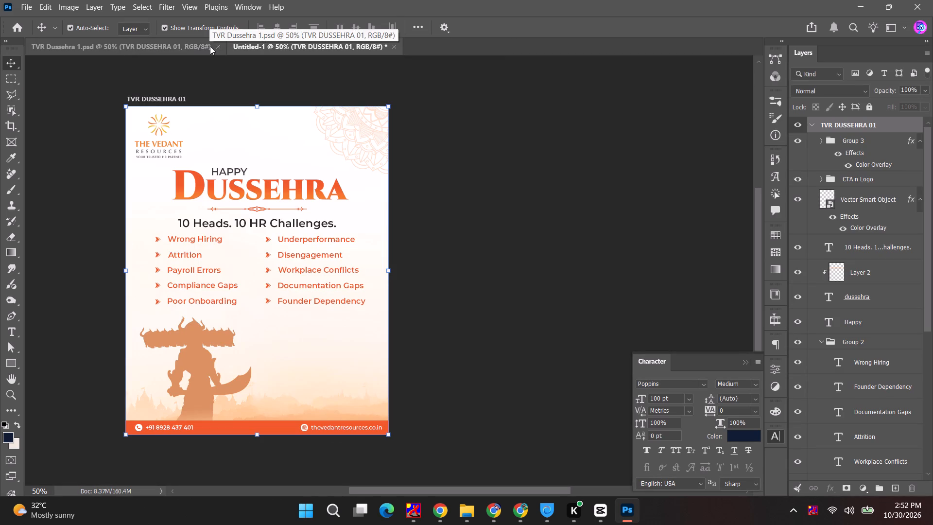
pyautogui.click(219, 46)
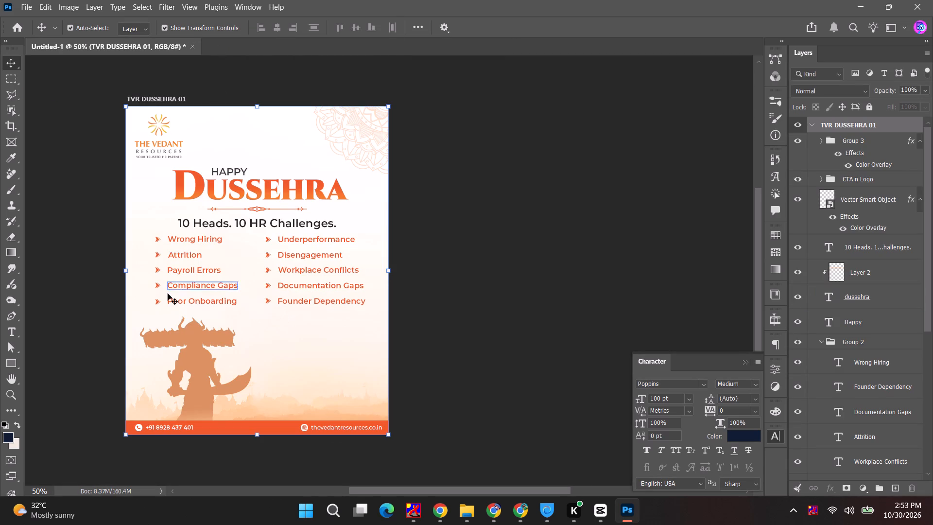
# Change the orange "Dussehra" headline to read "DIWALI", keeping its large initial D.
pyautogui.click(226, 193)
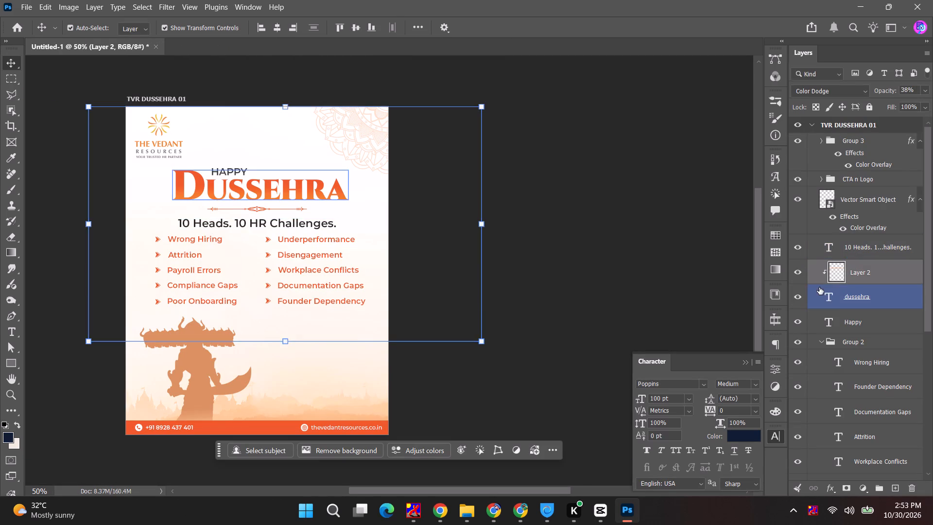
pyautogui.click(818, 293)
pyautogui.doubleClick(827, 295)
pyautogui.moveTo(202, 192); pyautogui.dragTo(284, 194)
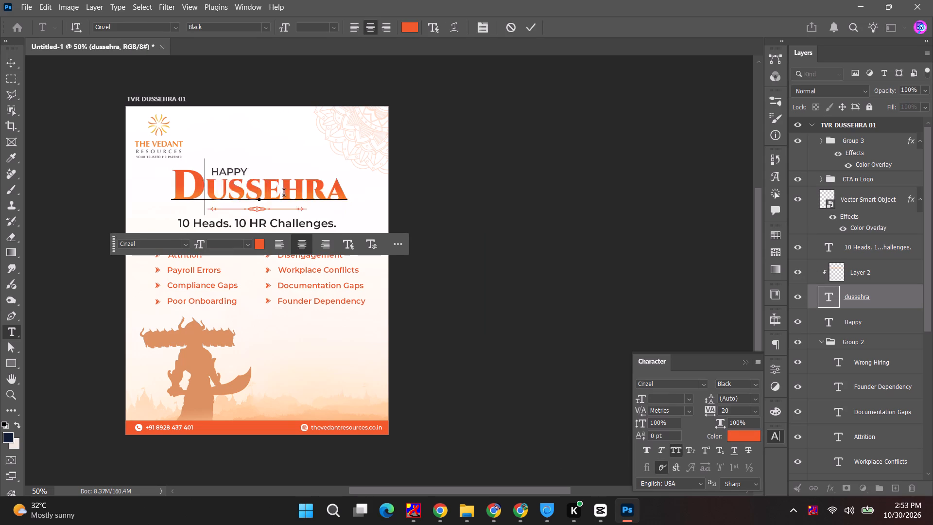
pyautogui.moveTo(284, 194); pyautogui.dragTo(362, 194)
pyautogui.write('IWALU')
pyautogui.hotkey('alt', 'Tab')
pyautogui.hotkey('alt', 'Tab')
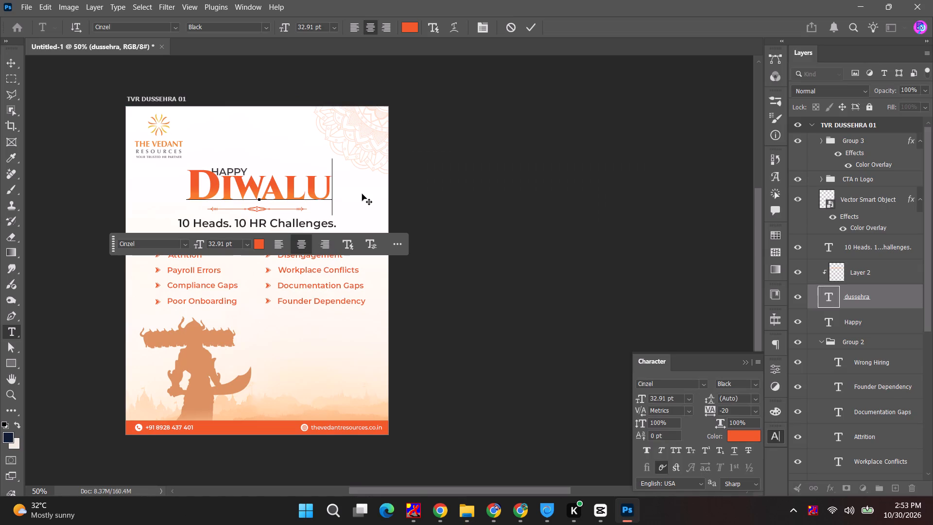
pyautogui.press('BackSpace')
pyautogui.hotkey('shift', 'i')
pyautogui.hotkey('alt', 'Tab')
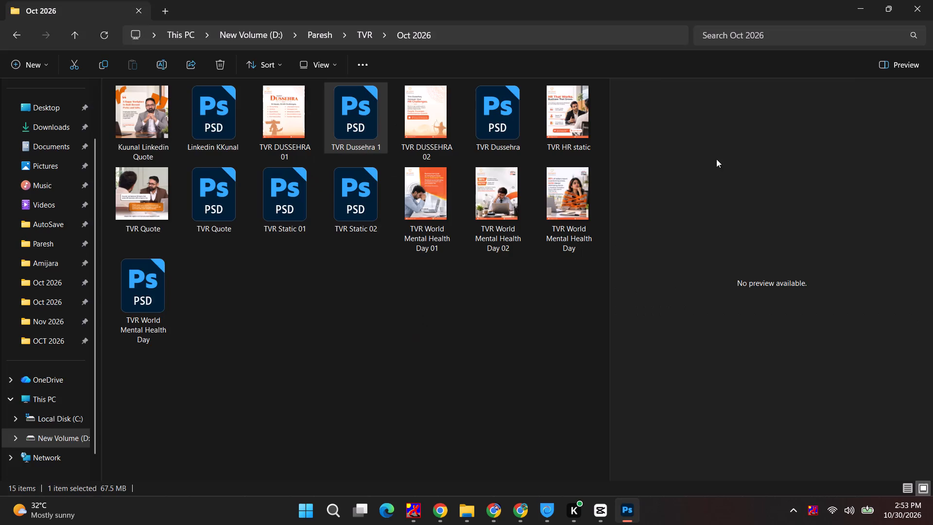
pyautogui.hotkey('alt', 'Tab')
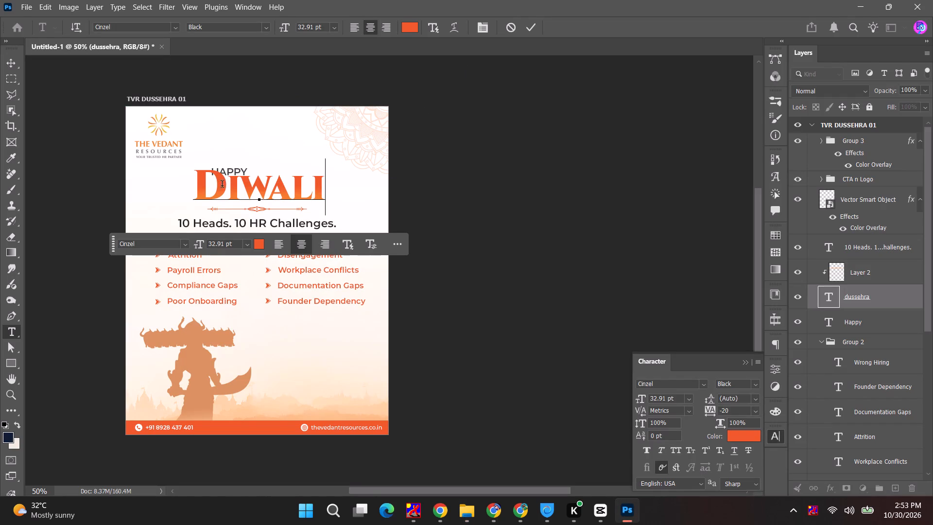
# Turn off All Caps for the whole Diwali headline and commit the text edit.
pyautogui.moveTo(226, 186); pyautogui.dragTo(120, 187)
pyautogui.hotkey('ctrl', 'a')
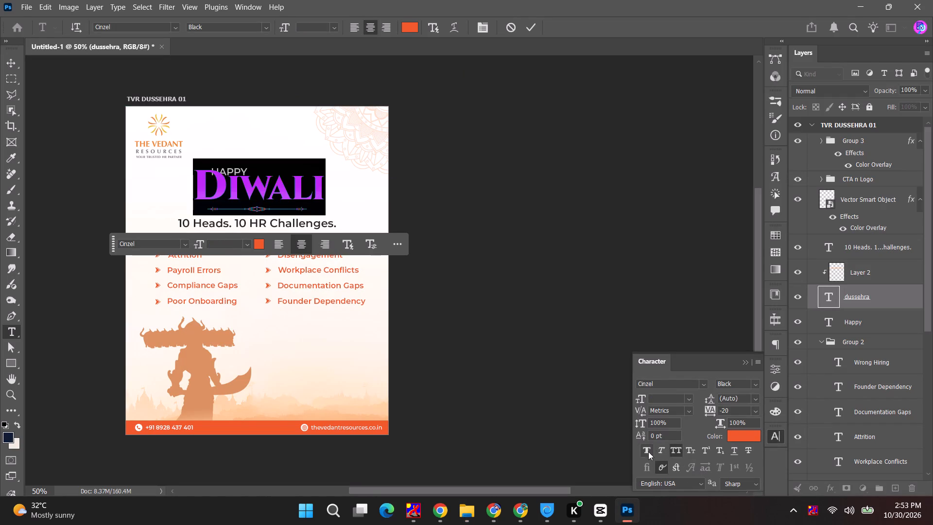
pyautogui.click(679, 451)
pyautogui.click(527, 28)
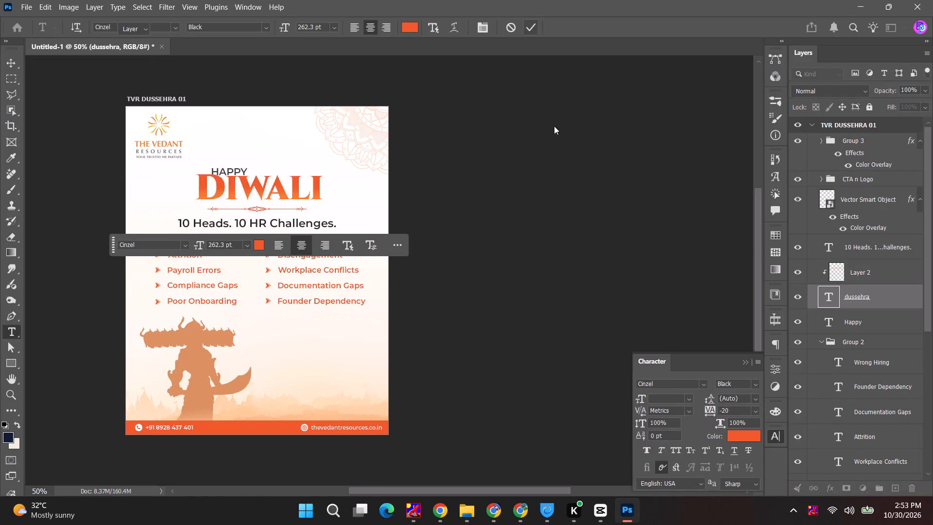
pyautogui.click(558, 142)
pyautogui.hotkey('alt', 'Tab')
pyautogui.hotkey('alt', 'Tab')
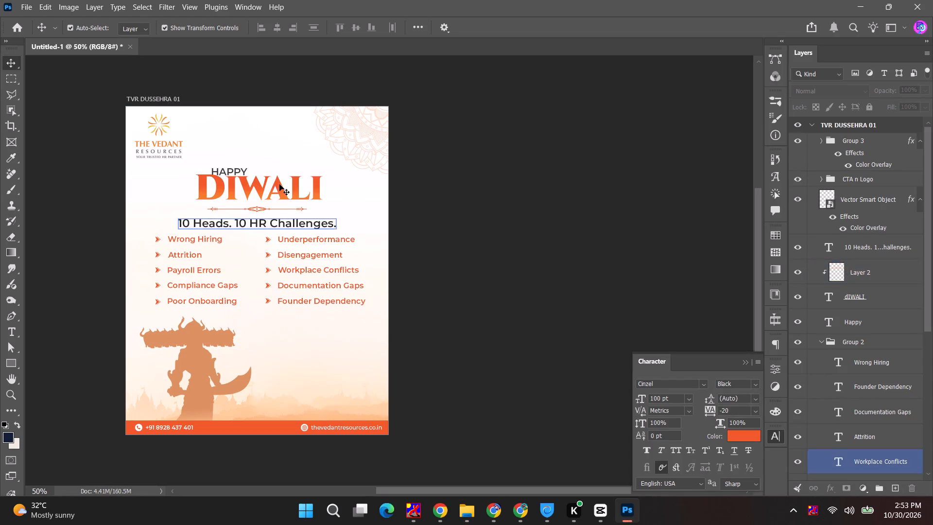
# Hide Layer 2, the Color Dodge overlay clipped to the Diwali headline.
pyautogui.click(277, 175)
pyautogui.click(795, 271)
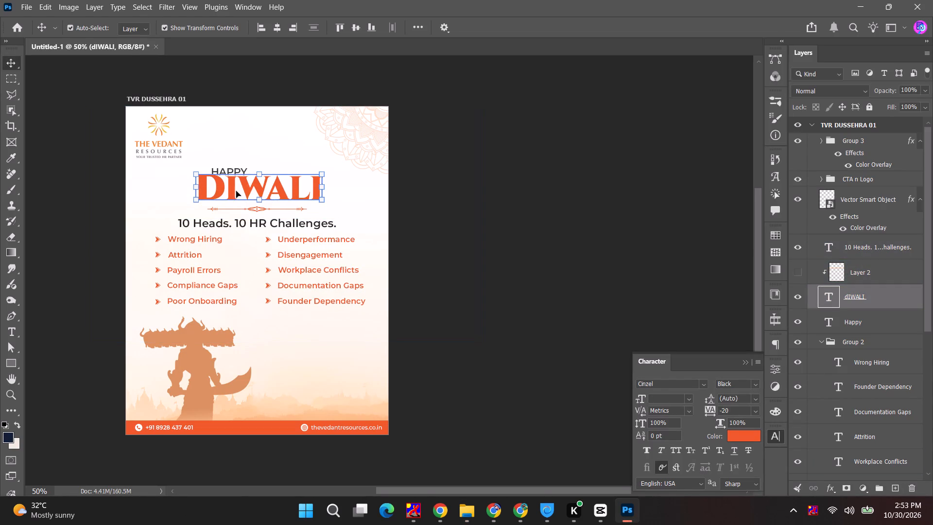
# Delete the labels in the lower three rows of the two-column list, from Payroll Errors to Founder Dependency, with the last two rows' arrows.
pyautogui.keyDown('alt'); pyautogui.scroll(8, 230, 192); pyautogui.keyUp('alt')
pyautogui.keyDown('alt'); pyautogui.scroll(-5, 212, 218); pyautogui.keyUp('alt')
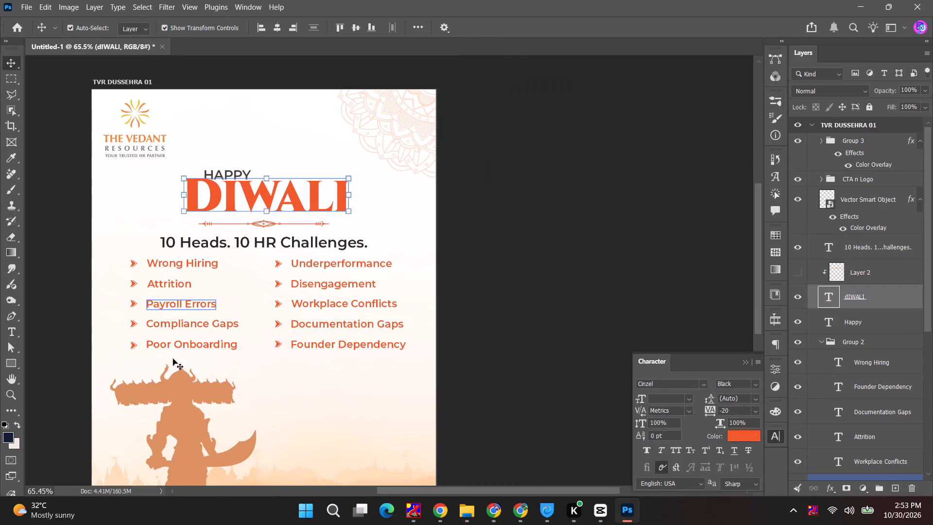
pyautogui.moveTo(80, 318); pyautogui.dragTo(445, 351)
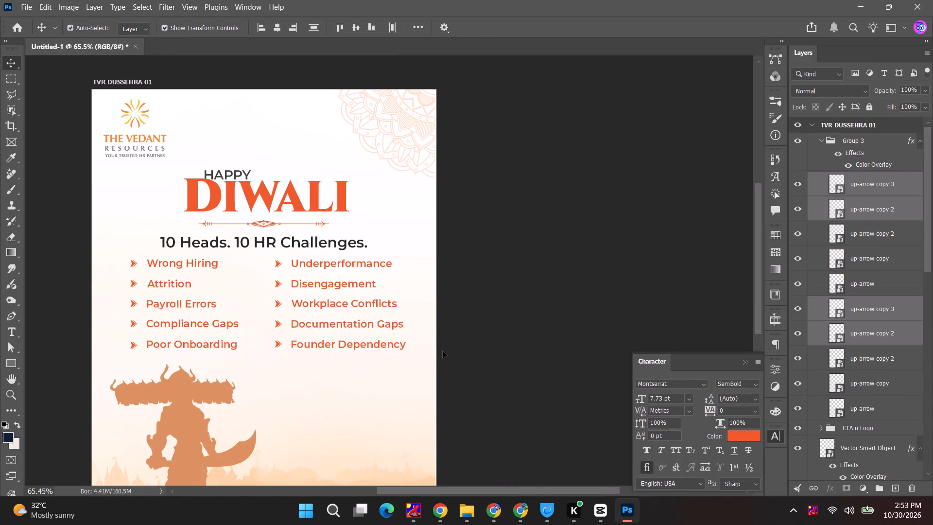
pyautogui.scroll(-20, 928, 370)
pyautogui.scroll(-6, 928, 370)
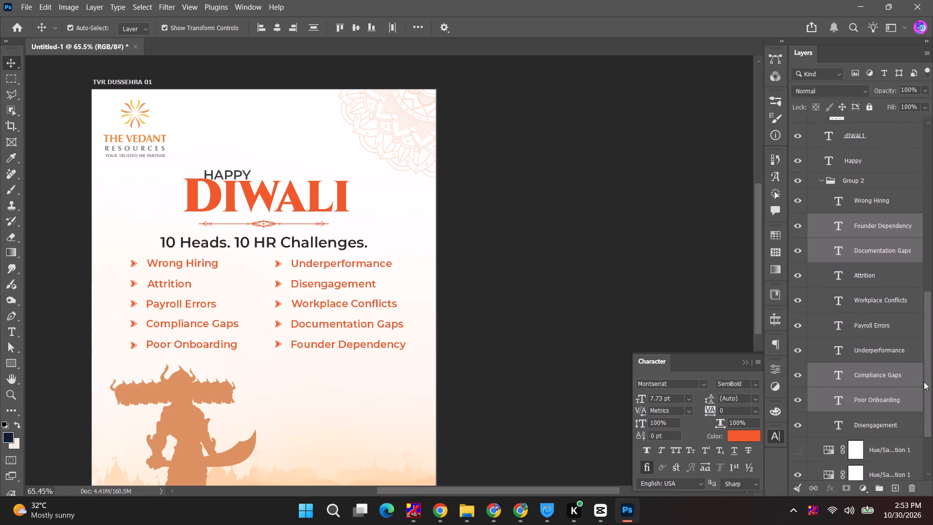
pyautogui.scroll(-11, 924, 382)
pyautogui.click(867, 445)
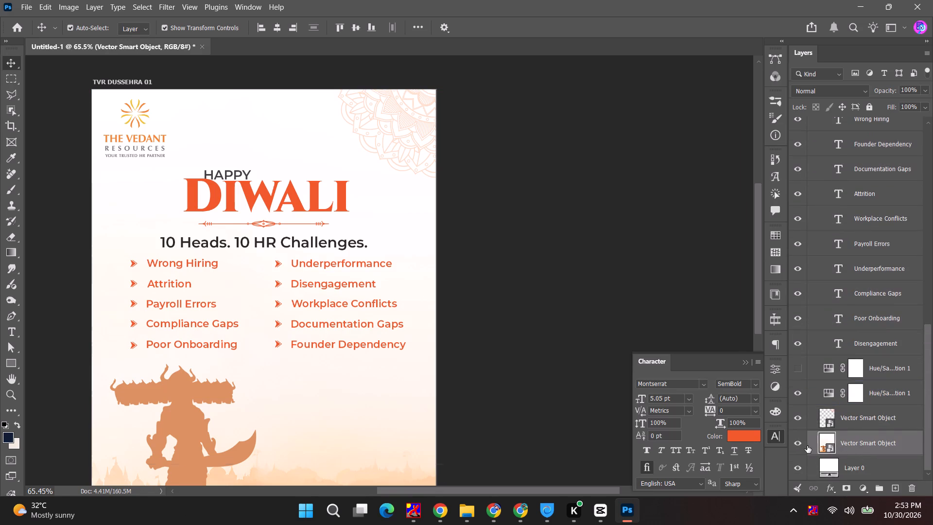
pyautogui.moveTo(49, 308); pyautogui.dragTo(495, 357)
pyautogui.keyDown('ctrl'); pyautogui.click(849, 443); pyautogui.keyUp('ctrl')
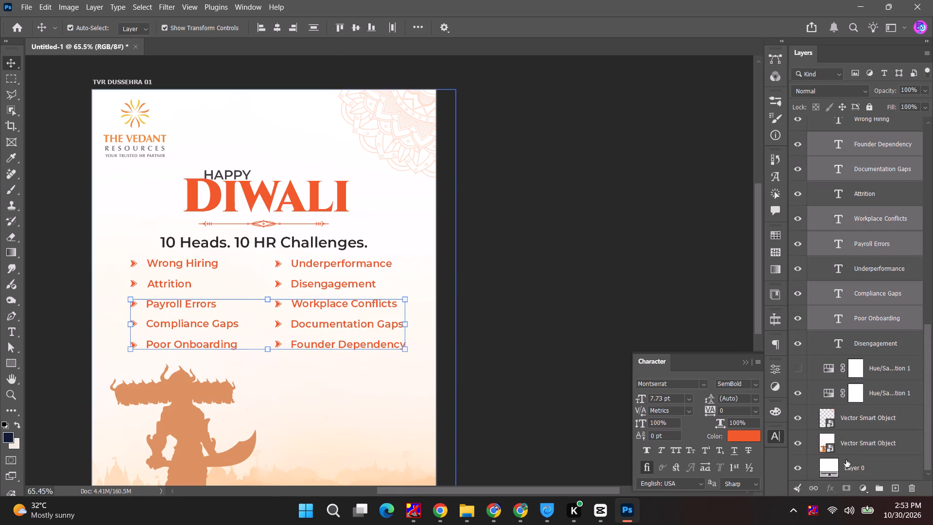
pyautogui.press('BackSpace')
pyautogui.click(509, 351)
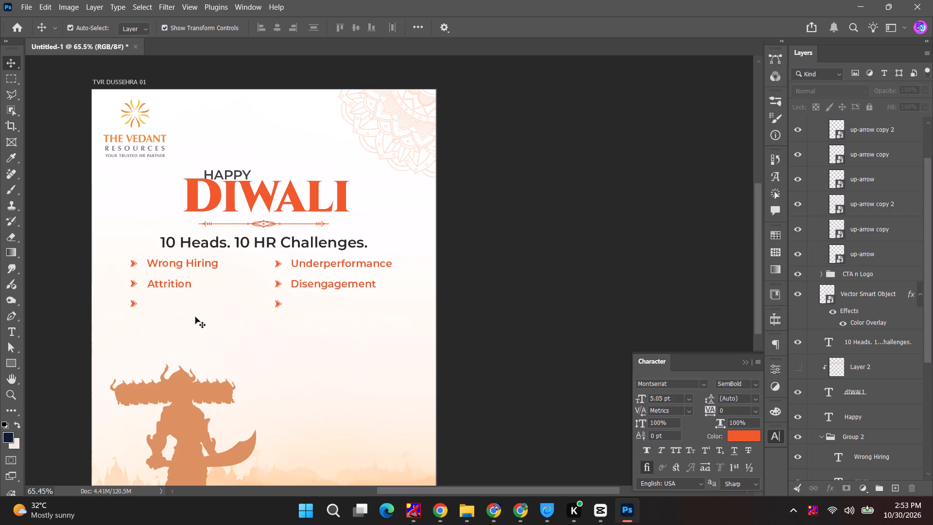
# Delete the two leftover arrow bullets below Attrition and Disengagement.
pyautogui.moveTo(79, 300); pyautogui.dragTo(437, 315)
pyautogui.scroll(-8, 905, 345)
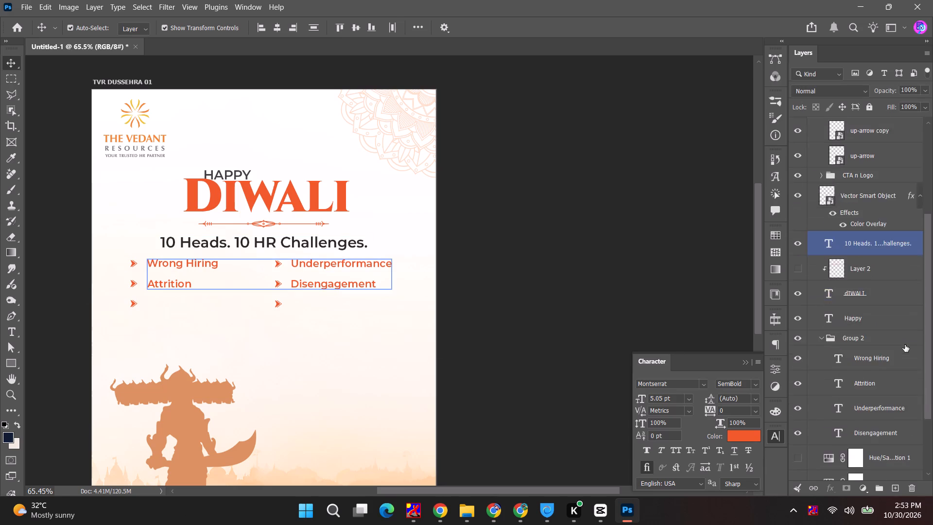
pyautogui.scroll(-6, 905, 345)
pyautogui.scroll(-5, 900, 430)
pyautogui.keyDown('ctrl'); pyautogui.click(874, 437); pyautogui.keyUp('ctrl')
pyautogui.press('BackSpace')
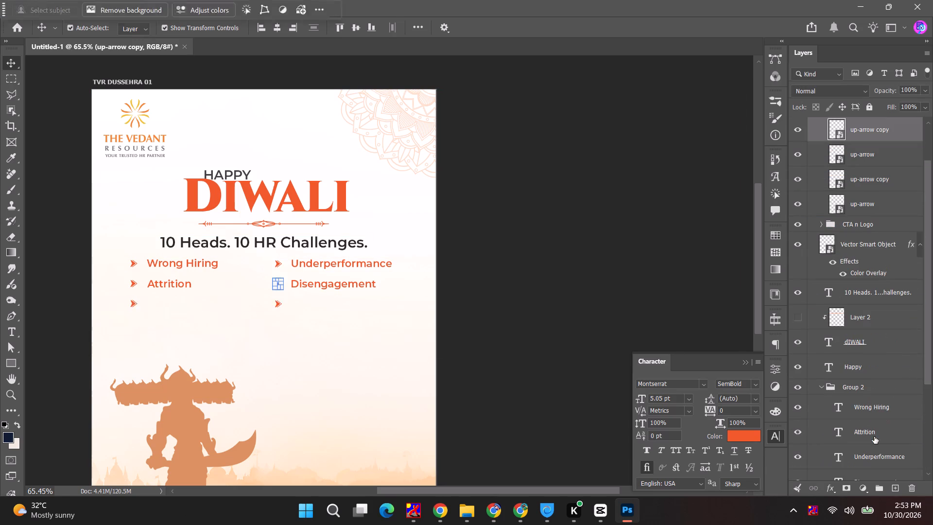
# Move the Diwali headline toward the artboard's left side and slightly down, clear of the word HAPPY.
pyautogui.scroll(4, 201, 216)
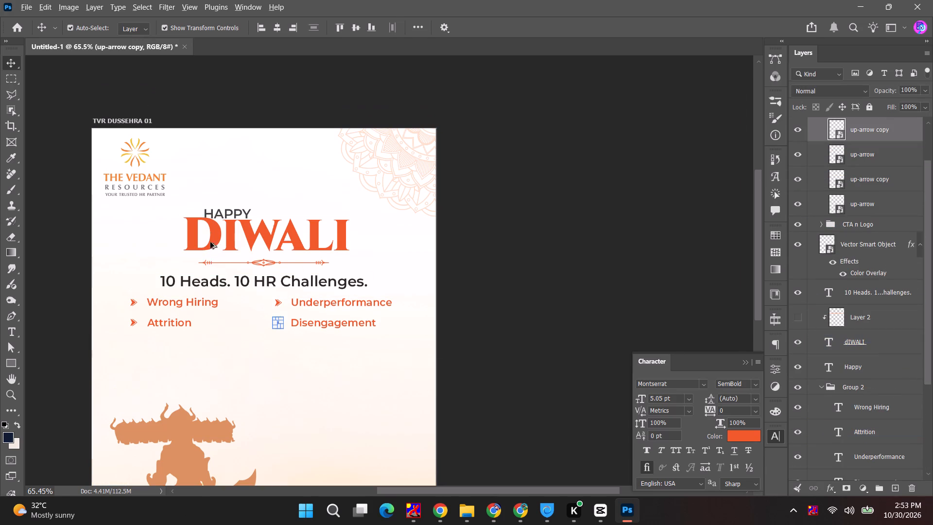
pyautogui.scroll(4, 211, 270)
pyautogui.press('space')
pyautogui.press('space')
pyautogui.moveTo(210, 224); pyautogui.dragTo(349, 196)
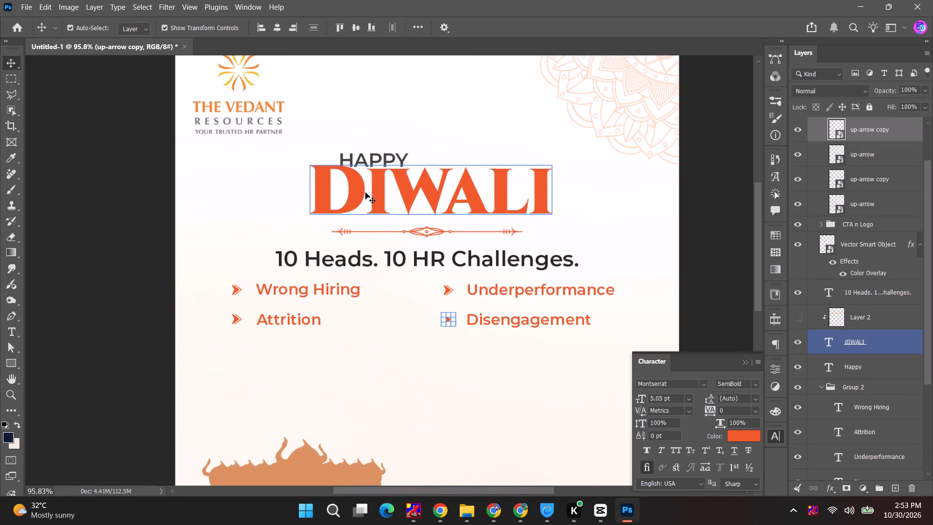
pyautogui.moveTo(362, 191); pyautogui.dragTo(275, 210)
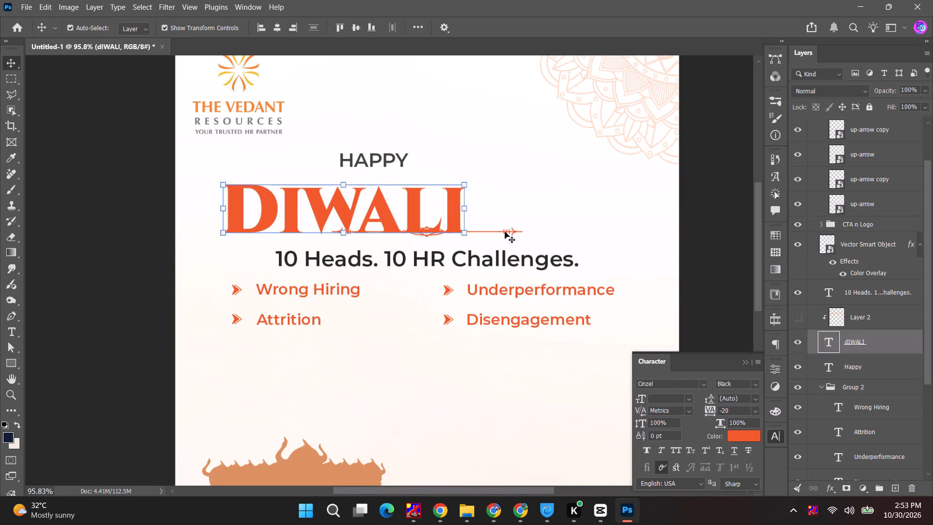
# Place the ornamental divider beneath the Diwali headline, align their left edges, and shift both slightly right and up.
pyautogui.click(515, 231)
pyautogui.moveTo(515, 231); pyautogui.dragTo(397, 244)
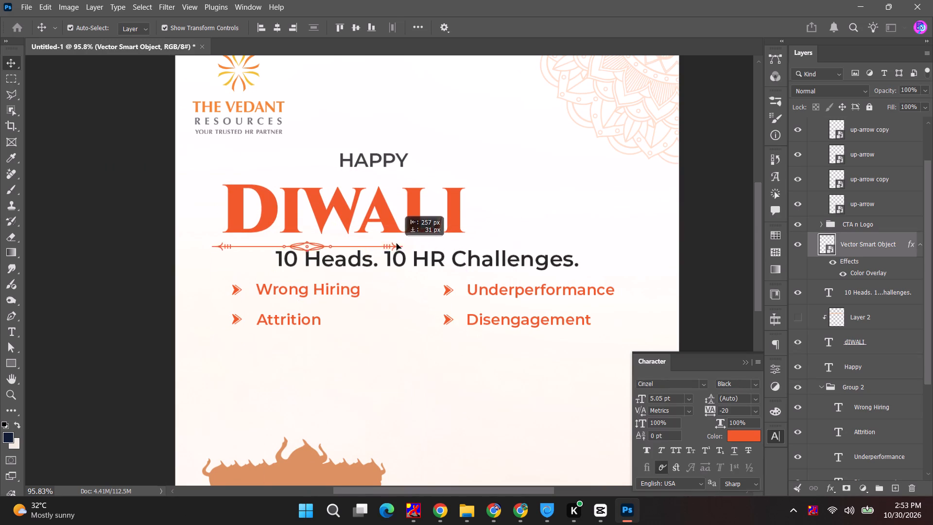
pyautogui.moveTo(397, 244); pyautogui.dragTo(406, 245)
pyautogui.keyDown('shift'); pyautogui.click(329, 210); pyautogui.keyUp('shift')
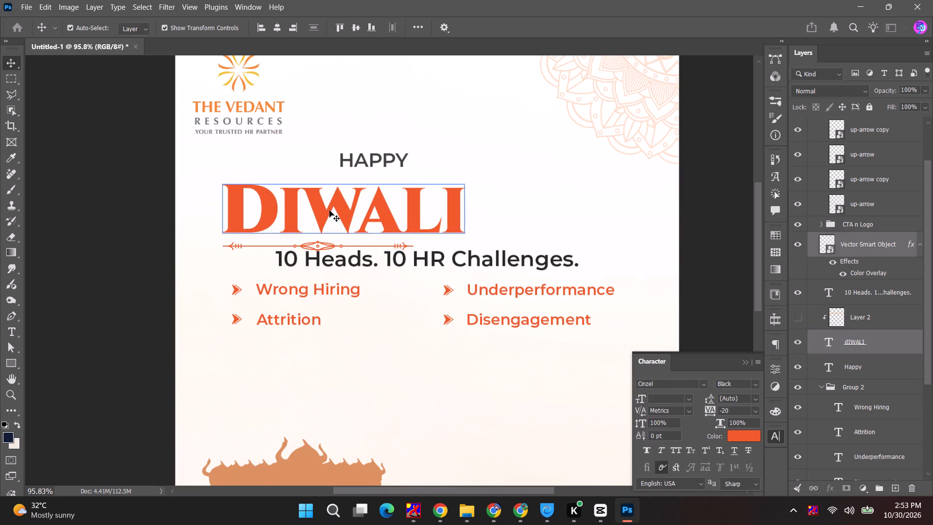
pyautogui.click(263, 31)
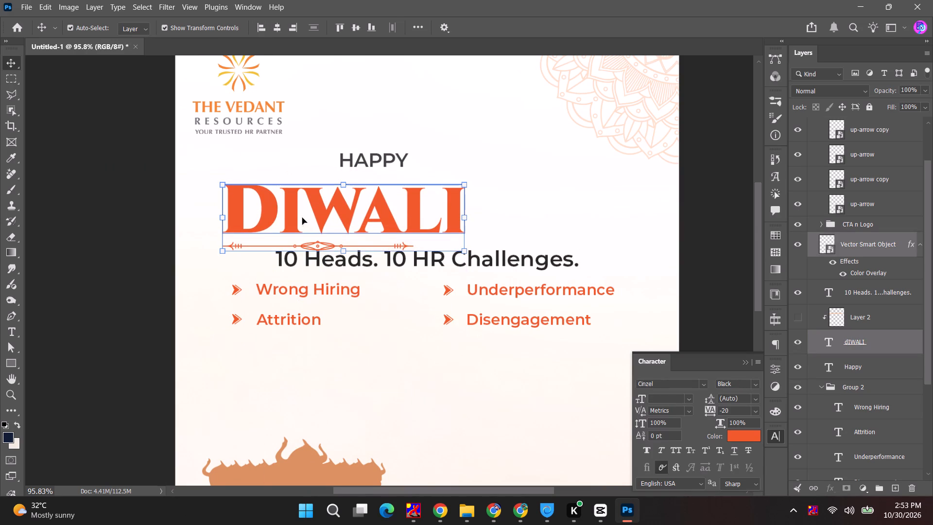
pyautogui.moveTo(294, 211); pyautogui.dragTo(303, 210)
pyautogui.click(711, 189)
# Move the "10 Heads. 10 HR Challenges." line left beneath the divider, in line with the headline's left edge.
pyautogui.moveTo(518, 265); pyautogui.dragTo(433, 279)
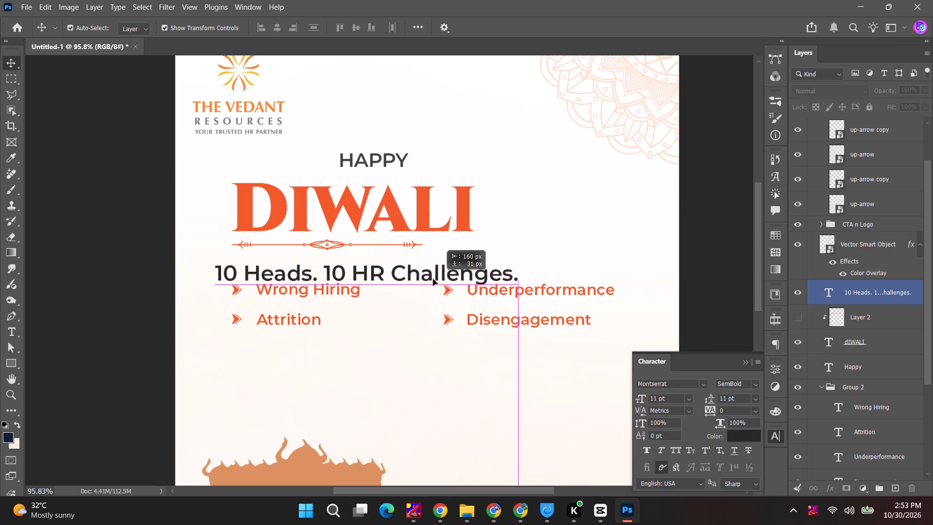
pyautogui.moveTo(433, 279); pyautogui.dragTo(473, 273)
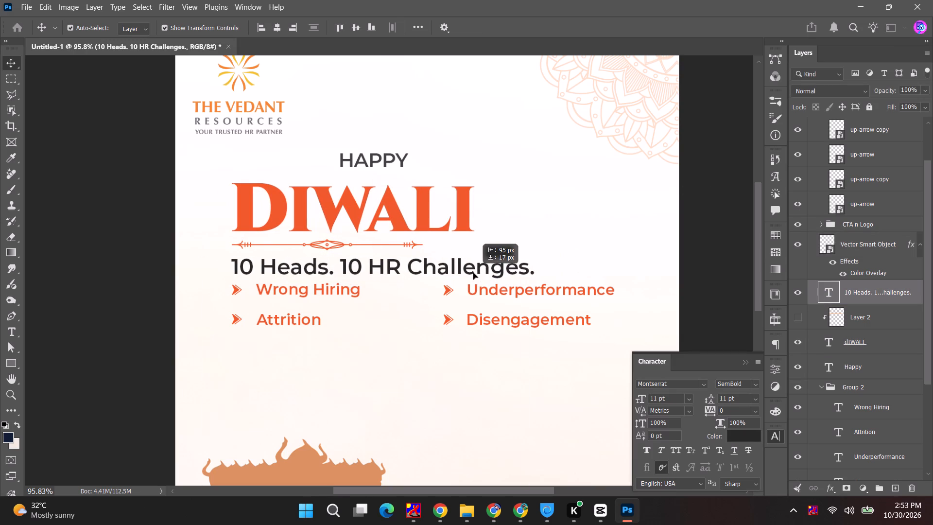
pyautogui.moveTo(473, 273); pyautogui.dragTo(473, 271)
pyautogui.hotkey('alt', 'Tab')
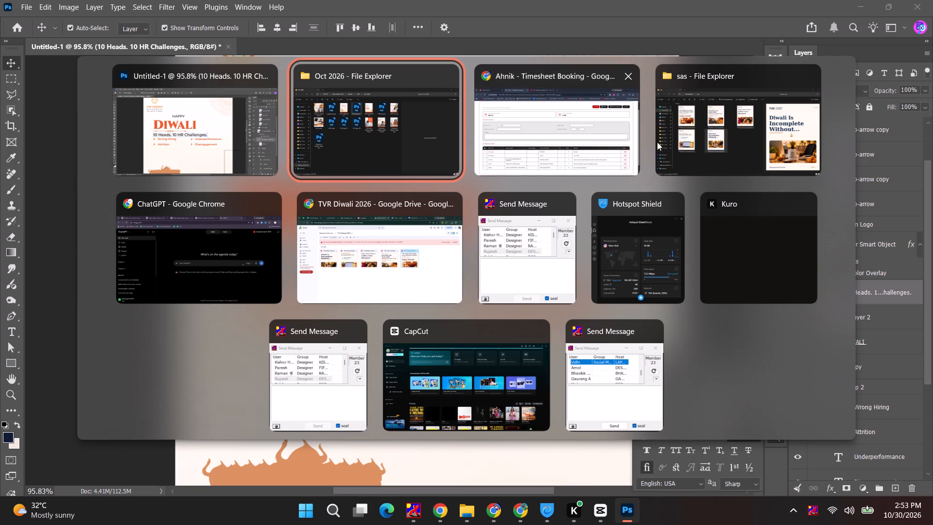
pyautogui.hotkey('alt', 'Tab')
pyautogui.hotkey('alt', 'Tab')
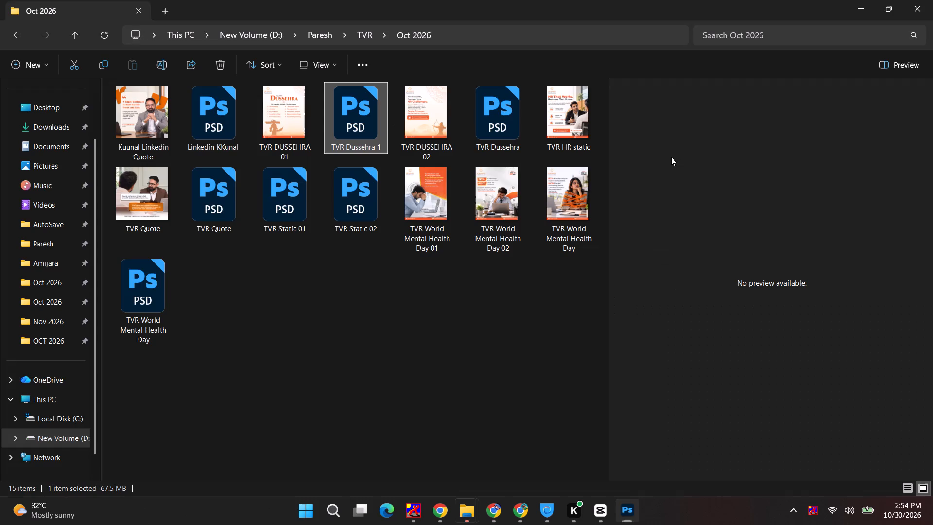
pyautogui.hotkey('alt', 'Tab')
# Change the Diwali headline's font to Playfair Display Black.
pyautogui.doubleClick(392, 217)
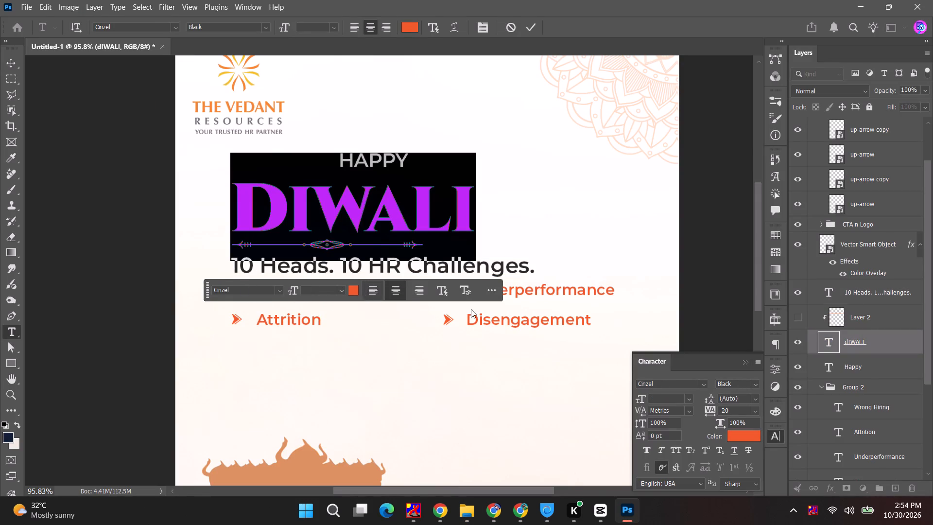
pyautogui.click(673, 384)
pyautogui.write('play')
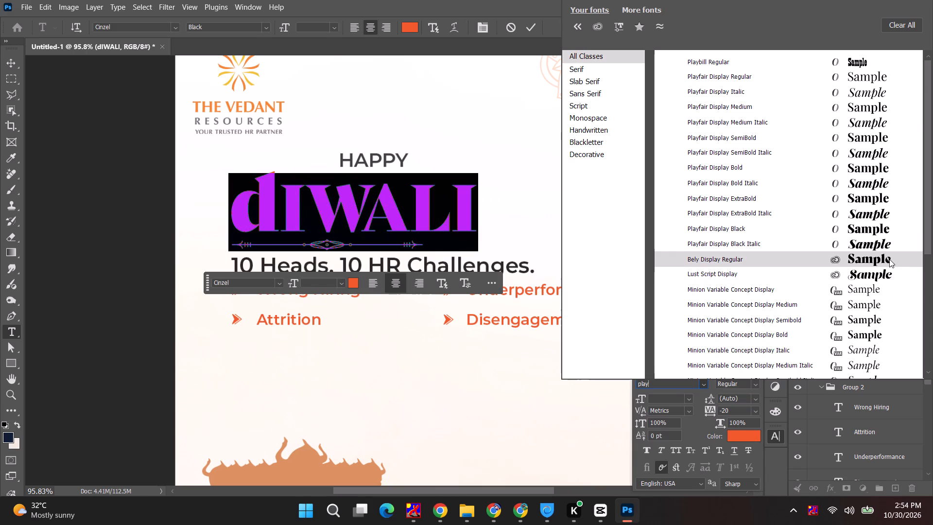
pyautogui.click(876, 227)
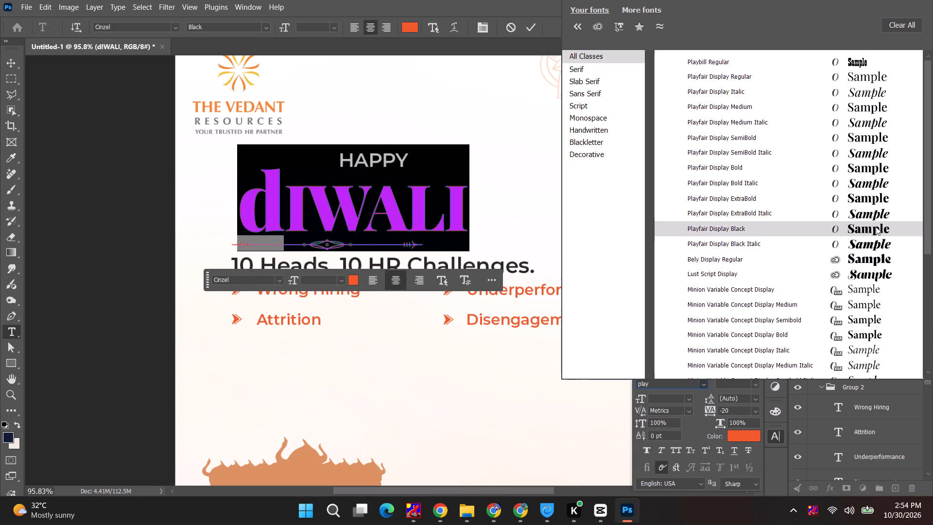
# Retype the headline text as "Diwali is" in mixed case.
pyautogui.write('Diwa')
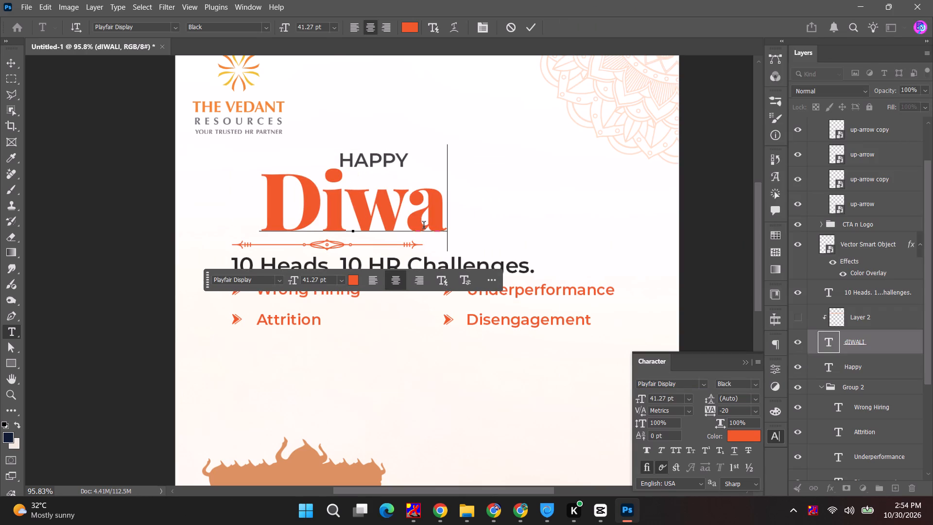
pyautogui.write('li')
pyautogui.press('space')
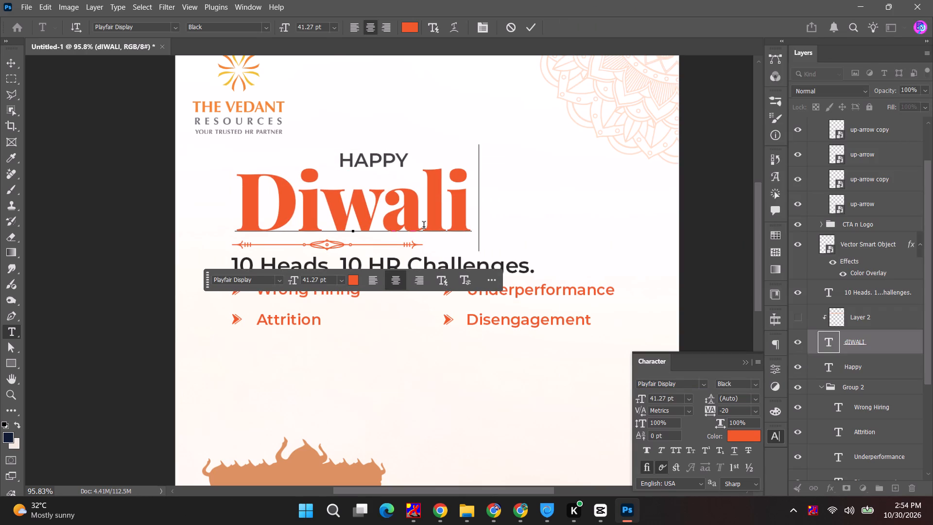
pyautogui.write('is')
pyautogui.press('space')
# Check the first reference slide's wording, move "is" onto a second headline line and add "incomplete" after it.
pyautogui.hotkey('alt', 'Tab')
pyautogui.hotkey('alt', 'Tab')
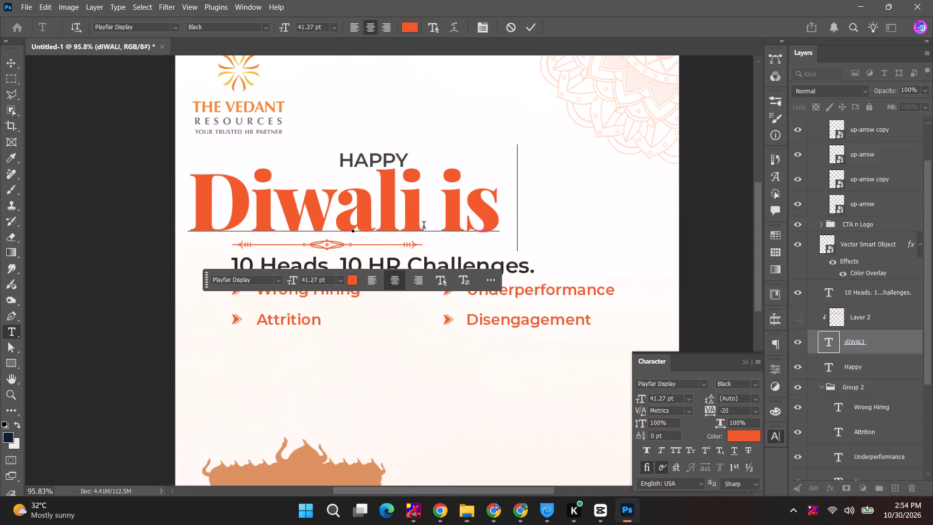
pyautogui.hotkey('alt', 'Tab')
pyautogui.scroll(1, 424, 227)
pyautogui.hotkey('alt', 'Tab')
pyautogui.hotkey('alt', 'Tab')
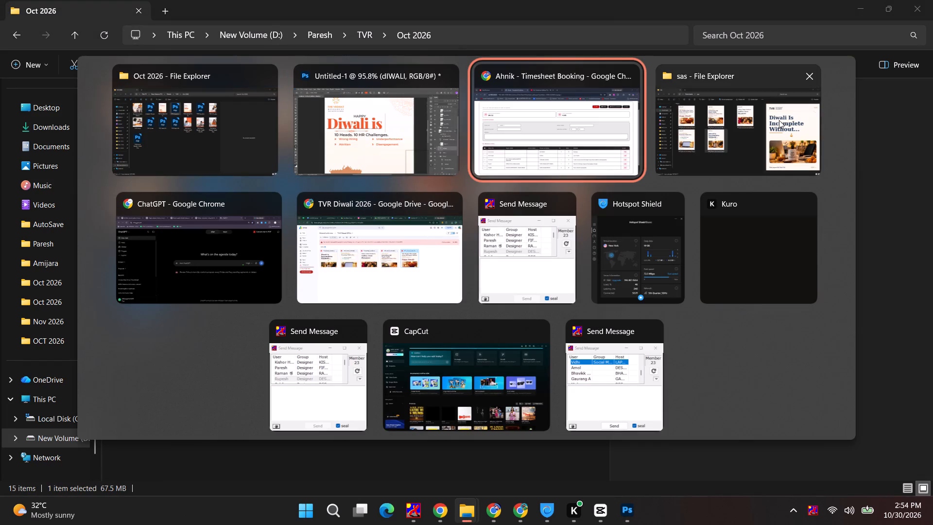
pyautogui.keyDown('alt'); pyautogui.click(769, 138); pyautogui.keyUp('alt')
pyautogui.hotkey('alt', 'Tab')
pyautogui.keyDown('alt'); pyautogui.click(558, 150); pyautogui.keyUp('alt')
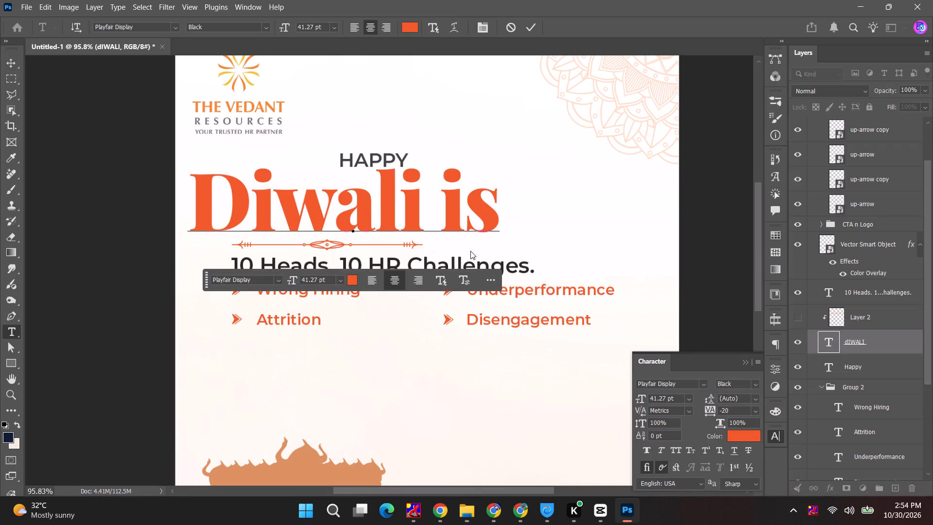
pyautogui.click(442, 203)
pyautogui.press('BackSpace')
pyautogui.press('Return')
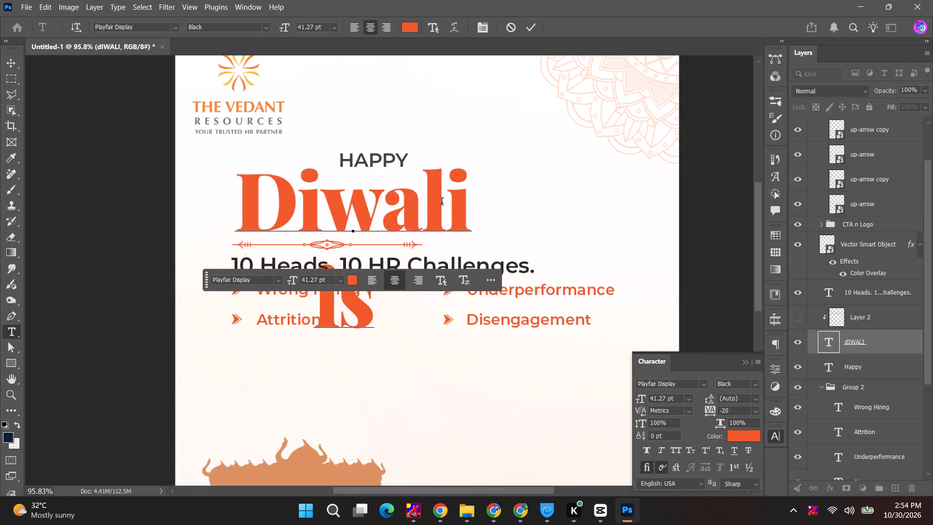
pyautogui.press('Right')
pyautogui.press('Right')
pyautogui.press('space')
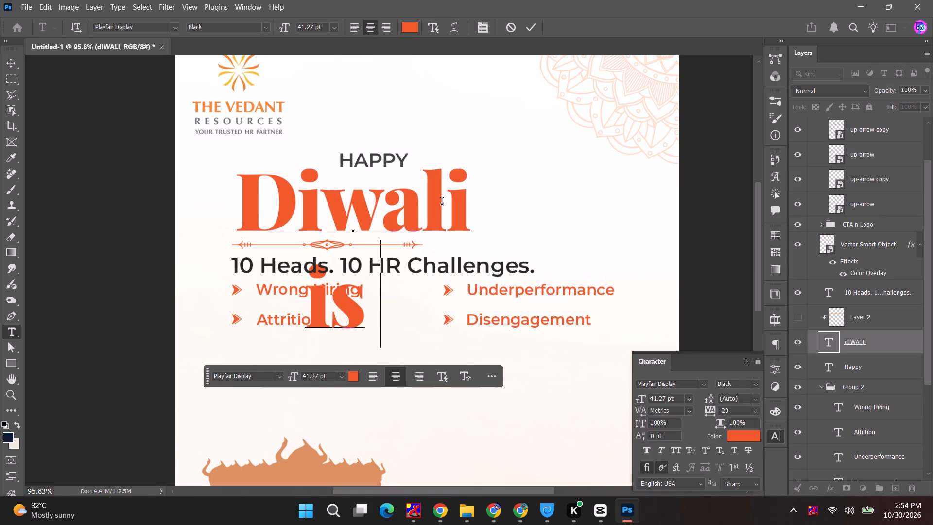
pyautogui.write('incomplete')
# Left-align both lines of the "Diwali is incomplete" headline.
pyautogui.hotkey('ctrl', 'a')
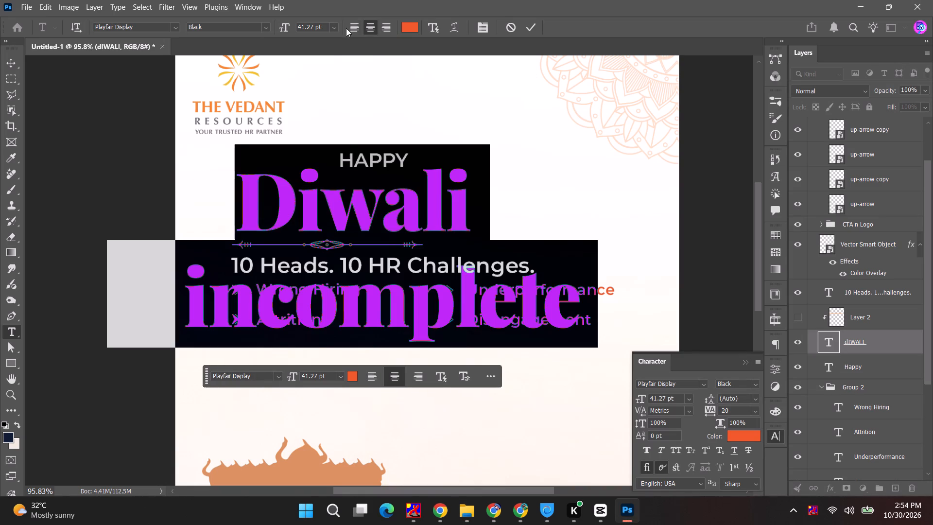
pyautogui.click(352, 23)
pyautogui.press('Escape')
pyautogui.click(9, 66)
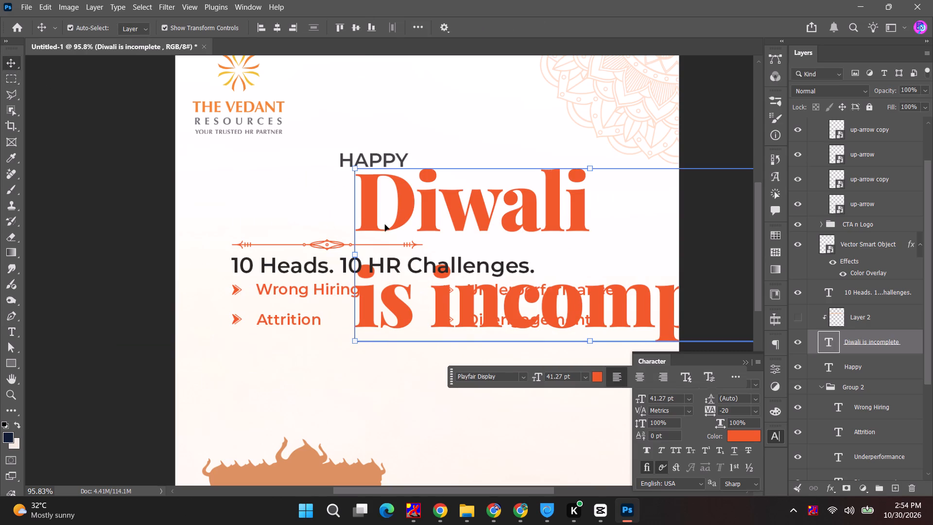
# Move the word HAPPY out of the headline area to the empty space below the arrow bullets.
pyautogui.click(444, 123)
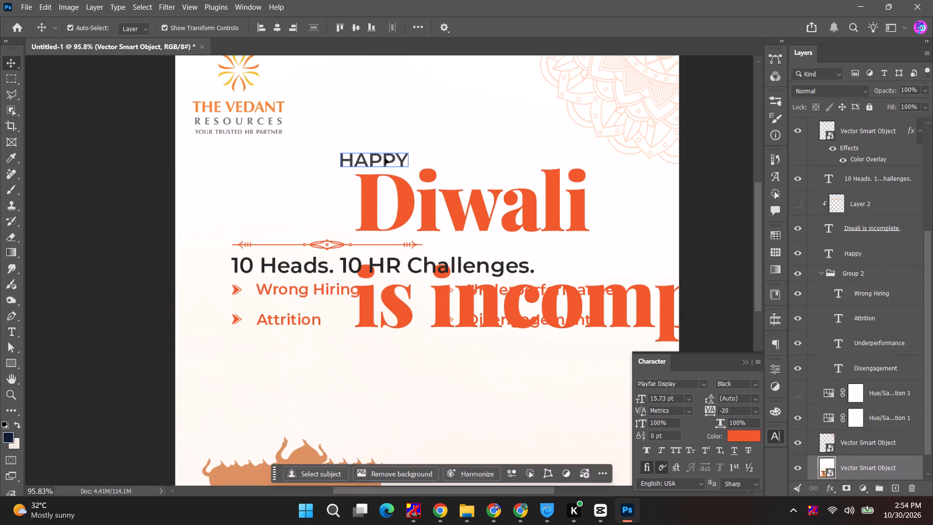
pyautogui.click(385, 158)
pyautogui.moveTo(395, 162); pyautogui.dragTo(415, 361)
# Set the "Diwali is incomplete" headline to 24 pt and place it below the logo, above the "10 Heads" line.
pyautogui.moveTo(412, 202); pyautogui.dragTo(344, 190)
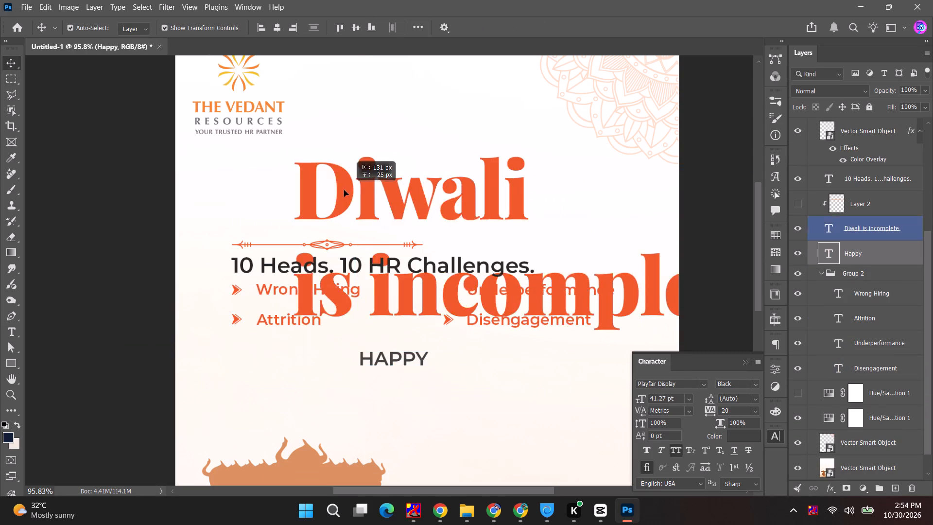
pyautogui.moveTo(344, 190); pyautogui.dragTo(266, 190)
pyautogui.doubleClick(266, 190)
pyautogui.moveTo(637, 394); pyautogui.dragTo(632, 393)
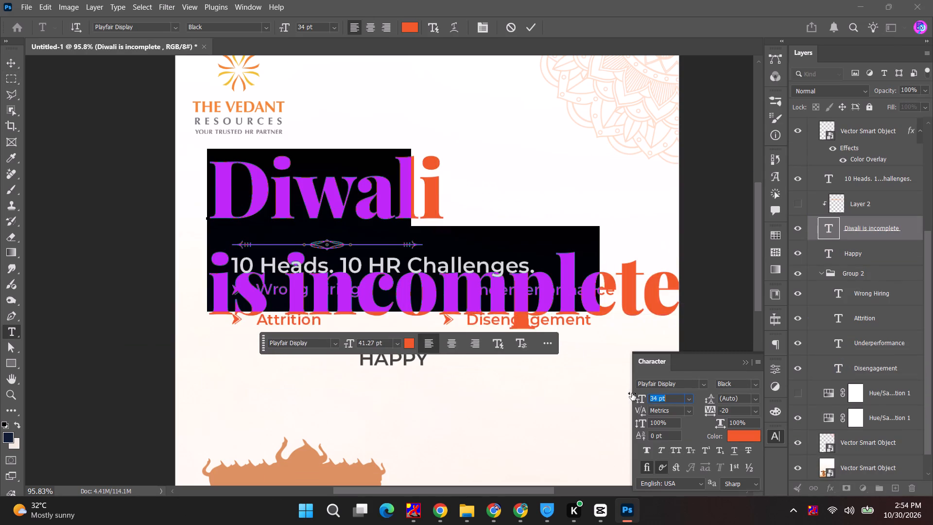
pyautogui.moveTo(632, 393); pyautogui.dragTo(626, 393)
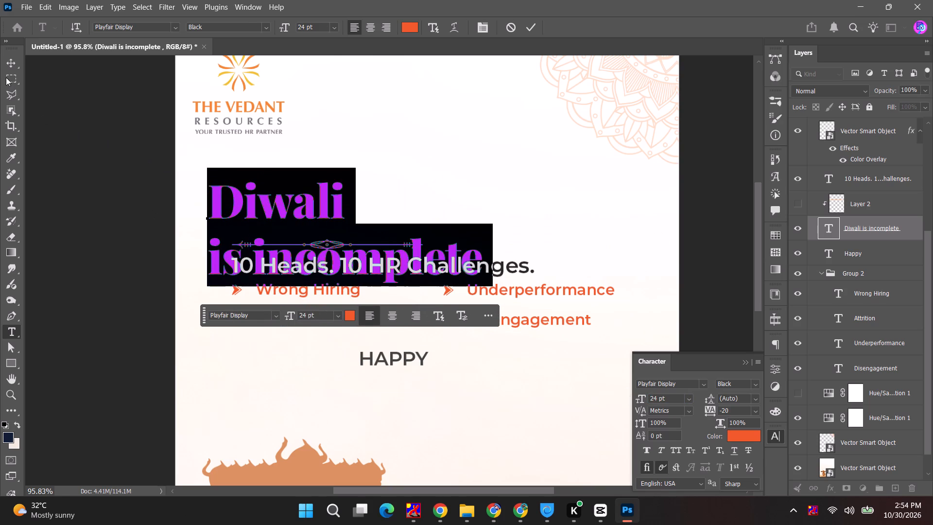
pyautogui.click(4, 61)
pyautogui.click(96, 197)
pyautogui.moveTo(228, 201); pyautogui.dragTo(249, 167)
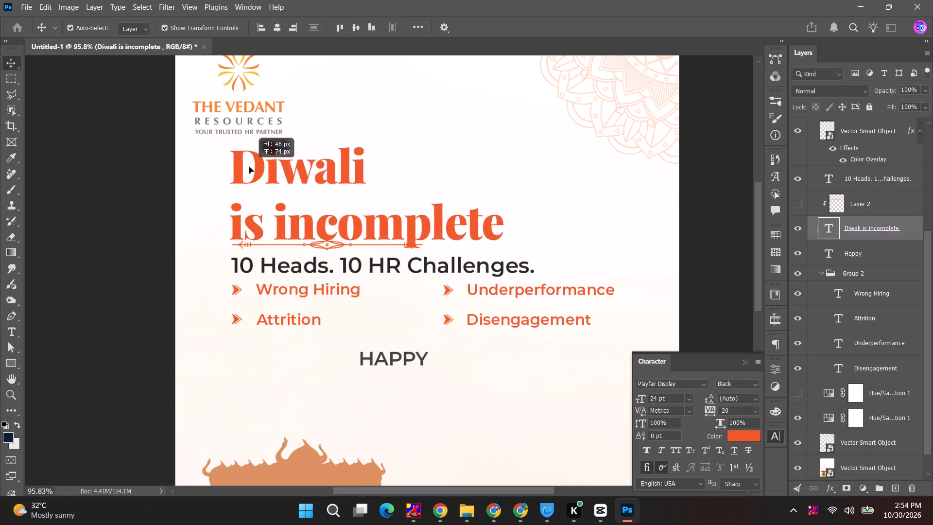
pyautogui.moveTo(249, 167); pyautogui.dragTo(244, 166)
pyautogui.click(652, 185)
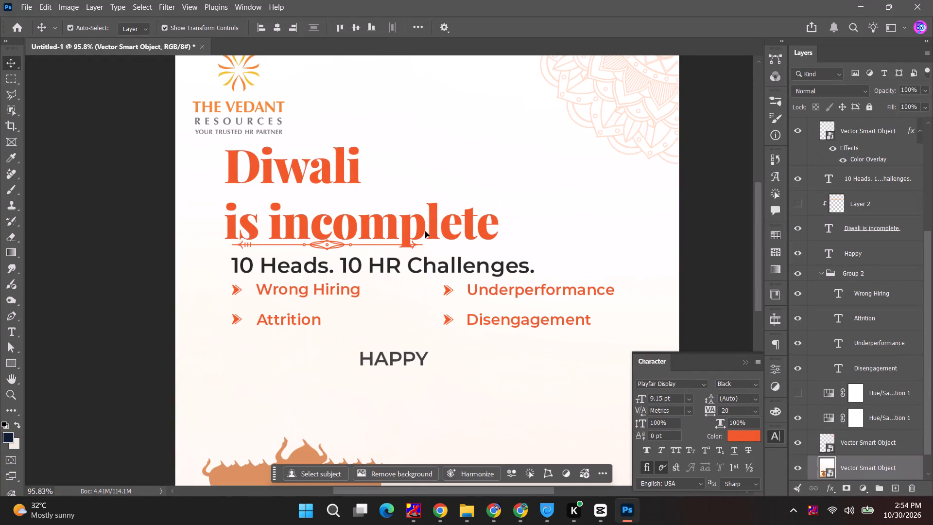
# Move the ornamental divider out of the headline to the empty space just beneath the word HAPPY.
pyautogui.click(327, 248)
pyautogui.moveTo(329, 248); pyautogui.dragTo(322, 351)
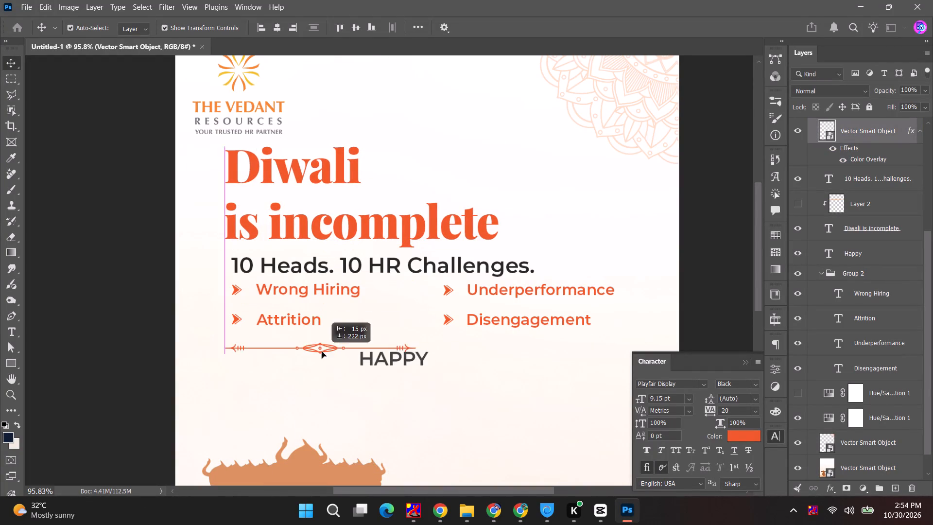
pyautogui.moveTo(322, 351); pyautogui.dragTo(317, 393)
pyautogui.moveTo(317, 393); pyautogui.dragTo(411, 394)
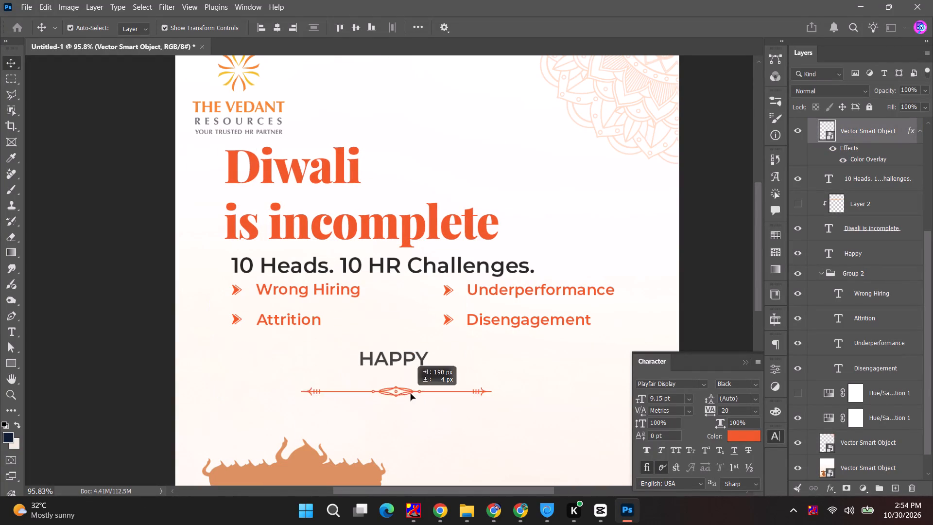
pyautogui.moveTo(411, 394); pyautogui.dragTo(415, 390)
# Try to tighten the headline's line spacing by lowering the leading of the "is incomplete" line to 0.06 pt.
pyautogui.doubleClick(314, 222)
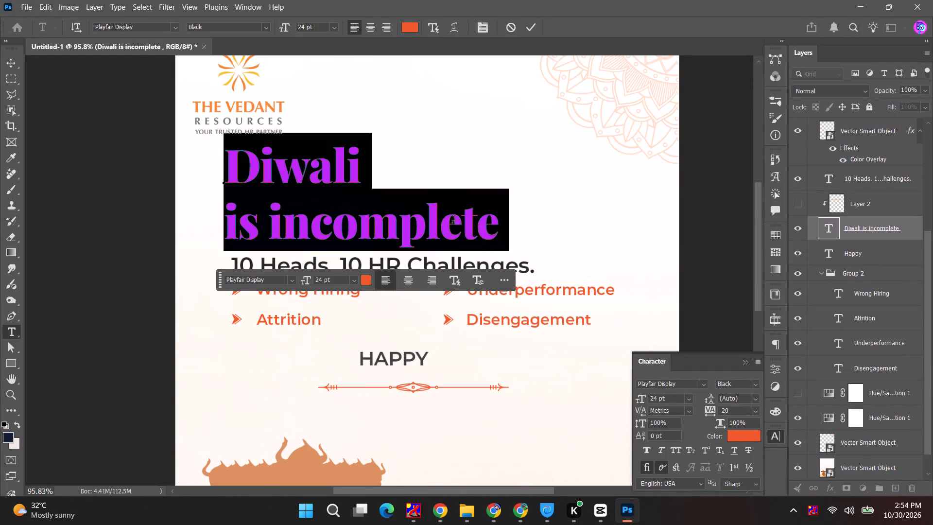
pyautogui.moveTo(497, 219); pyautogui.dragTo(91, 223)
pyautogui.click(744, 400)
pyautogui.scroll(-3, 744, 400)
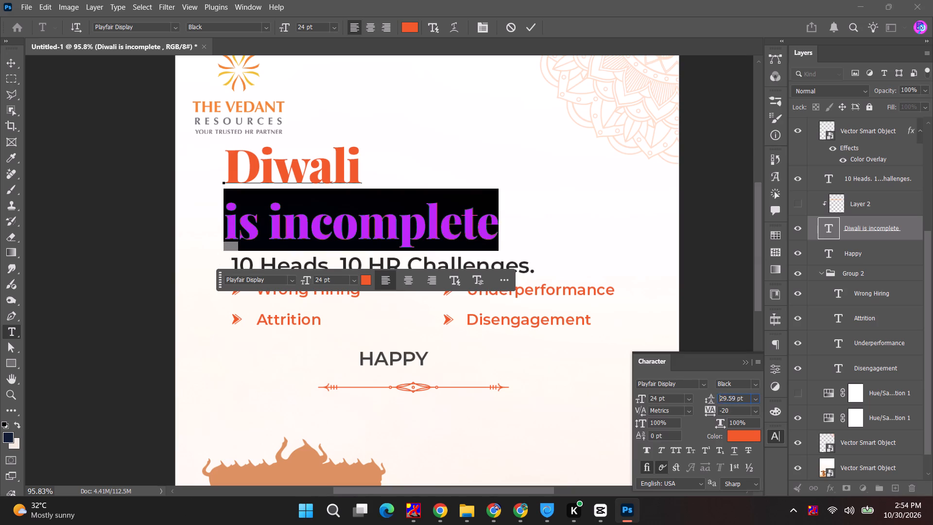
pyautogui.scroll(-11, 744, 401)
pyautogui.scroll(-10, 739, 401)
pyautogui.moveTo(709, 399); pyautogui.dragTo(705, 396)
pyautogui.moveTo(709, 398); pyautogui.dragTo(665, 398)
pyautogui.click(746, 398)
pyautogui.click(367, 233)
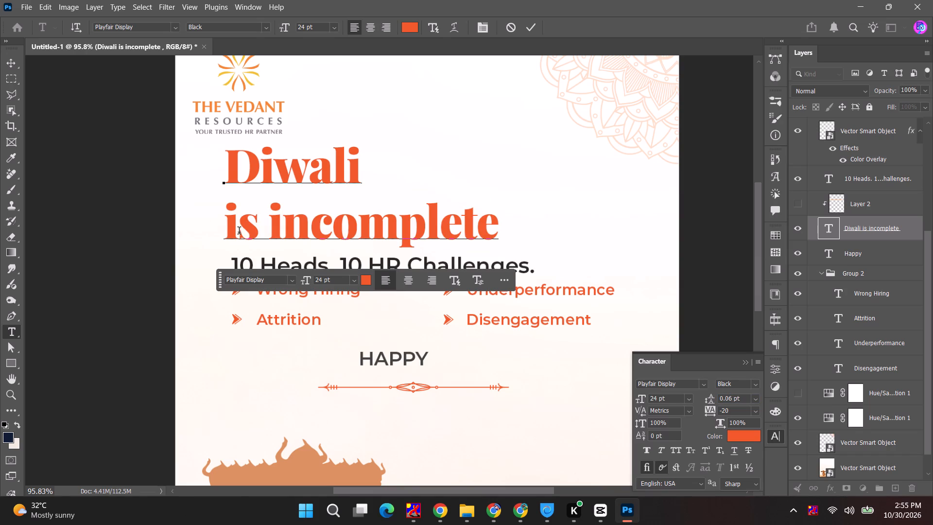
# Split "is incomplete" into its own text layer using a duplicate of the Diwali text placed closely beneath it.
pyautogui.moveTo(228, 227); pyautogui.dragTo(544, 238)
pyautogui.hotkey('ctrl', 'x')
pyautogui.press('Escape')
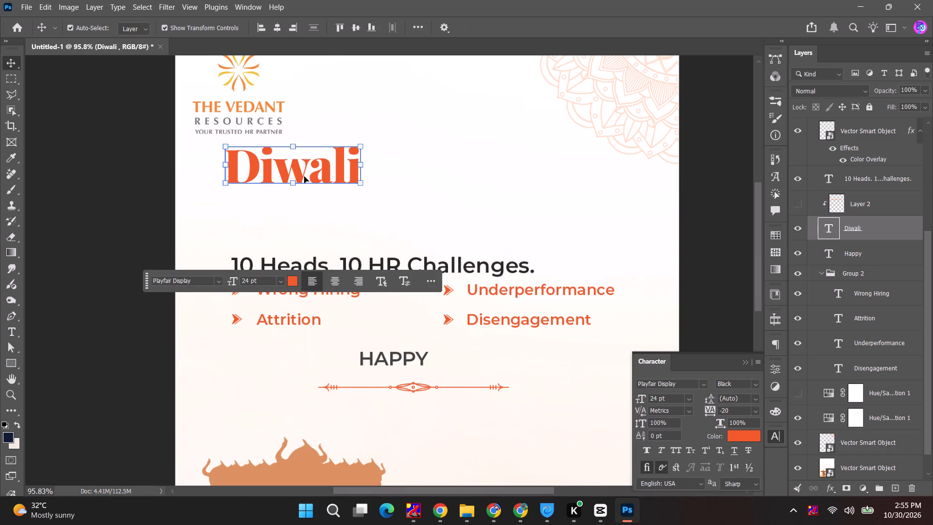
pyautogui.moveTo(304, 176); pyautogui.dragTo(305, 181)
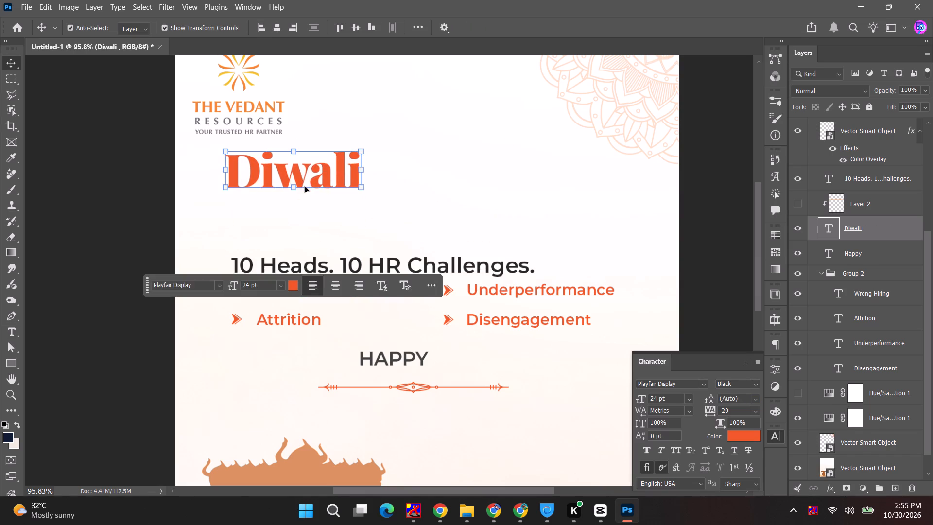
pyautogui.keyDown('alt'); pyautogui.moveTo(311, 178); pyautogui.dragTo(312, 219); pyautogui.keyUp('alt')
pyautogui.doubleClick(312, 219)
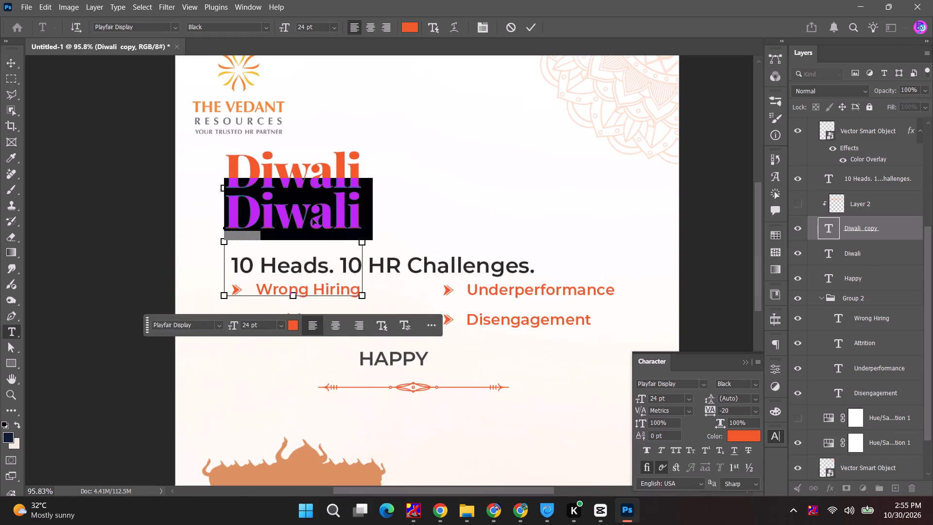
pyautogui.hotkey('ctrl', 'v')
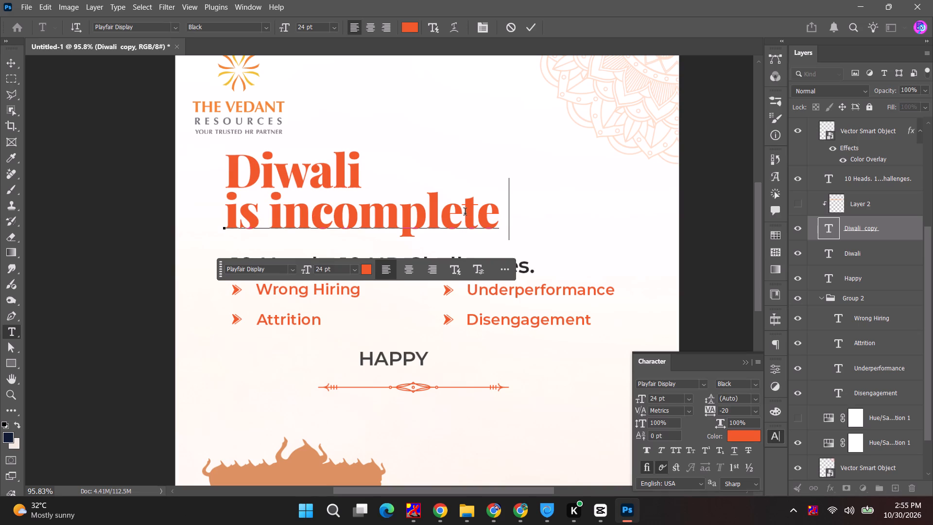
# Add "Without..." as a new line under "is incomplete", following the first reference slide.
pyautogui.press('BackSpace')
pyautogui.press('Return')
pyautogui.hotkey('alt', 'Tab')
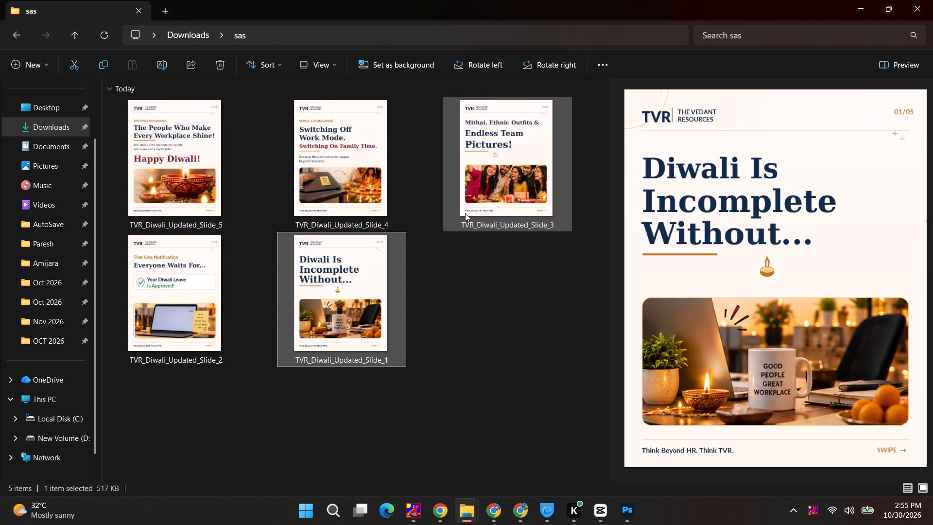
pyautogui.hotkey('alt', 'Tab')
pyautogui.write('Without')
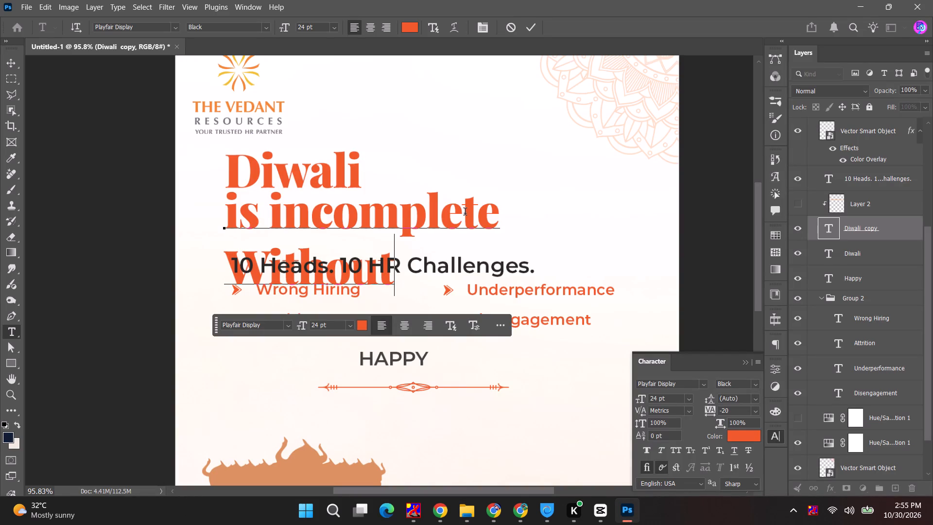
pyautogui.write('...')
pyautogui.press('Escape')
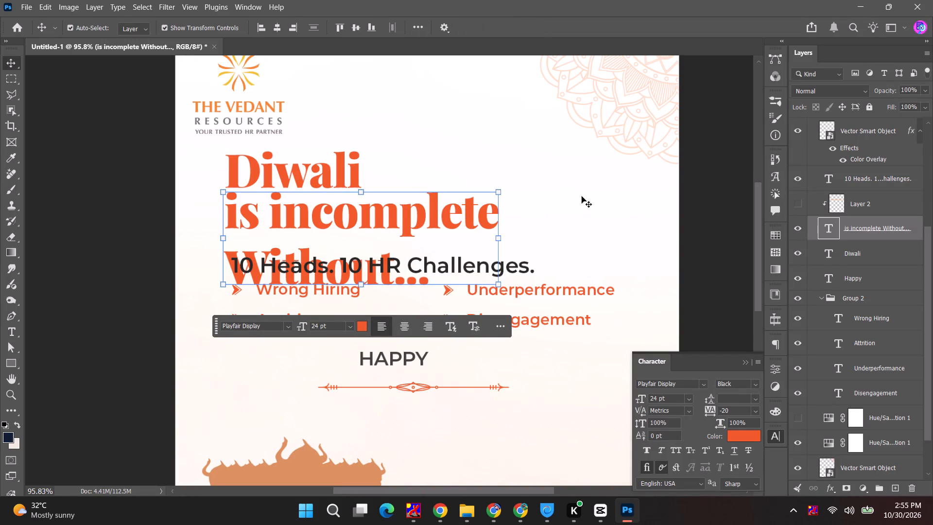
# Set the "is incomplete Without..." text to Playfair Display Bold, scale it to about 71%, and align it beneath Diwali.
pyautogui.click(750, 383)
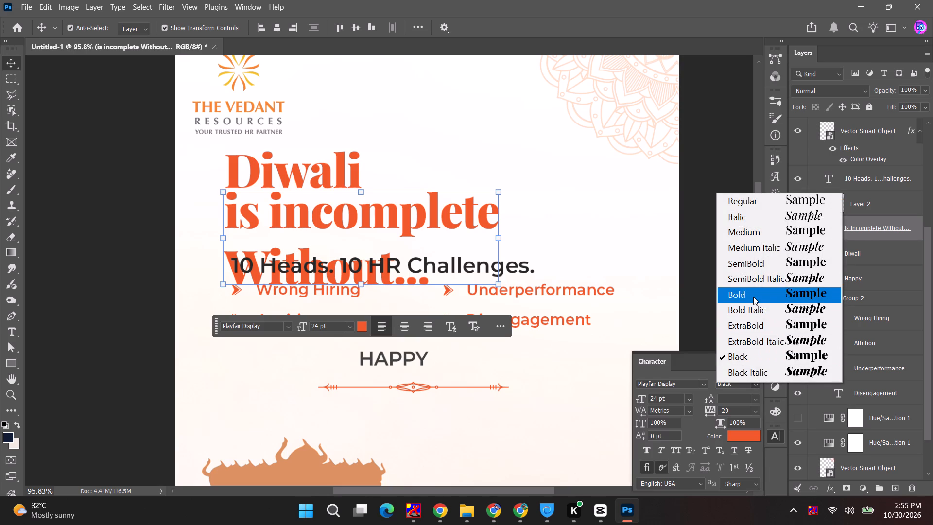
pyautogui.click(753, 297)
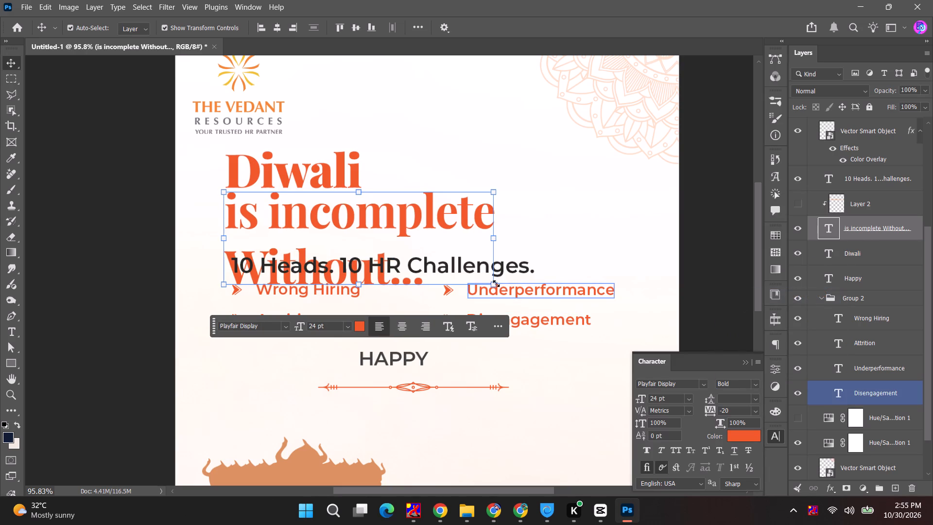
pyautogui.keyDown('shift'); pyautogui.moveTo(496, 283); pyautogui.dragTo(418, 255); pyautogui.keyUp('shift')
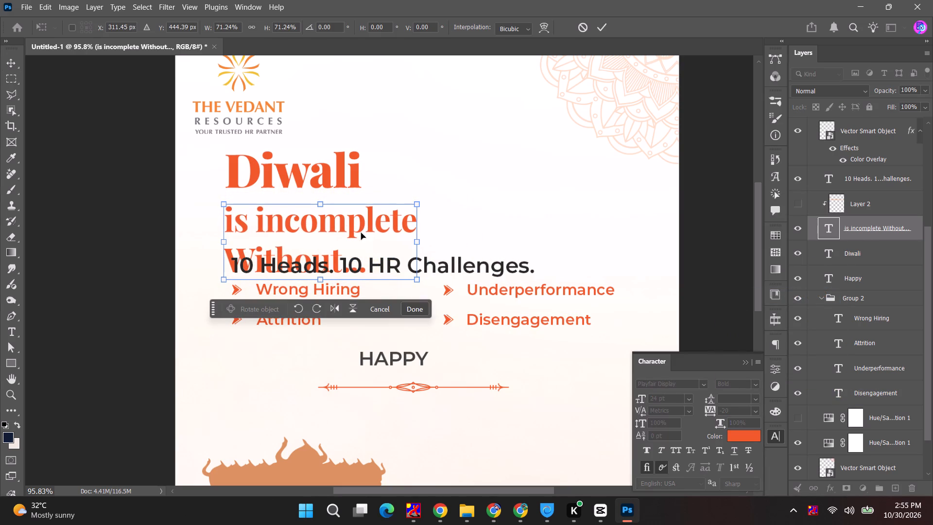
pyautogui.click(342, 217)
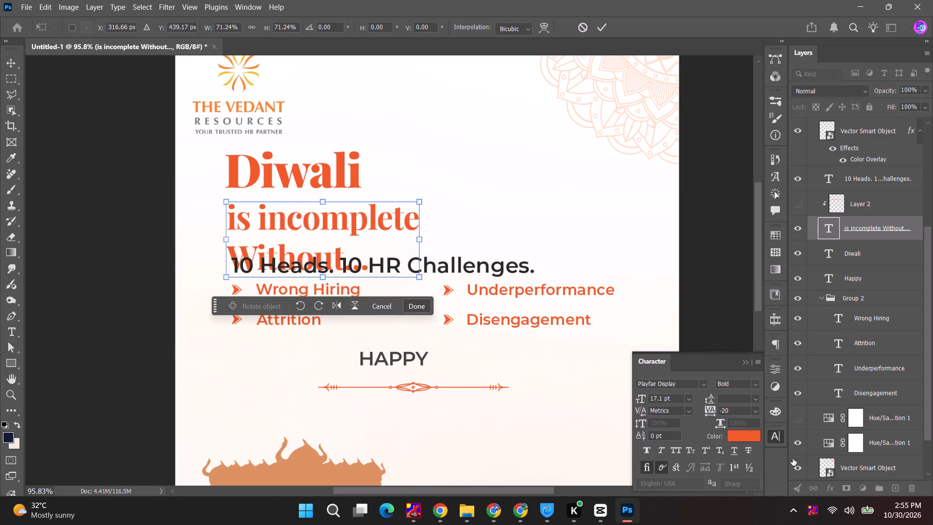
pyautogui.click(747, 437)
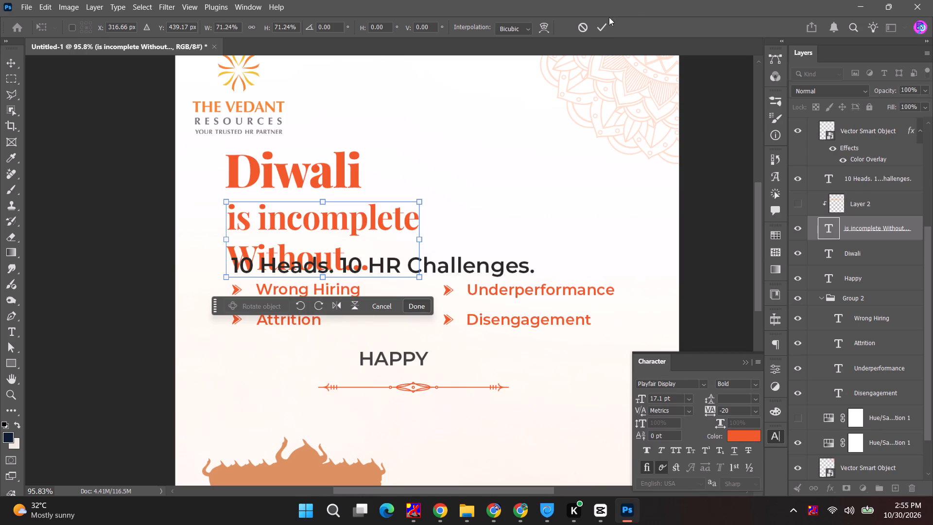
pyautogui.click(604, 24)
# Recolour the "is incomplete Without..." text to the dark charcoal of the "10 Heads. 10 HR Challenges." line, without underline.
pyautogui.click(741, 446)
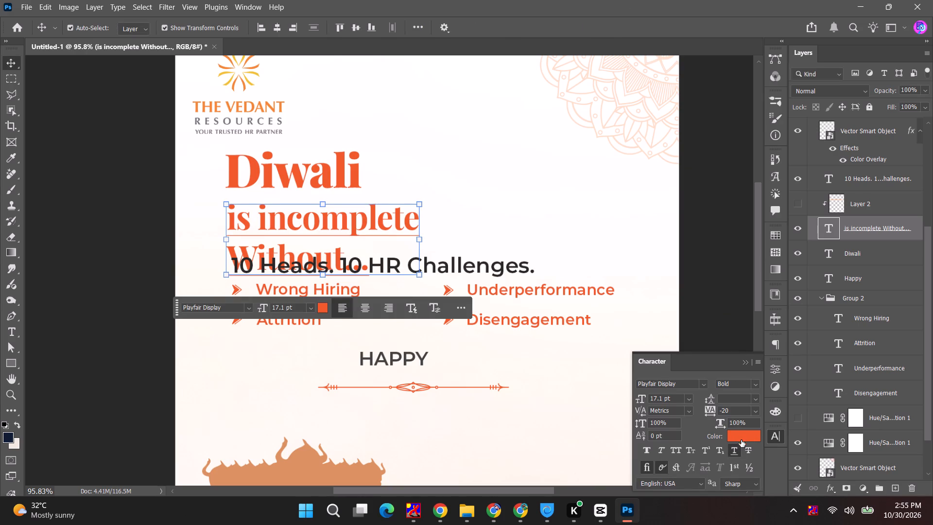
pyautogui.click(740, 452)
pyautogui.click(745, 431)
pyautogui.moveTo(564, 285); pyautogui.dragTo(513, 276)
pyautogui.click(827, 143)
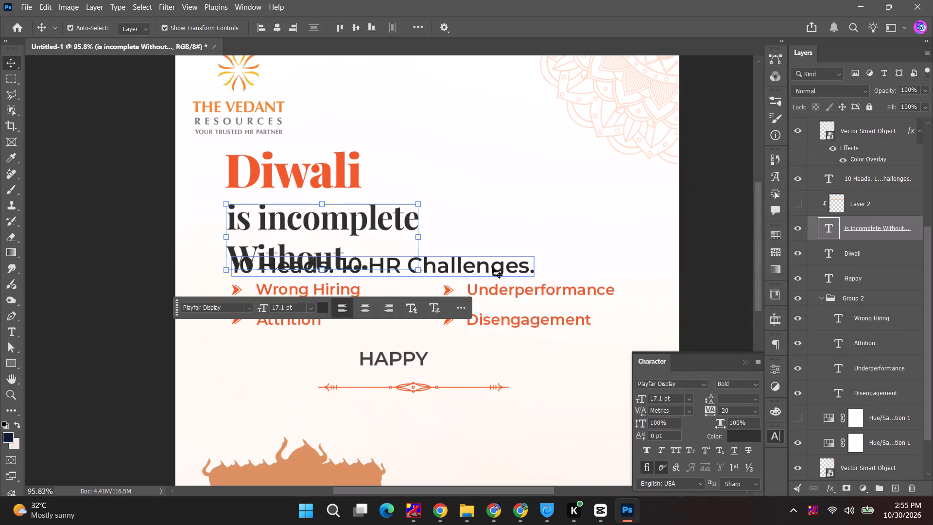
# Delete the "10 Heads. 10 HR Challenges." line and the four challenge bullets beneath it.
pyautogui.click(492, 267)
pyautogui.press('BackSpace')
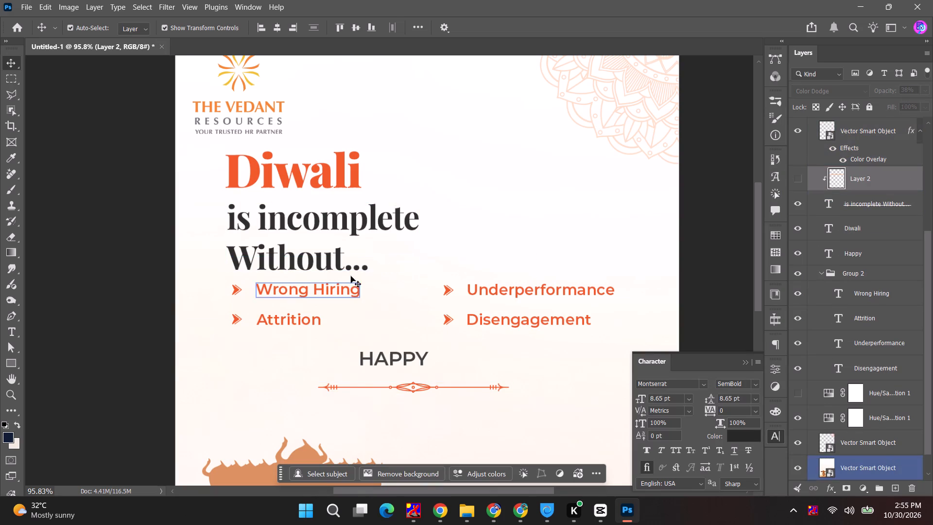
pyautogui.hotkey('alt', 'Tab')
pyautogui.hotkey('alt', 'Tab')
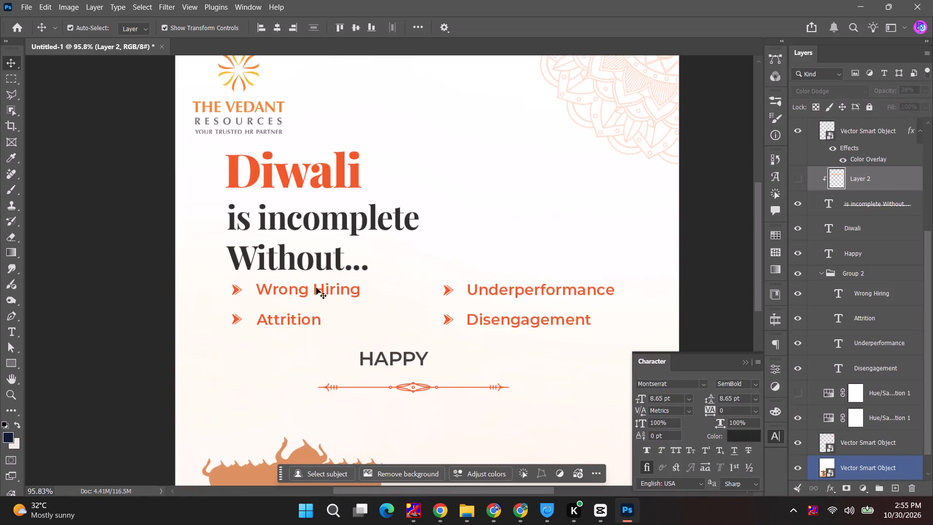
pyautogui.moveTo(157, 283); pyautogui.dragTo(566, 339)
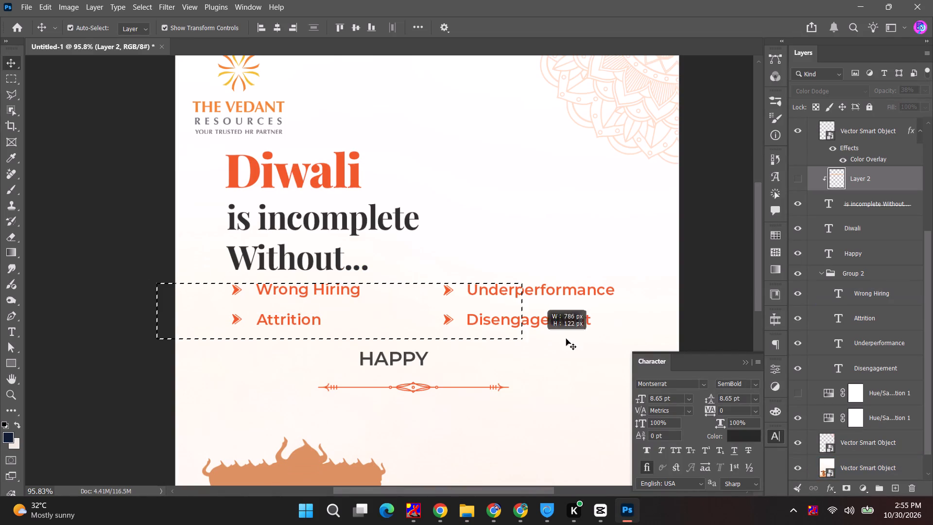
pyautogui.moveTo(566, 339); pyautogui.dragTo(692, 333)
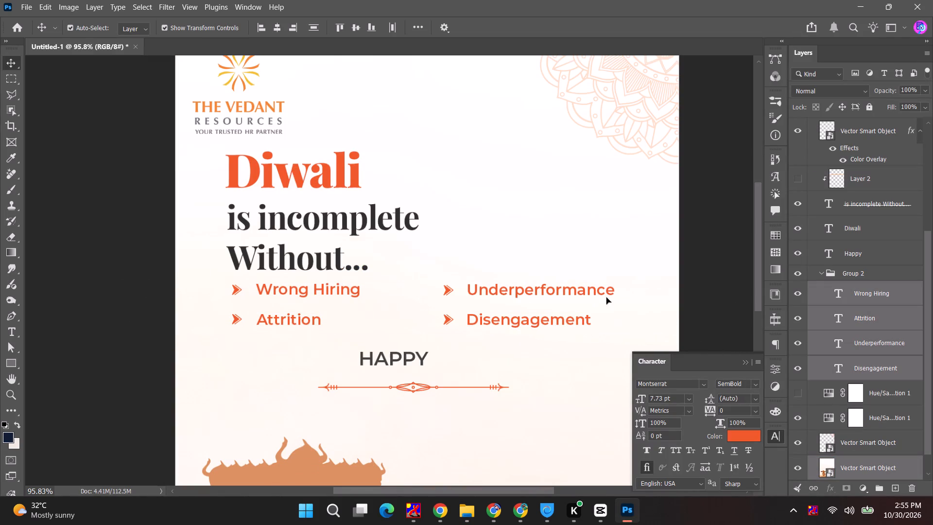
pyautogui.keyDown('ctrl'); pyautogui.click(869, 467); pyautogui.keyUp('ctrl')
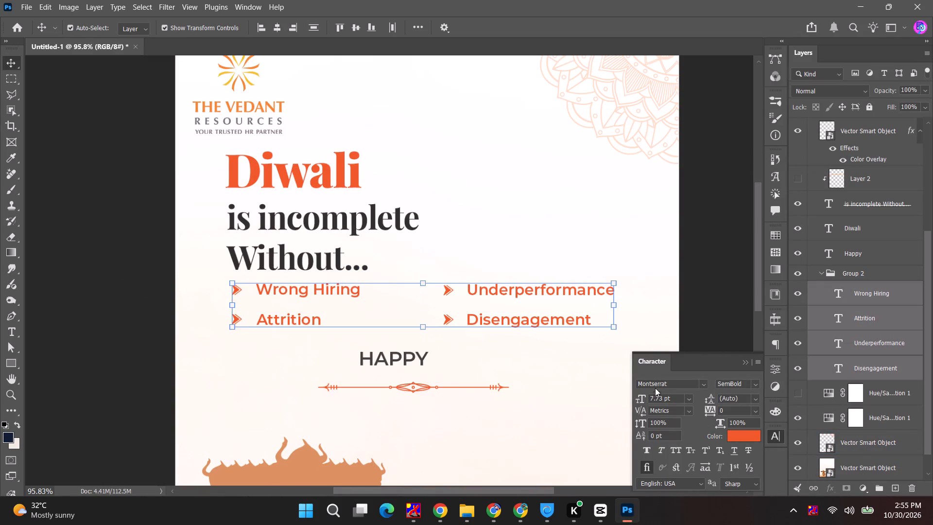
pyautogui.press('BackSpace')
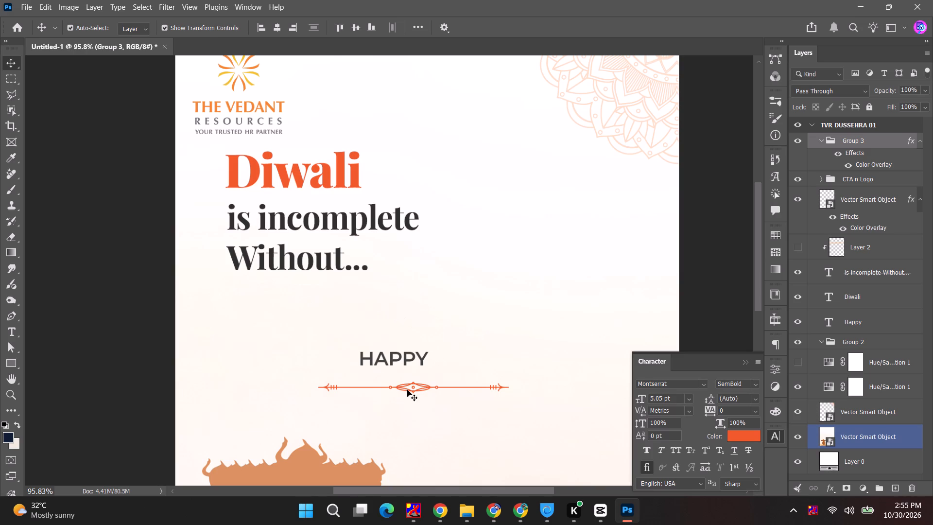
# Move the ornamental divider directly beneath "Without..." and shrink it proportionally to roughly that word's width.
pyautogui.click(407, 390)
pyautogui.click(417, 388)
pyautogui.click(431, 388)
pyautogui.moveTo(431, 388); pyautogui.dragTo(323, 305)
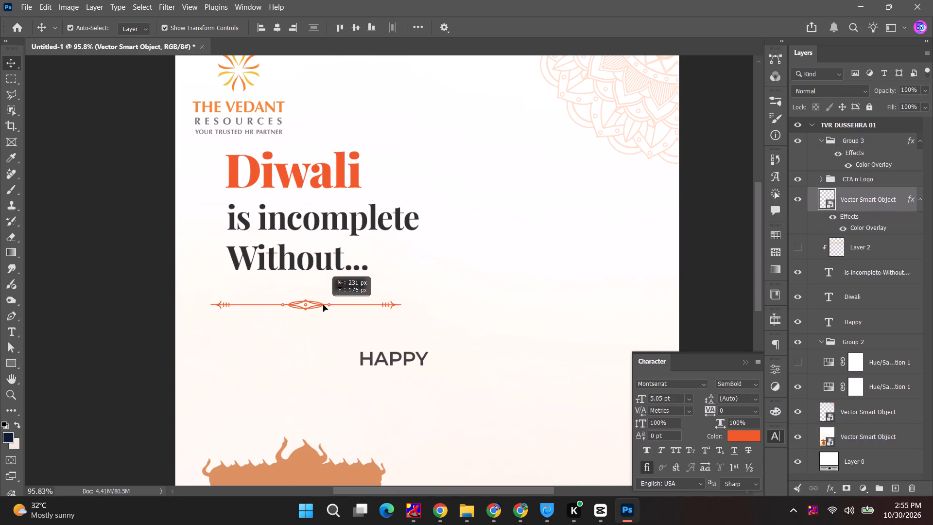
pyautogui.moveTo(323, 305); pyautogui.dragTo(340, 289)
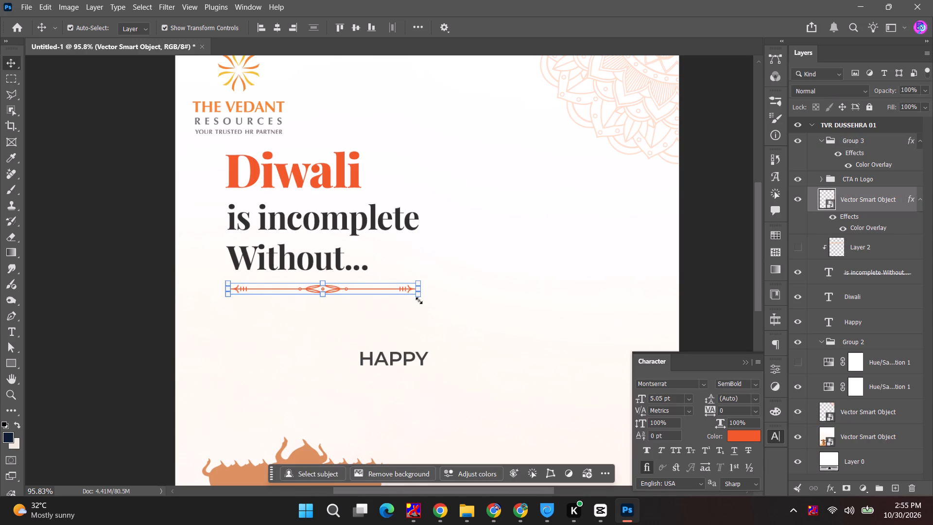
pyautogui.keyDown('shift'); pyautogui.moveTo(421, 298); pyautogui.dragTo(372, 289); pyautogui.keyUp('shift')
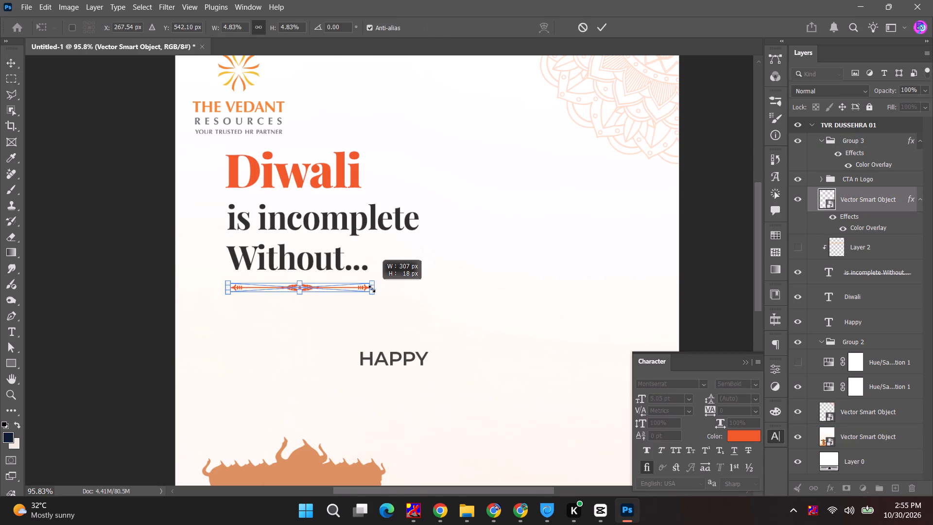
pyautogui.keyDown('shift'); pyautogui.moveTo(372, 289); pyautogui.dragTo(370, 289); pyautogui.keyUp('shift')
pyautogui.click(597, 24)
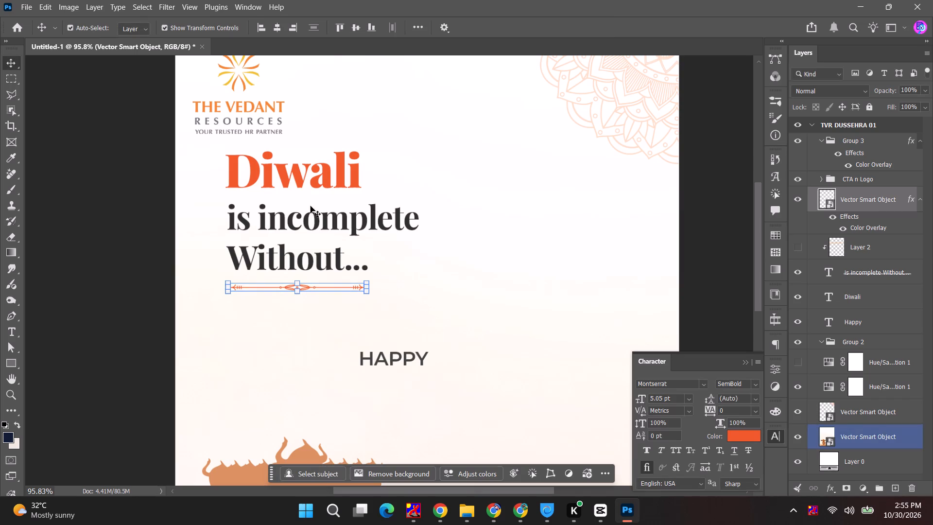
# Enlarge Diwali, "is incomplete Without..." and the divider together to about 131%, shifting them slightly left and down.
pyautogui.keyDown('shift'); pyautogui.click(303, 173); pyautogui.keyUp('shift')
pyautogui.keyDown('shift'); pyautogui.click(293, 229); pyautogui.keyUp('shift')
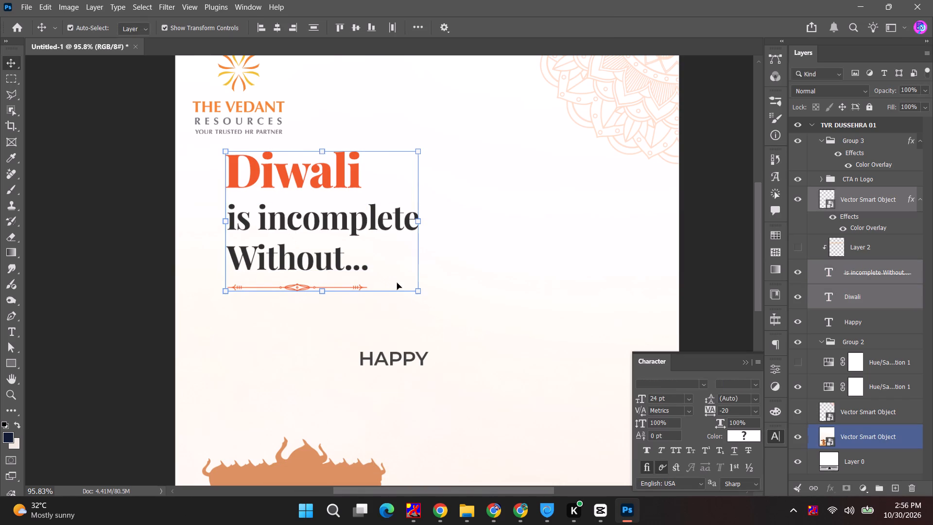
pyautogui.keyDown('shift'); pyautogui.moveTo(414, 290); pyautogui.dragTo(490, 309); pyautogui.keyUp('shift')
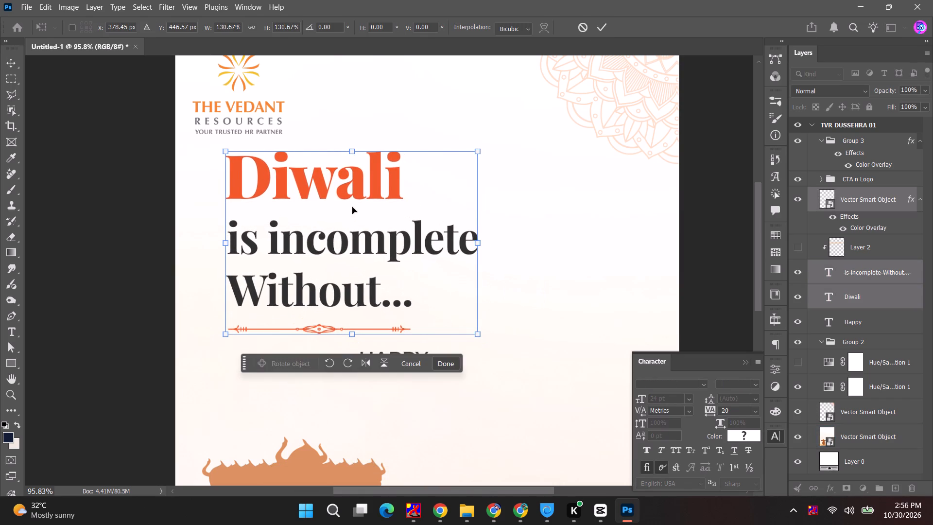
pyautogui.moveTo(345, 189); pyautogui.dragTo(332, 193)
pyautogui.click(607, 24)
pyautogui.click(697, 226)
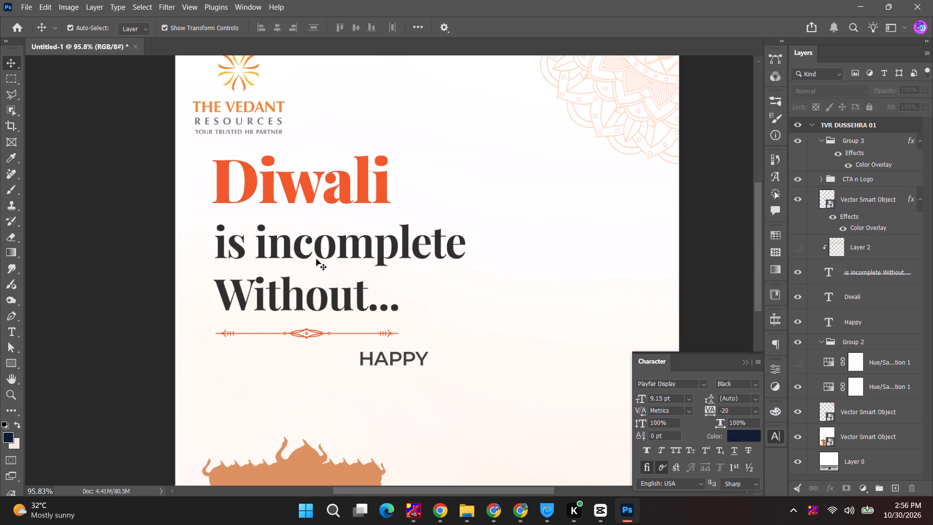
# Move the "is incomplete Without..." text up closer beneath Diwali, aligned with its left edge.
pyautogui.moveTo(315, 250); pyautogui.dragTo(314, 241)
pyautogui.click(314, 242)
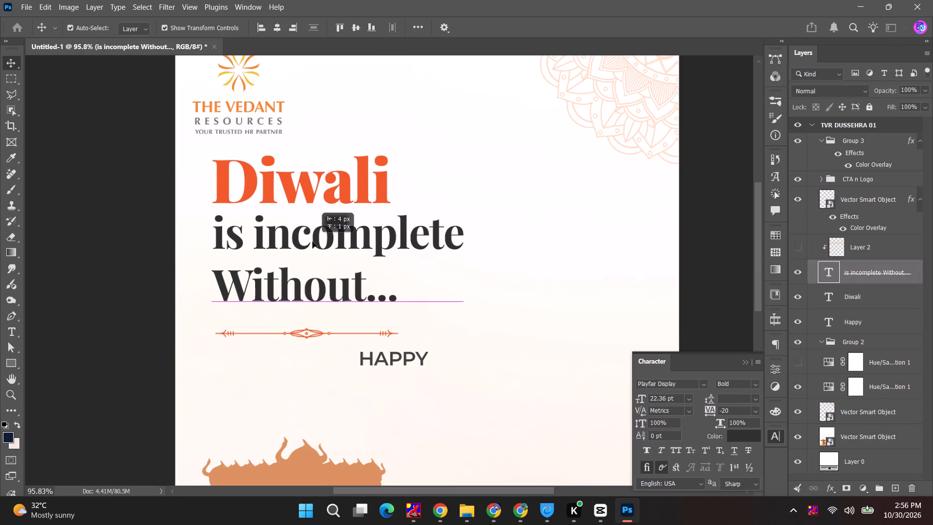
# Set the "is incomplete Without..." text's tracking to 0 and tighten the leading of the "Without..." line to 25 pt.
pyautogui.doubleClick(315, 248)
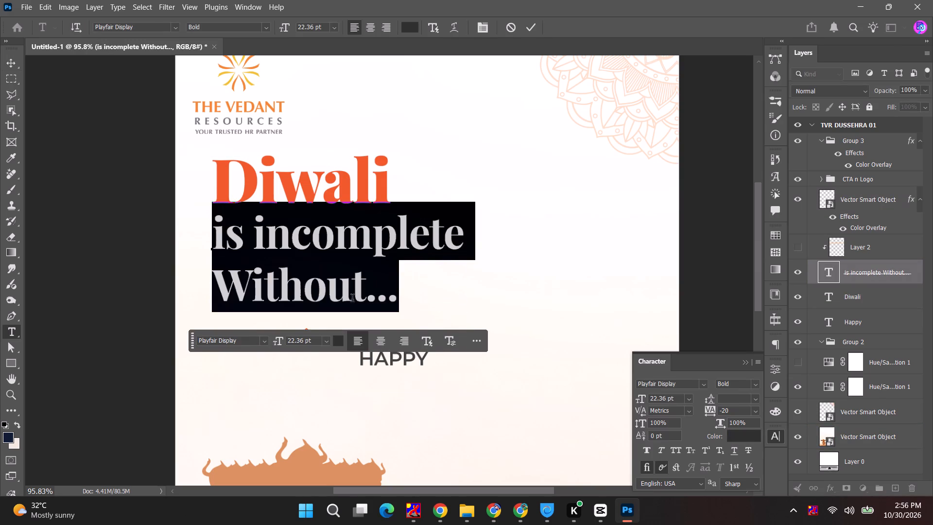
pyautogui.click(727, 406)
pyautogui.click(730, 411)
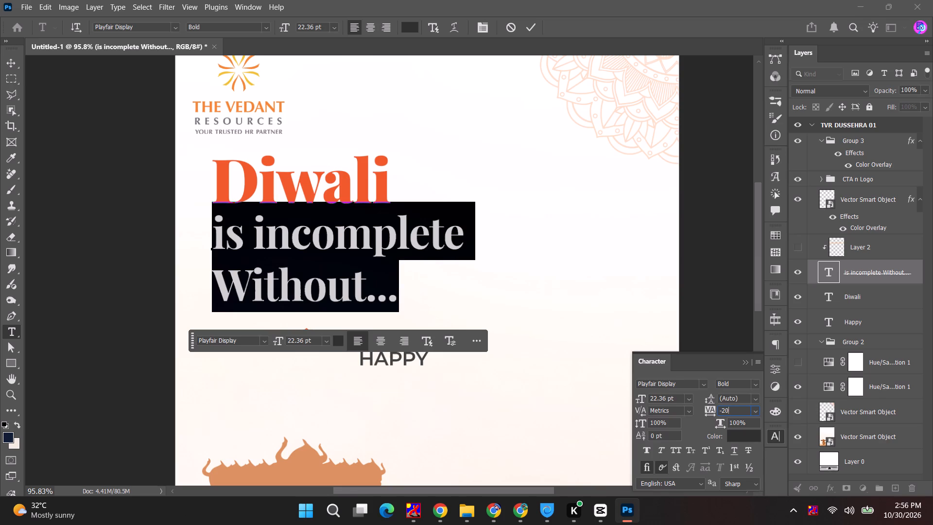
pyautogui.scroll(1, 730, 411)
pyautogui.moveTo(432, 294); pyautogui.dragTo(0, 295)
pyautogui.click(735, 413)
pyautogui.click(742, 399)
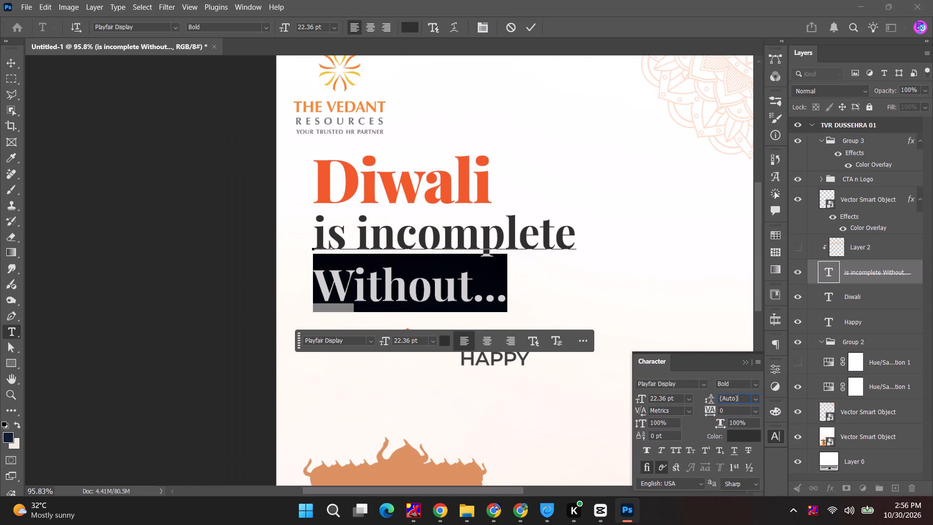
pyautogui.scroll(-4, 742, 399)
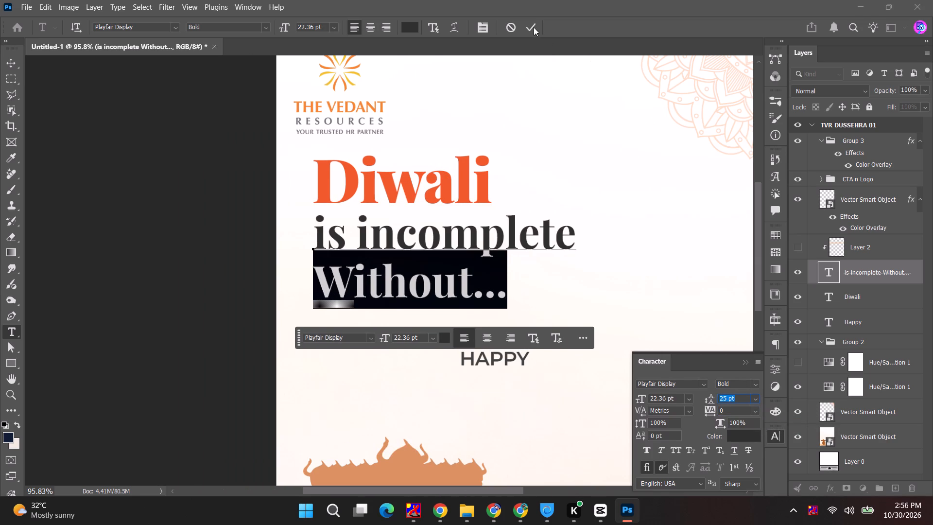
pyautogui.click(533, 26)
pyautogui.click(183, 249)
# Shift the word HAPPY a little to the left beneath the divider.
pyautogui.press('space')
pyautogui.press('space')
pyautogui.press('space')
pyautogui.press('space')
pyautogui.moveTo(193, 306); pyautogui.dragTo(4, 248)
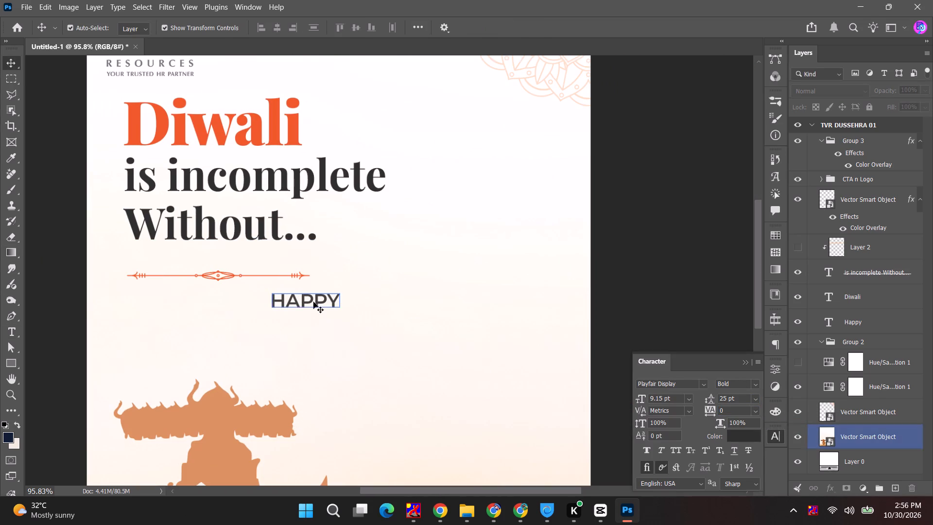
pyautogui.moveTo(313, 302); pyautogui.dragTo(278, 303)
# Following the first reference slide, move the divider closer beneath "Without..." and enlarge it slightly to about 6.28% scale.
pyautogui.hotkey('alt', 'Tab')
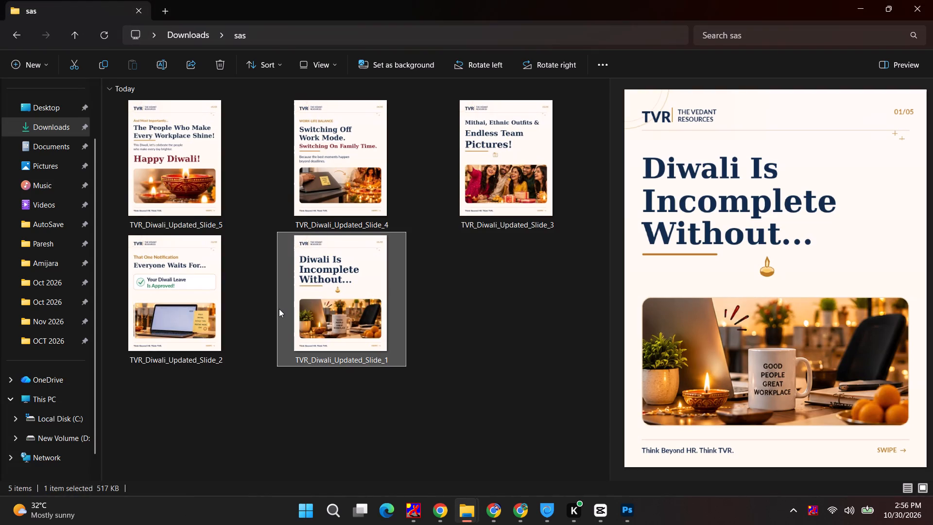
pyautogui.hotkey('alt', 'Tab')
pyautogui.moveTo(213, 278); pyautogui.dragTo(213, 267)
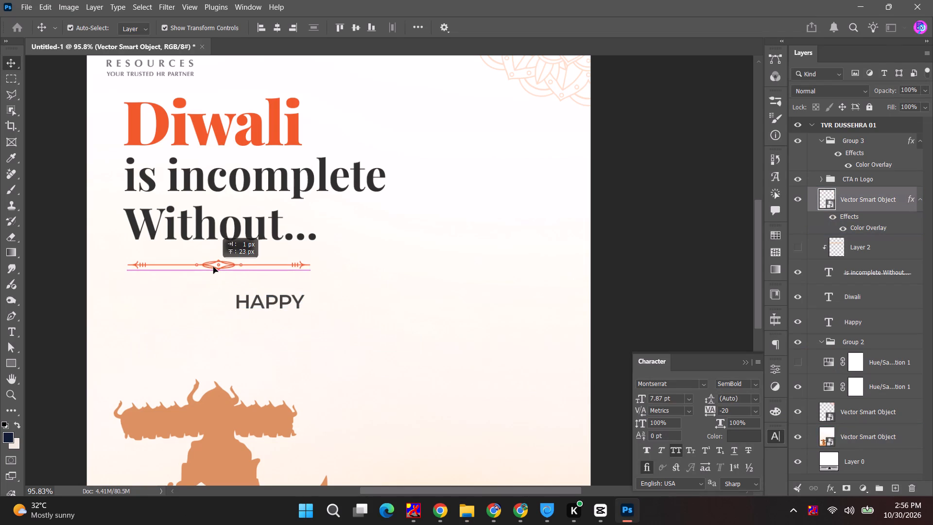
pyautogui.moveTo(213, 267); pyautogui.dragTo(214, 264)
pyautogui.keyDown('shift'); pyautogui.moveTo(312, 270); pyautogui.dragTo(315, 269); pyautogui.keyUp('shift')
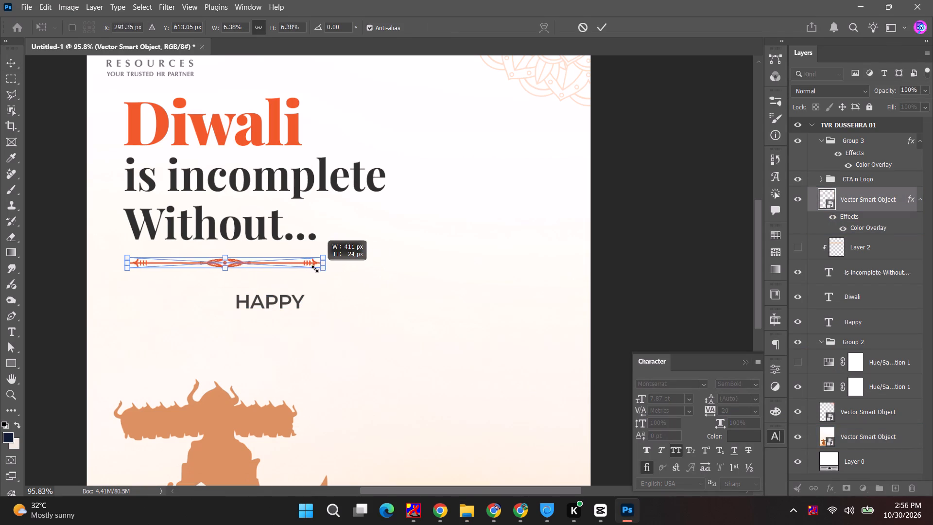
pyautogui.keyDown('shift'); pyautogui.moveTo(315, 269); pyautogui.dragTo(318, 271); pyautogui.keyUp('shift')
pyautogui.click(606, 30)
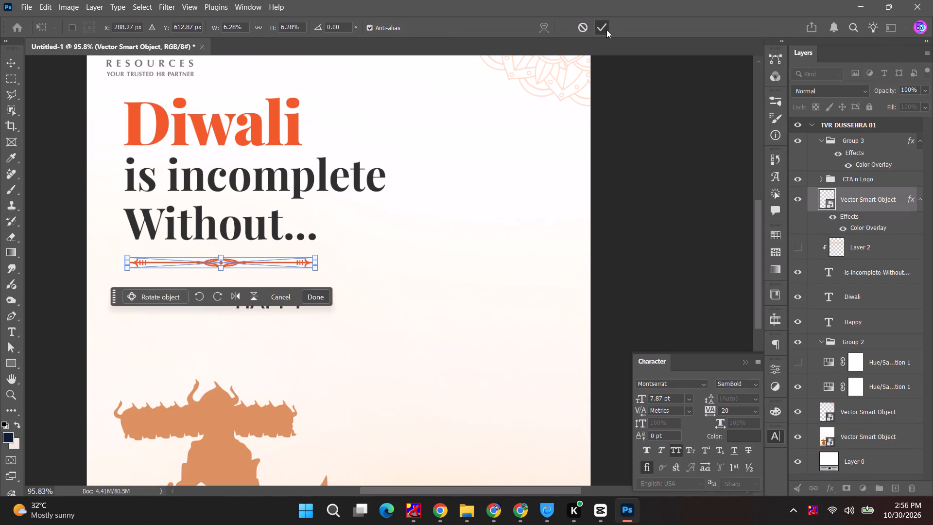
pyautogui.click(662, 185)
# Delete the leftover word HAPPY and the Dussehra background artwork with the Ravana silhouette.
pyautogui.moveTo(275, 298); pyautogui.dragTo(183, 288)
pyautogui.press('BackSpace')
pyautogui.keyDown('alt'); pyautogui.scroll(-6, 259, 382); pyautogui.keyUp('alt')
pyautogui.press('space')
pyautogui.moveTo(295, 393); pyautogui.dragTo(303, 247)
pyautogui.click(262, 279)
pyautogui.moveTo(248, 279); pyautogui.dragTo(312, 304)
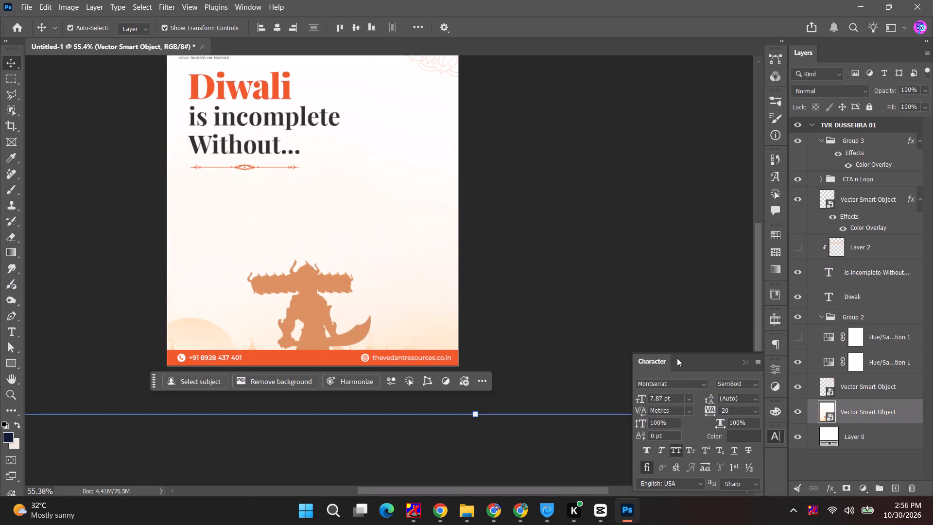
pyautogui.press('BackSpace')
pyautogui.click(417, 255)
# Move Diwali, "is incomplete Without..." and the divider together slightly down, away from the logo.
pyautogui.press('space')
pyautogui.press('space')
pyautogui.moveTo(398, 233); pyautogui.dragTo(380, 384)
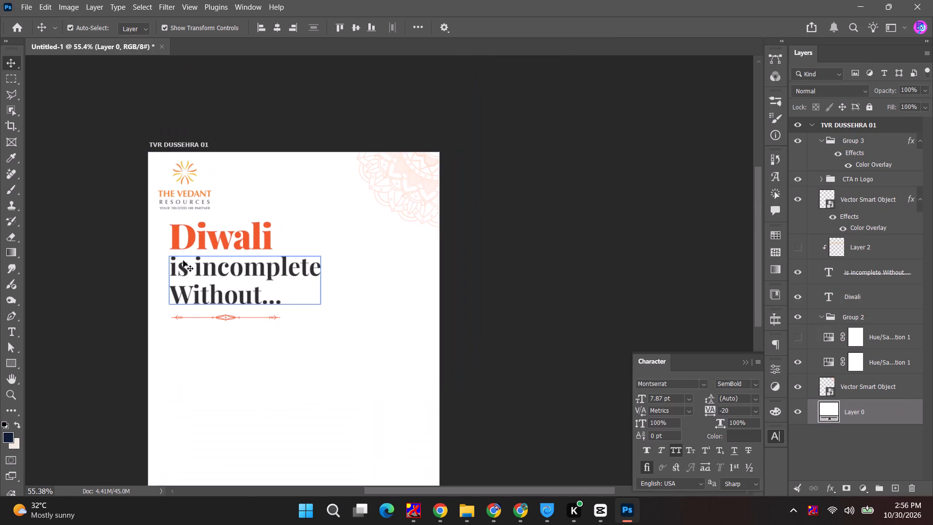
pyautogui.click(221, 235)
pyautogui.keyDown('shift'); pyautogui.click(240, 282); pyautogui.keyUp('shift')
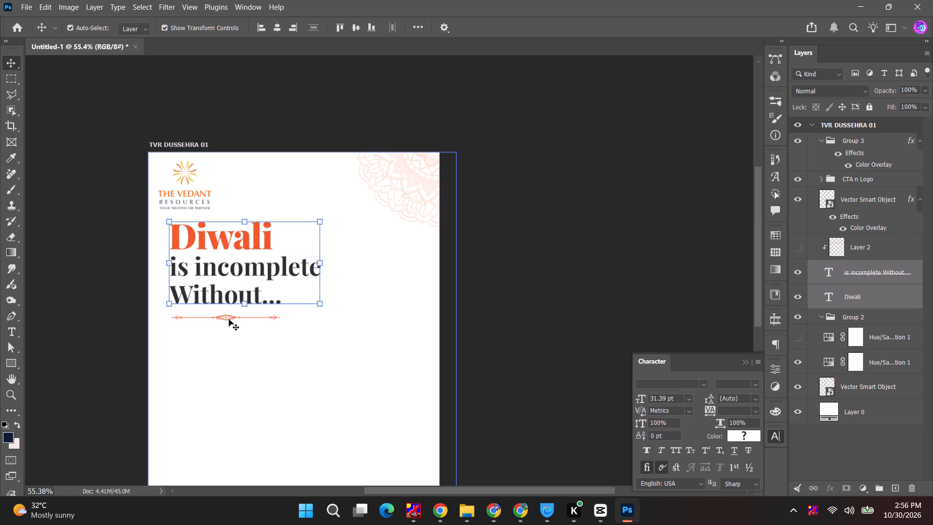
pyautogui.keyDown('alt'); pyautogui.scroll(4, 230, 324); pyautogui.keyUp('alt')
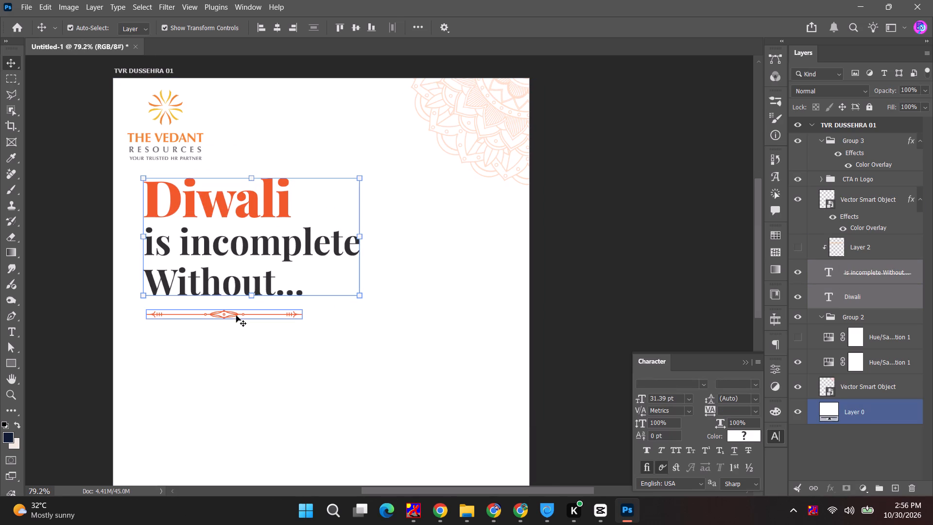
pyautogui.keyDown('shift'); pyautogui.click(236, 315); pyautogui.keyUp('shift')
pyautogui.moveTo(244, 249); pyautogui.dragTo(239, 259)
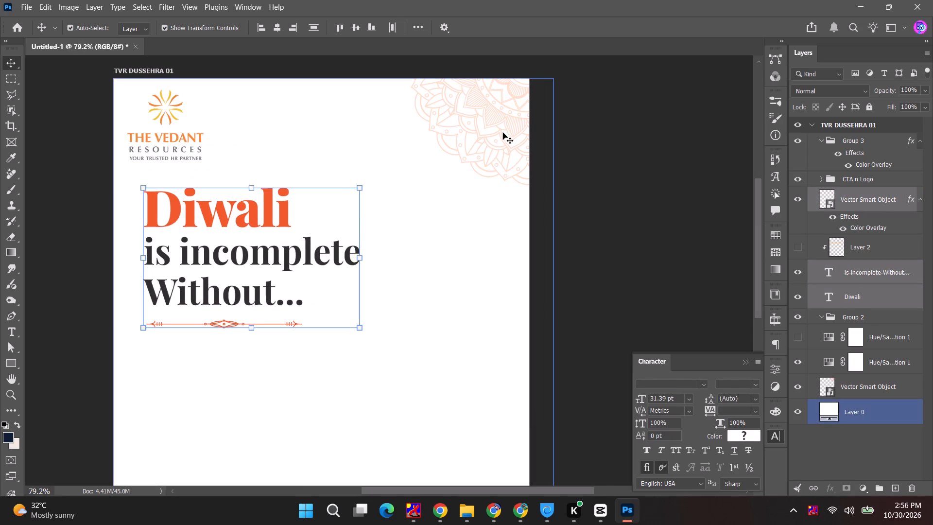
# Delete the faded orange mandala ornament from the artboard's upper-right corner.
pyautogui.click(503, 132)
pyautogui.click(862, 388)
pyautogui.press('BackSpace')
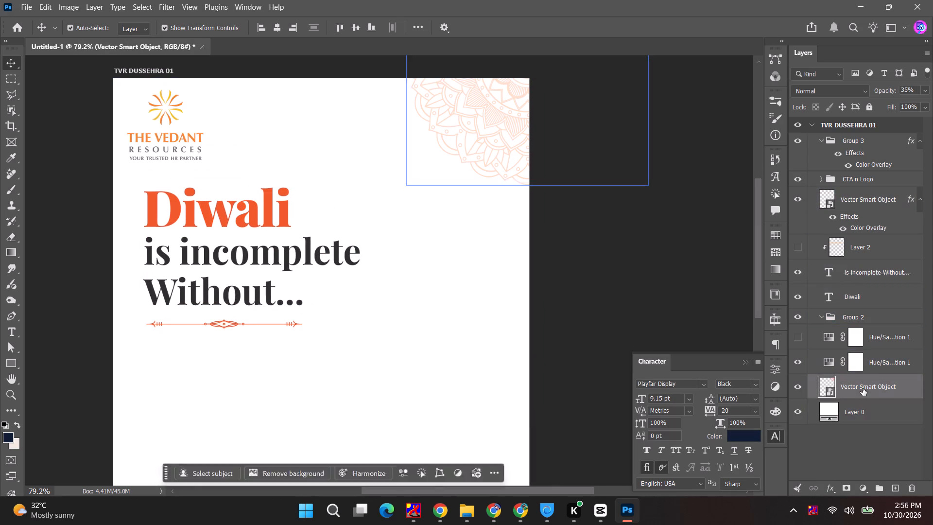
# Hide the ornamental divider beneath "Without...".
pyautogui.keyDown('alt'); pyautogui.scroll(-6, 565, 288); pyautogui.keyUp('alt')
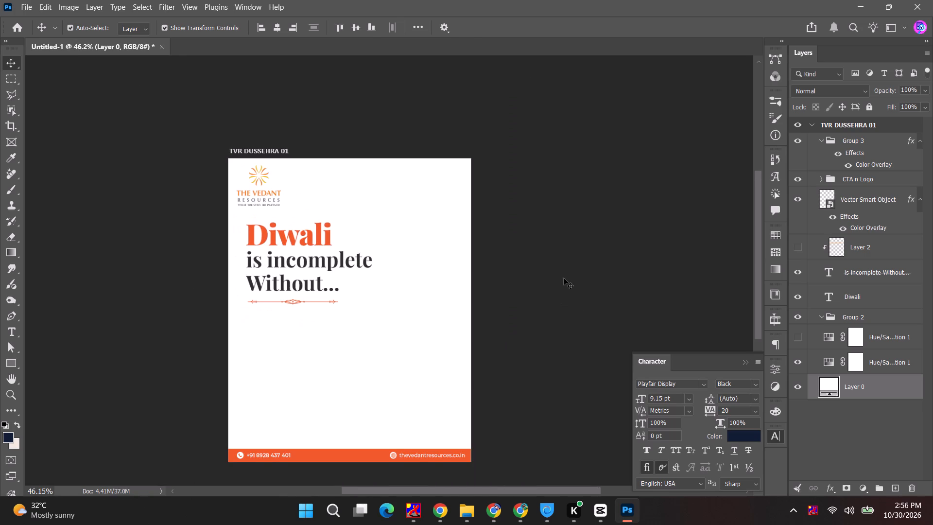
pyautogui.press('space')
pyautogui.press('space')
pyautogui.press('space')
pyautogui.press('space')
pyautogui.press('space')
pyautogui.press('space')
pyautogui.press('space')
pyautogui.moveTo(564, 278); pyautogui.dragTo(537, 266)
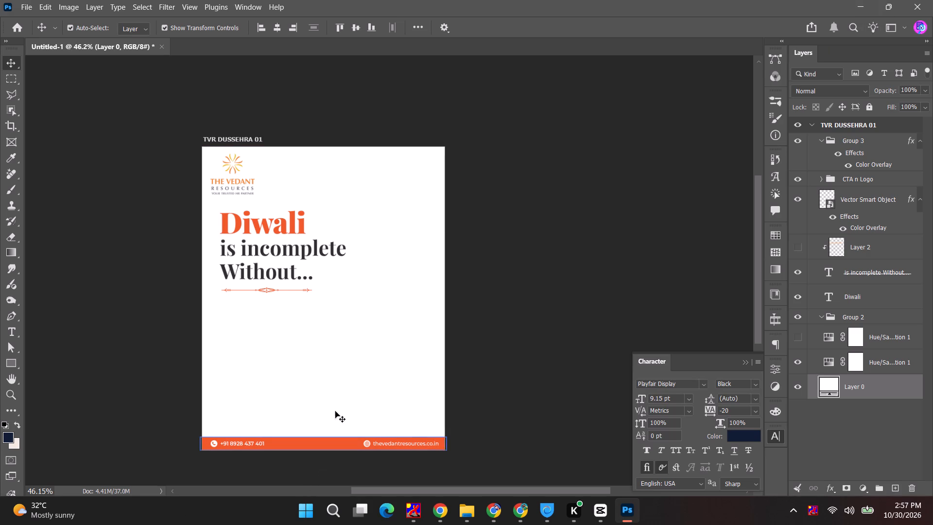
pyautogui.click(262, 292)
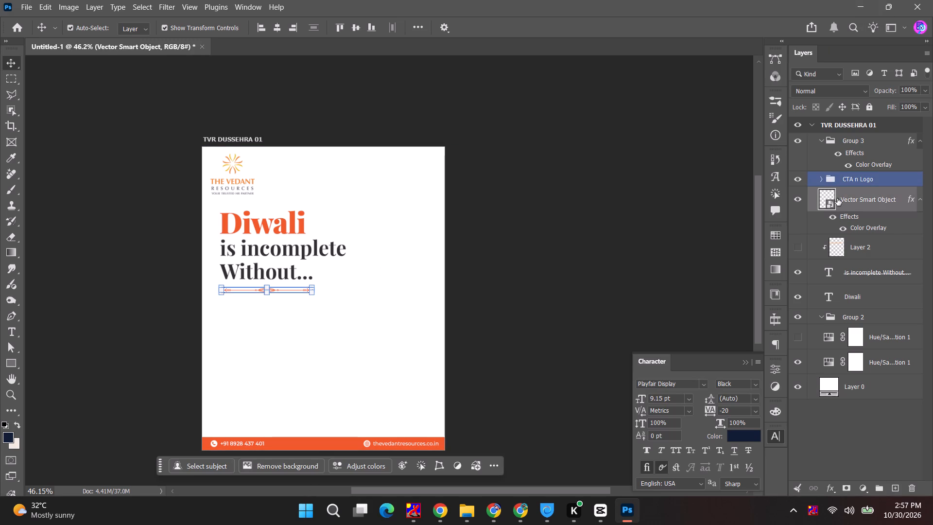
pyautogui.click(803, 200)
pyautogui.click(627, 240)
# Compare the artboard's layout with the first Diwali reference slide in the sas folder.
pyautogui.hotkey('alt', 'Tab')
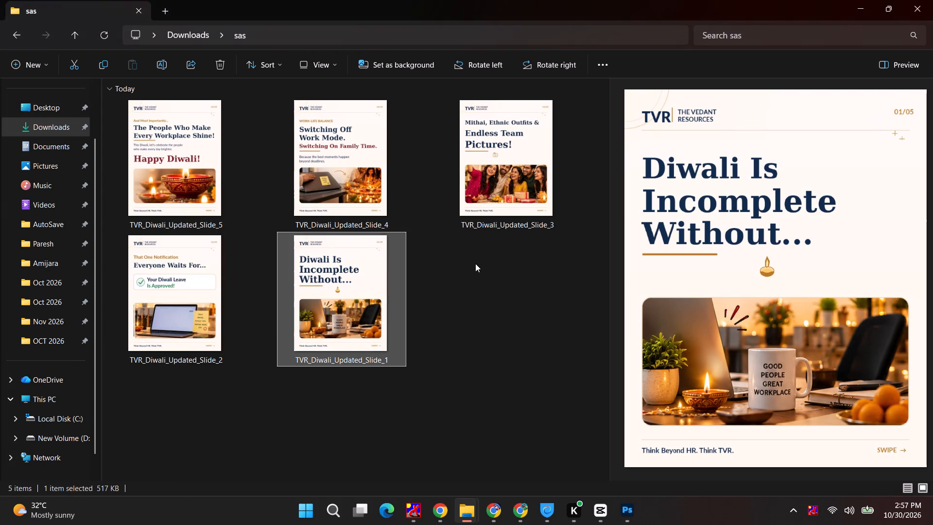
pyautogui.hotkey('alt', 'Tab')
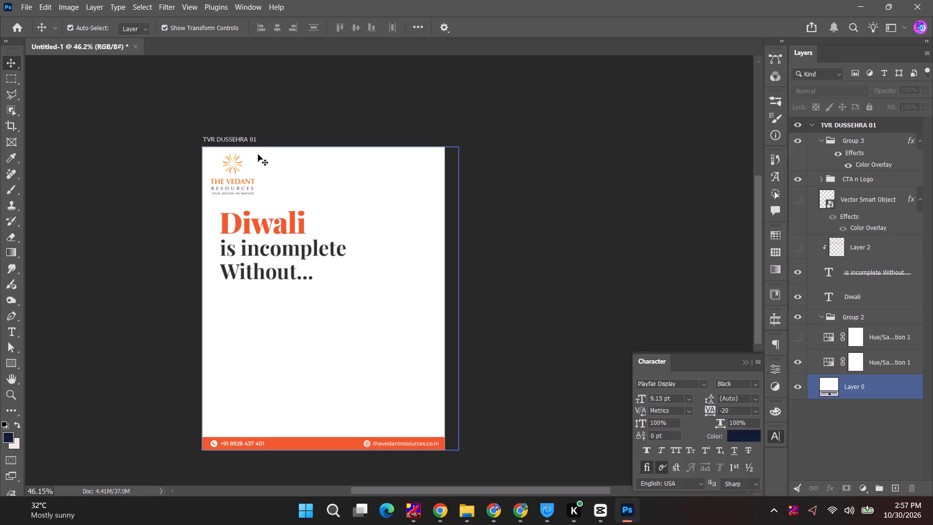
pyautogui.hotkey('alt', 'Tab')
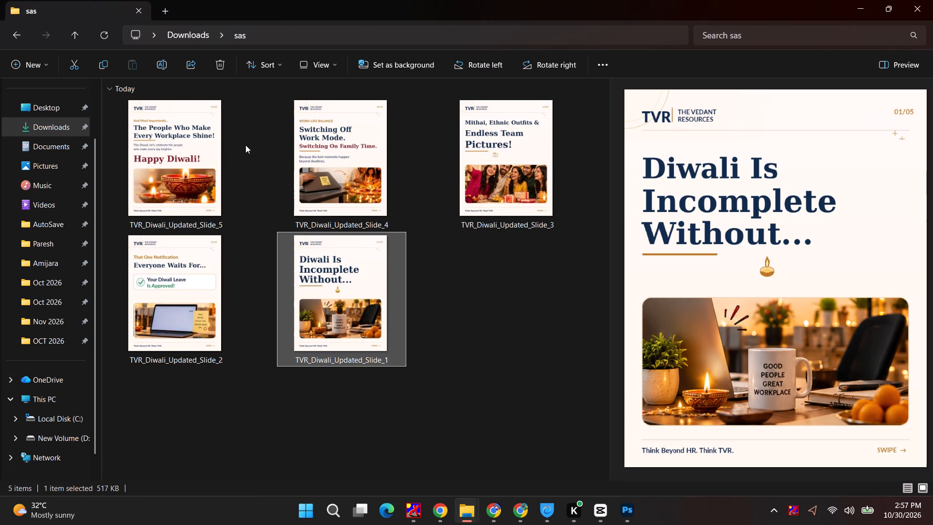
pyautogui.click(327, 289)
pyautogui.hotkey('alt', 'Tab')
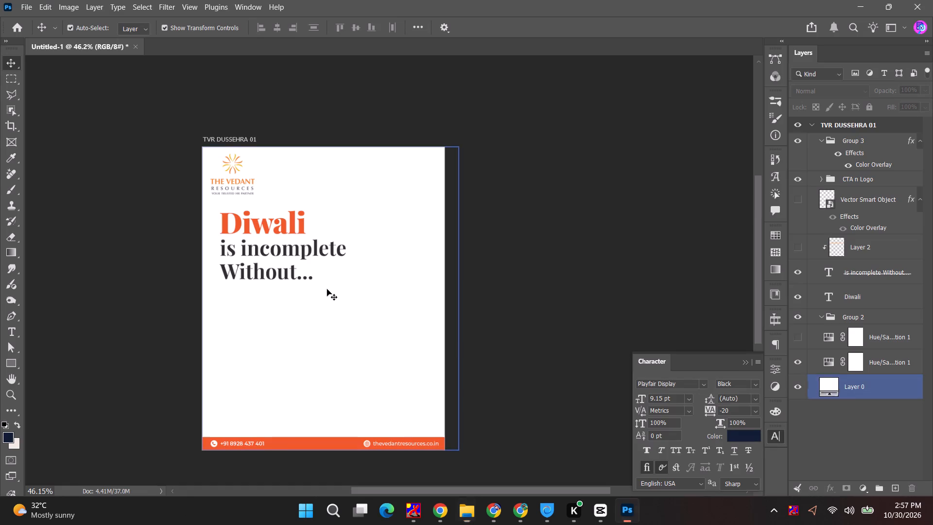
pyautogui.hotkey('alt', 'Tab')
pyautogui.hotkey('alt', 'Tab')
pyautogui.click(233, 139)
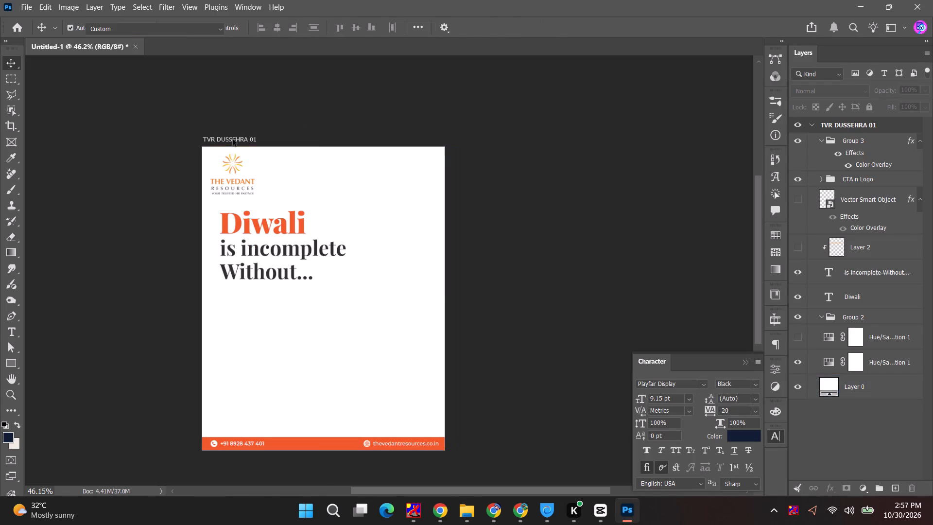
# Switch to the browser and look through the November 2026 sheet of "2026 Social Media - Creative Designing" for the TVR Diwali brief.
pyautogui.hotkey('alt', 'Tab')
pyautogui.hotkey('alt', 'Tab')
pyautogui.keyDown('alt'); pyautogui.click(668, 126); pyautogui.keyUp('alt')
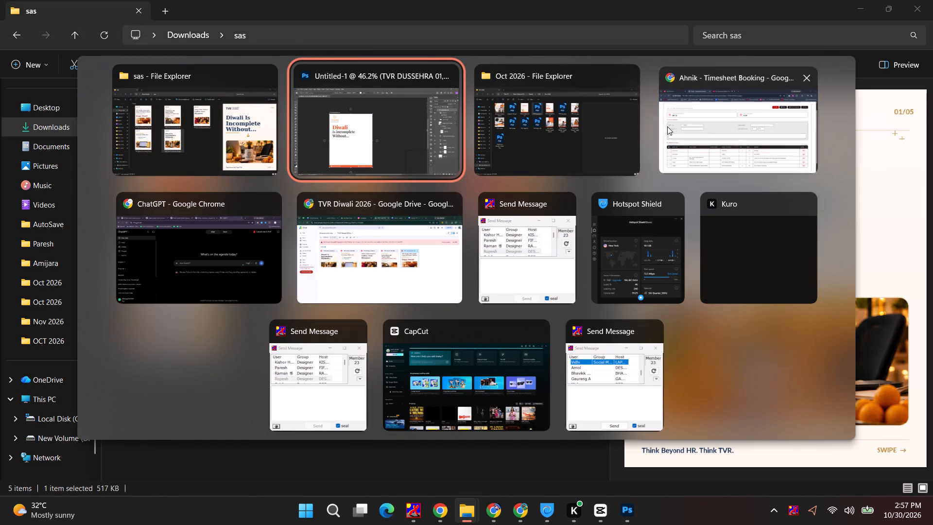
pyautogui.click(509, 508)
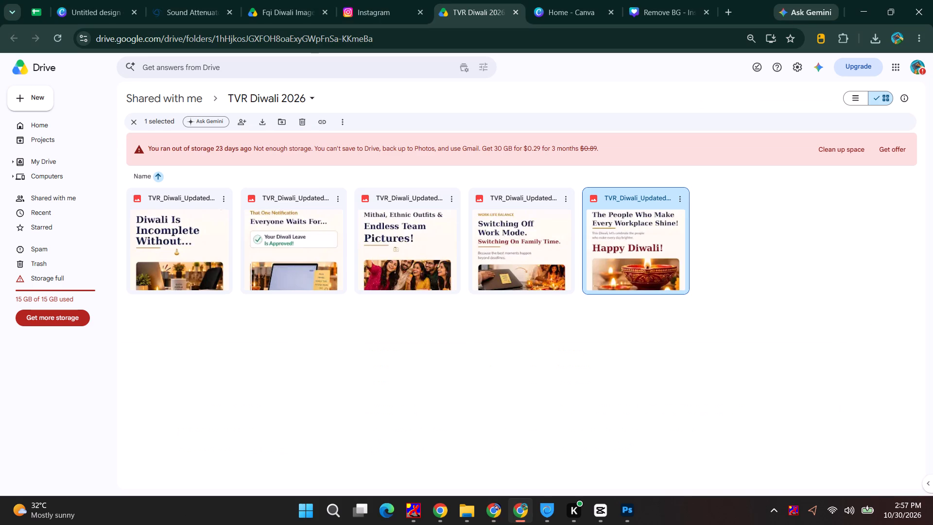
pyautogui.click(41, 0)
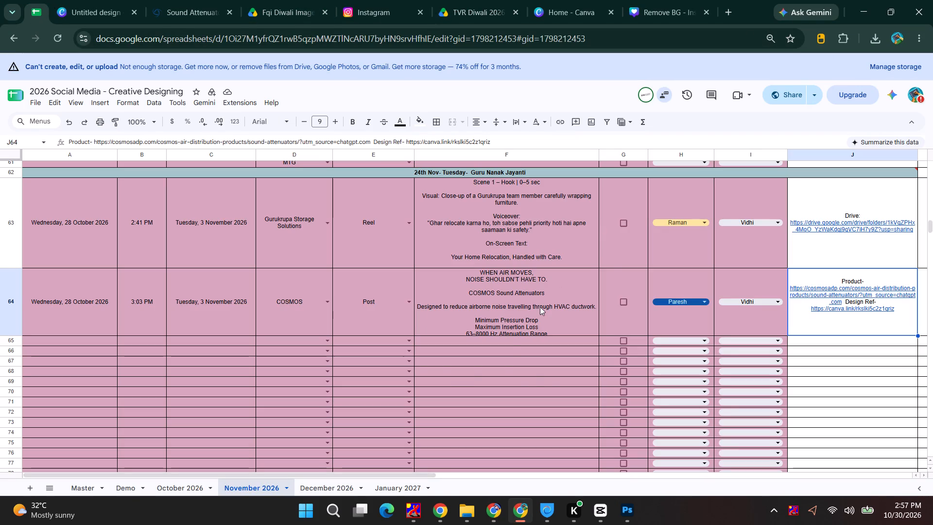
pyautogui.doubleClick(540, 307)
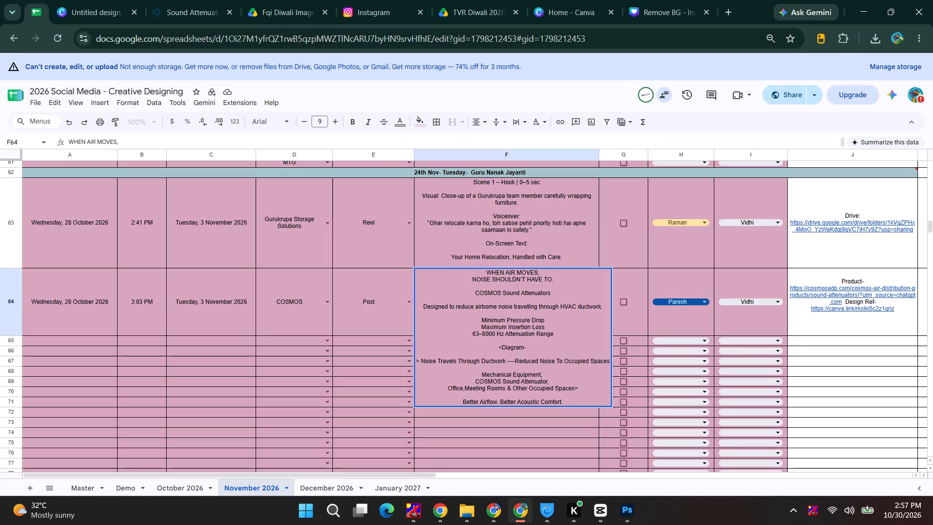
pyautogui.press('Escape')
pyautogui.scroll(10, 540, 322)
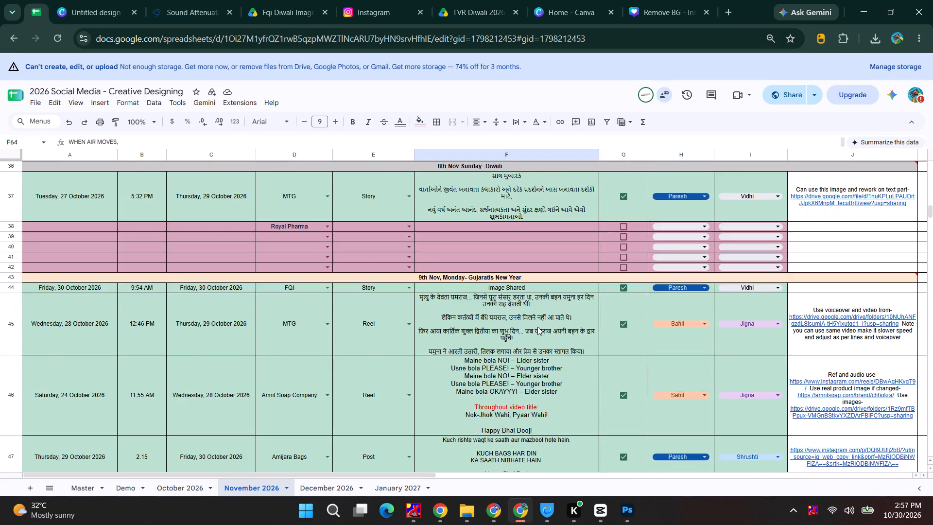
pyautogui.scroll(13, 537, 327)
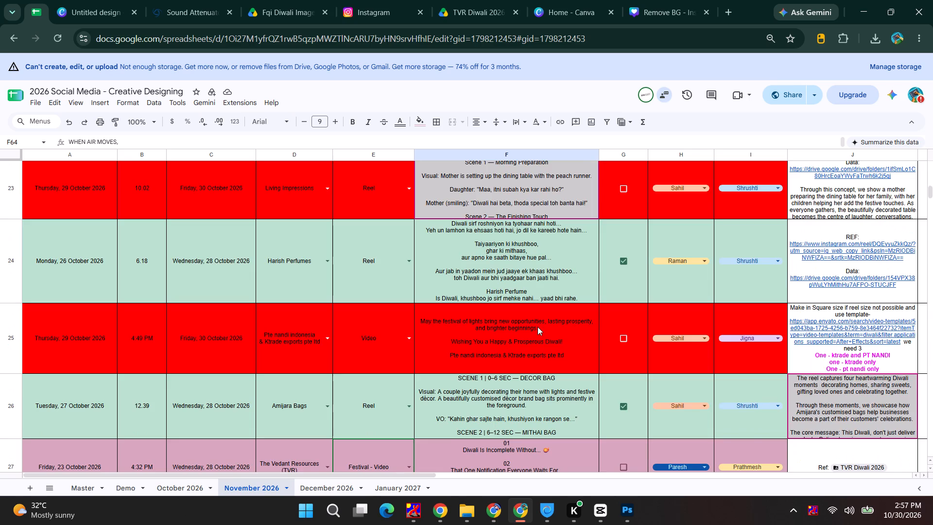
pyautogui.scroll(16, 536, 331)
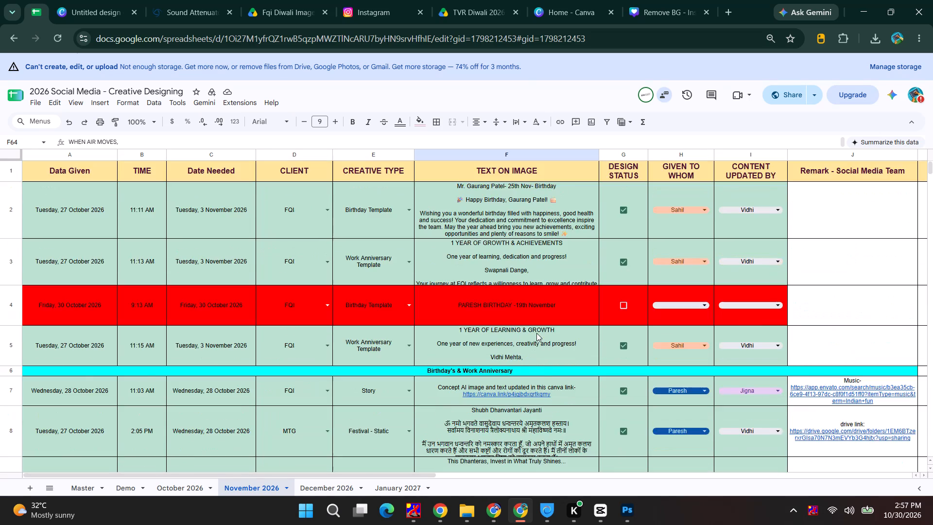
pyautogui.scroll(-5, 536, 337)
pyautogui.scroll(10, 544, 410)
pyautogui.scroll(-4, 540, 402)
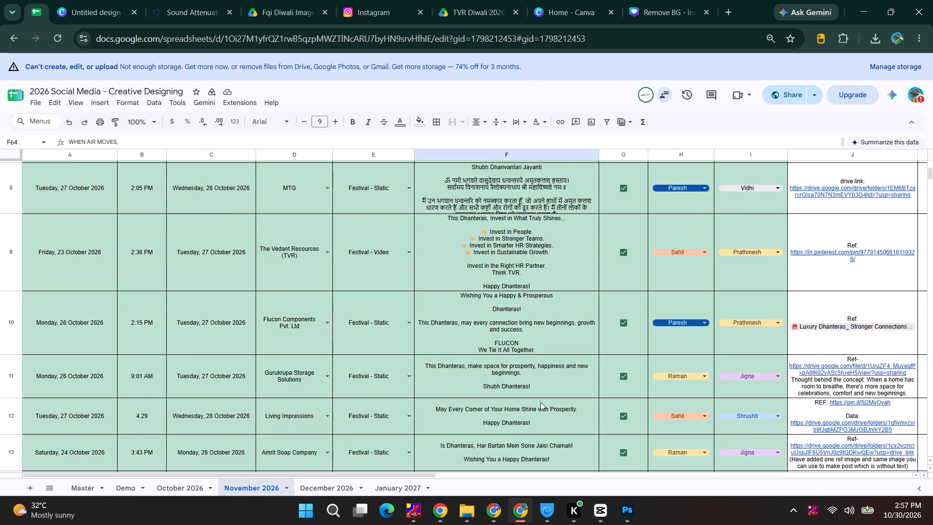
pyautogui.scroll(-9, 540, 402)
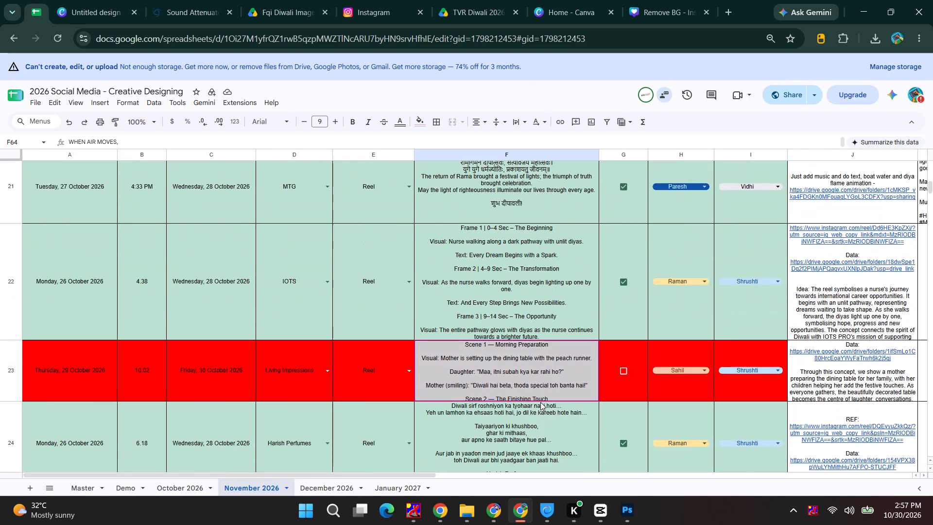
pyautogui.scroll(-5, 540, 402)
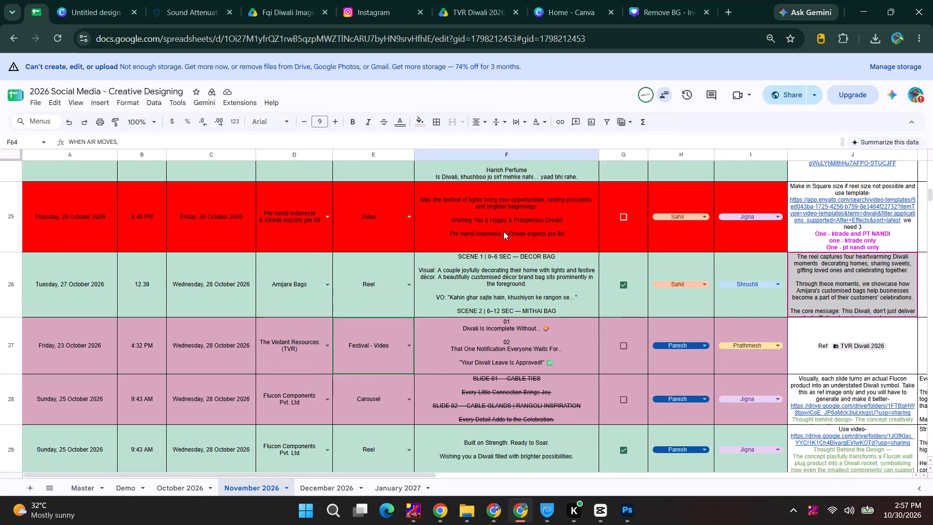
pyautogui.click(506, 333)
pyautogui.scroll(-5, 506, 333)
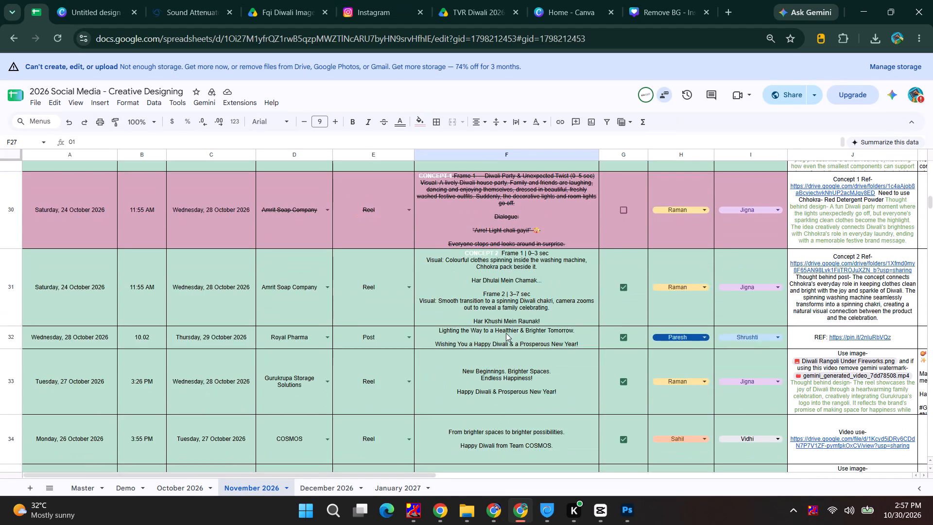
pyautogui.scroll(-12, 506, 333)
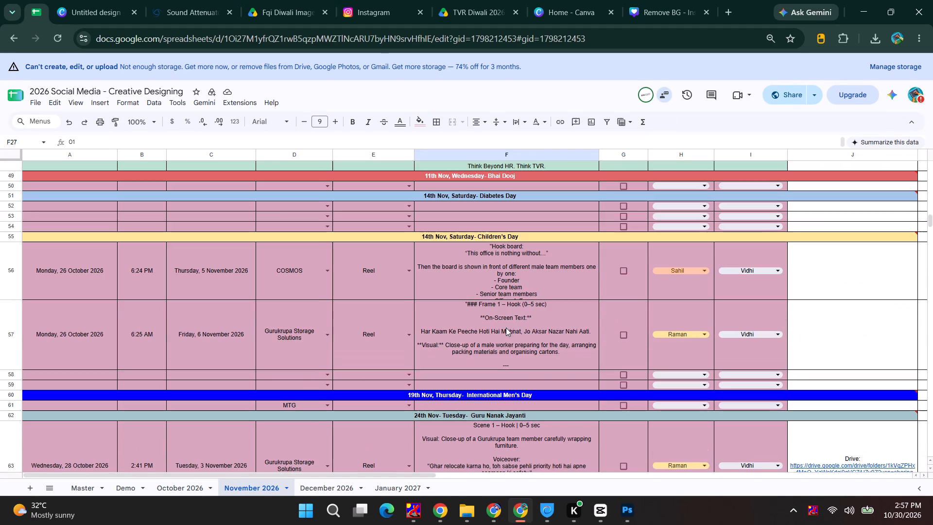
pyautogui.scroll(-4, 509, 303)
pyautogui.click(510, 306)
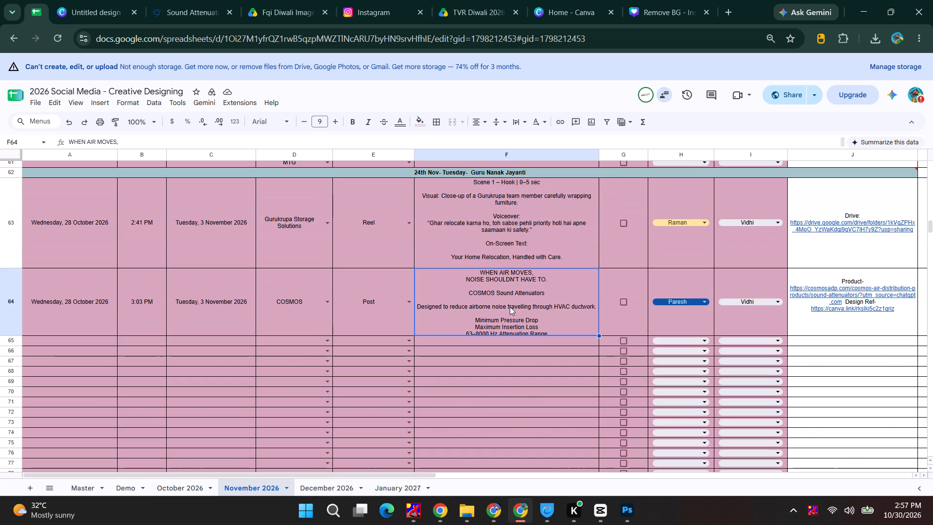
pyautogui.scroll(3, 510, 307)
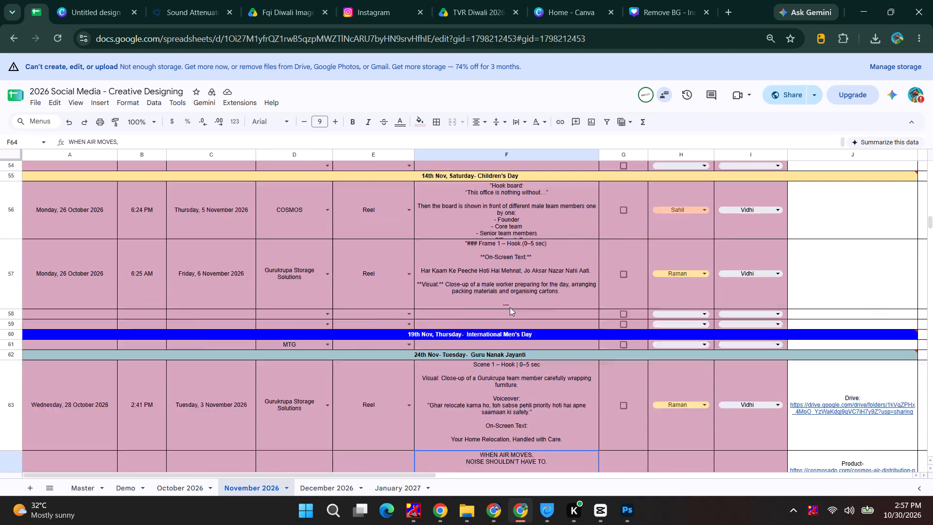
pyautogui.scroll(12, 510, 307)
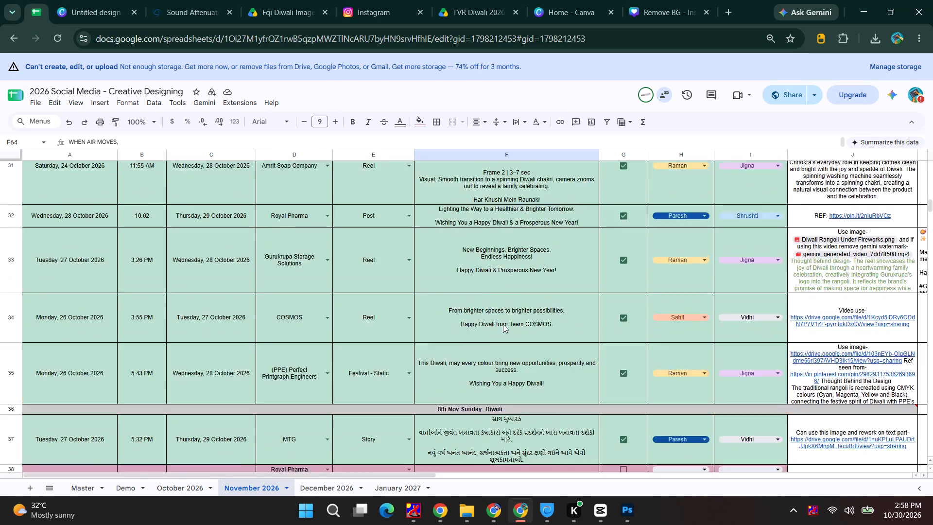
pyautogui.scroll(6, 503, 324)
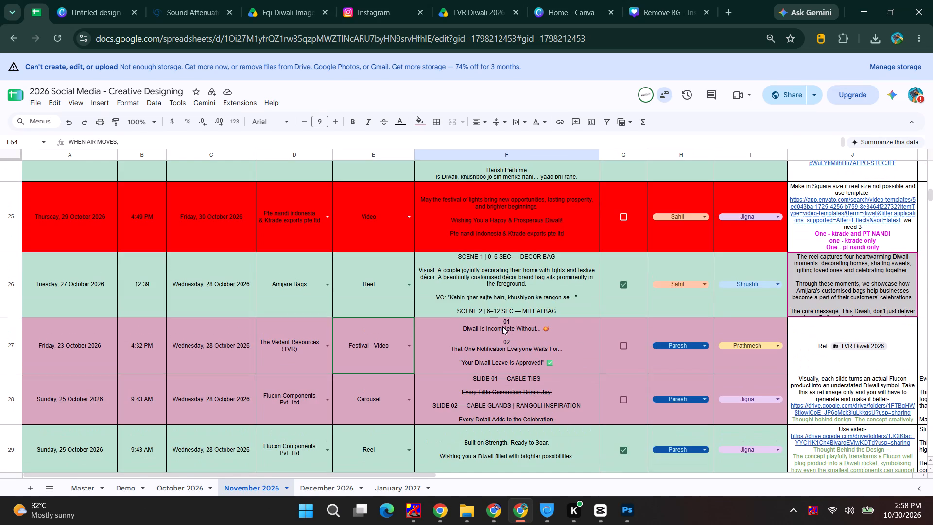
# Copy the full five-slide Diwali text from The Vedant Resources (TVR) Festival - Video entry.
pyautogui.doubleClick(499, 356)
pyautogui.hotkey('ctrl', 'a')
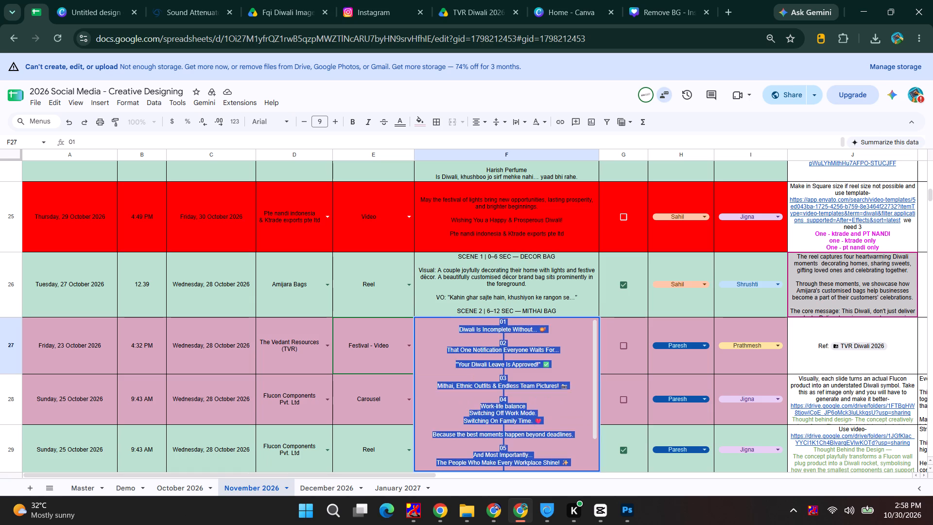
pyautogui.hotkey('ctrl', 'c')
pyautogui.hotkey('ctrl', 'c')
pyautogui.hotkey('ctrl', 'c')
pyautogui.hotkey('ctrl', 'c')
pyautogui.hotkey('ctrl', 'c')
pyautogui.hotkey('ctrl', 'c')
pyautogui.hotkey('ctrl', 'c')
pyautogui.hotkey('alt', 'Tab')
pyautogui.keyDown('alt'); pyautogui.scroll(-3, 377, 287); pyautogui.keyUp('alt')
pyautogui.hotkey('alt', 'Tab')
pyautogui.hotkey('alt', 'Tab')
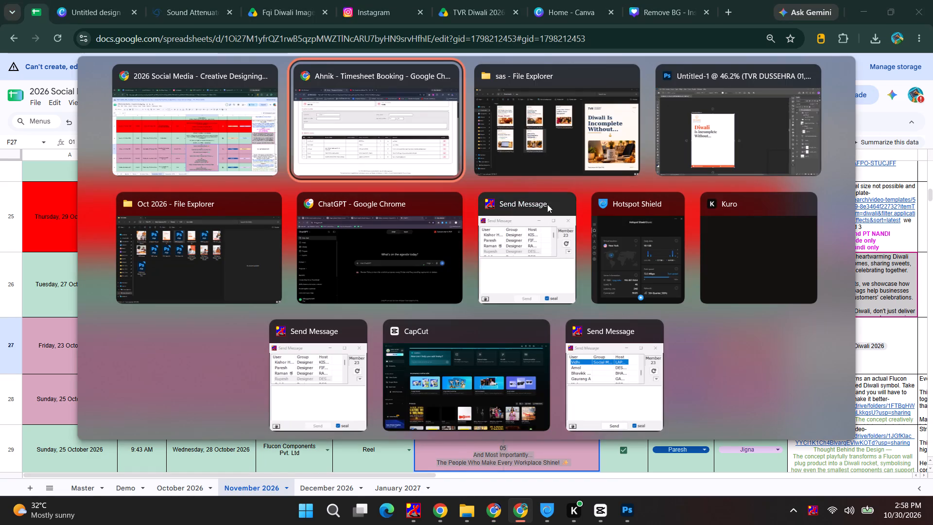
pyautogui.keyDown('alt'); pyautogui.click(692, 159); pyautogui.keyUp('alt')
pyautogui.keyDown('alt'); pyautogui.scroll(-3, 305, 204); pyautogui.keyUp('alt')
pyautogui.hotkey('alt', 'Tab')
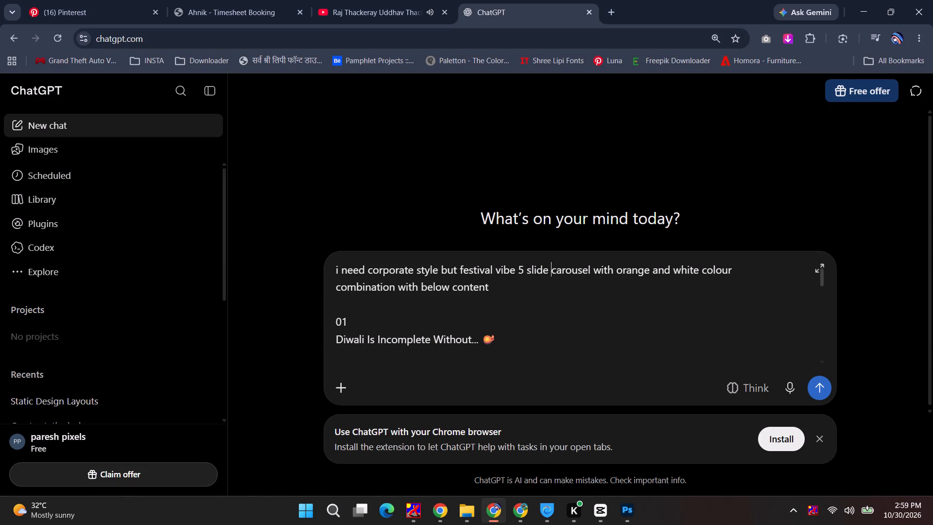
# Submit the finished five-slide Diwali carousel prompt to ChatGPT.
pyautogui.click(489, 291)
pyautogui.click(822, 387)
# Switch to YouTube and open the Gut Health Explained video by Amuk Tamuk from the recommended videos.
pyautogui.click(328, 0)
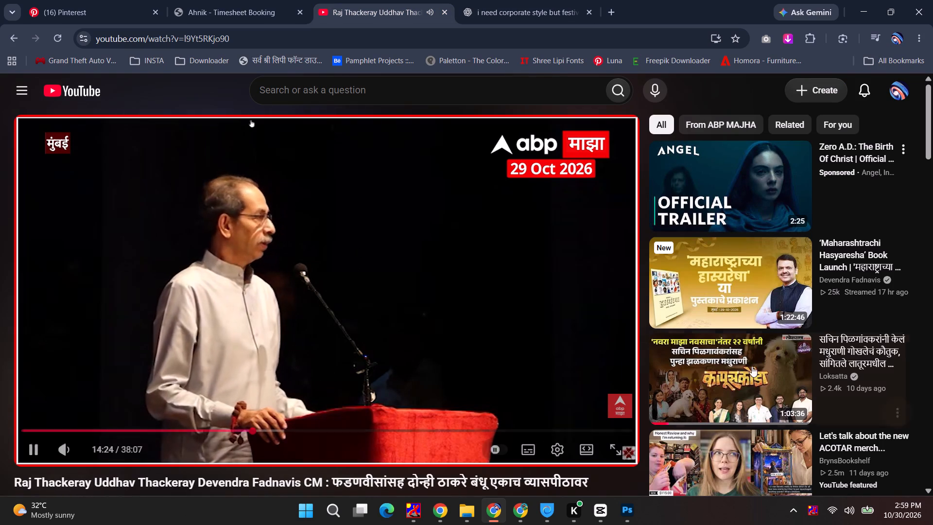
pyautogui.scroll(-5, 751, 359)
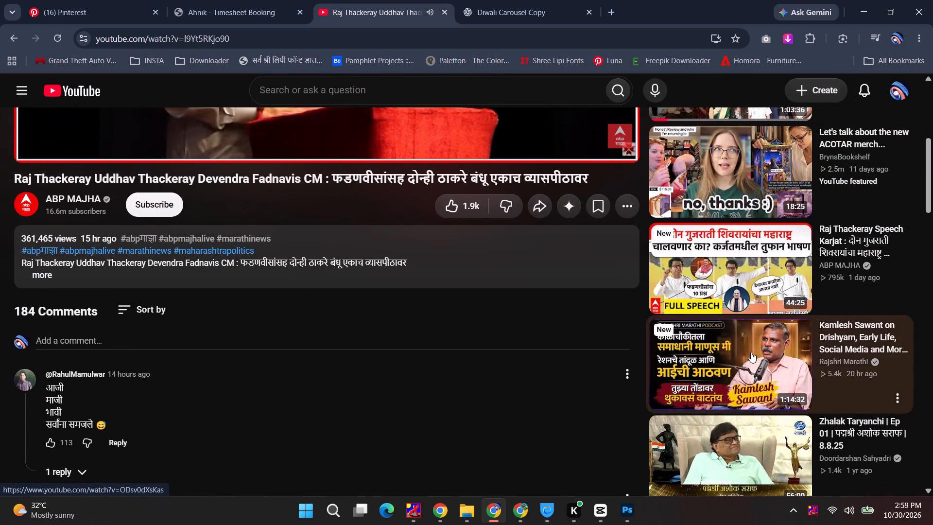
pyautogui.scroll(-1, 749, 348)
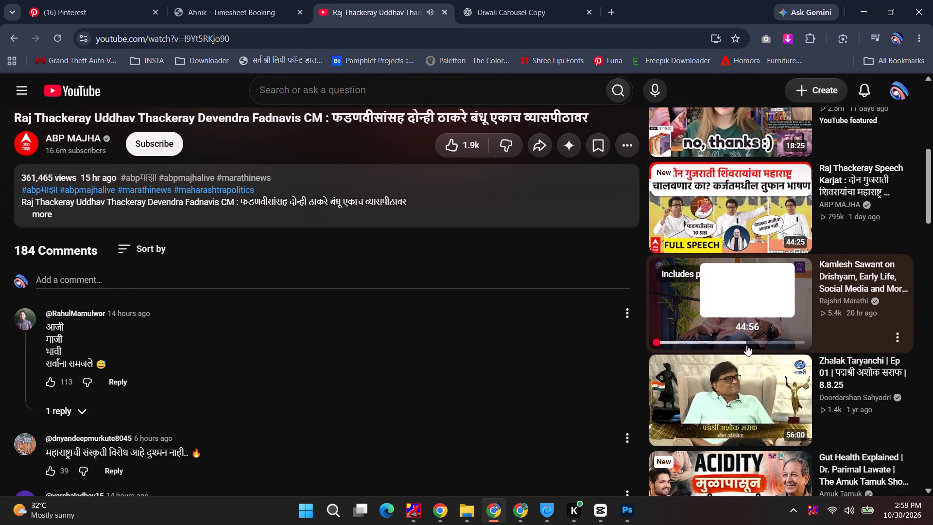
pyautogui.scroll(-3, 748, 405)
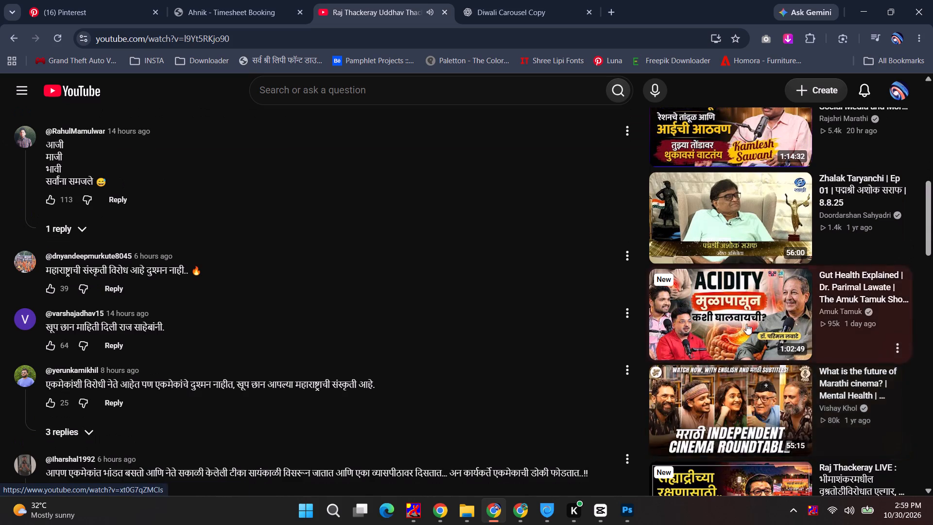
pyautogui.click(845, 311)
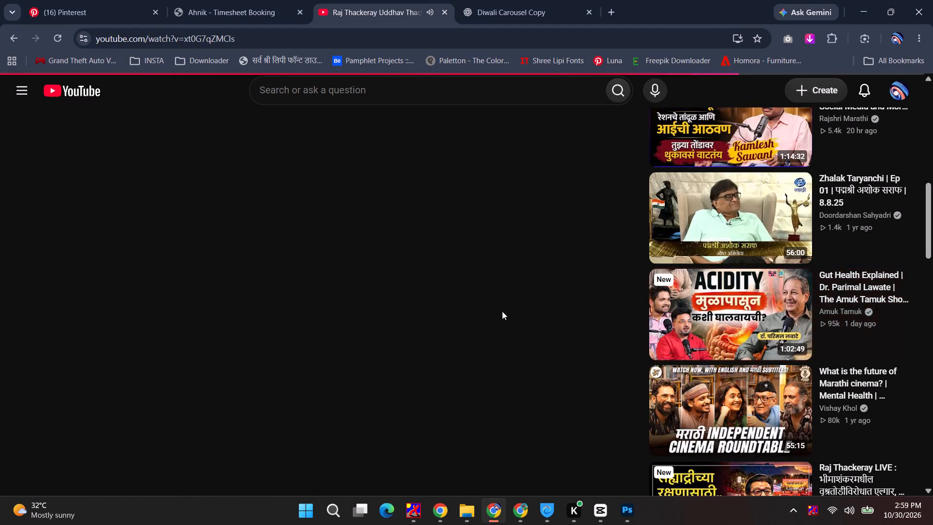
# Go to the Amuk Tamuk channel and open its video Gharchi Mansa with Omkar EP 6.
pyautogui.scroll(-6, 501, 309)
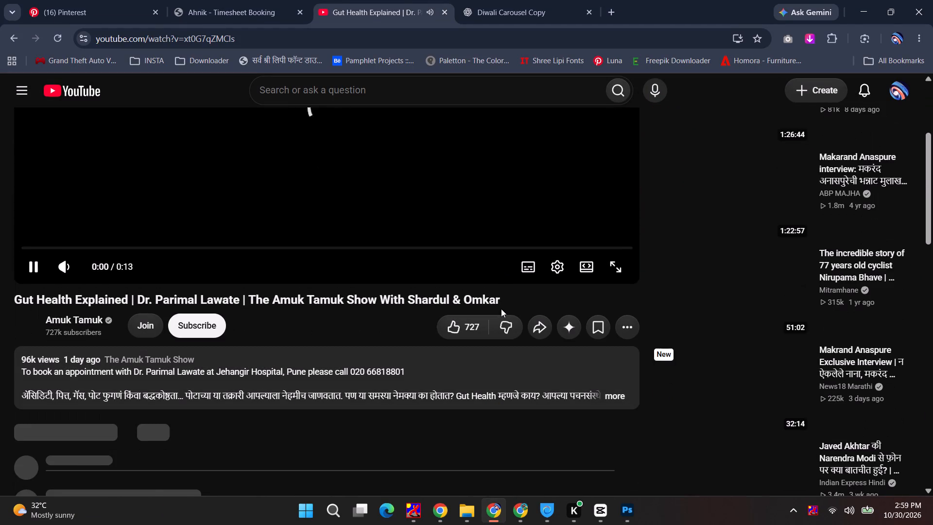
pyautogui.click(82, 320)
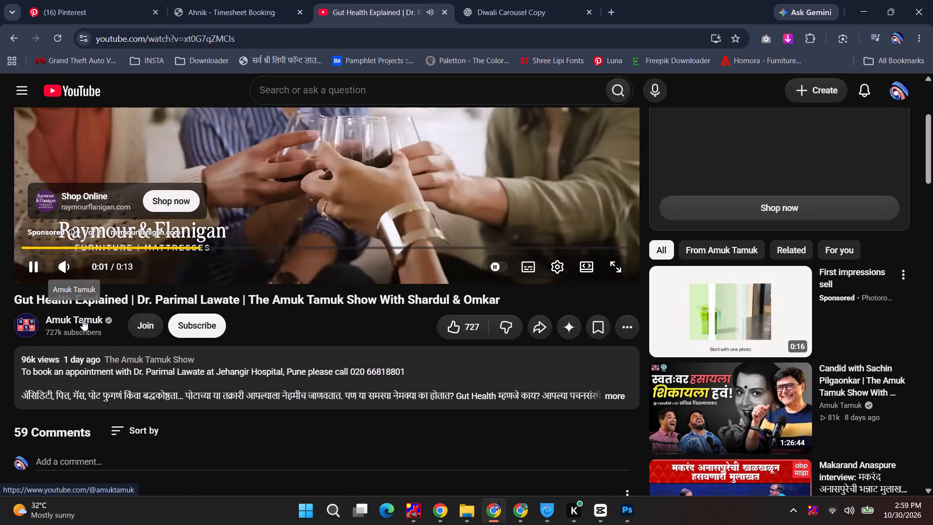
pyautogui.scroll(-3, 751, 335)
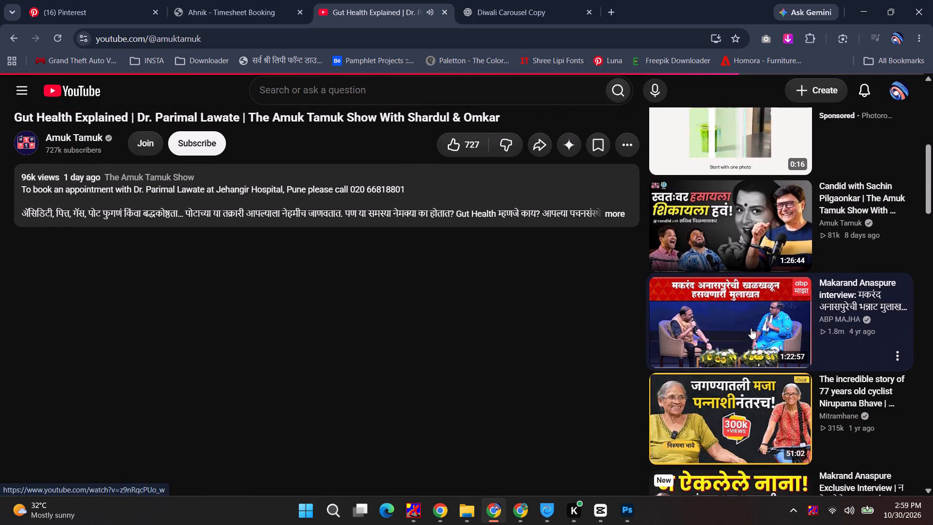
pyautogui.scroll(-4, 751, 328)
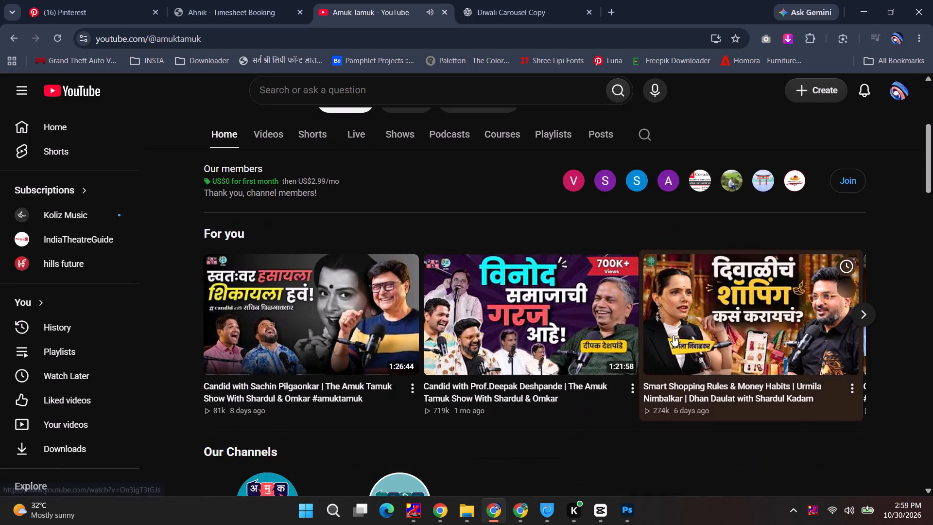
pyautogui.scroll(-6, 673, 335)
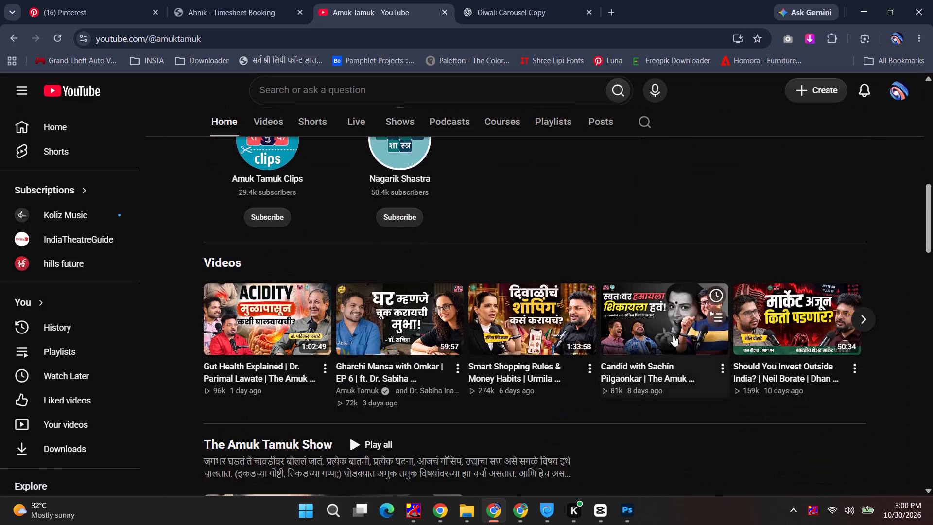
pyautogui.click(346, 349)
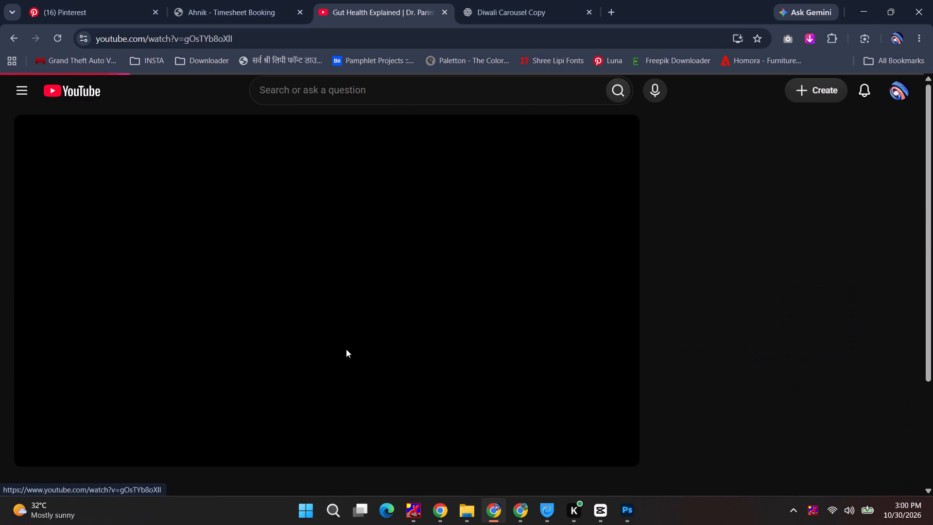
pyautogui.hotkey('alt', 'Tab')
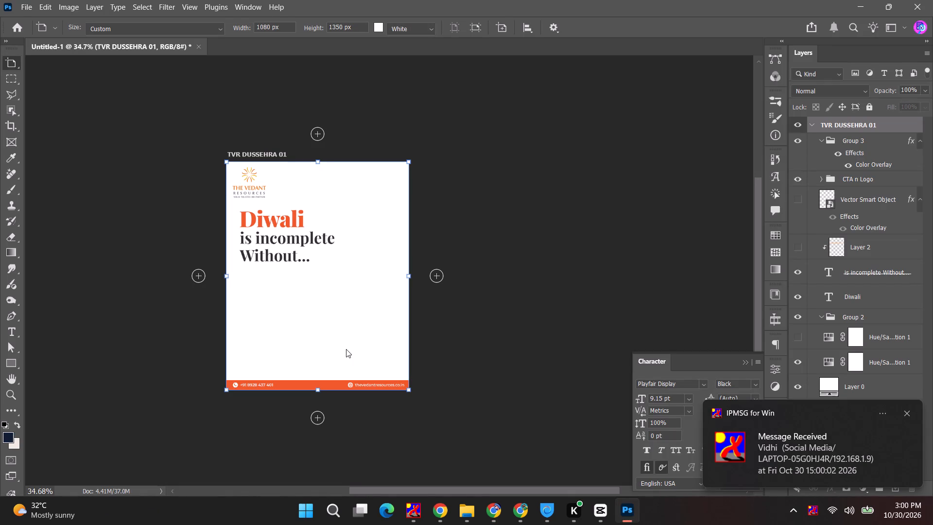
pyautogui.click(811, 453)
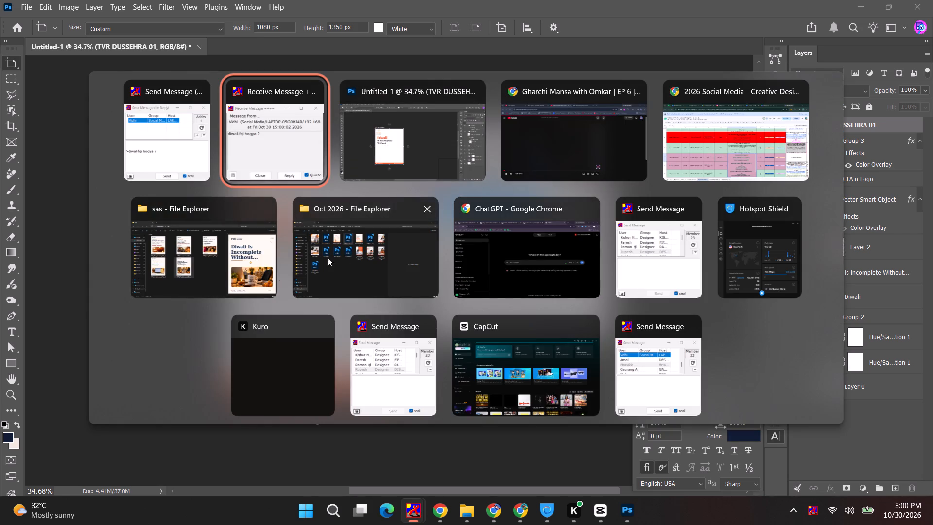
pyautogui.keyDown('alt'); pyautogui.click(344, 256); pyautogui.keyUp('alt')
pyautogui.click(59, 298)
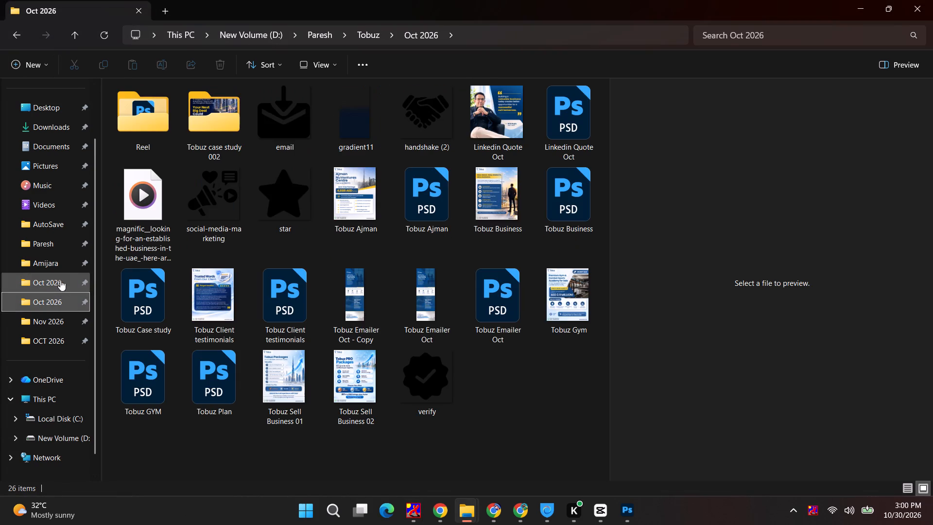
pyautogui.hotkey('alt', 'Tab')
pyautogui.hotkey('alt', 'Tab')
pyautogui.hotkey('alt', 'Tab')
pyautogui.hotkey('alt', 'Tab')
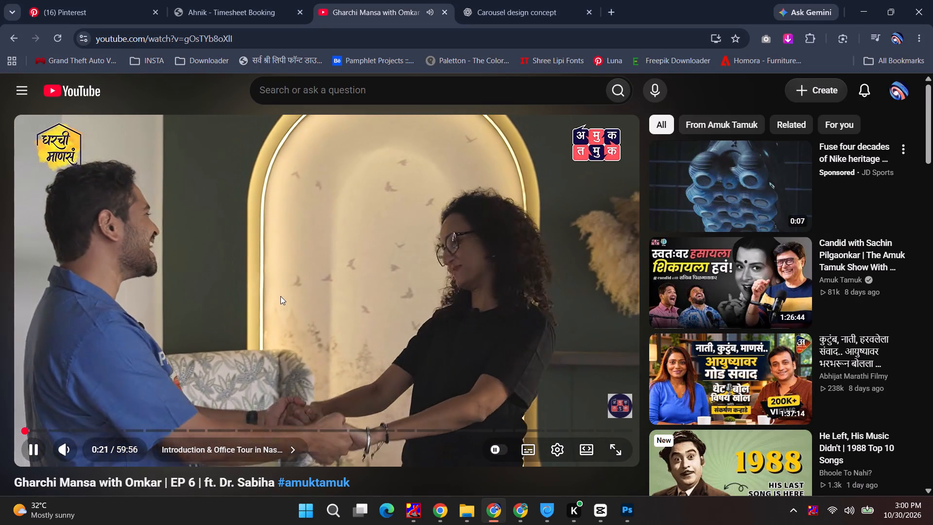
pyautogui.hotkey('alt', 'Tab')
pyautogui.click(44, 329)
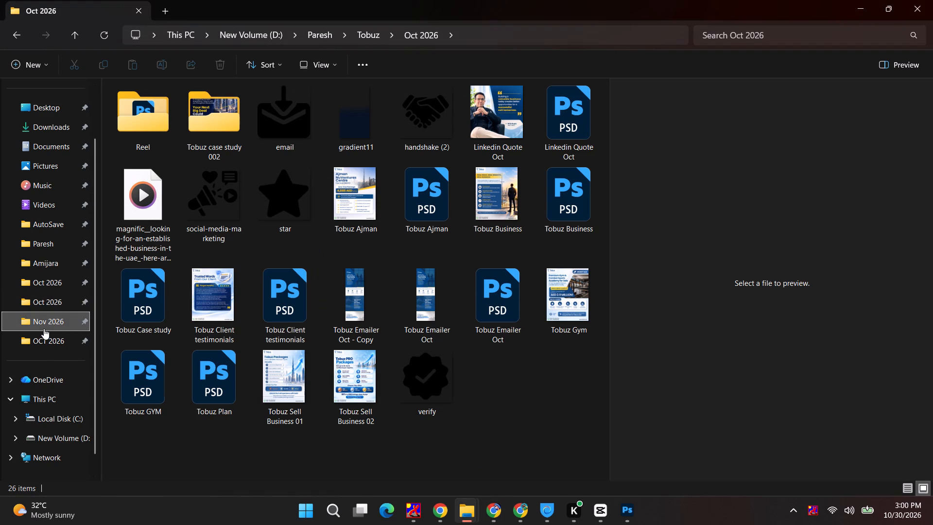
pyautogui.click(64, 287)
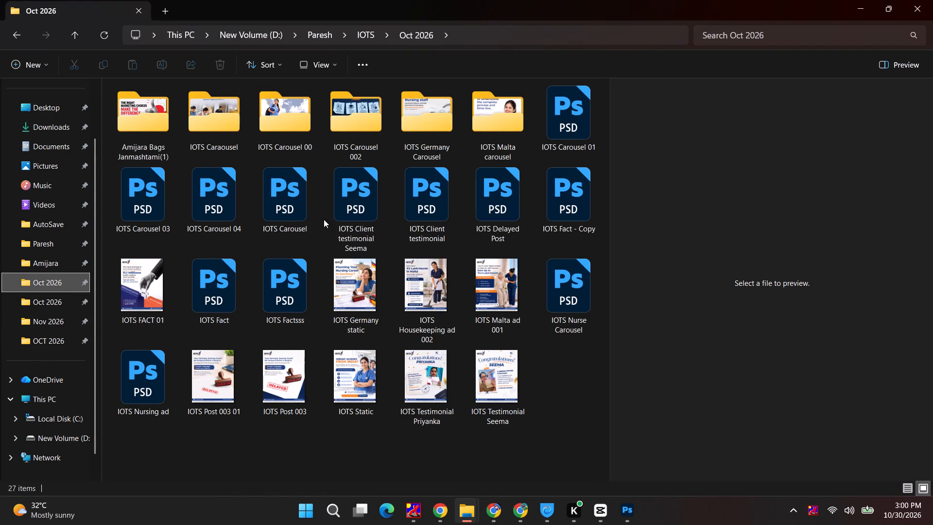
pyautogui.click(53, 245)
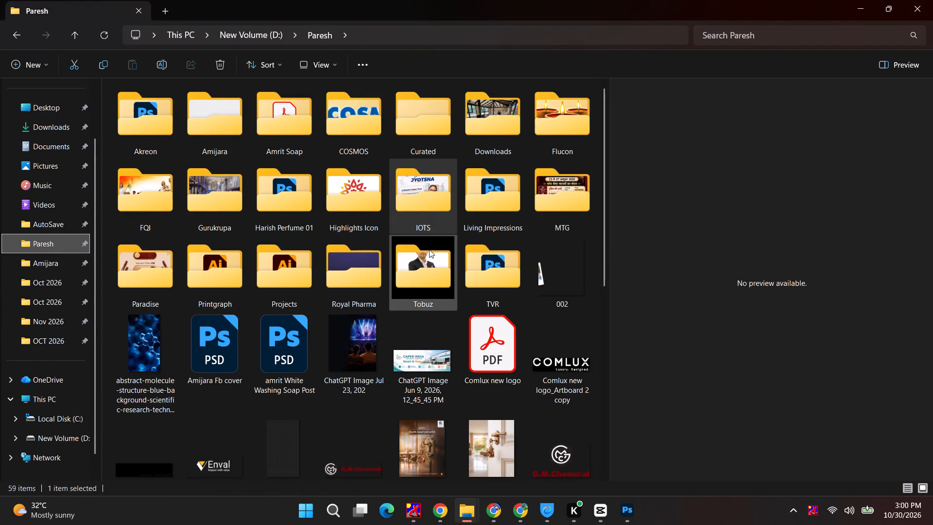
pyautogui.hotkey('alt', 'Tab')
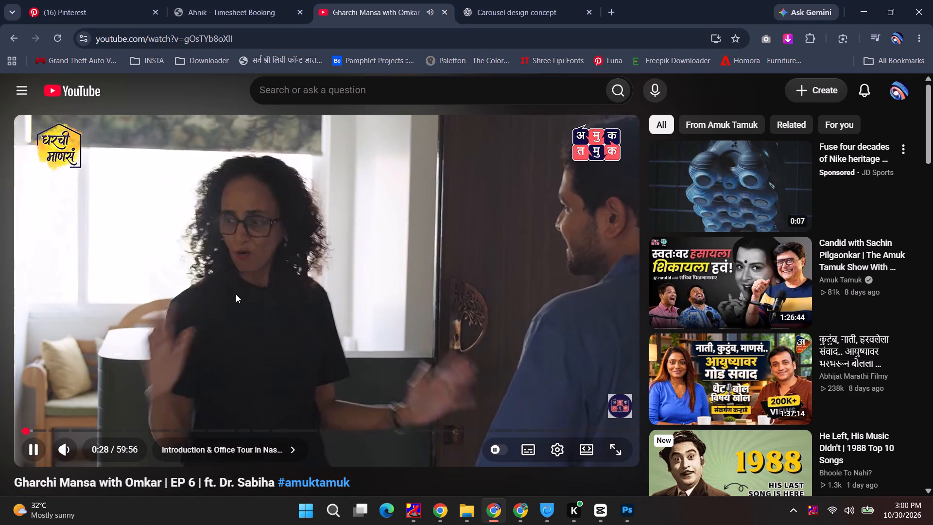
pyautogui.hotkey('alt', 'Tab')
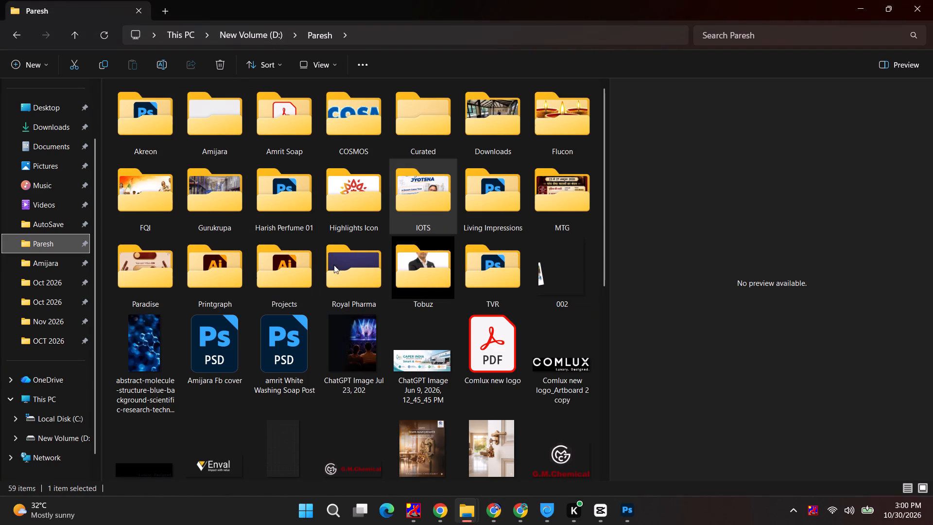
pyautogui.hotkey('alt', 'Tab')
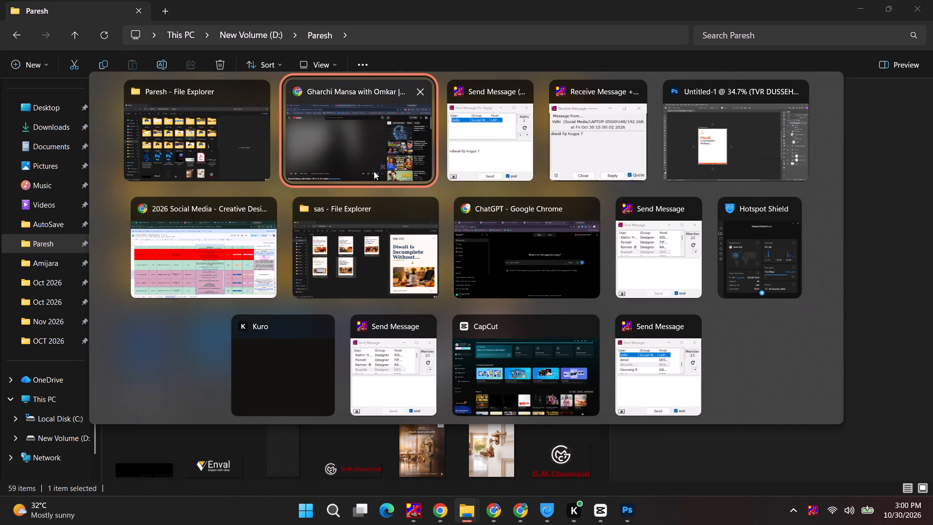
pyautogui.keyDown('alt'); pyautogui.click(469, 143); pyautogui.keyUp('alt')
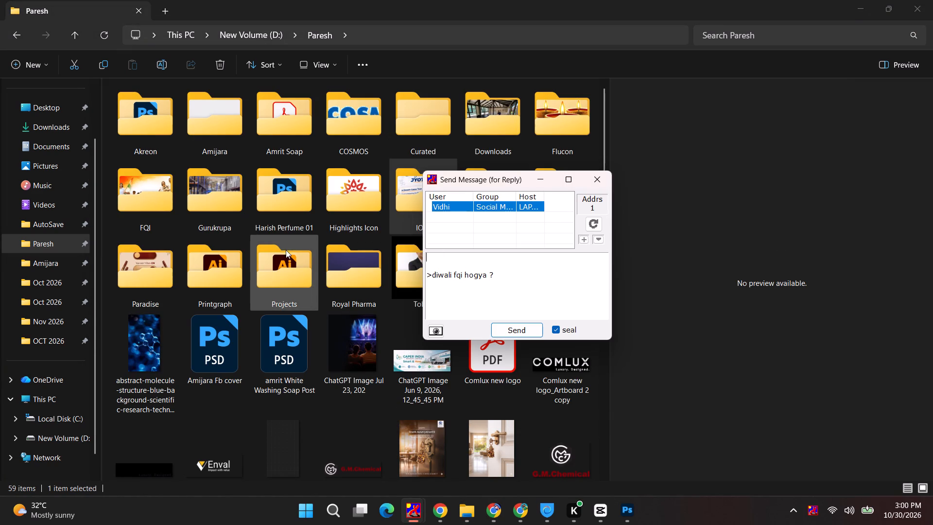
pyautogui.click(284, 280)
# Check the IOTS client's Oct 2026 folder and the Downloads folder for the FQI Diwali files.
pyautogui.doubleClick(443, 216)
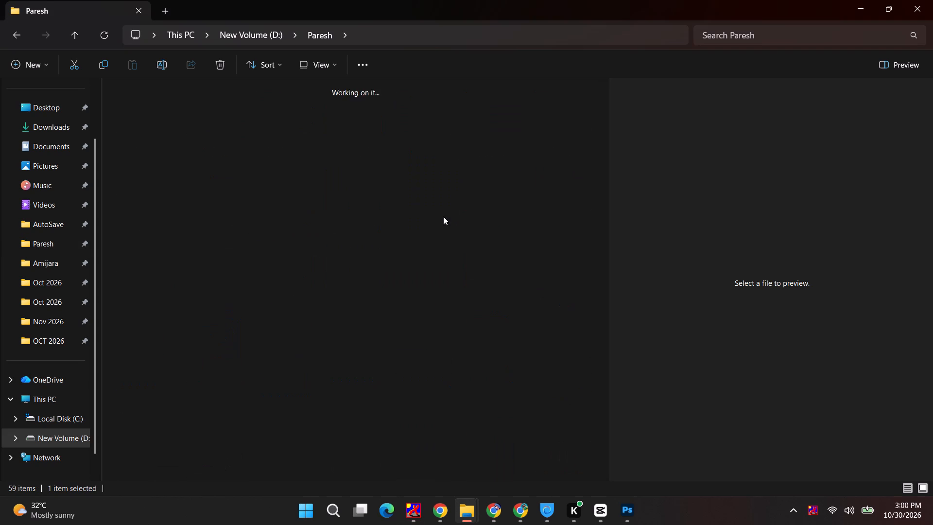
pyautogui.doubleClick(457, 140)
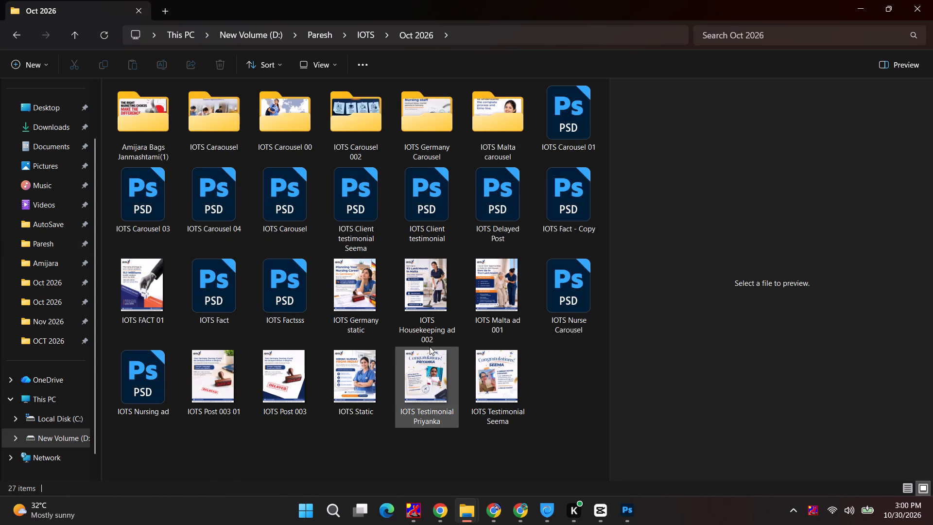
pyautogui.click(448, 143)
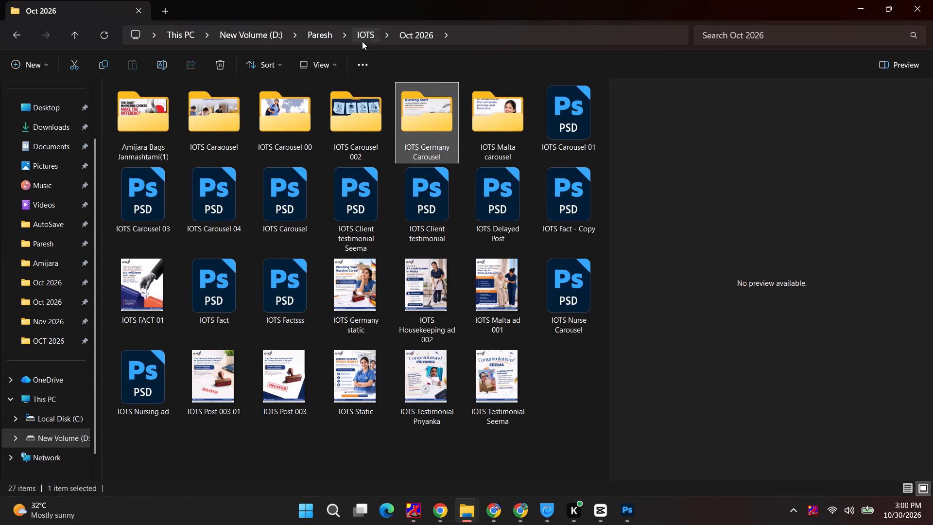
pyautogui.click(362, 41)
pyautogui.click(48, 132)
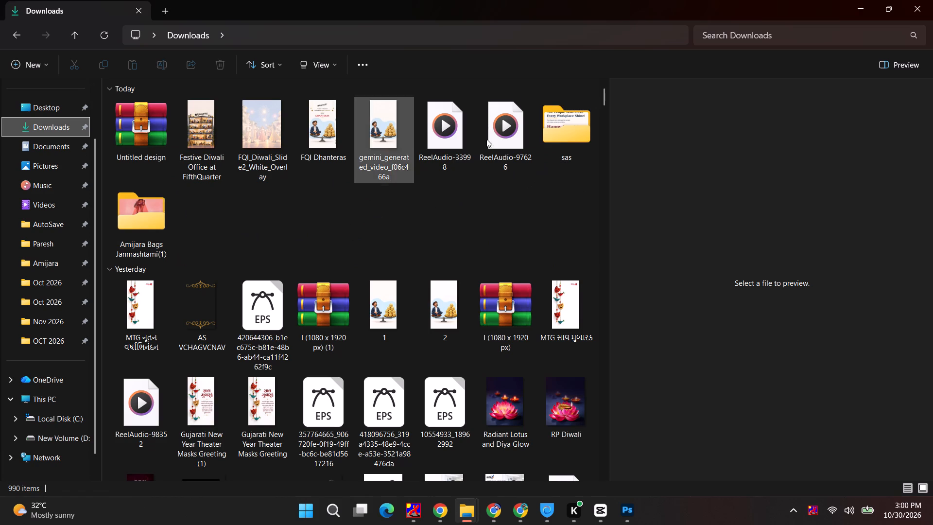
pyautogui.hotkey('alt', 'Tab')
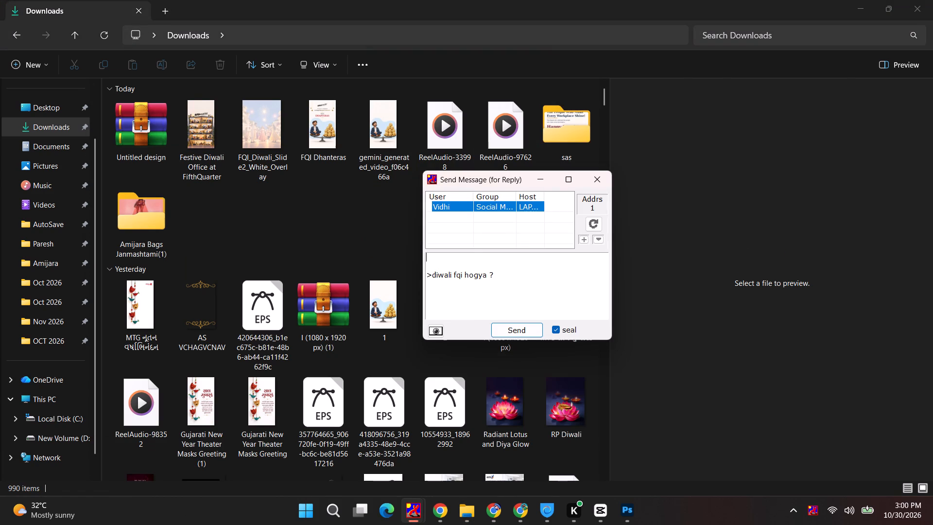
pyautogui.hotkey('alt', 'Tab')
pyautogui.keyDown('alt'); pyautogui.click(309, 154); pyautogui.keyUp('alt')
# Browse the pinned October folders again and open the OCT 2026 folder inside Paresh > MTG.
pyautogui.click(44, 337)
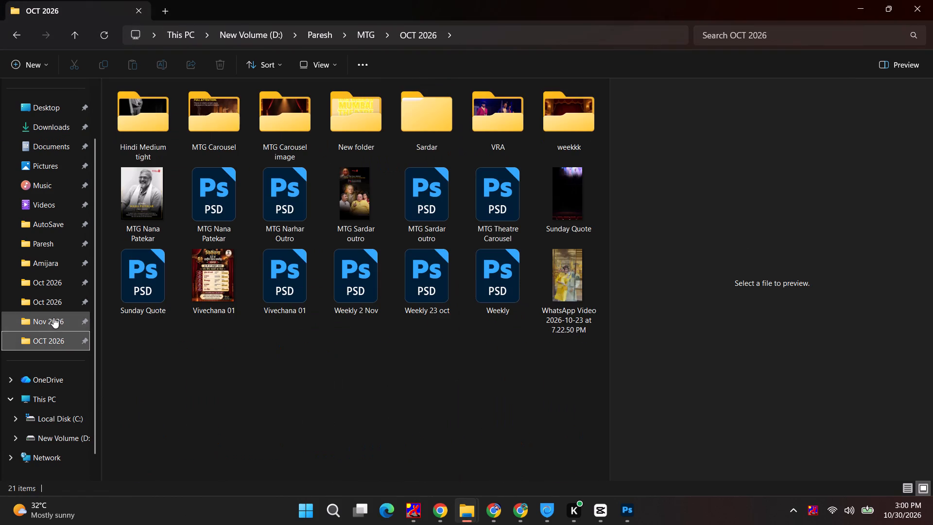
pyautogui.click(54, 310)
pyautogui.click(62, 282)
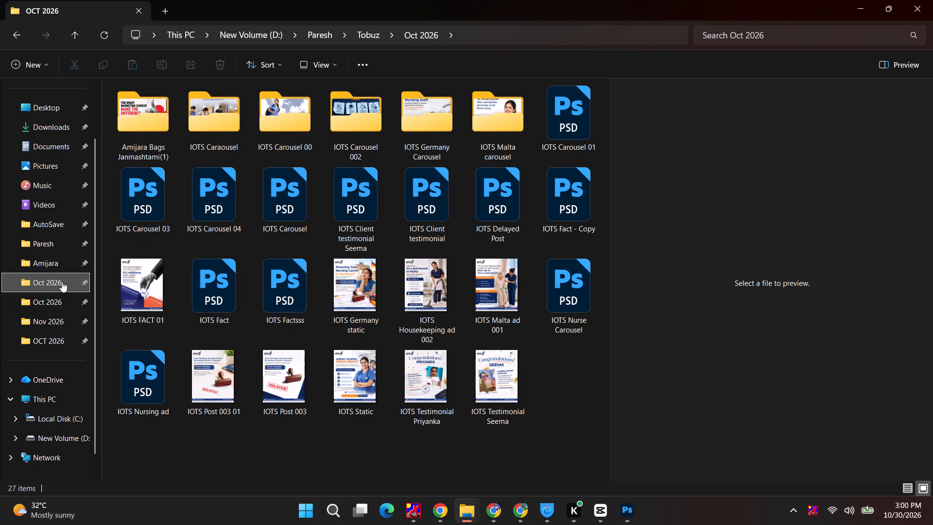
pyautogui.click(68, 245)
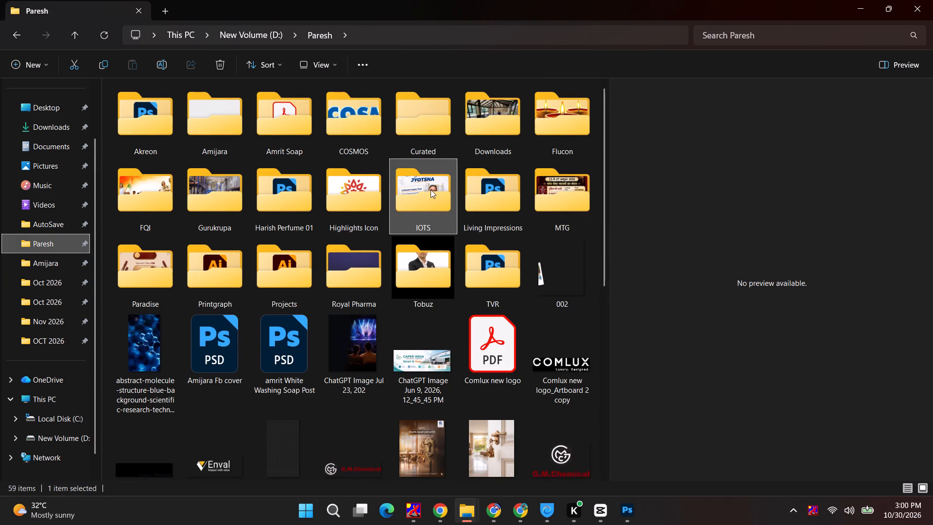
pyautogui.click(459, 192)
pyautogui.doubleClick(551, 190)
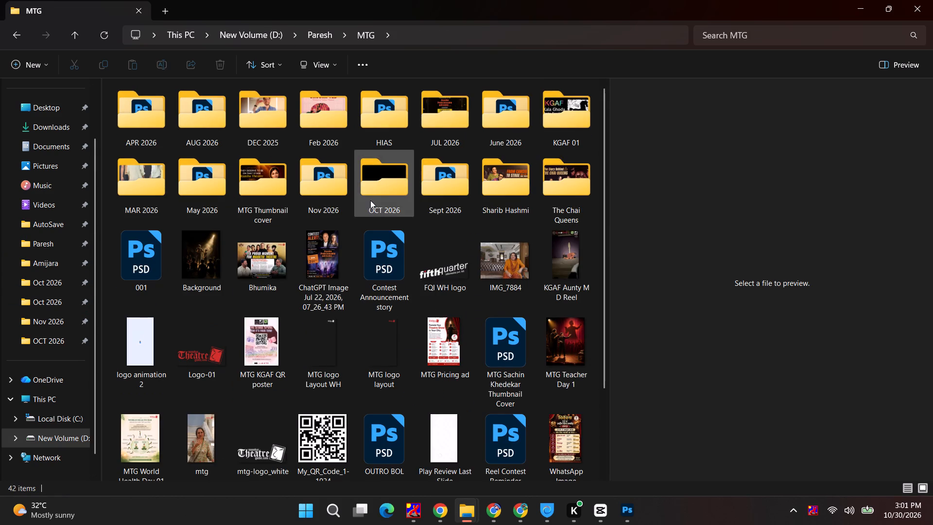
pyautogui.doubleClick(370, 200)
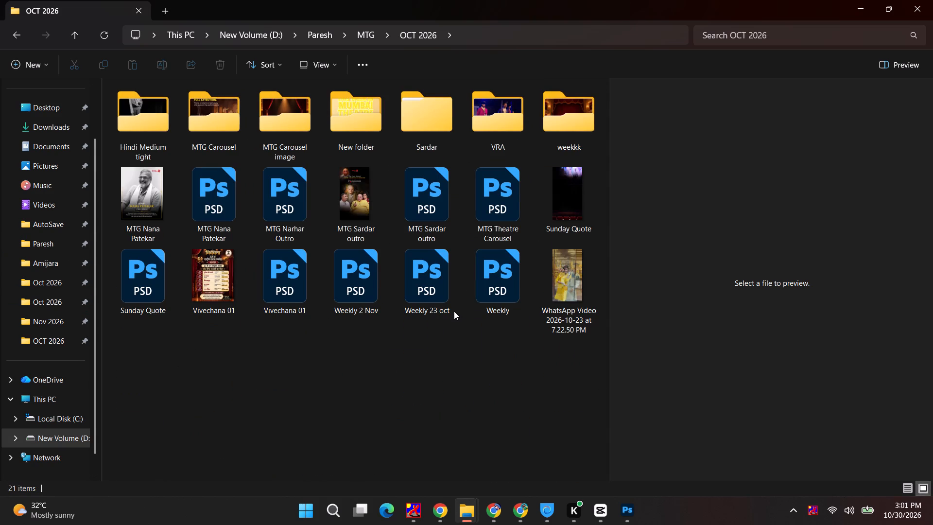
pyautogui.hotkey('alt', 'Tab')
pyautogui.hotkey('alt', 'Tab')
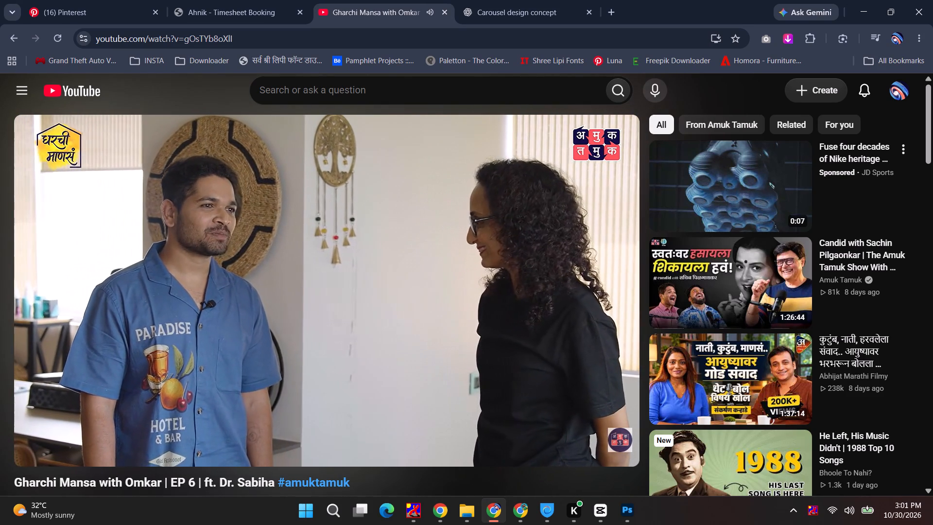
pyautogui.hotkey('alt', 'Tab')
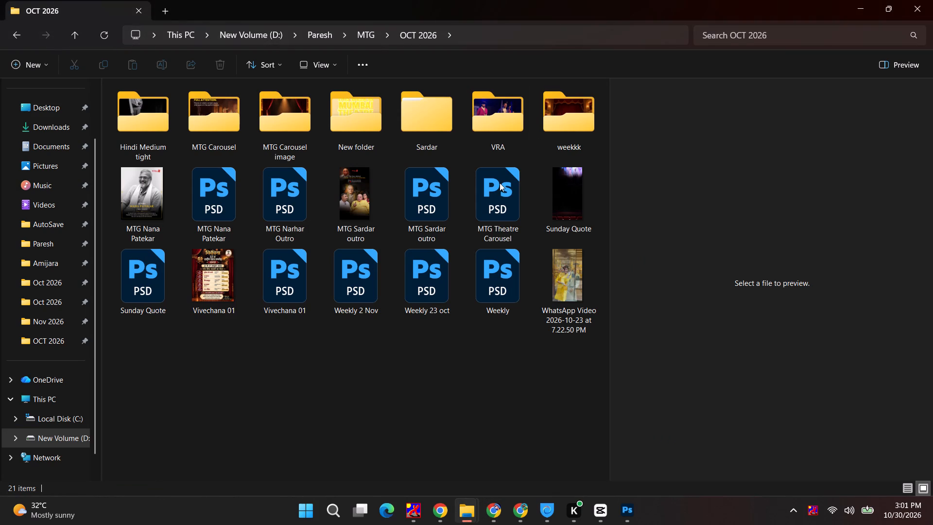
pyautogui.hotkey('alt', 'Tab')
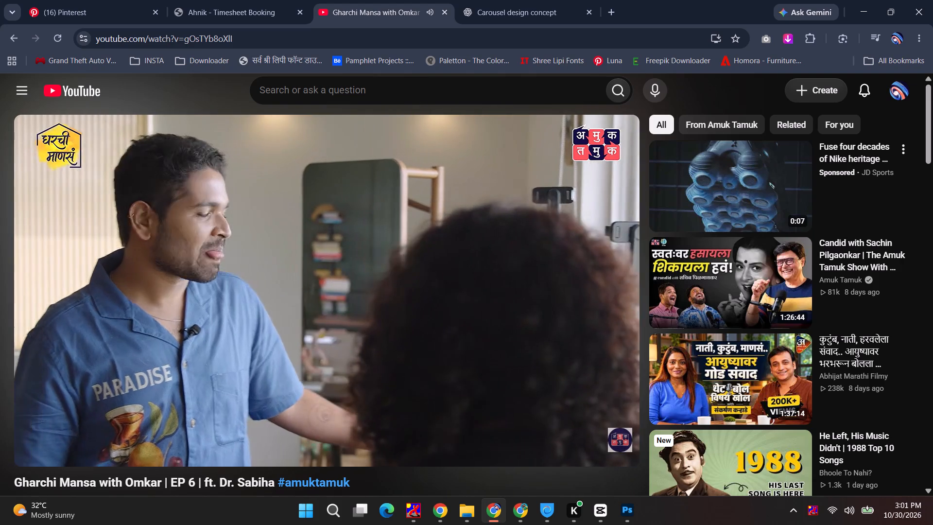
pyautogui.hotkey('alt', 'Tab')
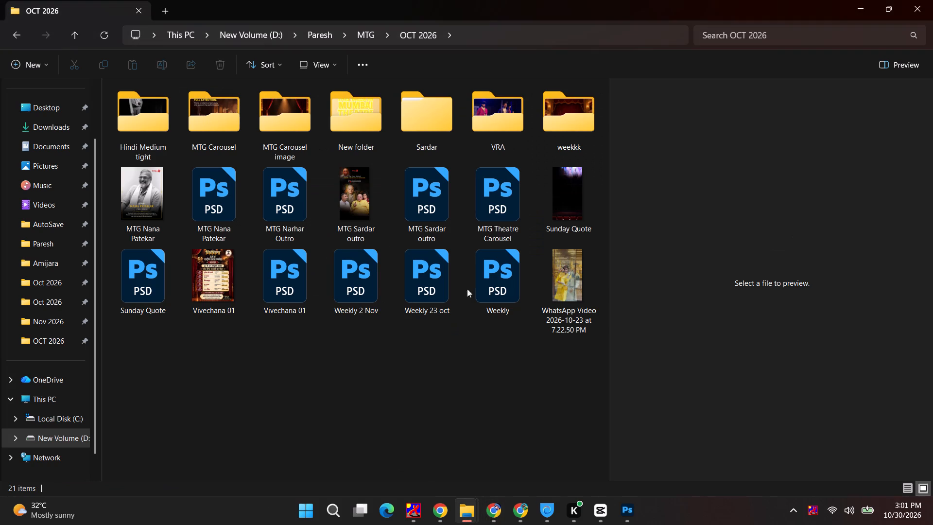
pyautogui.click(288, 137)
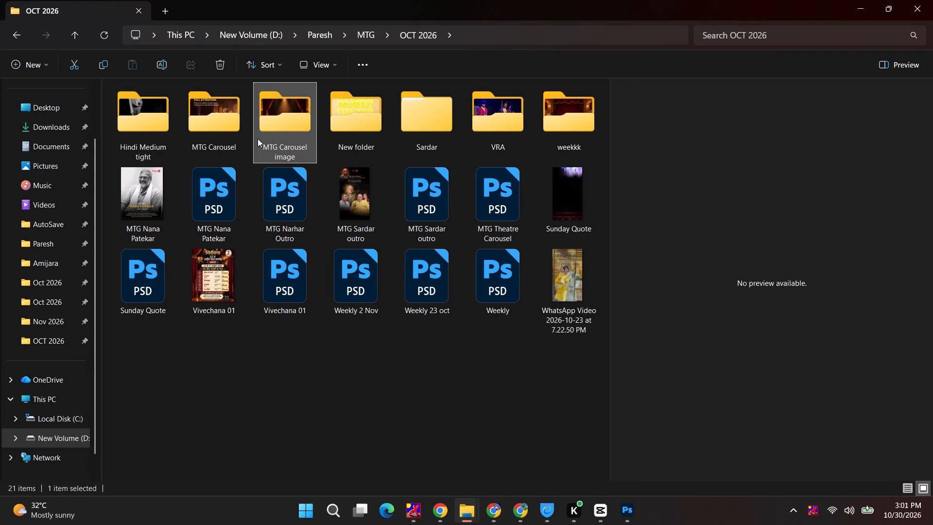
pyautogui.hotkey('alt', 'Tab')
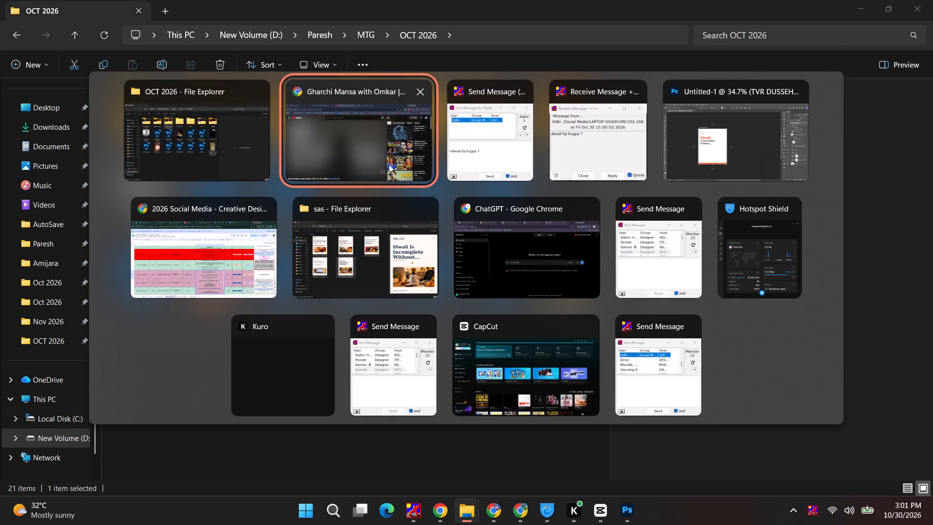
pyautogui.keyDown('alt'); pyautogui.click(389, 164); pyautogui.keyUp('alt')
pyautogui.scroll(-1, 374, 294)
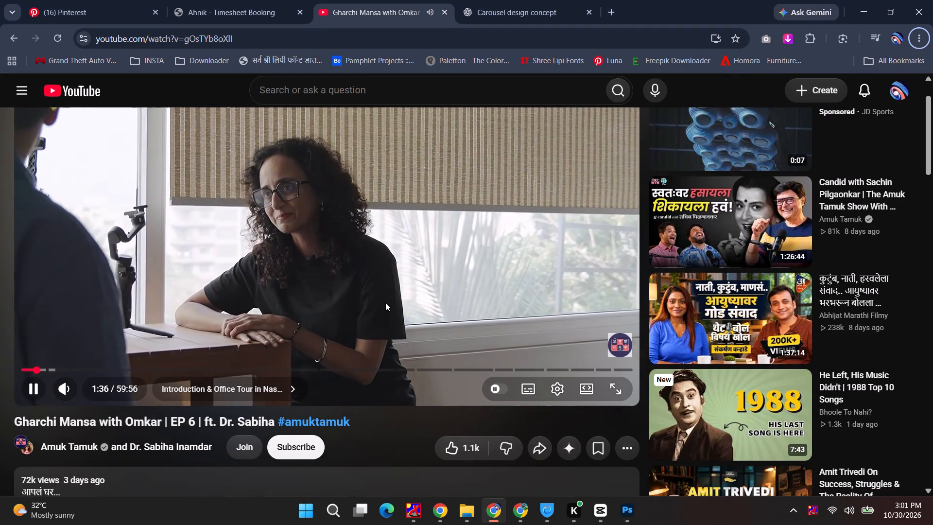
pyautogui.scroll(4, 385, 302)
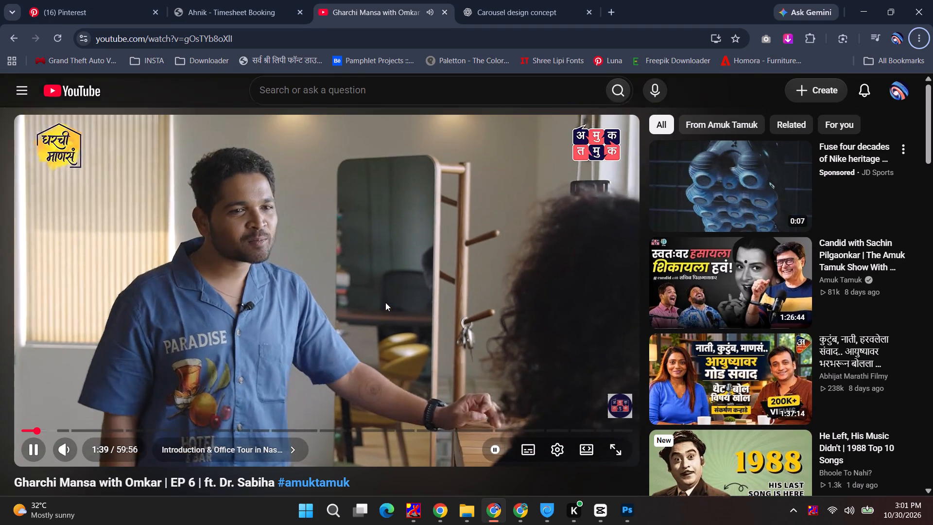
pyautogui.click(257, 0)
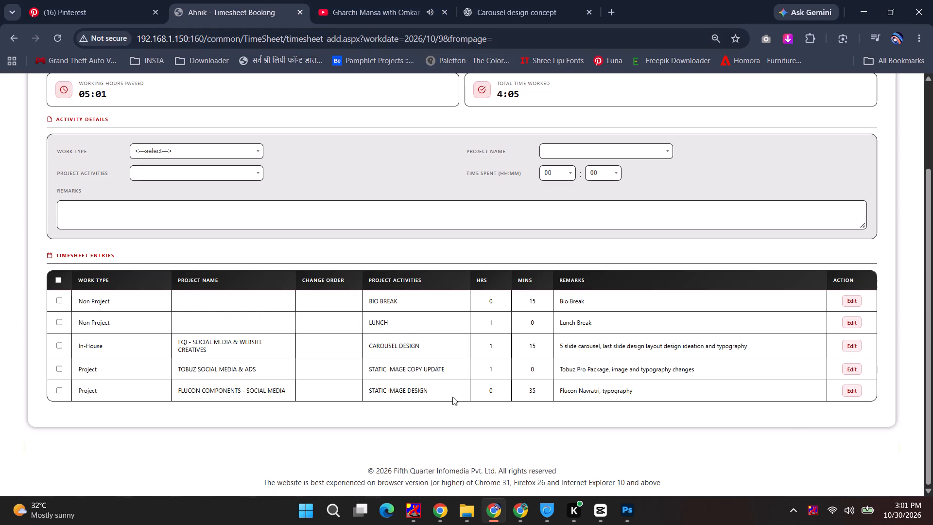
# Switch to the File Explorer window showing the sas folder and view the Downloads folder.
pyautogui.click(463, 518)
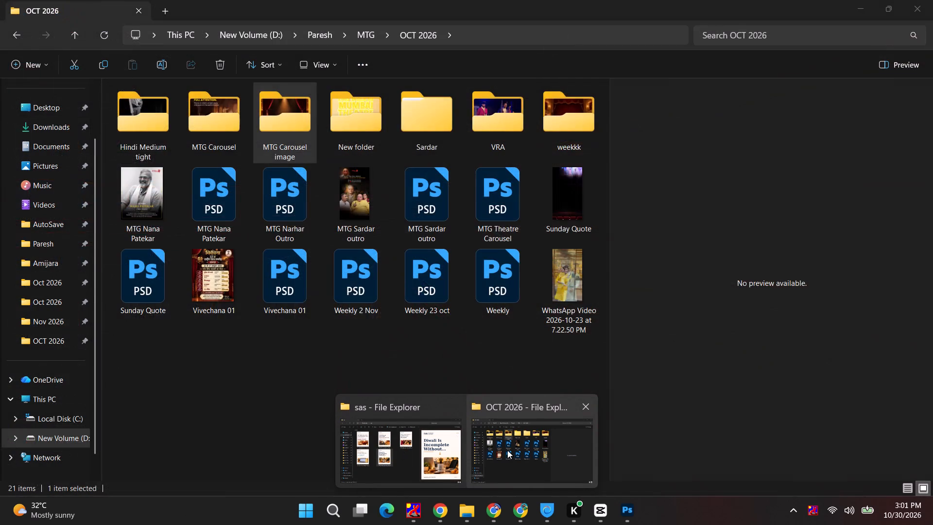
pyautogui.click(350, 445)
pyautogui.click(33, 119)
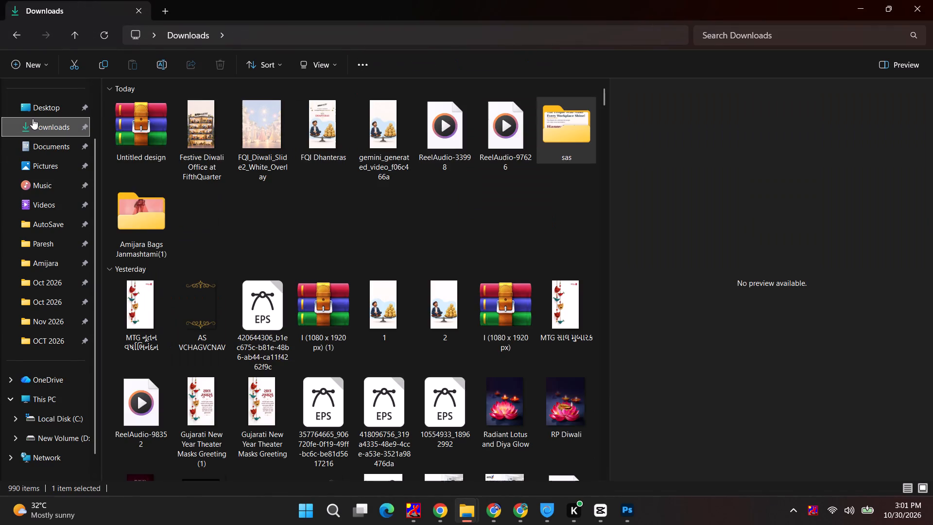
pyautogui.hotkey('alt', 'Tab')
pyautogui.hotkey('alt', 'Tab')
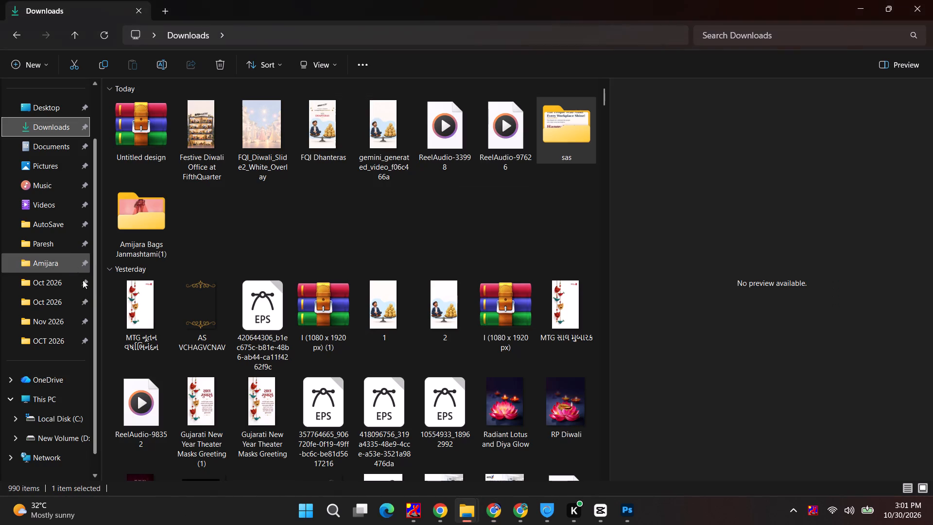
# Look through the MTG project folders inside Paresh, examining the contents of May 2026, Nov 2026 and OCT 2026.
pyautogui.click(53, 242)
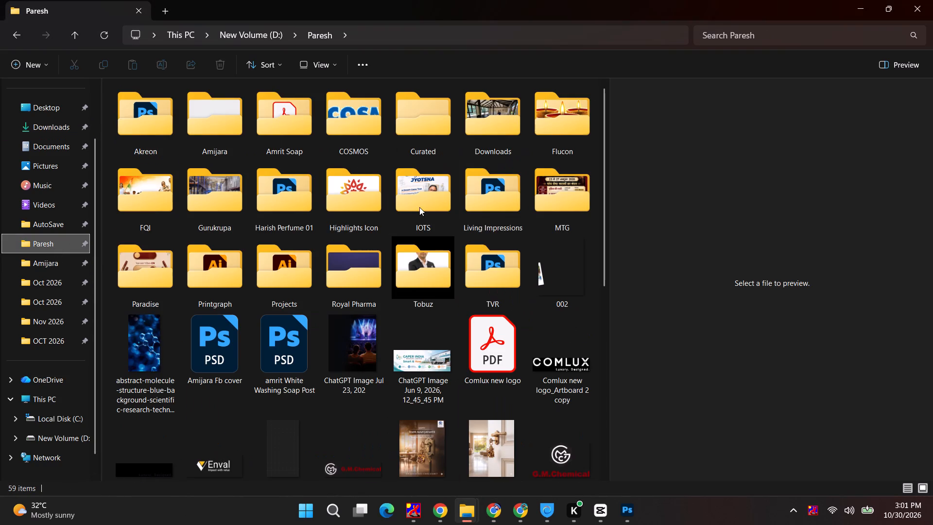
pyautogui.click(419, 207)
pyautogui.doubleClick(579, 211)
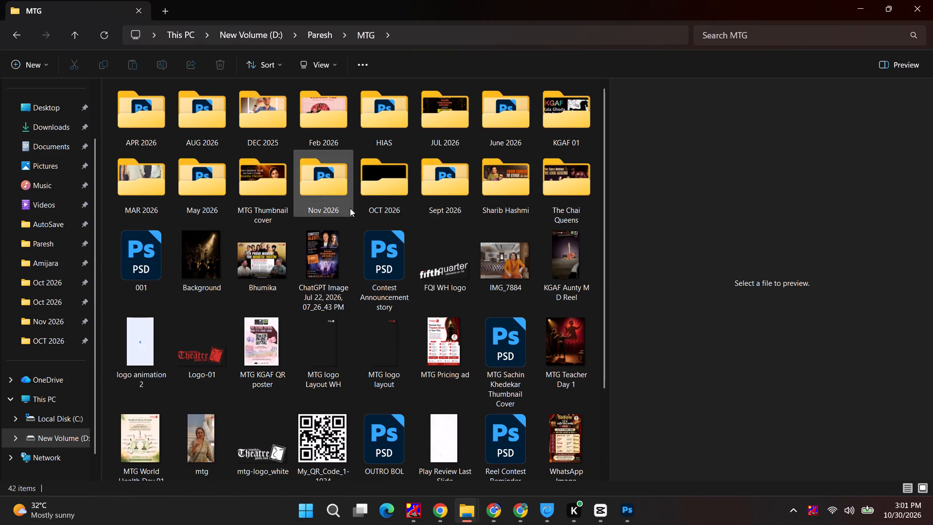
pyautogui.click(497, 123)
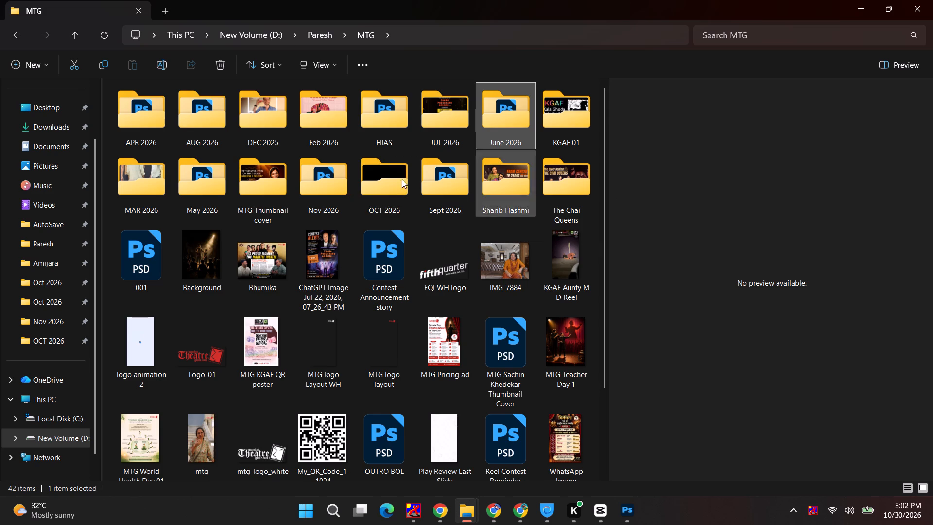
pyautogui.doubleClick(213, 195)
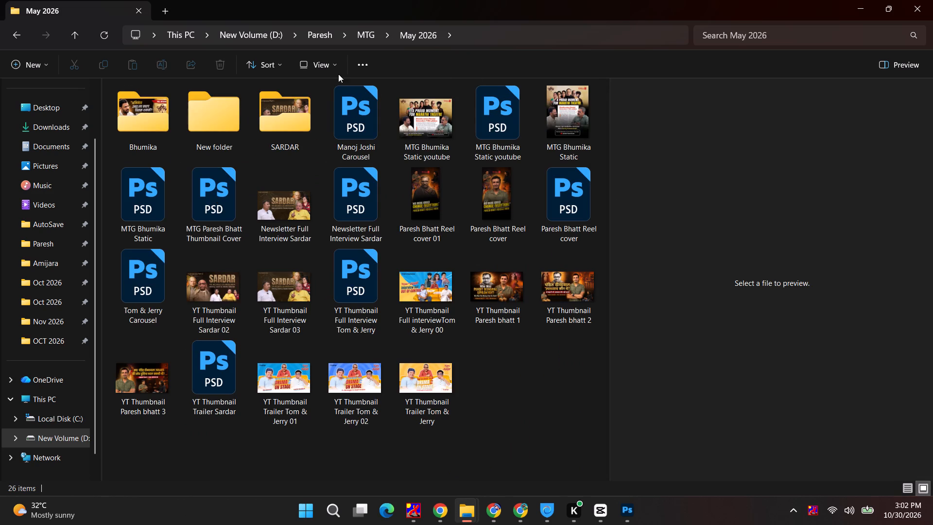
pyautogui.click(376, 28)
pyautogui.doubleClick(344, 206)
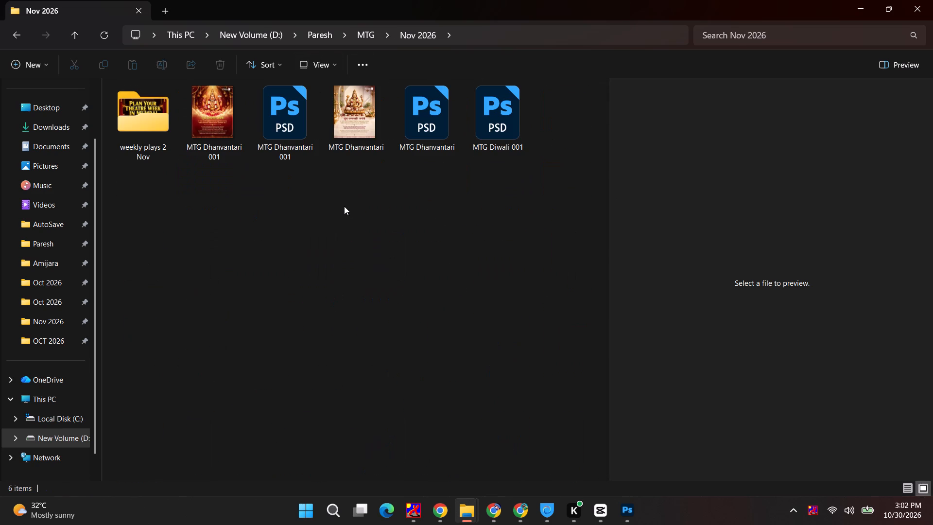
pyautogui.click(367, 39)
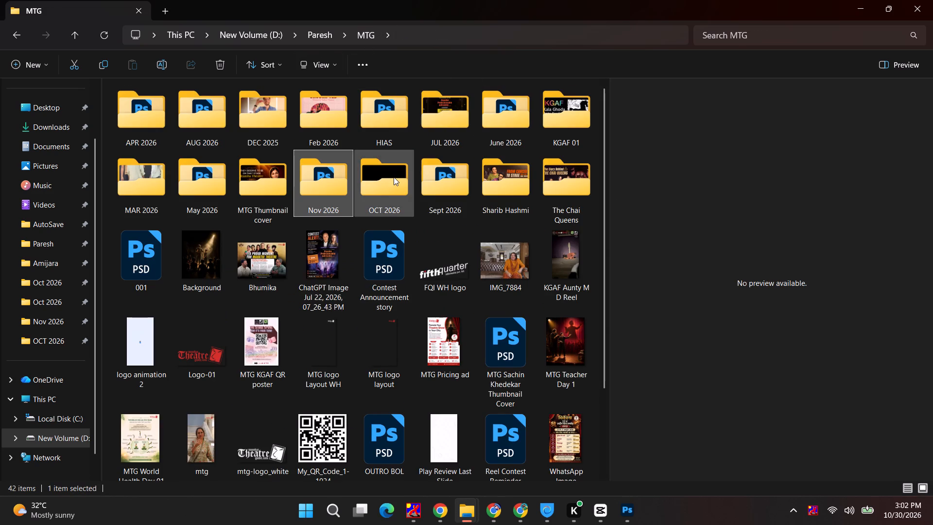
pyautogui.doubleClick(306, 199)
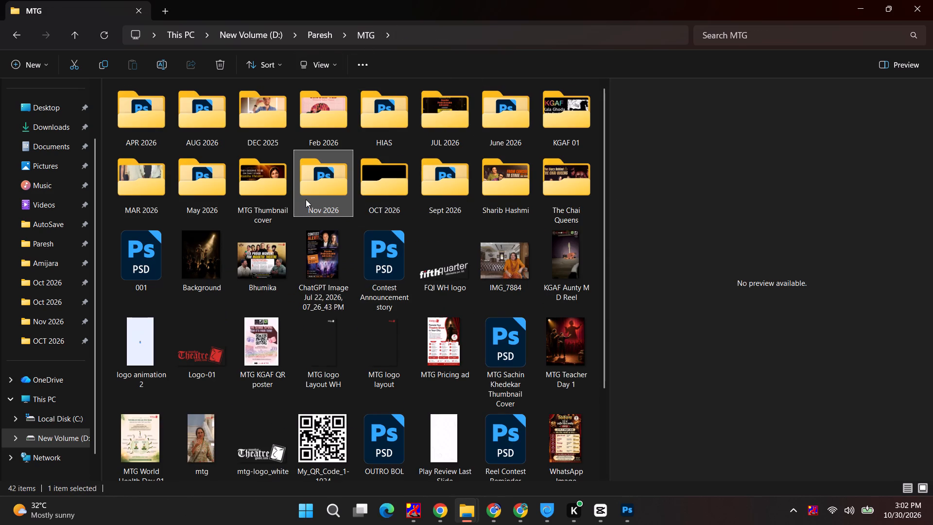
pyautogui.doubleClick(150, 130)
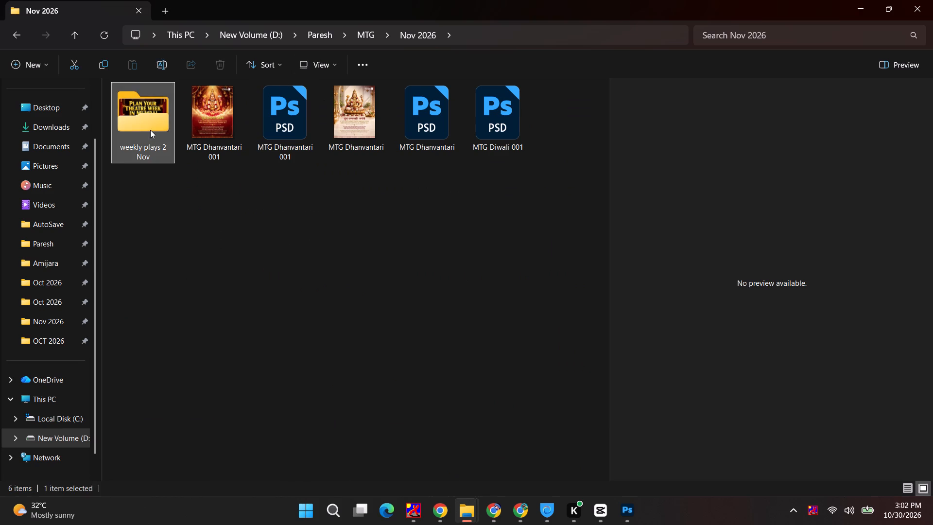
pyautogui.click(410, 31)
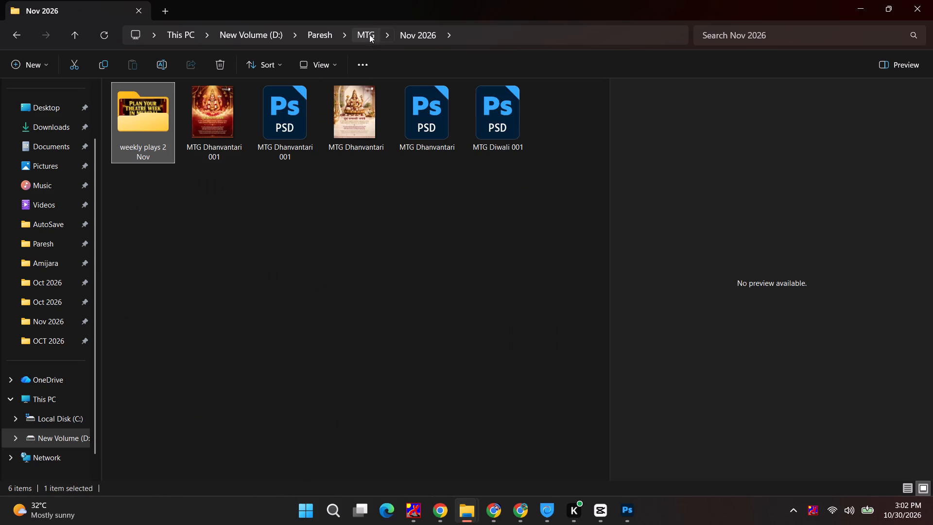
pyautogui.click(369, 33)
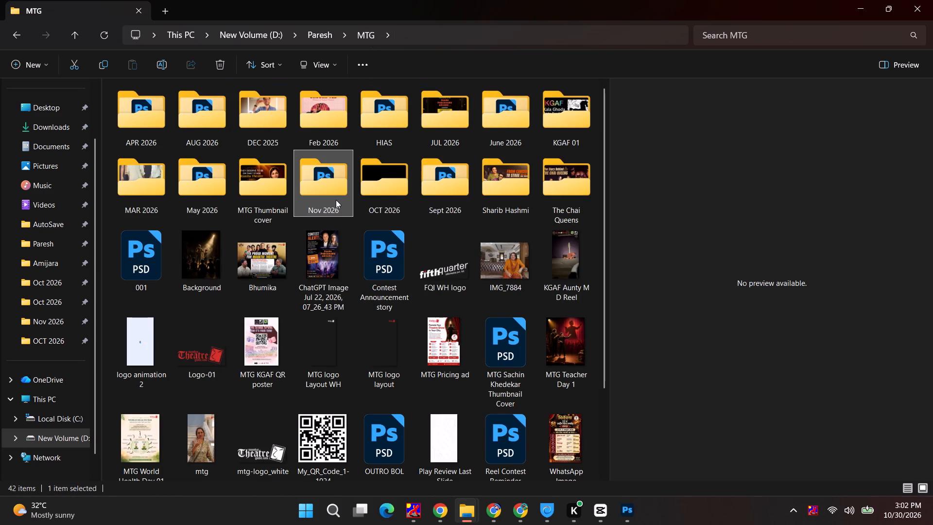
pyautogui.doubleClick(373, 198)
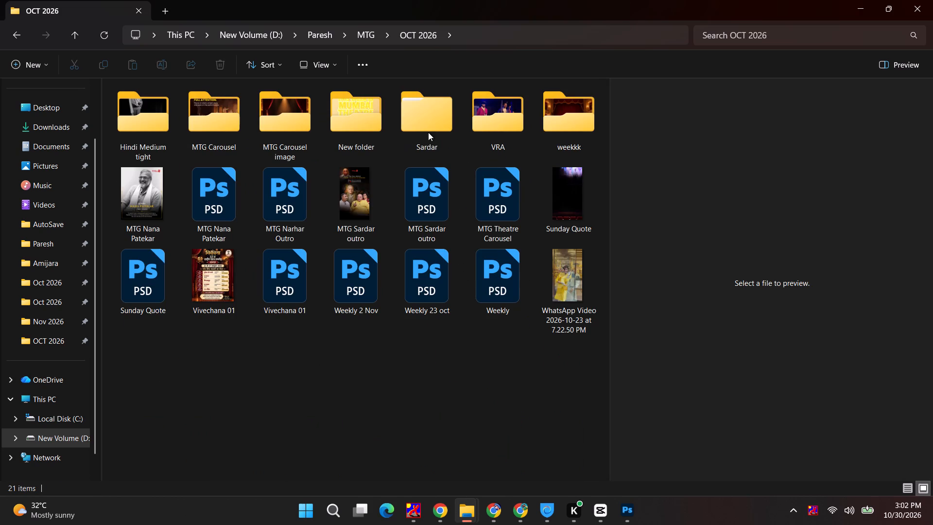
pyautogui.click(356, 40)
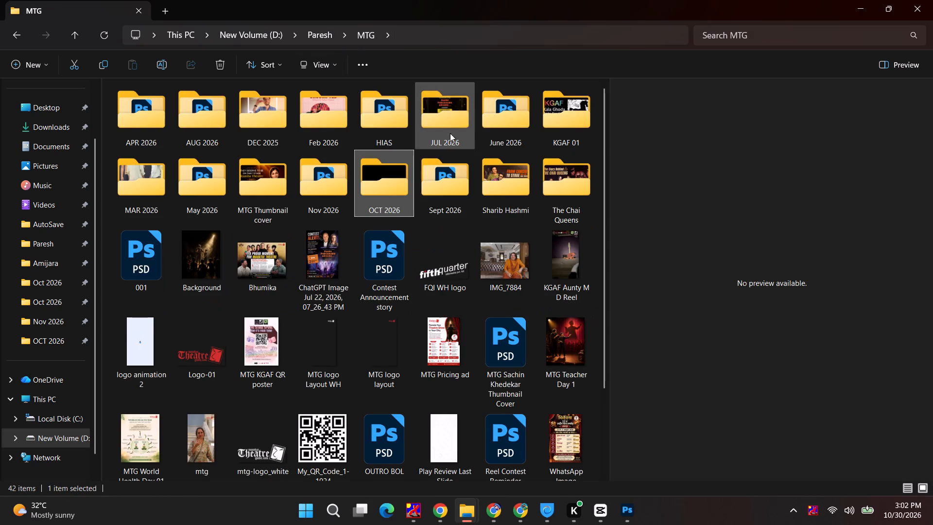
pyautogui.click(451, 182)
pyautogui.click(343, 203)
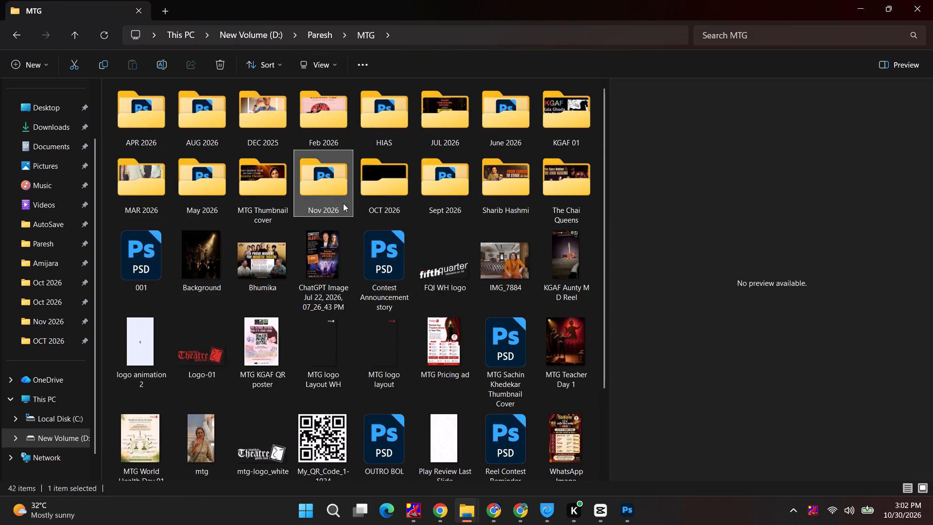
pyautogui.doubleClick(331, 202)
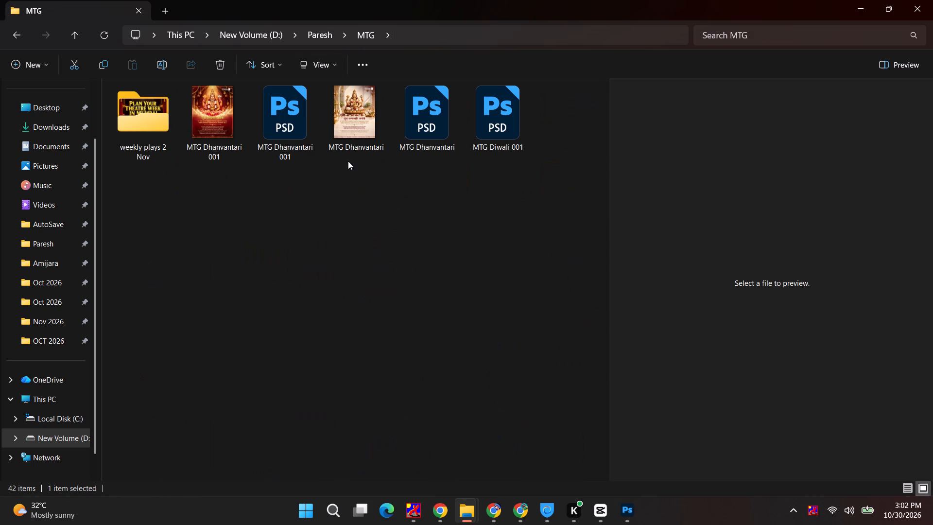
# Open the Diwali Carousel PSD from the Nov 2026 folder of the FQI project in Photoshop.
pyautogui.click(310, 35)
pyautogui.doubleClick(161, 216)
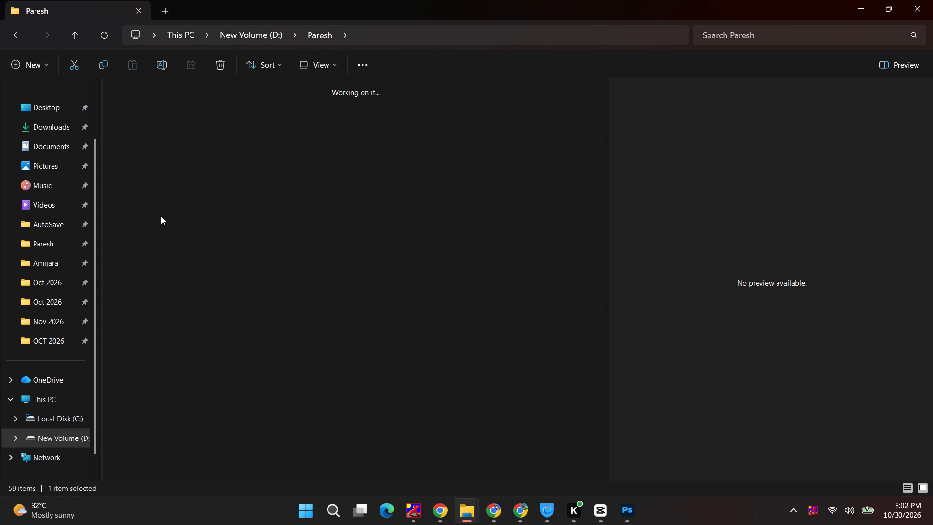
pyautogui.click(214, 208)
pyautogui.doubleClick(550, 121)
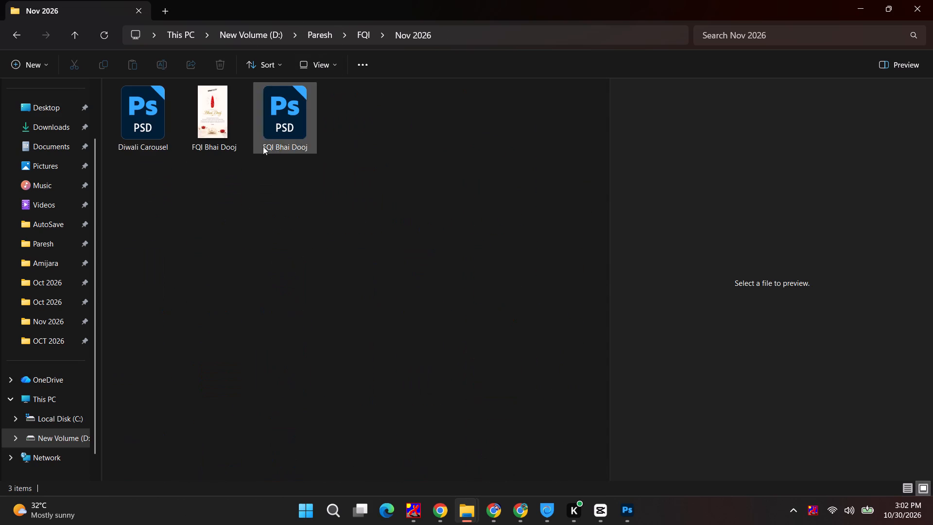
pyautogui.click(318, 136)
pyautogui.doubleClick(133, 138)
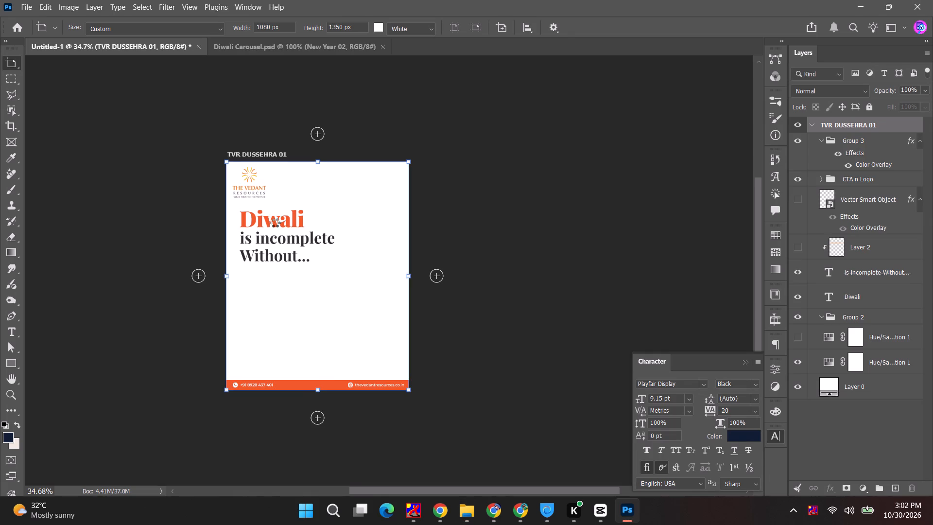
# Rename the New Year 01 artboard as "FQI DIWALI 01" and copy that name.
pyautogui.keyDown('ctrl'); pyautogui.click(851, 124); pyautogui.keyUp('ctrl')
pyautogui.rightClick(850, 124)
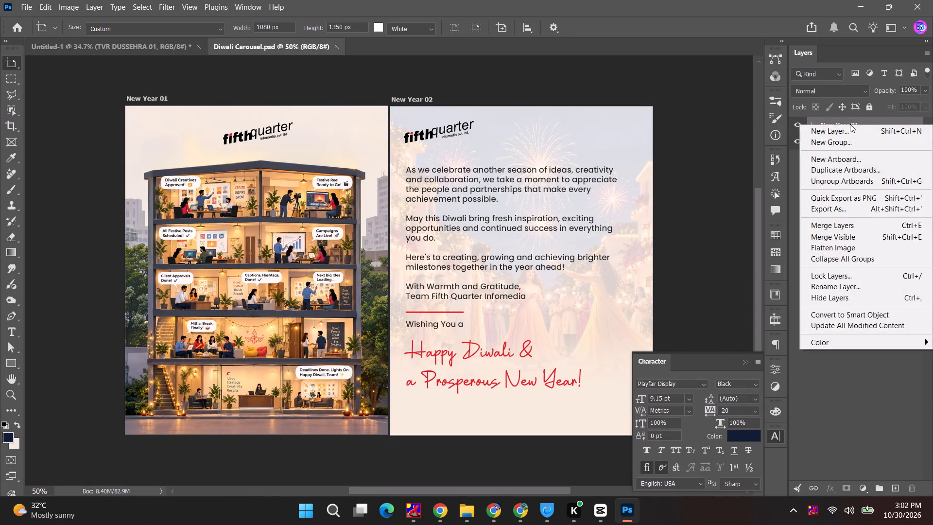
pyautogui.press('Escape')
pyautogui.doubleClick(841, 129)
pyautogui.doubleClick(839, 124)
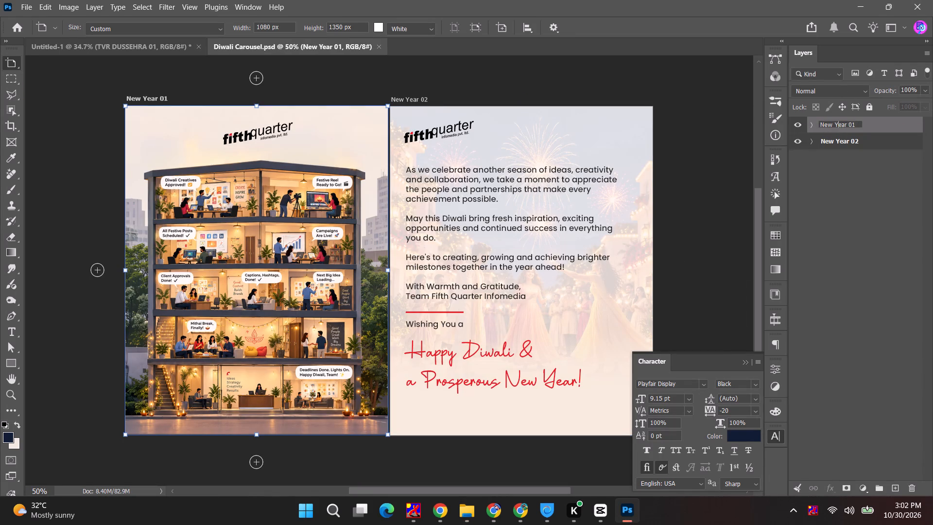
pyautogui.click(846, 125)
pyautogui.moveTo(846, 125); pyautogui.dragTo(813, 125)
pyautogui.write('FQI DIWALI')
pyautogui.press('space')
pyautogui.hotkey('ctrl', 'a')
pyautogui.hotkey('ctrl', 'c')
pyautogui.press('Tab')
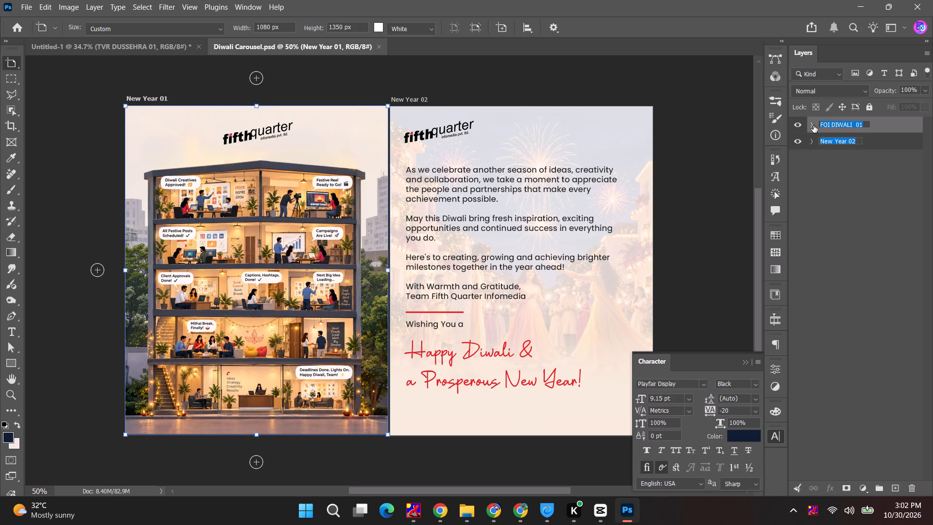
# Rename the New Year 02 artboard as "FQI DIWALI 02", reusing the copied name.
pyautogui.hotkey('ctrl', 'v')
pyautogui.press('BackSpace')
pyautogui.press('2')
pyautogui.press('Return')
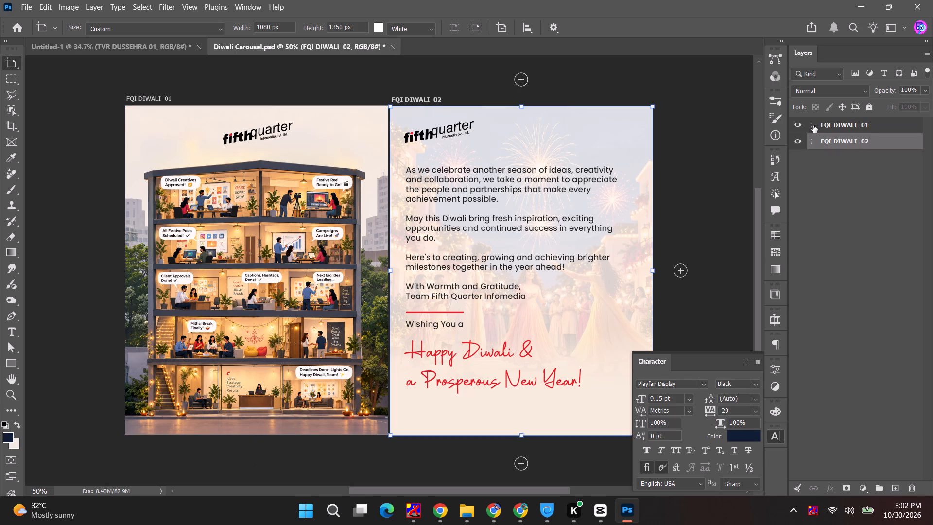
# Quick-export the FQI DIWALI 01 artboard as PNG.
pyautogui.keyDown('ctrl'); pyautogui.click(840, 125); pyautogui.keyUp('ctrl')
pyautogui.rightClick(840, 125)
pyautogui.click(854, 201)
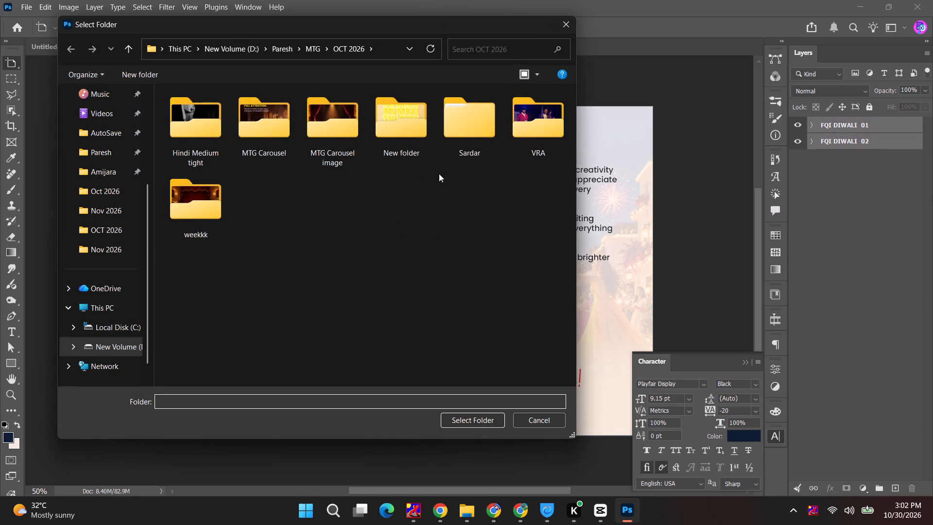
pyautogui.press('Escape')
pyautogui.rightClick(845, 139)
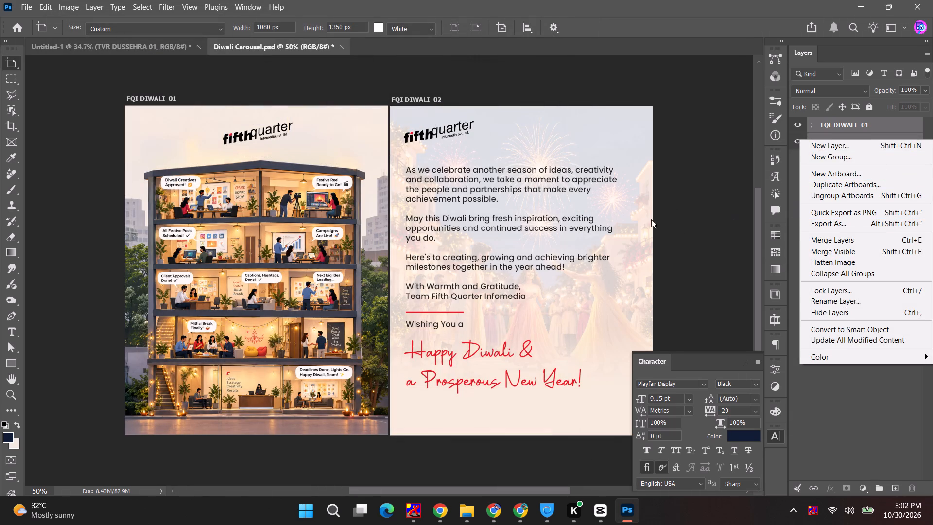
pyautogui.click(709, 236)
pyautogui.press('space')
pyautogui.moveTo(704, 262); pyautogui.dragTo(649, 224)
# Switch to Chrome and bring up the "Carousel design concept" ChatGPT conversation.
pyautogui.hotkey('alt', 'Tab')
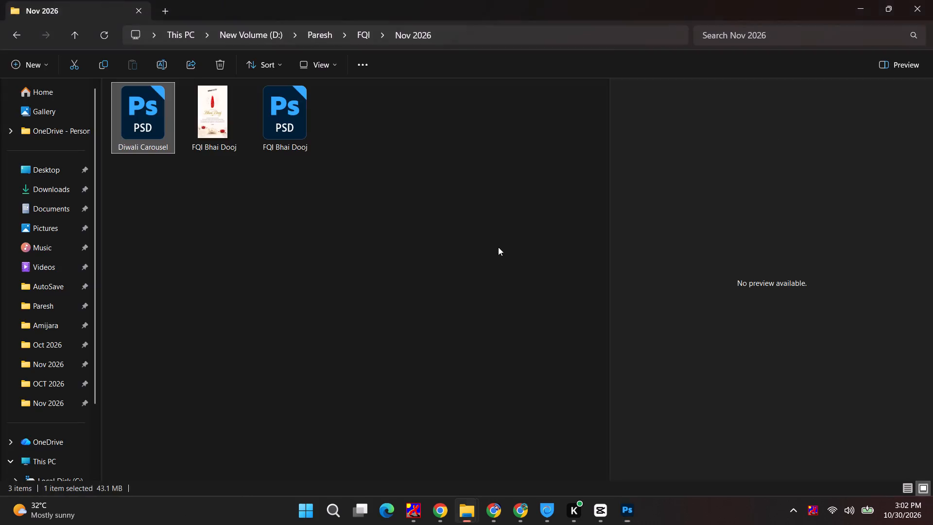
pyautogui.hotkey('alt', 'Tab')
pyautogui.hotkey('alt', 'Tab')
pyautogui.keyDown('alt'); pyautogui.click(519, 133); pyautogui.keyUp('alt')
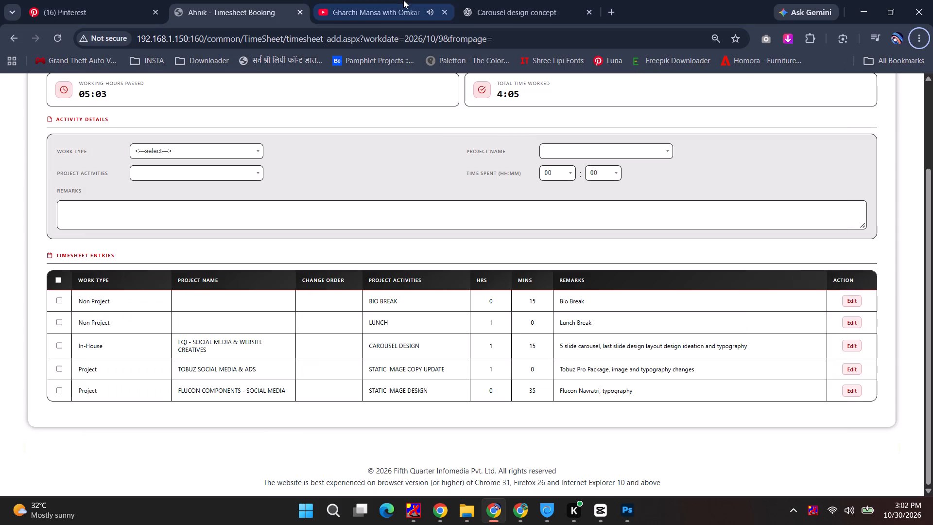
pyautogui.click(403, 0)
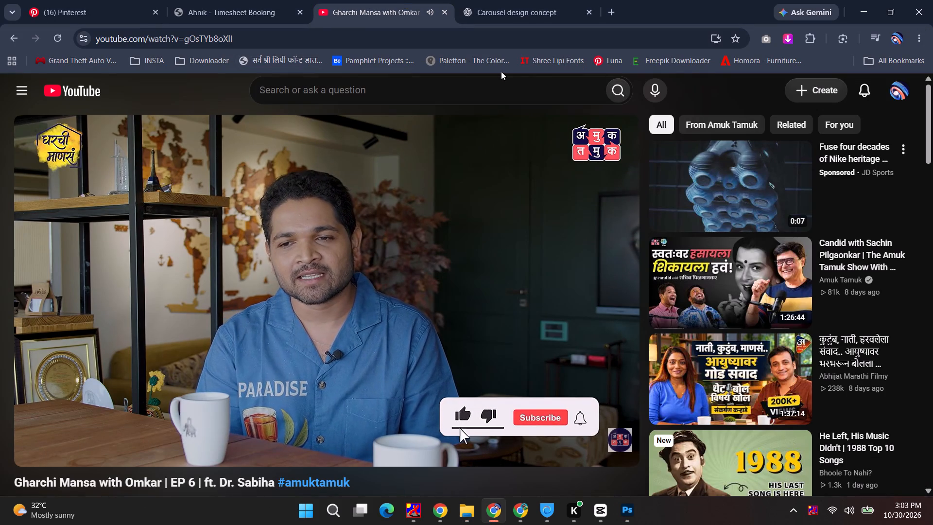
pyautogui.click(513, 12)
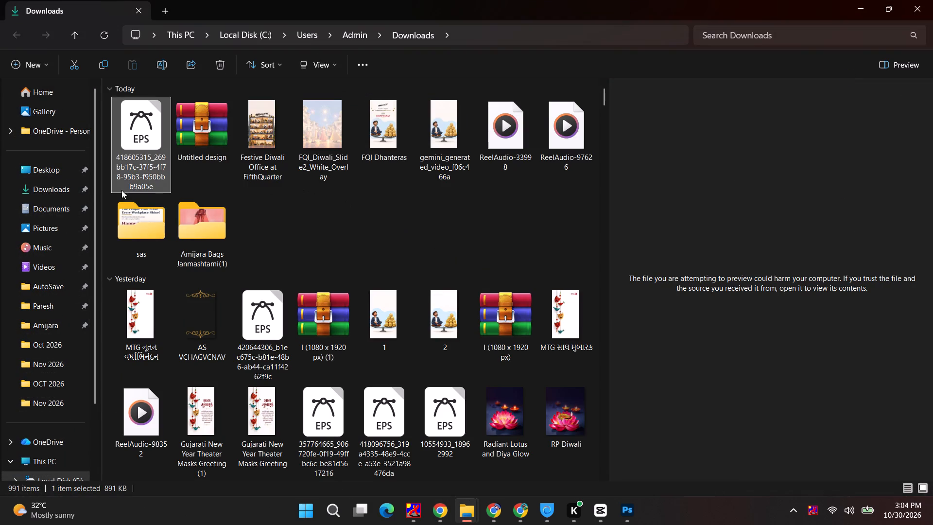
pyautogui.doubleClick(143, 148)
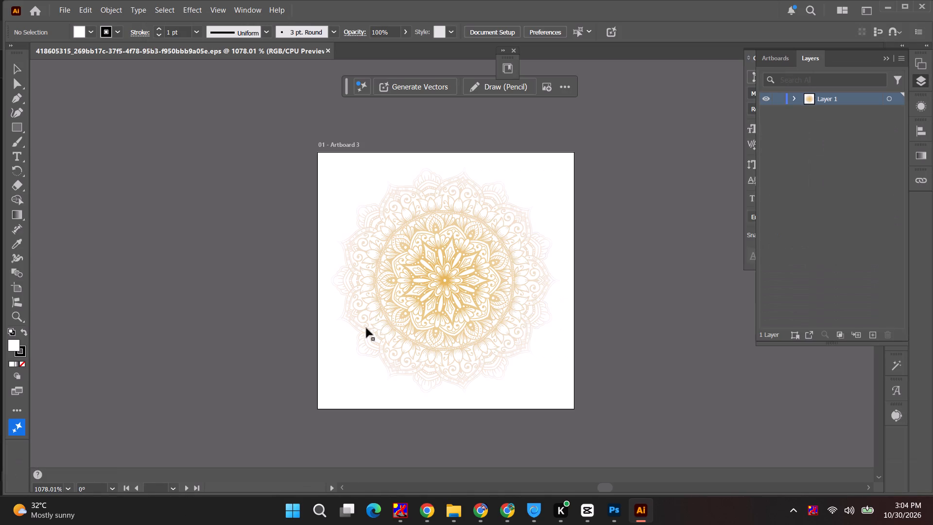
# Copy the golden mandala group from Illustrator and paste it into the Diwali Carousel Photoshop document as a smart object.
pyautogui.click(445, 278)
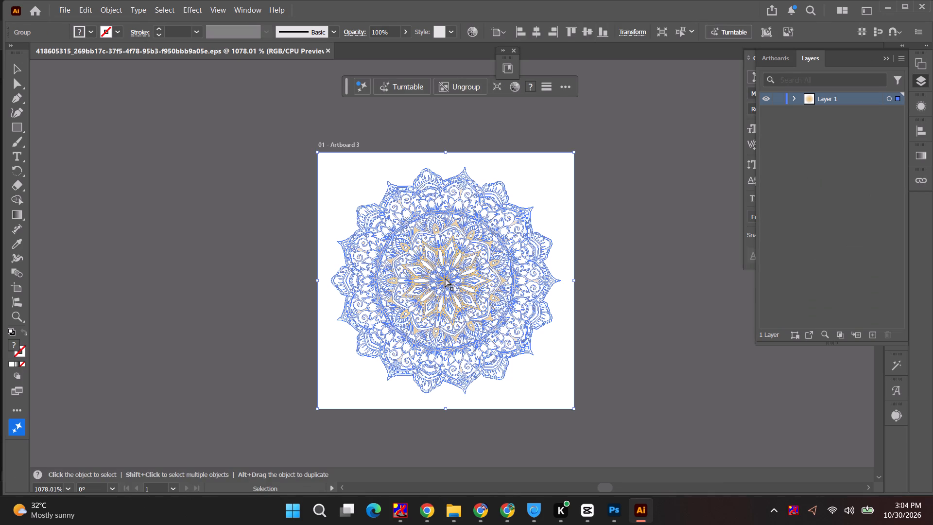
pyautogui.hotkey('ctrl', 'c')
pyautogui.hotkey('alt', 'Tab')
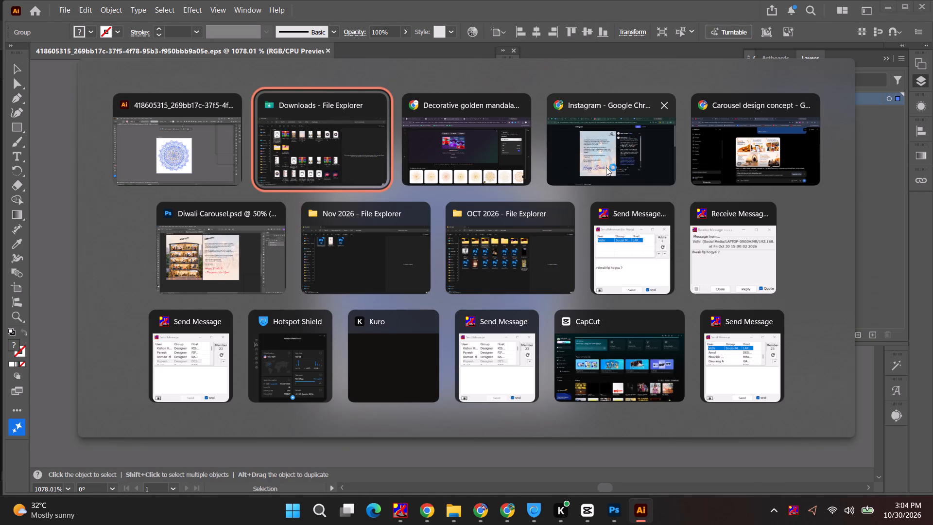
pyautogui.keyDown('alt'); pyautogui.click(606, 167); pyautogui.keyUp('alt')
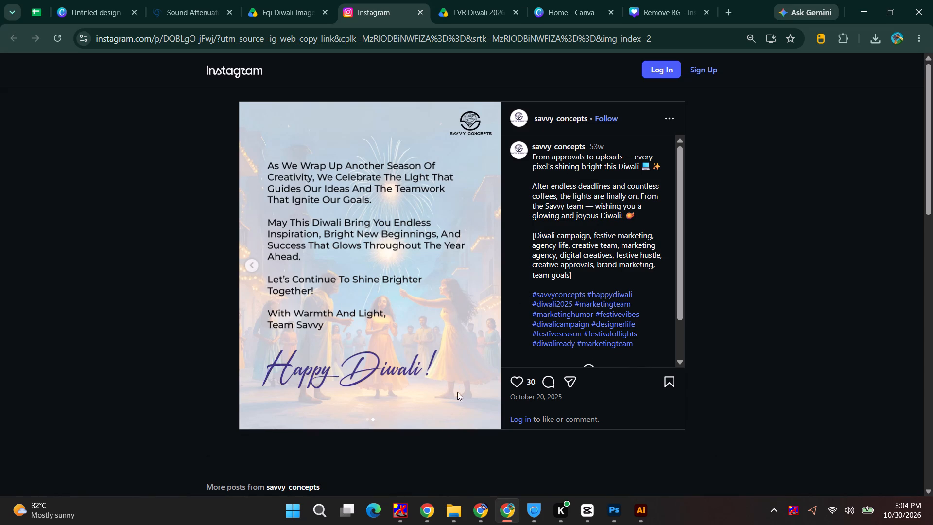
pyautogui.click(474, 517)
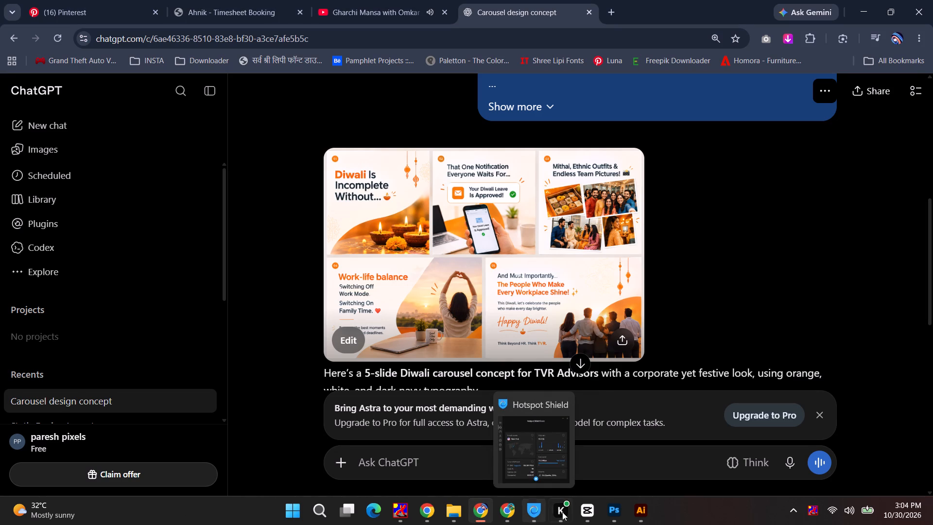
pyautogui.click(606, 509)
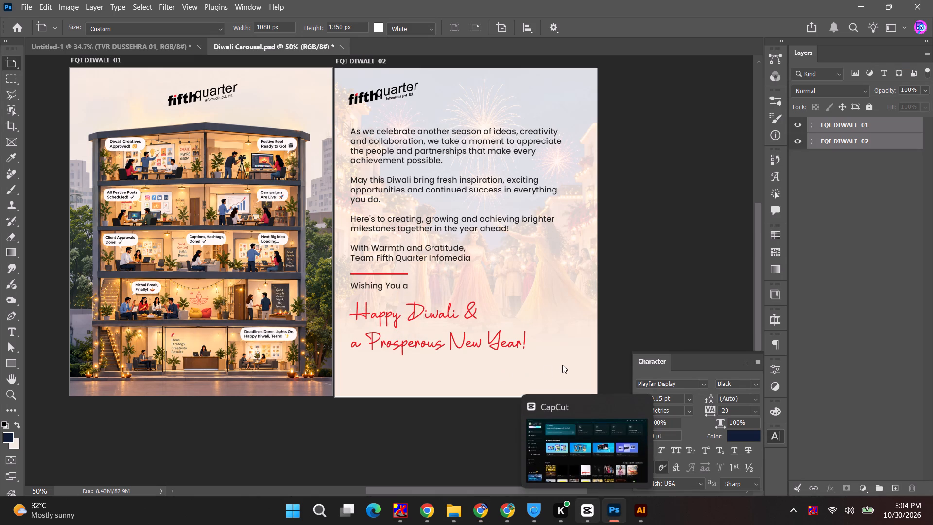
pyautogui.hotkey('ctrl', 'v')
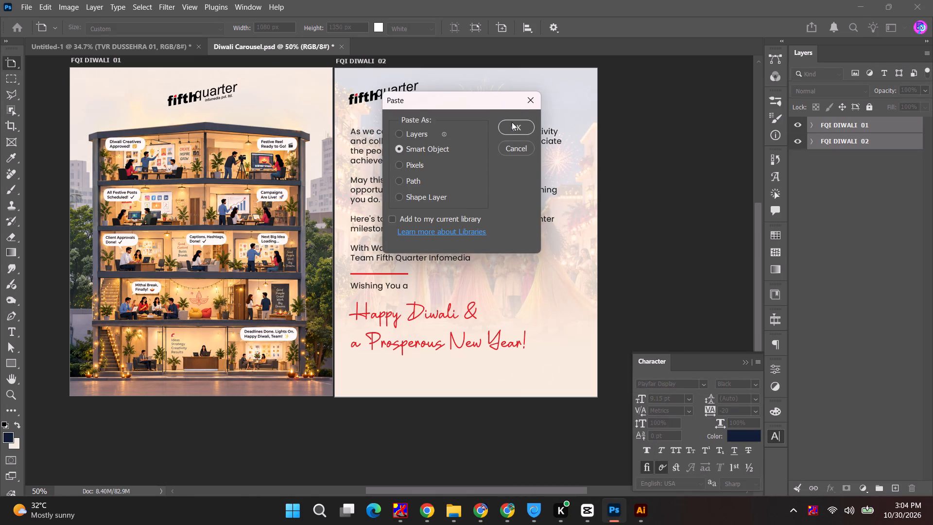
pyautogui.click(512, 126)
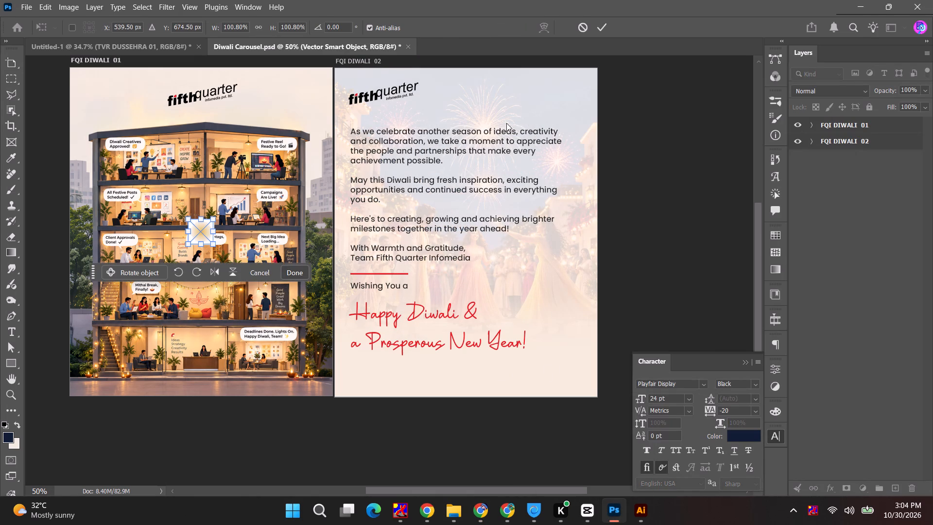
# Scale the pasted mandala to about 644% and place it over the lower-right corner of the FQI DIWALI 02 artboard.
pyautogui.keyDown('alt'); pyautogui.scroll(-10, 484, 245); pyautogui.keyUp('alt')
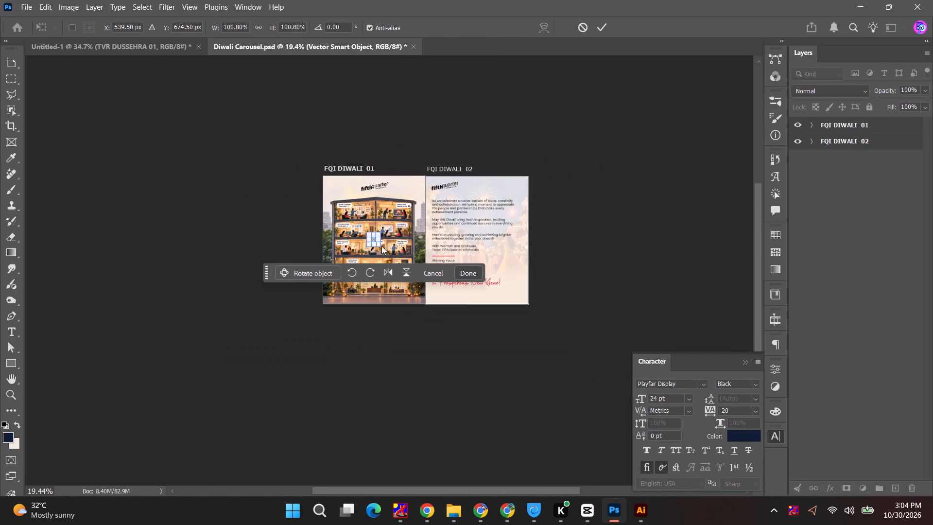
pyautogui.keyDown('alt'); pyautogui.keyDown('shift'); pyautogui.click(376, 245); pyautogui.keyUp('shift'); pyautogui.keyUp('alt')
pyautogui.keyDown('alt'); pyautogui.keyDown('shift'); pyautogui.moveTo(380, 246); pyautogui.dragTo(404, 276); pyautogui.keyUp('shift'); pyautogui.keyUp('alt')
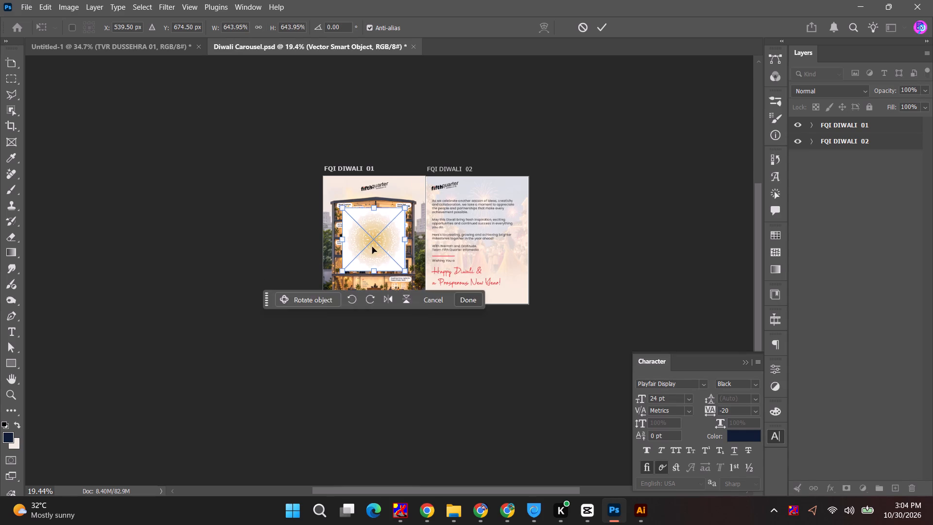
pyautogui.moveTo(371, 245); pyautogui.dragTo(524, 300)
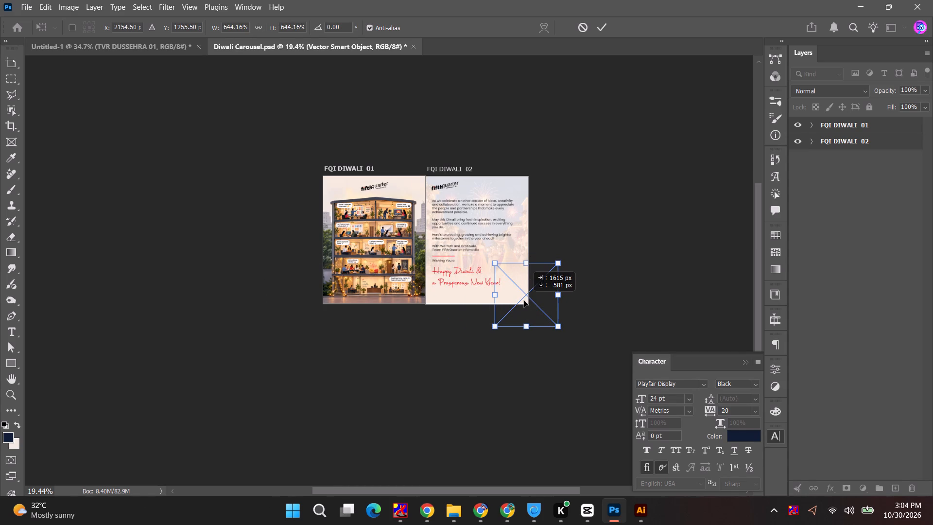
pyautogui.moveTo(524, 300); pyautogui.dragTo(523, 303)
pyautogui.click(597, 29)
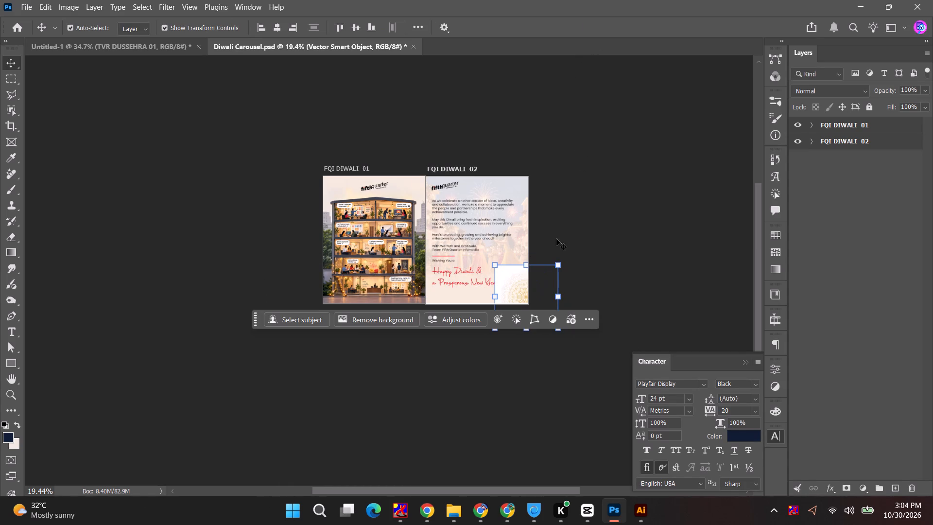
pyautogui.keyDown('alt'); pyautogui.scroll(7, 519, 299); pyautogui.keyUp('alt')
pyautogui.click(684, 248)
# Open the mandala smart object's contents in Illustrator and delete the white background square behind the artwork.
pyautogui.click(507, 287)
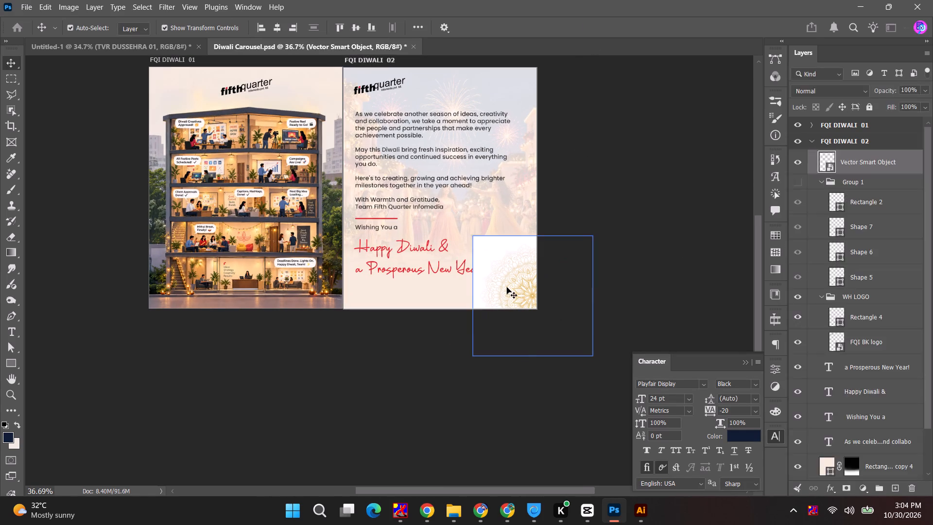
pyautogui.doubleClick(827, 158)
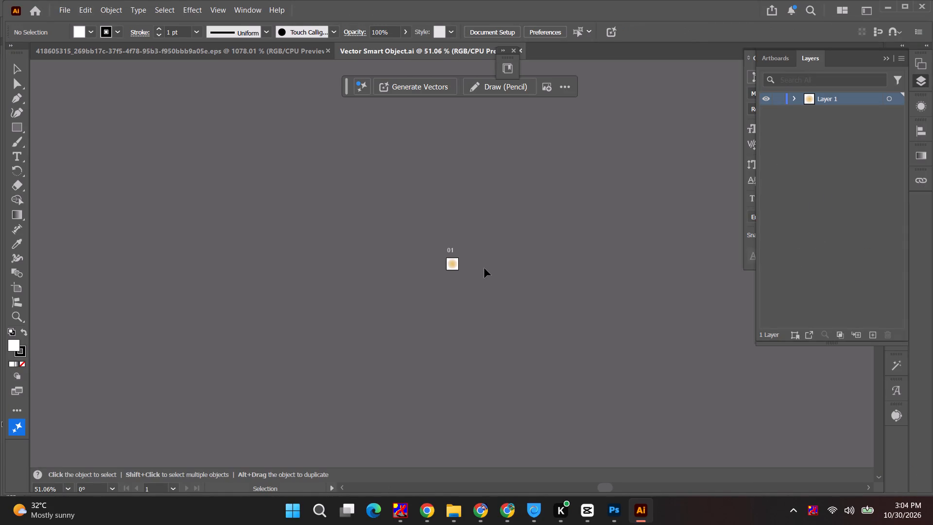
pyautogui.keyDown('alt'); pyautogui.scroll(7, 446, 278); pyautogui.keyUp('alt')
pyautogui.press('a')
pyautogui.click(545, 187)
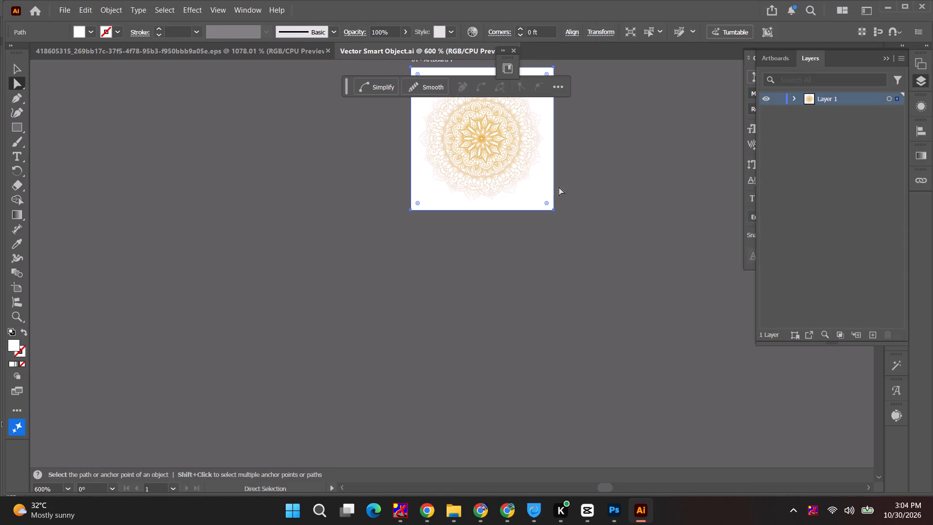
pyautogui.press('\\')
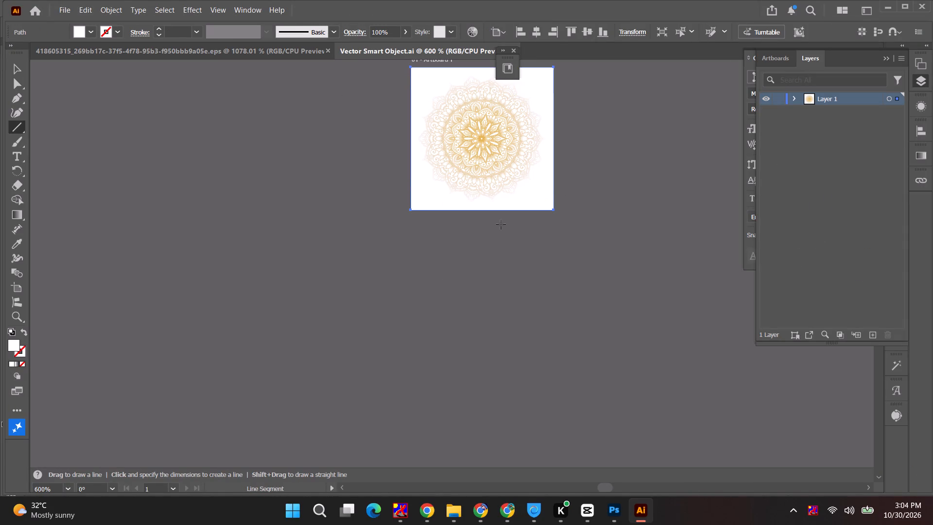
pyautogui.press('BackSpace')
pyautogui.press('Delete')
pyautogui.press('a')
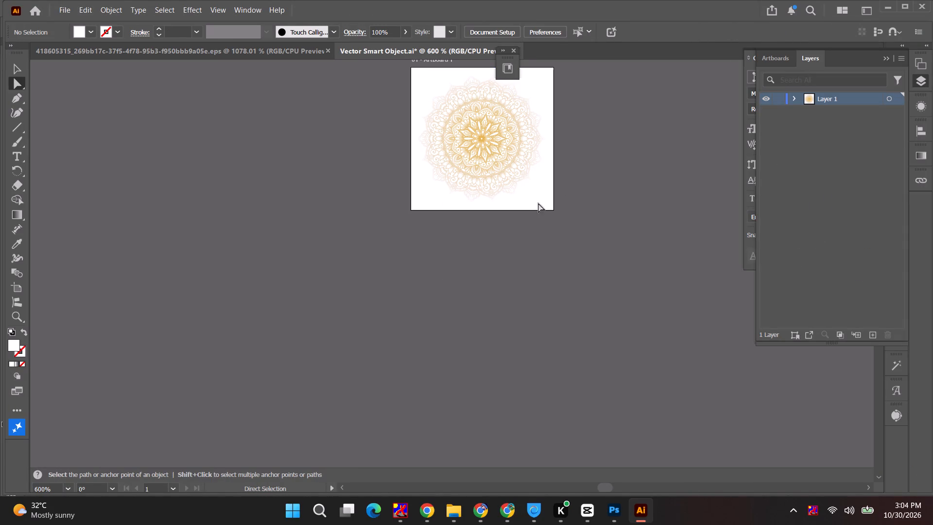
pyautogui.click(542, 200)
pyautogui.moveTo(591, 190); pyautogui.dragTo(535, 240)
# Save the edited mandala smart object and return to the Diwali Carousel document in Photoshop.
pyautogui.hotkey('ctrl', 's')
pyautogui.press('Tab')
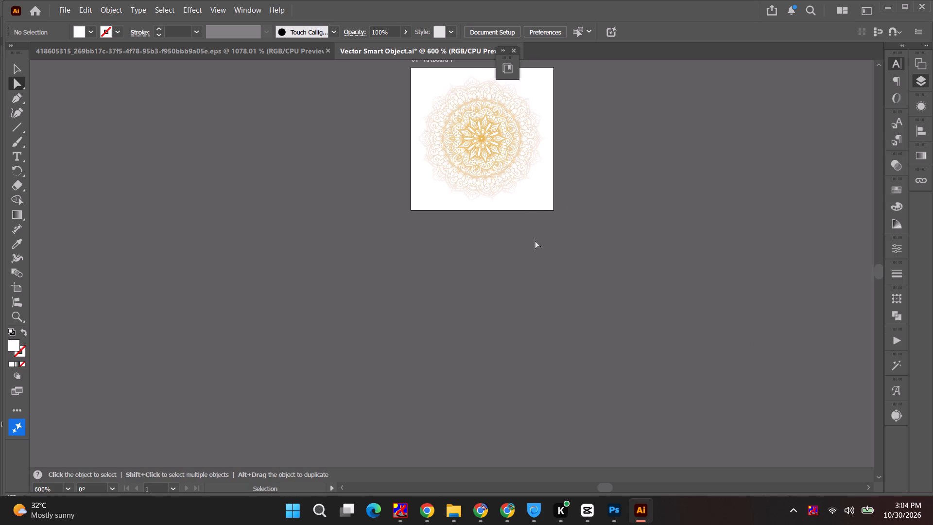
pyautogui.hotkey('alt', 'Tab')
pyautogui.hotkey('alt', 'Tab')
pyautogui.hotkey('alt', 'Tab')
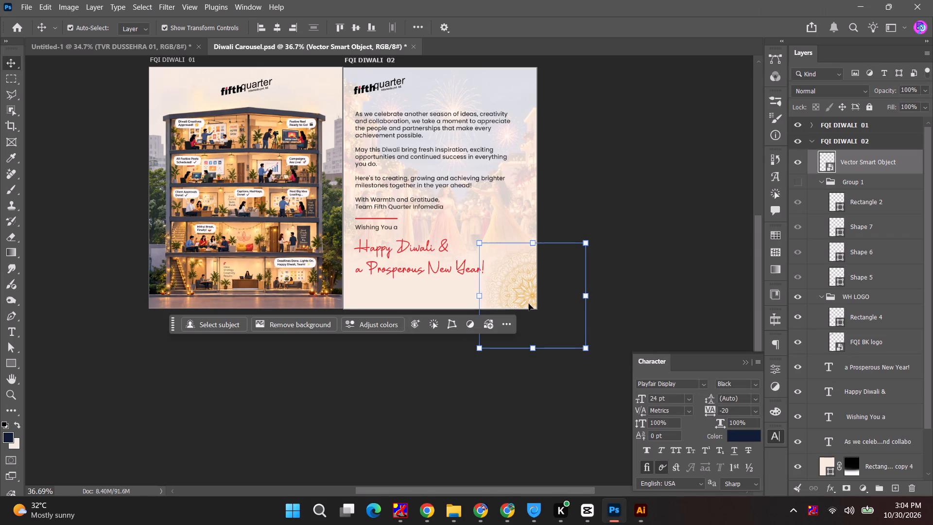
# Move the mandala slightly down at the lower-right corner of FQI DIWALI 02.
pyautogui.keyDown('alt'); pyautogui.scroll(8, 517, 292); pyautogui.keyUp('alt')
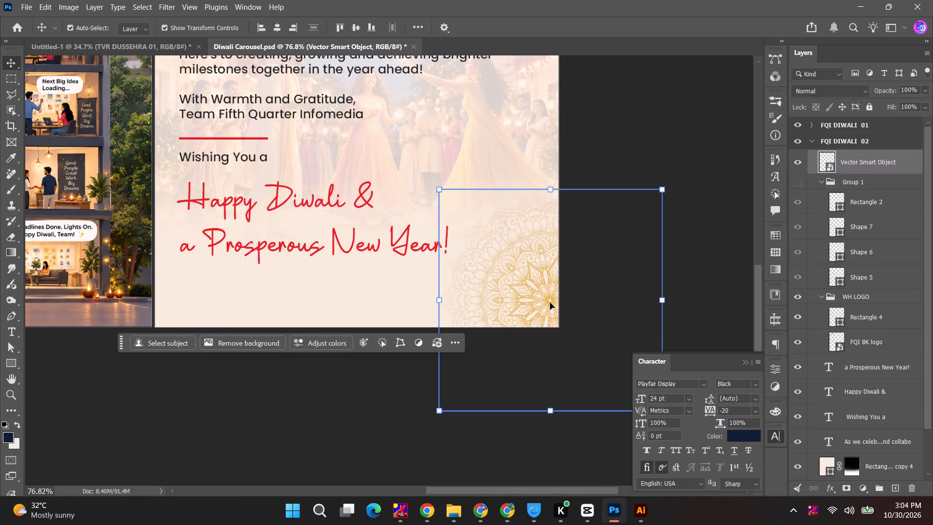
pyautogui.moveTo(550, 303); pyautogui.dragTo(553, 324)
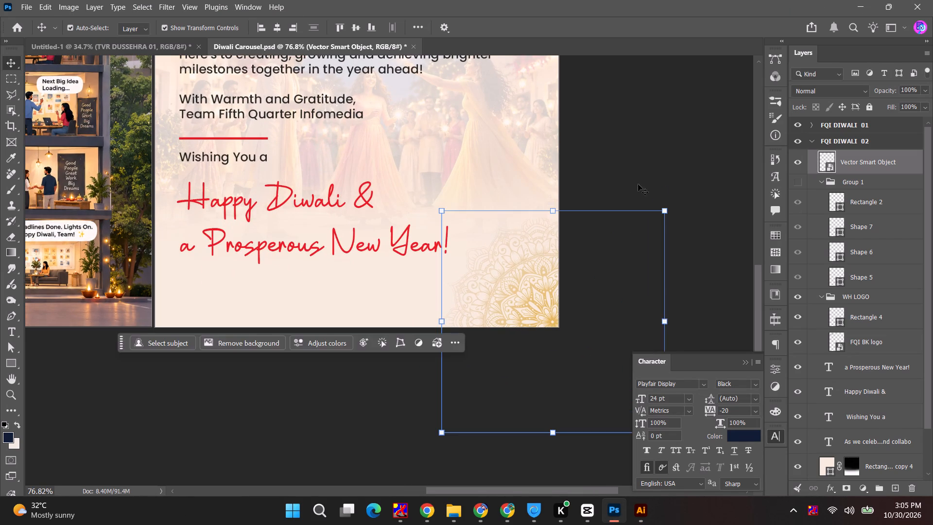
pyautogui.click(641, 136)
pyautogui.keyDown('alt'); pyautogui.scroll(-6, 641, 136); pyautogui.keyUp('alt')
pyautogui.press('space')
pyautogui.moveTo(587, 161); pyautogui.dragTo(589, 287)
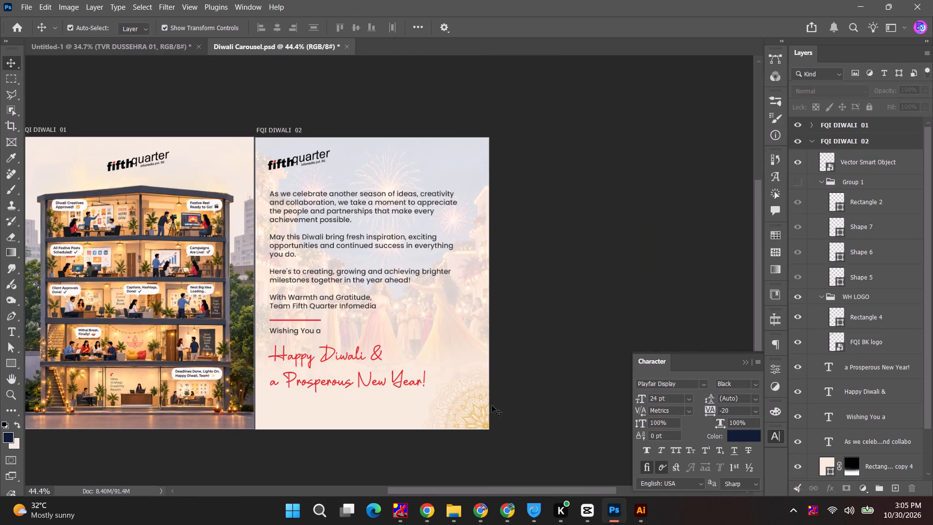
# Enlarge the mandala to about 790% and centre it on FQI DIWALI 02's lower-right corner.
pyautogui.keyDown('alt'); pyautogui.scroll(4, 484, 418); pyautogui.keyUp('alt')
pyautogui.press('space')
pyautogui.moveTo(473, 401); pyautogui.dragTo(513, 123)
pyautogui.press('space')
pyautogui.press('space')
pyautogui.moveTo(523, 111); pyautogui.dragTo(331, 219)
pyautogui.click(338, 220)
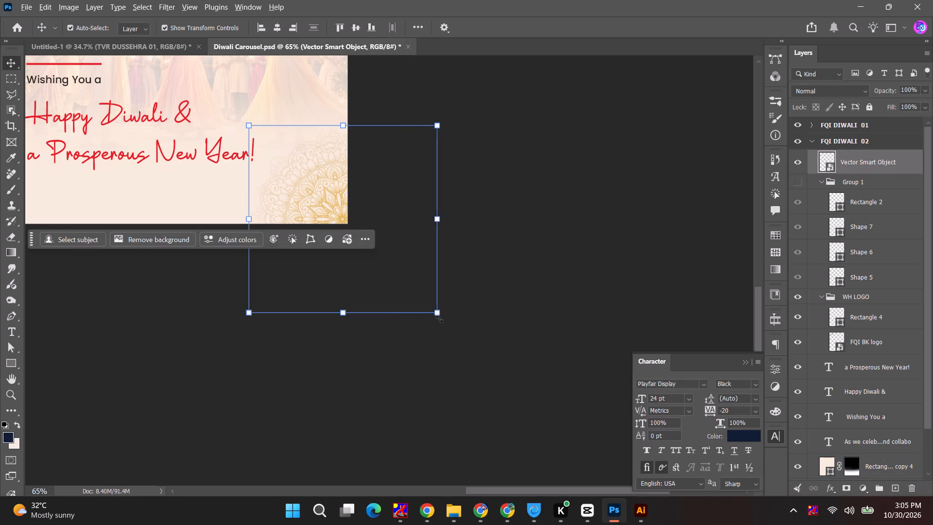
pyautogui.keyDown('alt'); pyautogui.keyDown('shift'); pyautogui.moveTo(437, 314); pyautogui.dragTo(458, 335); pyautogui.keyUp('shift'); pyautogui.keyUp('alt')
pyautogui.moveTo(328, 193); pyautogui.dragTo(341, 203)
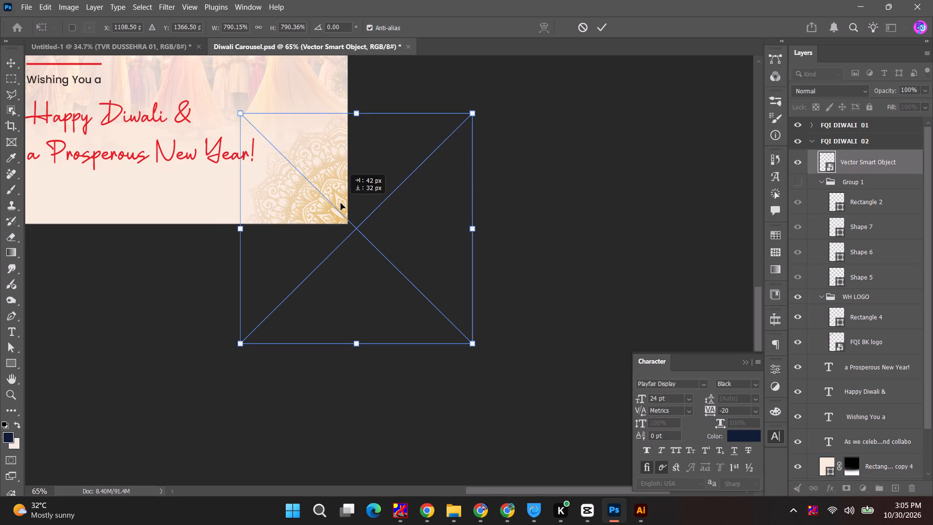
pyautogui.moveTo(341, 203); pyautogui.dragTo(335, 193)
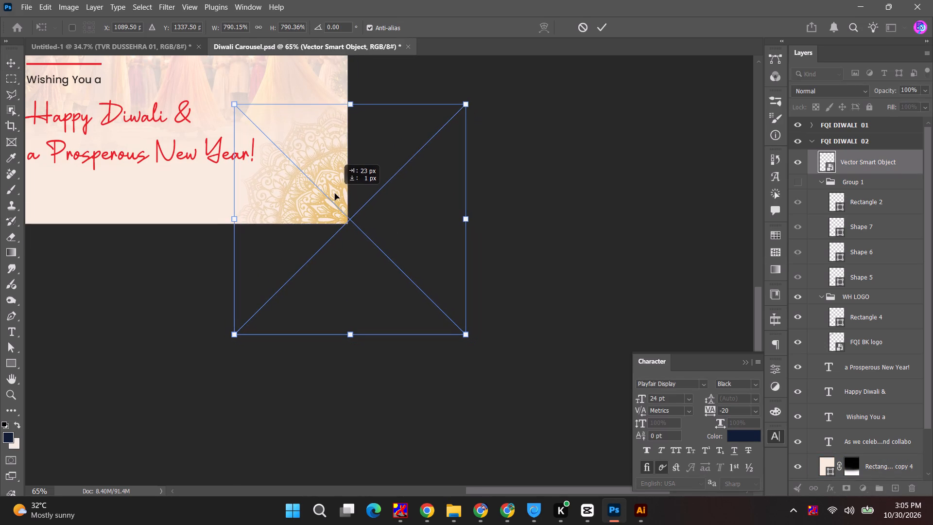
pyautogui.moveTo(335, 193); pyautogui.dragTo(332, 196)
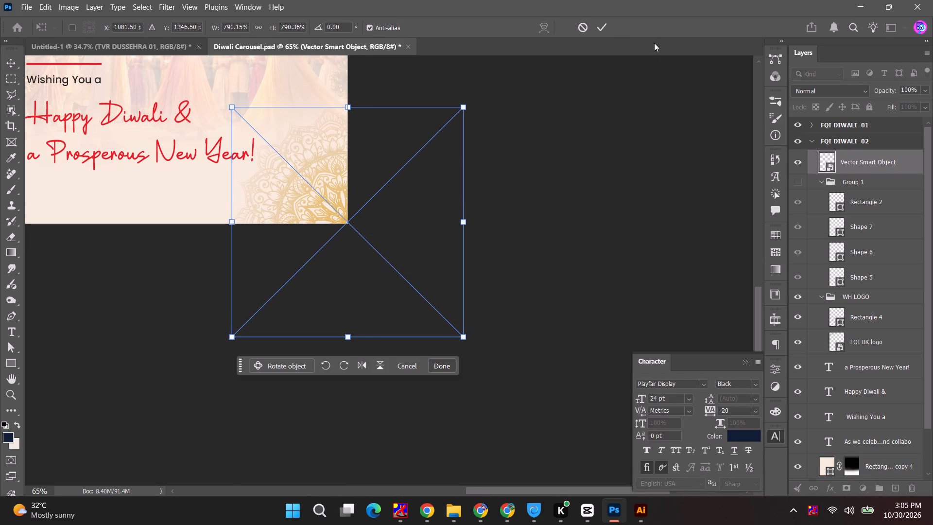
pyautogui.click(606, 26)
pyautogui.click(604, 122)
# Reorder the mandala layer to sit below the text layers, directly above the masked rectangle copy in FQI DIWALI 02.
pyautogui.keyDown('alt'); pyautogui.scroll(-3, 372, 196); pyautogui.keyUp('alt')
pyautogui.press('space')
pyautogui.press('space')
pyautogui.moveTo(309, 178); pyautogui.dragTo(376, 262)
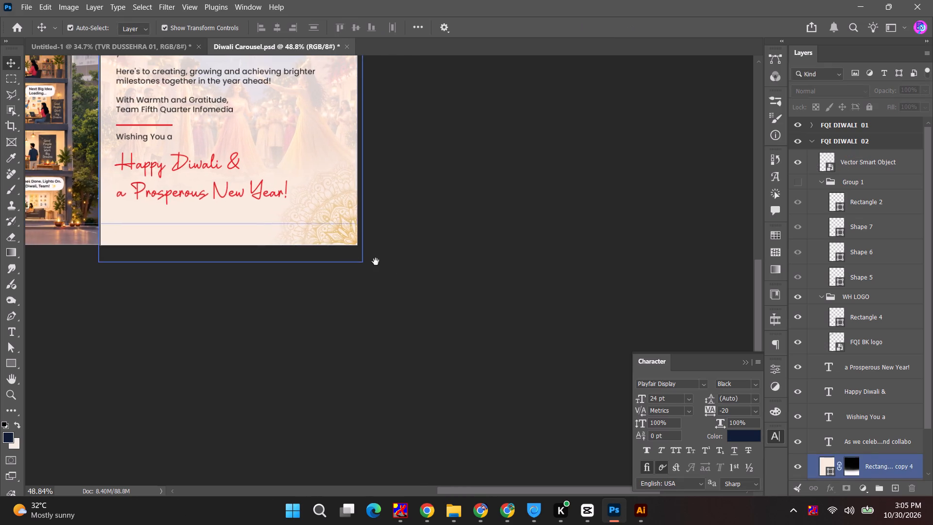
pyautogui.moveTo(376, 262); pyautogui.dragTo(404, 277)
pyautogui.press('space')
pyautogui.press('space')
pyautogui.press('space')
pyautogui.press('space')
pyautogui.press('space')
pyautogui.press('space')
pyautogui.press('space')
pyautogui.press('space')
pyautogui.press('space')
pyautogui.press('space')
pyautogui.press('space')
pyautogui.press('space')
pyautogui.press('space')
pyautogui.press('space')
pyautogui.moveTo(408, 209); pyautogui.dragTo(418, 321)
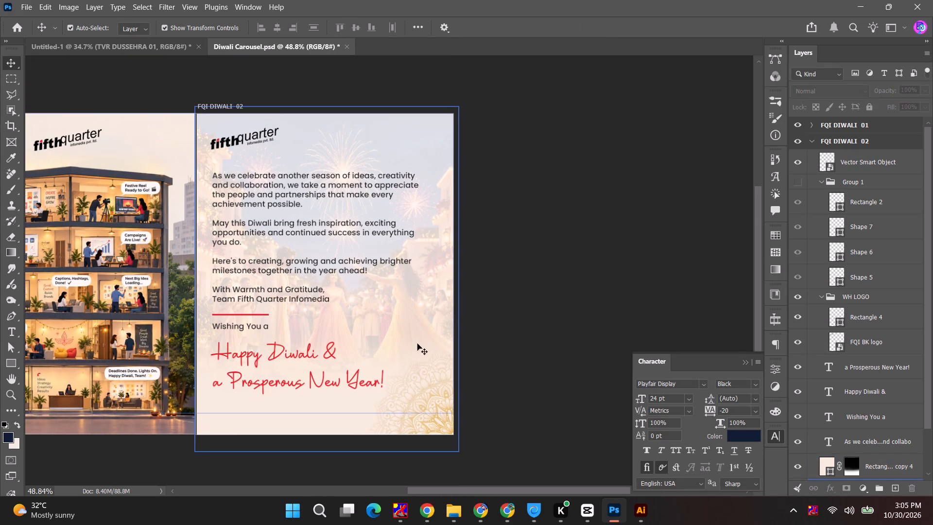
pyautogui.click(876, 163)
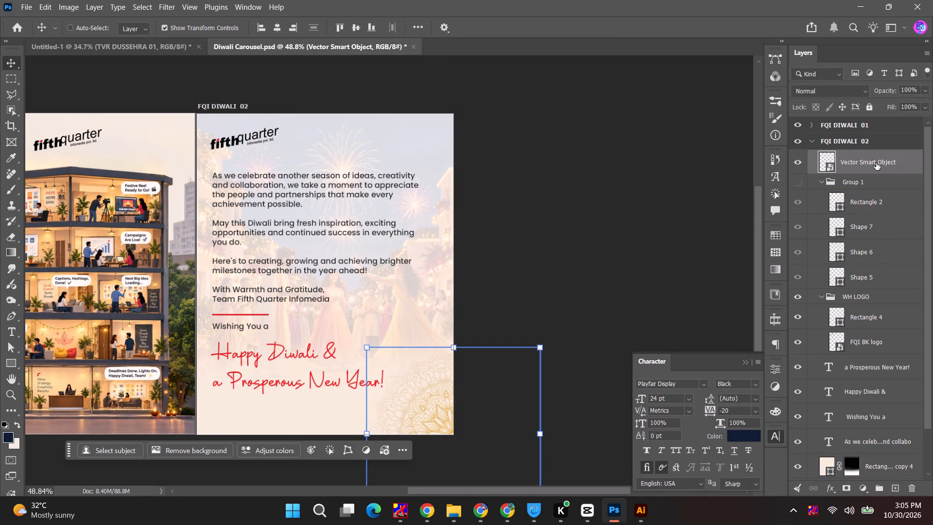
pyautogui.hotkey('ctrl', 'shift', '[')
pyautogui.hotkey('ctrl', ']')
pyautogui.hotkey('ctrl', ']')
pyautogui.hotkey('ctrl', ']')
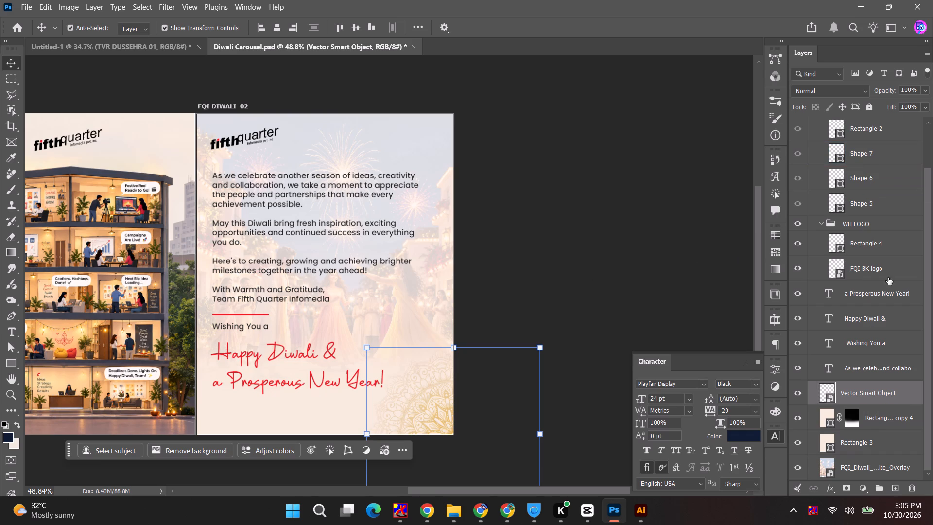
pyautogui.click(652, 228)
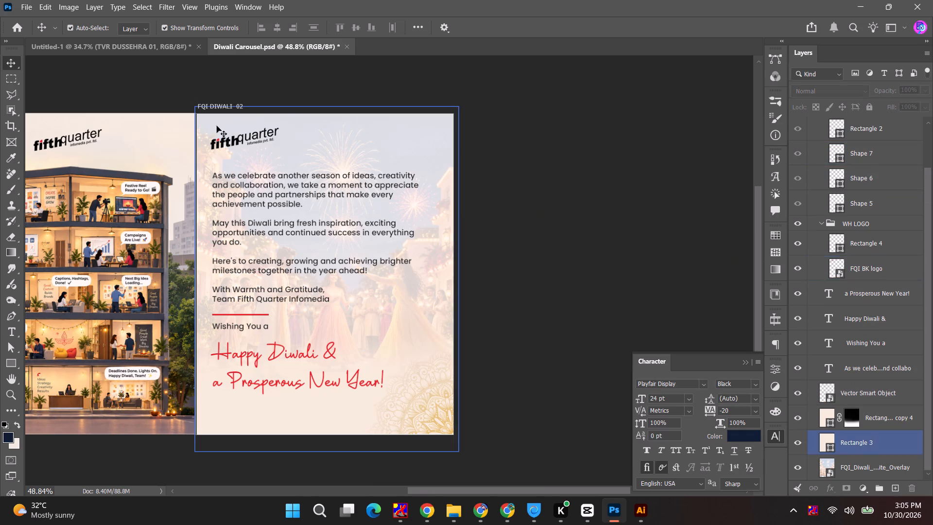
# Lower the opacity of the FQI DIWALI 02 mandala layer to 57%.
pyautogui.press('space')
pyautogui.press('space')
pyautogui.press('space')
pyautogui.press('space')
pyautogui.press('space')
pyautogui.press('space')
pyautogui.press('space')
pyautogui.press('space')
pyautogui.press('space')
pyautogui.press('space')
pyautogui.press('space')
pyautogui.press('space')
pyautogui.press('space')
pyautogui.press('space')
pyautogui.press('space')
pyautogui.press('space')
pyautogui.press('space')
pyautogui.press('space')
pyautogui.press('space')
pyautogui.press('space')
pyautogui.moveTo(368, 355); pyautogui.dragTo(523, 330)
pyautogui.press('space')
pyautogui.press('space')
pyautogui.press('space')
pyautogui.press('space')
pyautogui.press('space')
pyautogui.press('space')
pyautogui.press('space')
pyautogui.press('space')
pyautogui.press('space')
pyautogui.moveTo(568, 284); pyautogui.dragTo(559, 285)
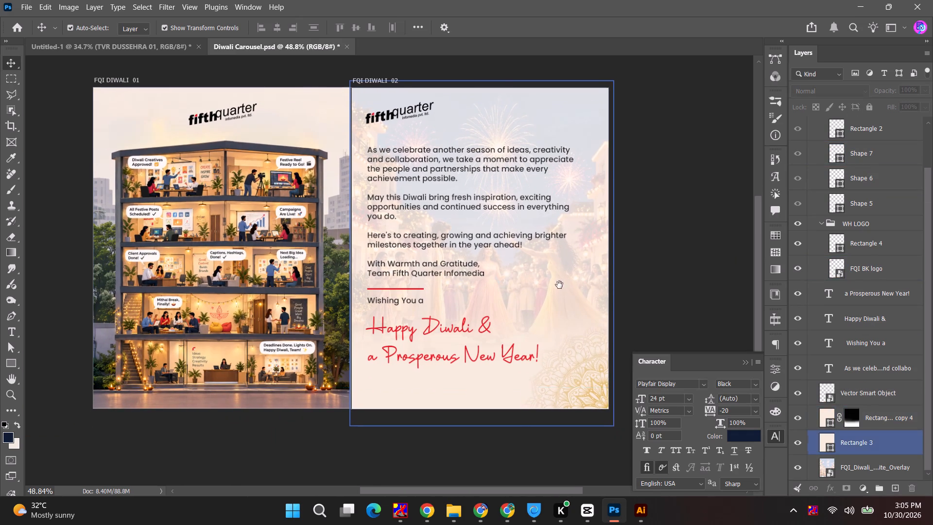
pyautogui.moveTo(559, 285); pyautogui.dragTo(514, 296)
pyautogui.click(328, 94)
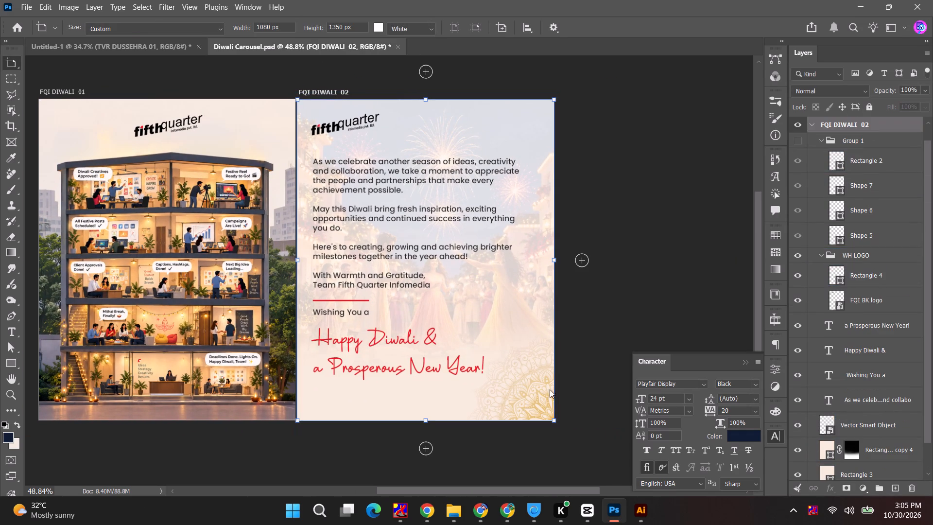
pyautogui.click(546, 409)
pyautogui.click(903, 435)
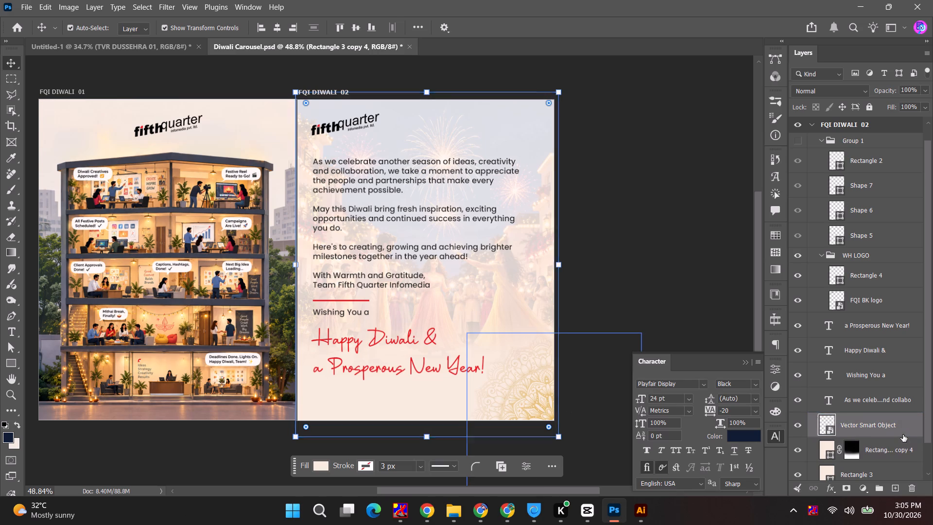
pyautogui.click(927, 91)
pyautogui.click(903, 102)
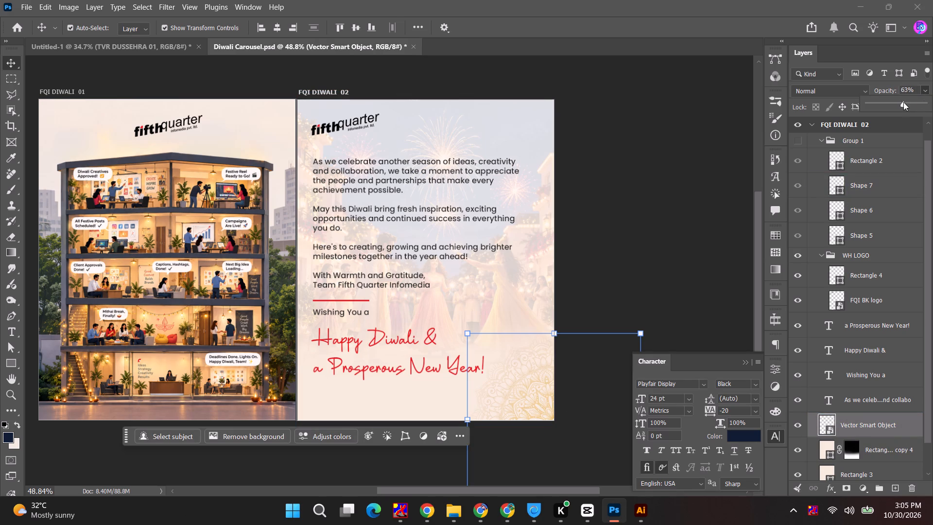
pyautogui.click(638, 278)
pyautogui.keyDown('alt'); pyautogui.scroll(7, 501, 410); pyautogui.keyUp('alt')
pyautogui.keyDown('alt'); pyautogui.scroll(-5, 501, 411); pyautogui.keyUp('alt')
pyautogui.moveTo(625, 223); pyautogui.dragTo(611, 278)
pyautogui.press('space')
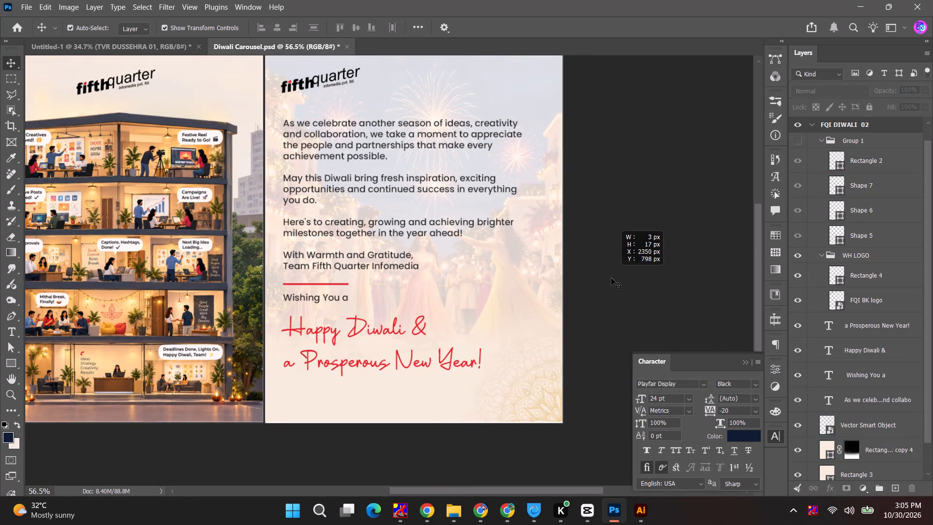
# Look over the finished FQI DIWALI 02 artboard and the neighbouring FQI DIWALI 01 artboard.
pyautogui.moveTo(611, 278); pyautogui.dragTo(611, 282)
pyautogui.press('space')
pyautogui.press('space')
pyautogui.moveTo(626, 225); pyautogui.dragTo(628, 282)
pyautogui.click(287, 109)
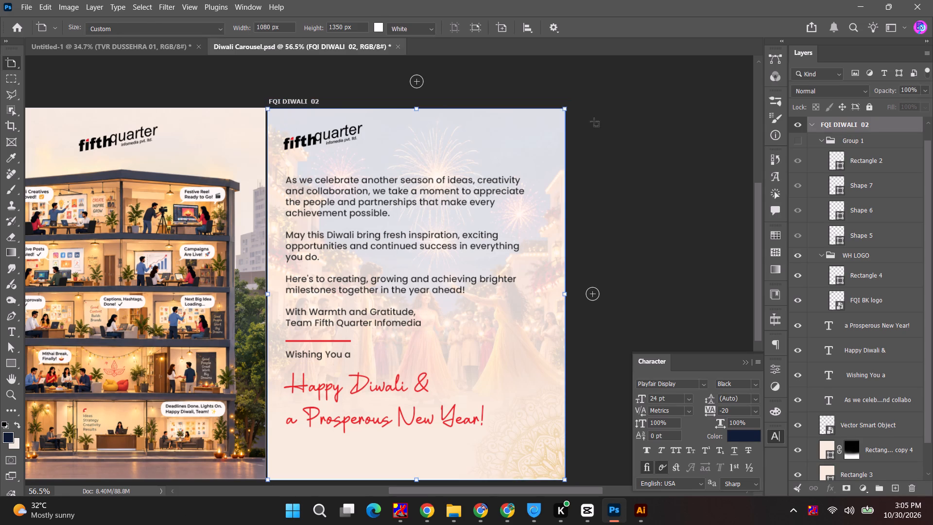
pyautogui.press('space')
pyautogui.press('space')
pyautogui.press('space')
pyautogui.press('space')
pyautogui.press('space')
pyautogui.press('space')
pyautogui.moveTo(316, 224); pyautogui.dragTo(642, 217)
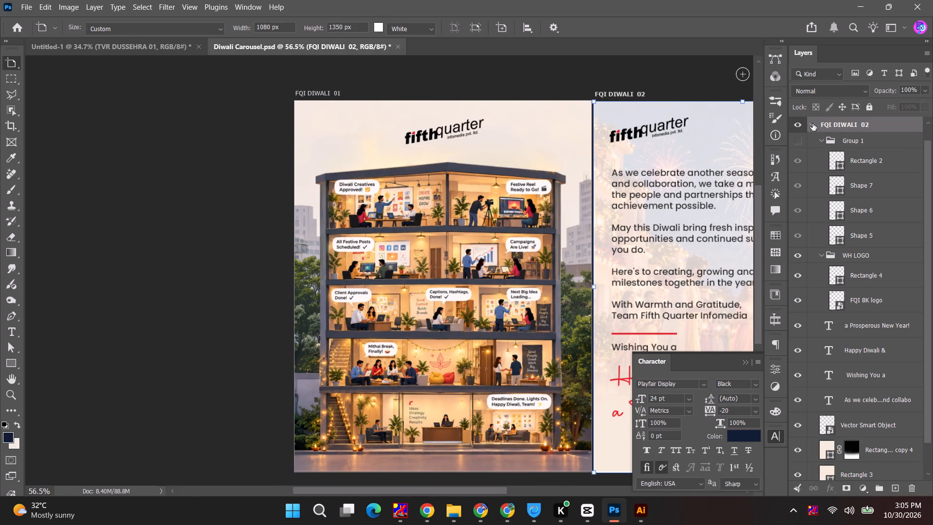
# Quick-export both the FQI DIWALI 01 and FQI DIWALI 02 artboards as PNG into the FQI Nov 2026 folder.
pyautogui.click(812, 126)
pyautogui.keyDown('ctrl'); pyautogui.click(864, 124); pyautogui.keyUp('ctrl')
pyautogui.rightClick(864, 124)
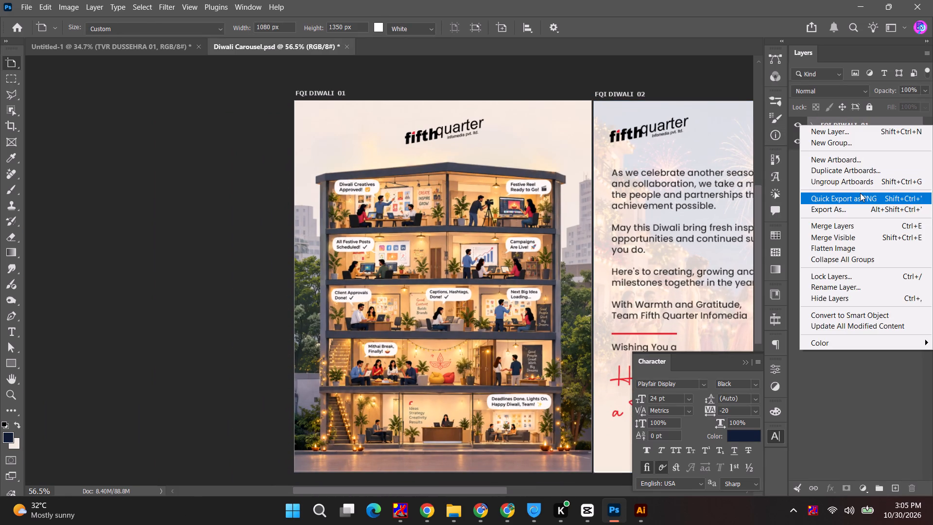
pyautogui.click(860, 193)
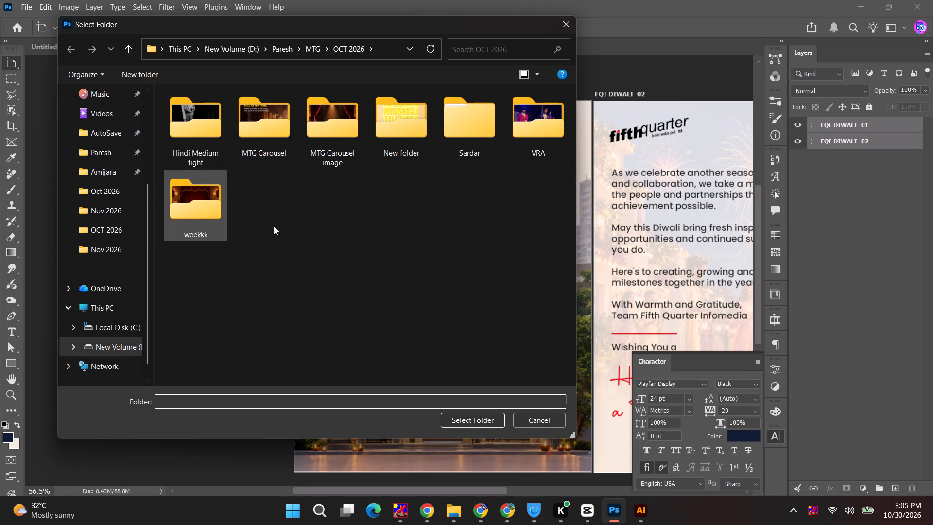
pyautogui.click(94, 246)
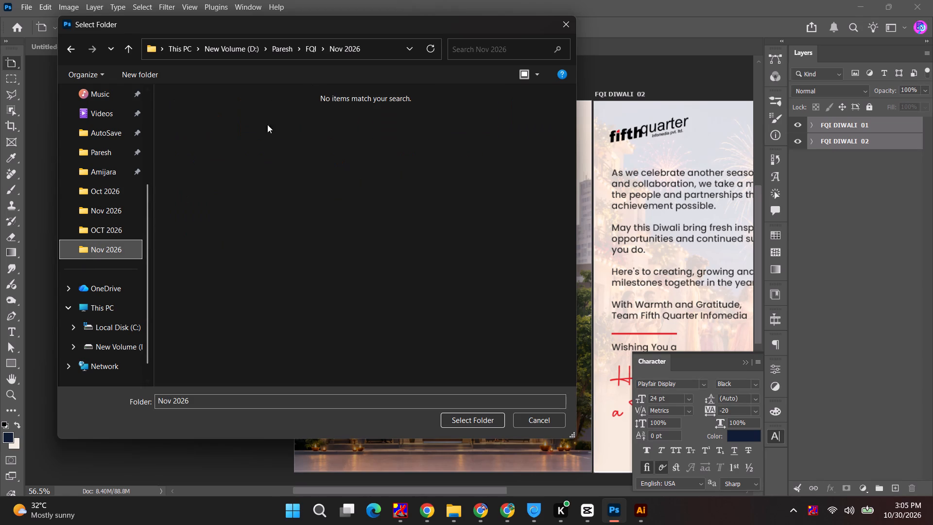
pyautogui.click(479, 417)
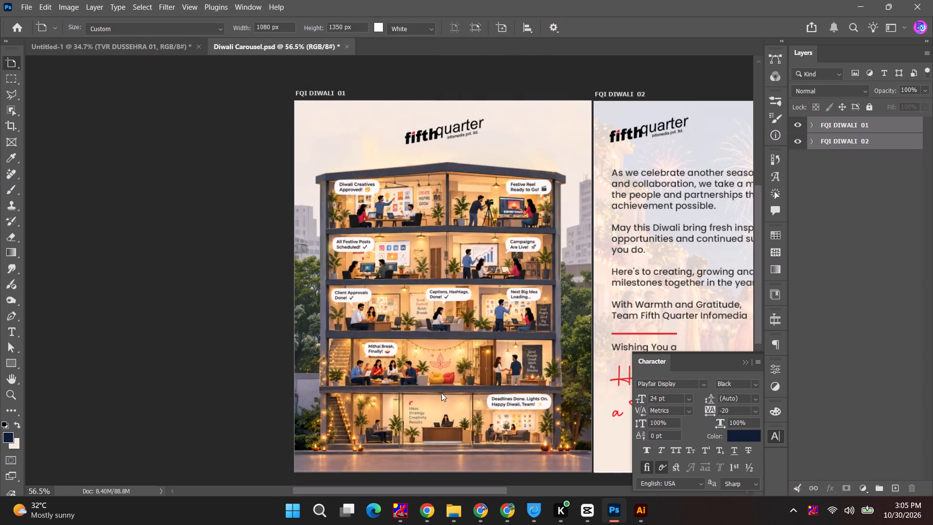
# Save the Diwali Carousel.psd document and close it.
pyautogui.hotkey('ctrl', 's')
pyautogui.hotkey('ctrl', 'w')
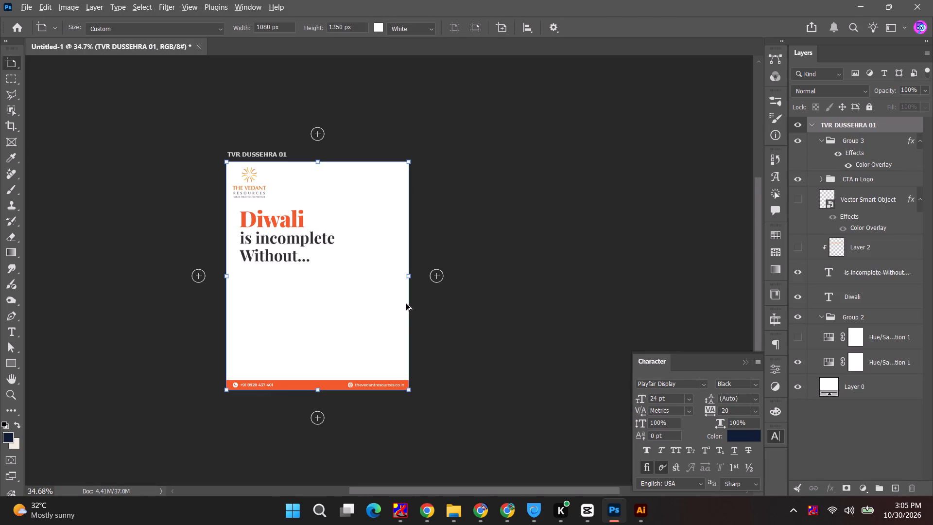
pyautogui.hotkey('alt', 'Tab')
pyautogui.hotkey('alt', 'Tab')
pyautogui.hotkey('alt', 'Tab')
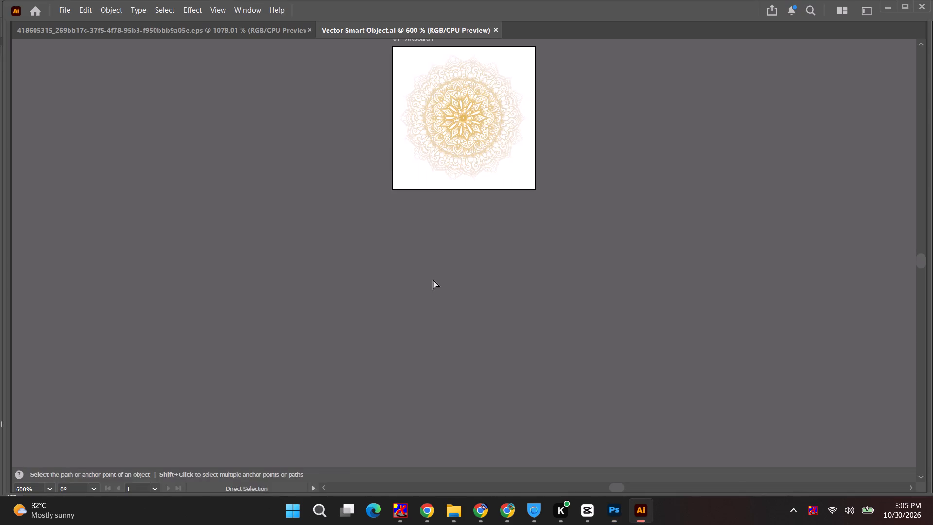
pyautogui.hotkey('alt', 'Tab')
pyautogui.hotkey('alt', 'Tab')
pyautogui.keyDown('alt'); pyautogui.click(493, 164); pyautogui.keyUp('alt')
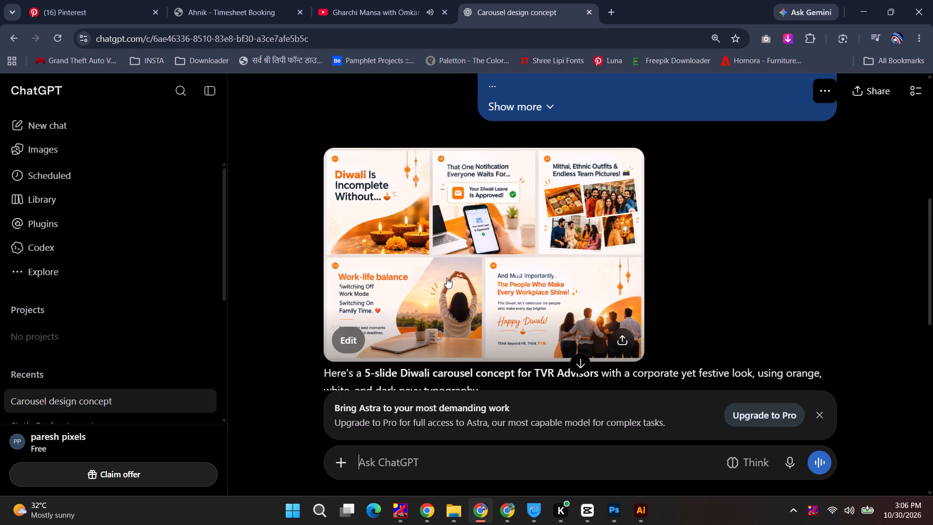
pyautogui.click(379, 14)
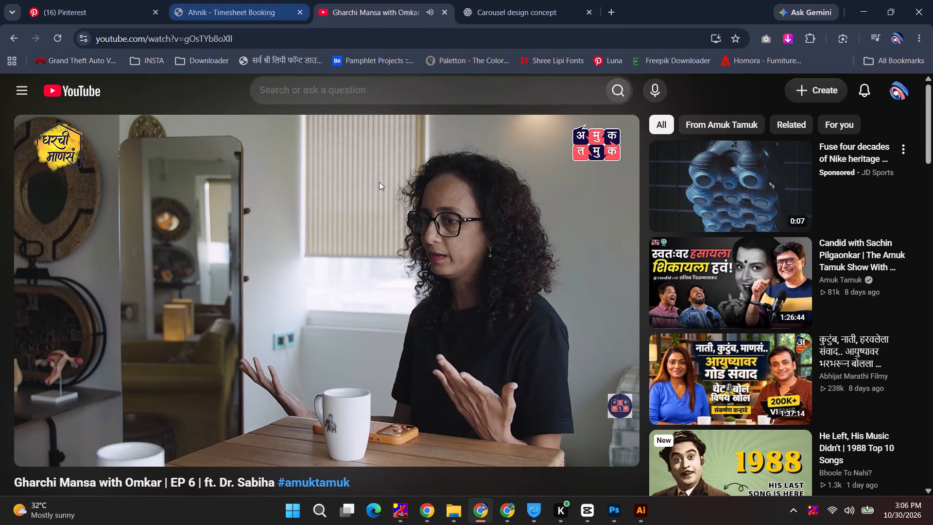
pyautogui.click(453, 512)
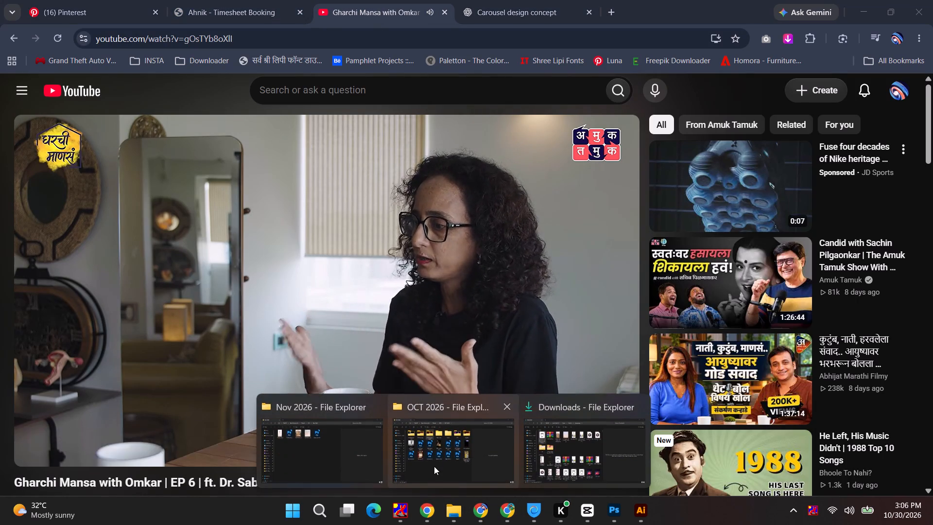
pyautogui.click(434, 466)
pyautogui.click(366, 133)
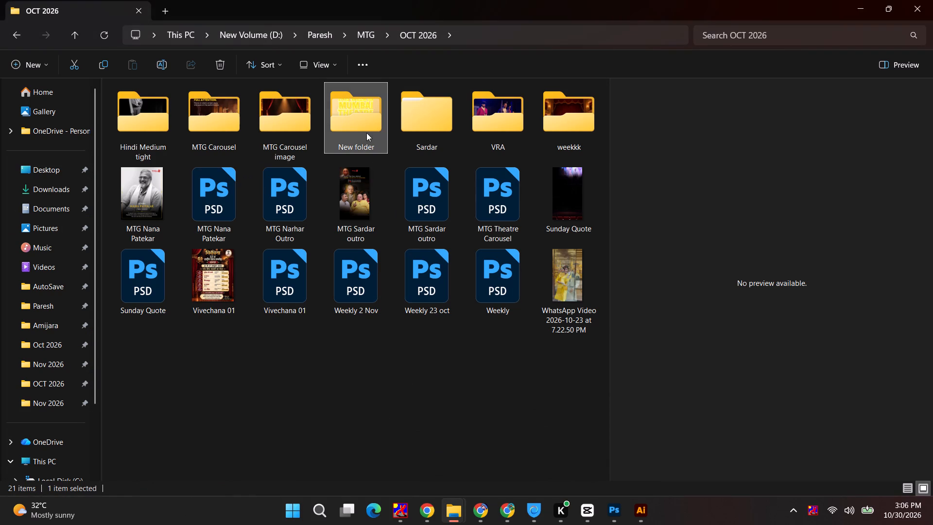
pyautogui.click(448, 514)
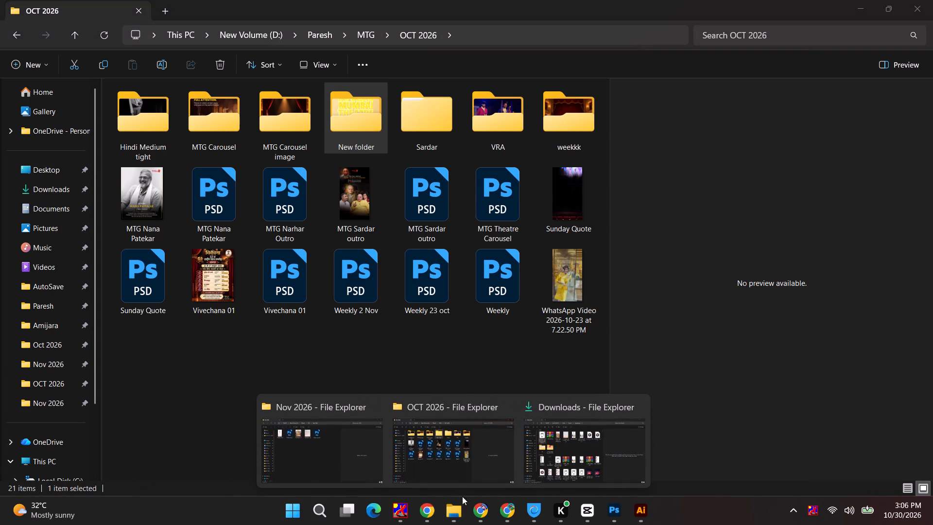
pyautogui.click(338, 466)
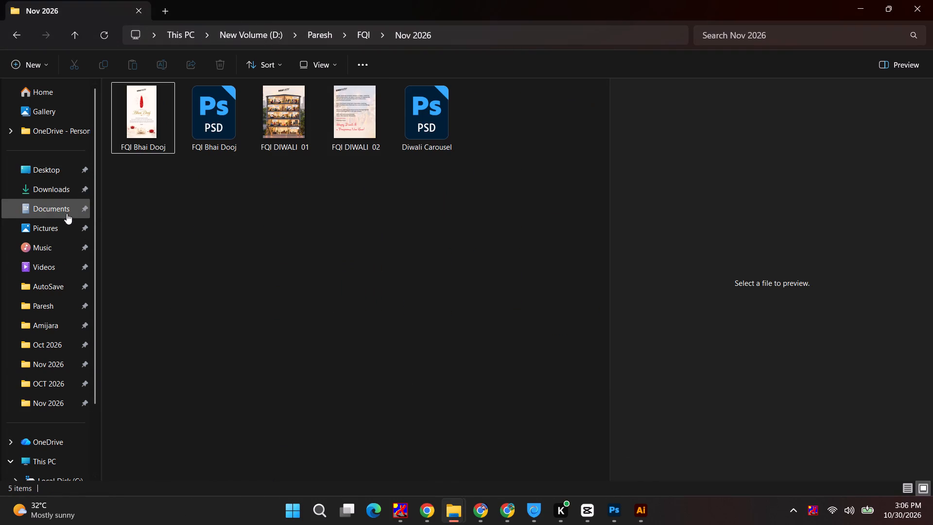
pyautogui.moveTo(280, 184); pyautogui.dragTo(360, 122)
pyautogui.doubleClick(814, 507)
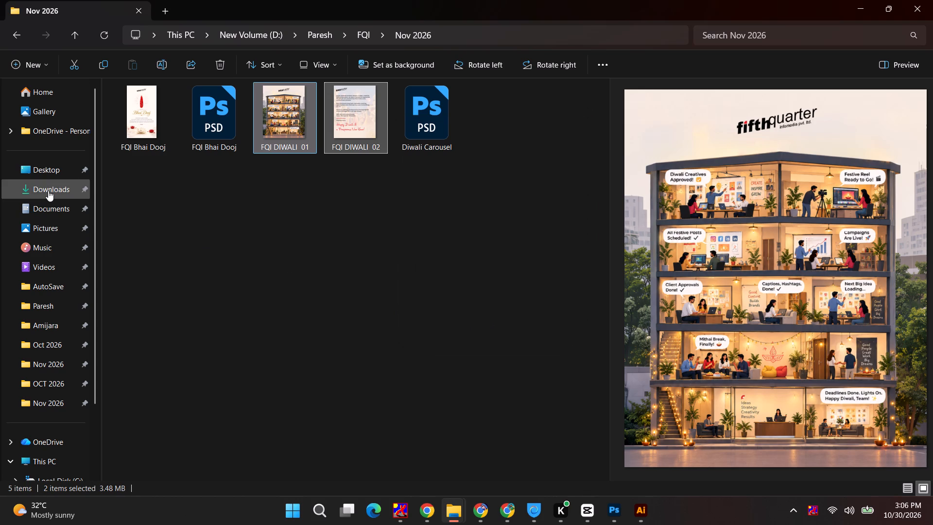
# Go up to the Paresh folder on New Volume (D:).
pyautogui.click(317, 31)
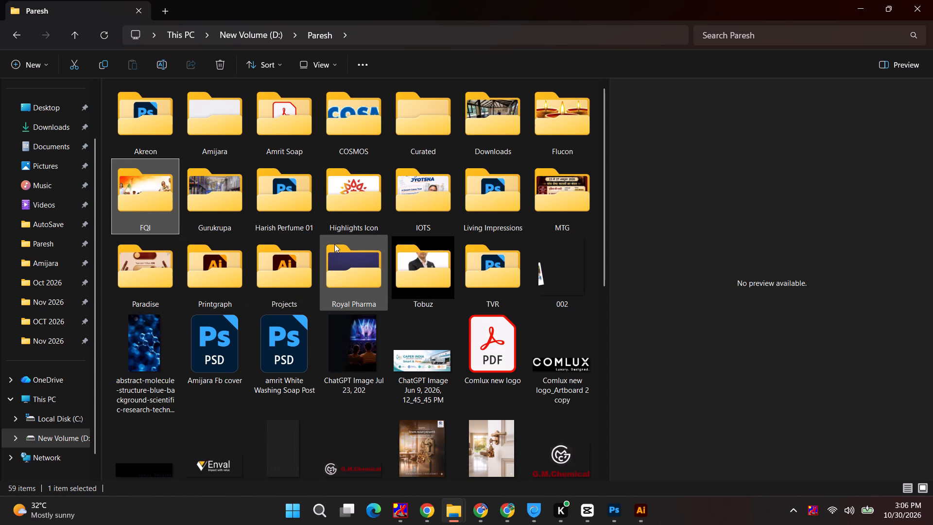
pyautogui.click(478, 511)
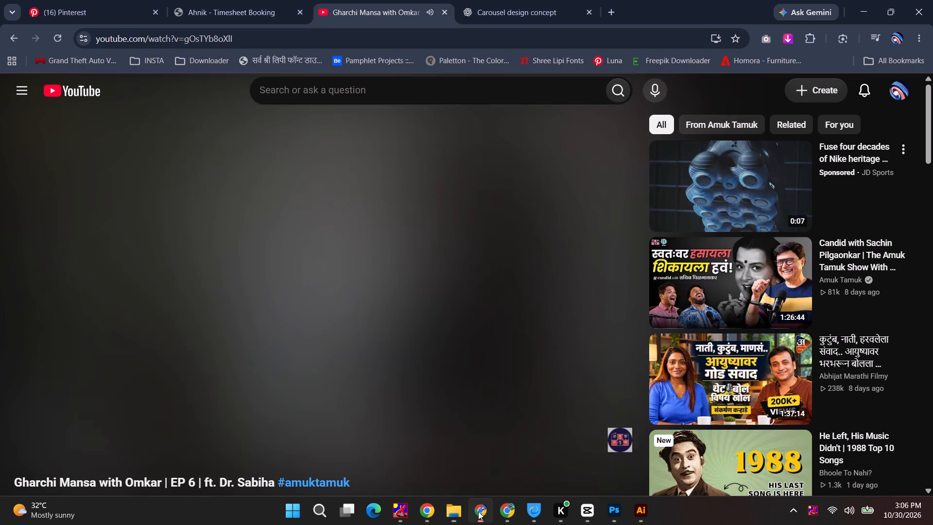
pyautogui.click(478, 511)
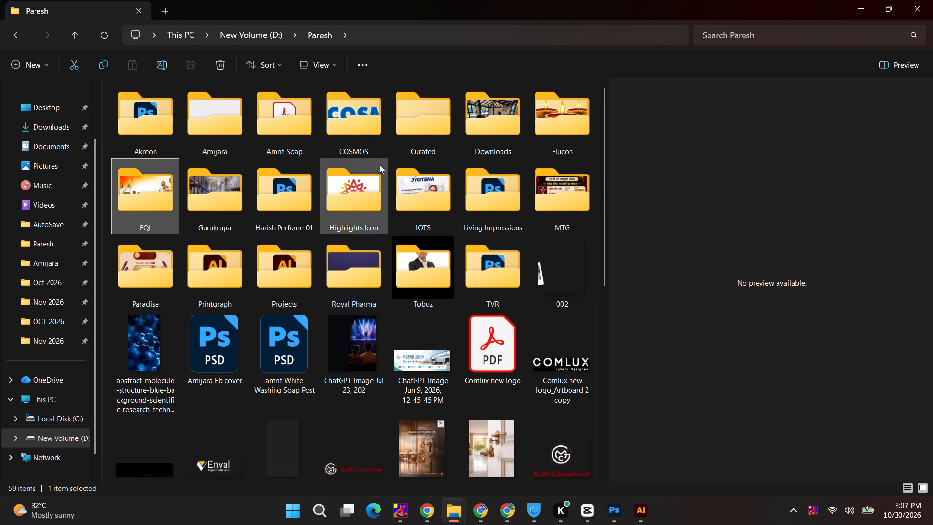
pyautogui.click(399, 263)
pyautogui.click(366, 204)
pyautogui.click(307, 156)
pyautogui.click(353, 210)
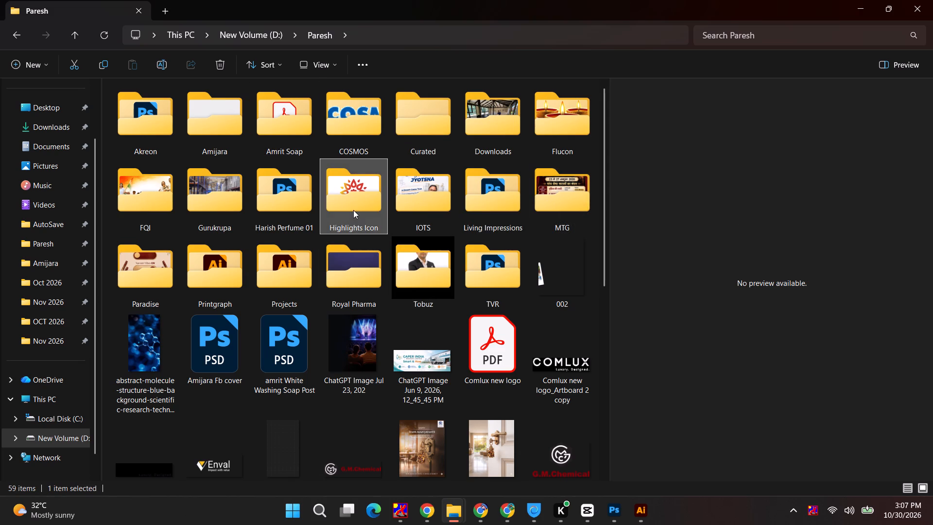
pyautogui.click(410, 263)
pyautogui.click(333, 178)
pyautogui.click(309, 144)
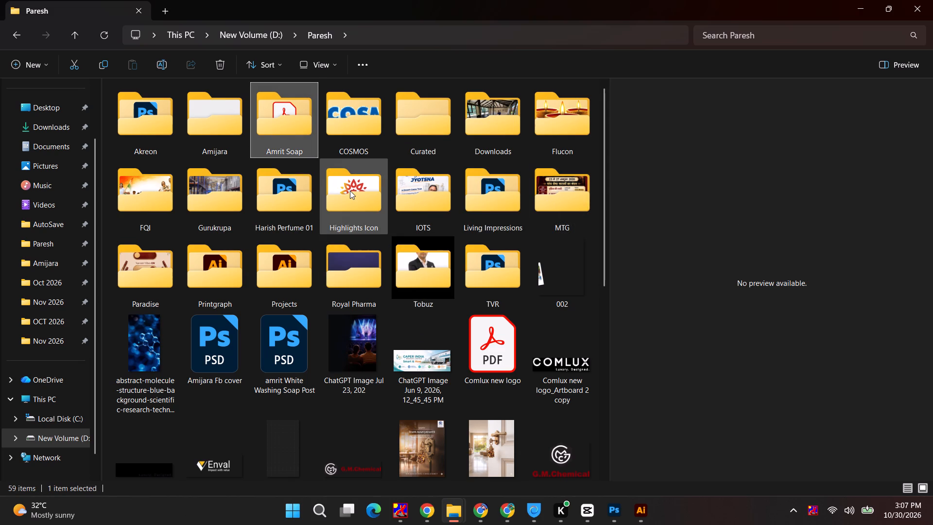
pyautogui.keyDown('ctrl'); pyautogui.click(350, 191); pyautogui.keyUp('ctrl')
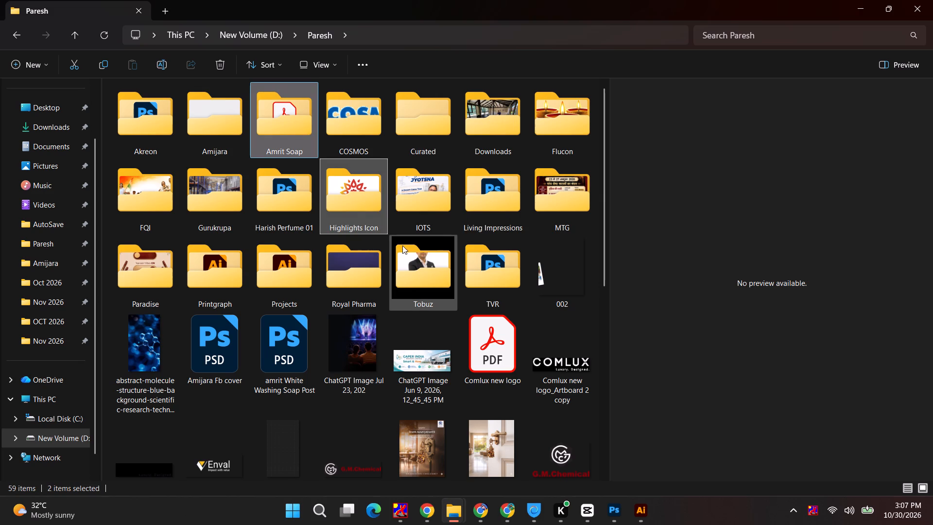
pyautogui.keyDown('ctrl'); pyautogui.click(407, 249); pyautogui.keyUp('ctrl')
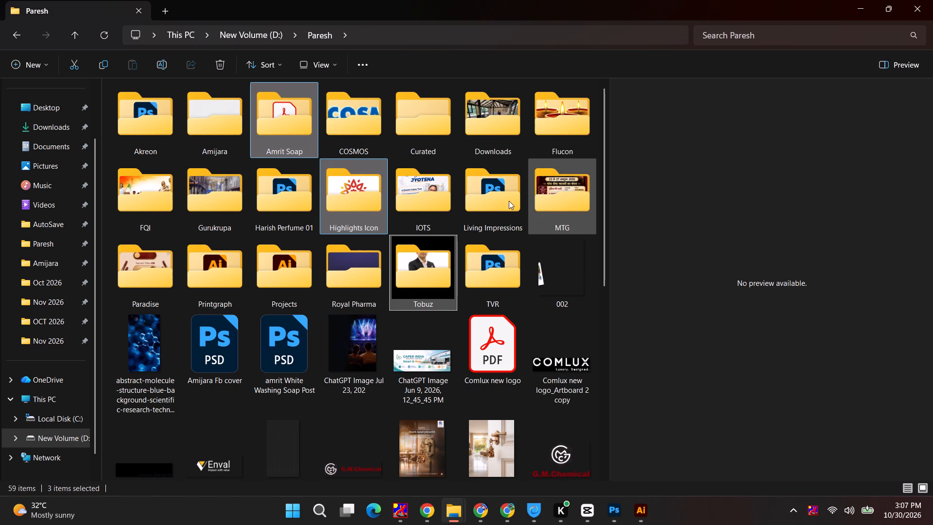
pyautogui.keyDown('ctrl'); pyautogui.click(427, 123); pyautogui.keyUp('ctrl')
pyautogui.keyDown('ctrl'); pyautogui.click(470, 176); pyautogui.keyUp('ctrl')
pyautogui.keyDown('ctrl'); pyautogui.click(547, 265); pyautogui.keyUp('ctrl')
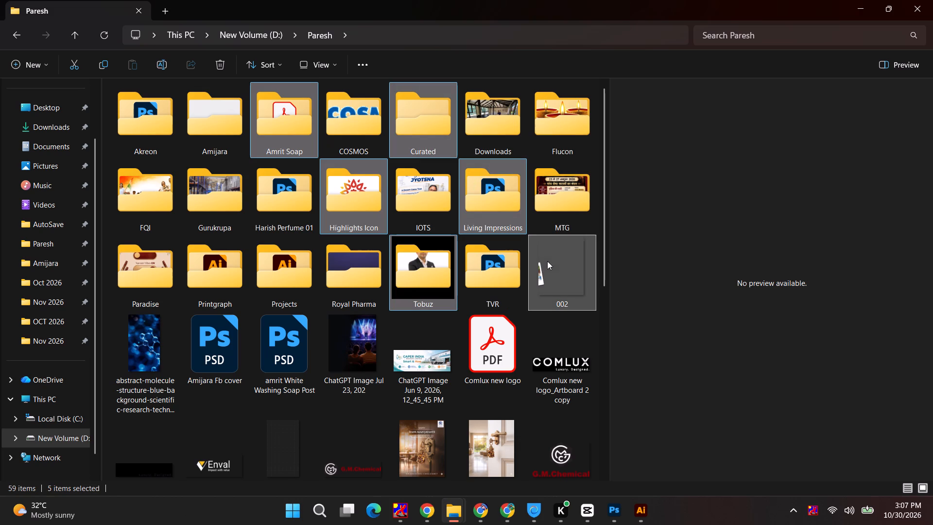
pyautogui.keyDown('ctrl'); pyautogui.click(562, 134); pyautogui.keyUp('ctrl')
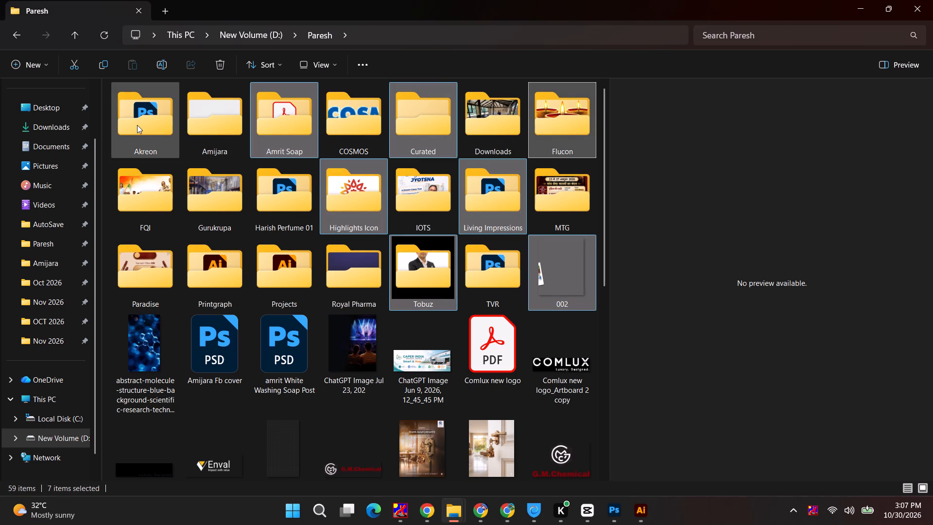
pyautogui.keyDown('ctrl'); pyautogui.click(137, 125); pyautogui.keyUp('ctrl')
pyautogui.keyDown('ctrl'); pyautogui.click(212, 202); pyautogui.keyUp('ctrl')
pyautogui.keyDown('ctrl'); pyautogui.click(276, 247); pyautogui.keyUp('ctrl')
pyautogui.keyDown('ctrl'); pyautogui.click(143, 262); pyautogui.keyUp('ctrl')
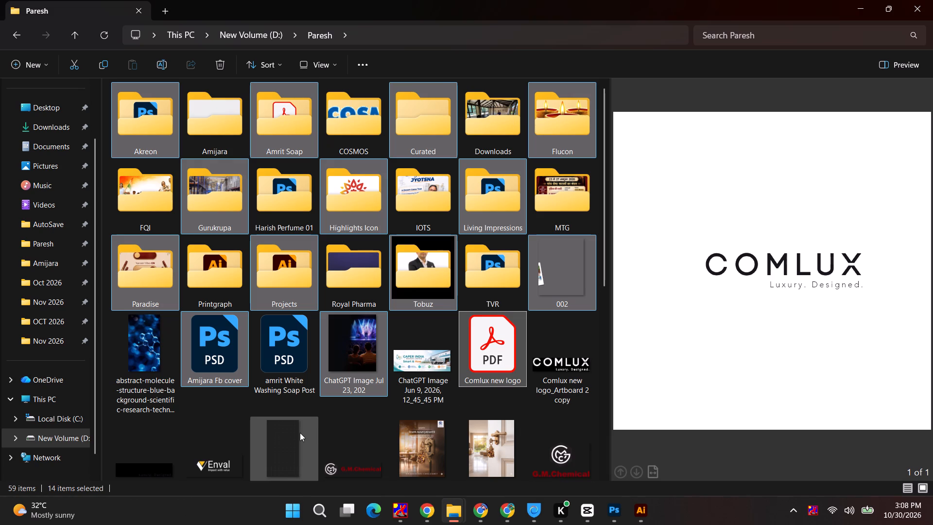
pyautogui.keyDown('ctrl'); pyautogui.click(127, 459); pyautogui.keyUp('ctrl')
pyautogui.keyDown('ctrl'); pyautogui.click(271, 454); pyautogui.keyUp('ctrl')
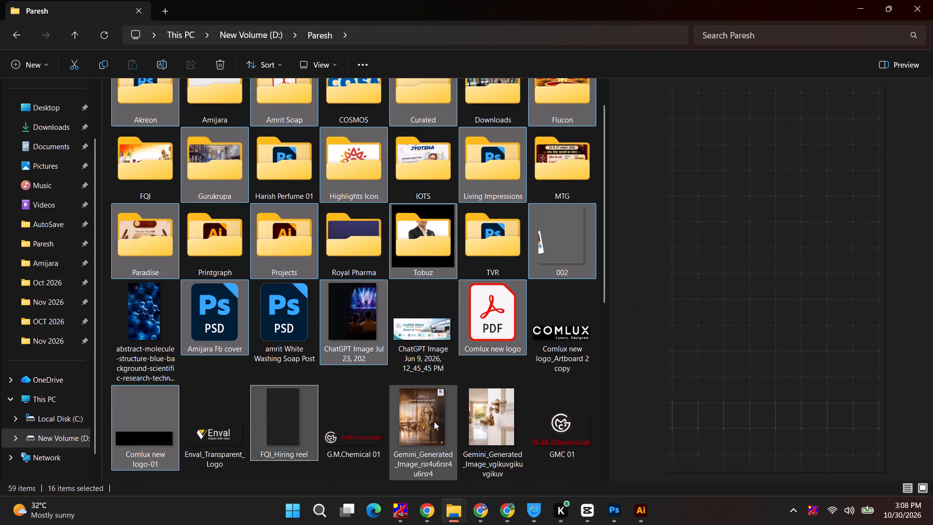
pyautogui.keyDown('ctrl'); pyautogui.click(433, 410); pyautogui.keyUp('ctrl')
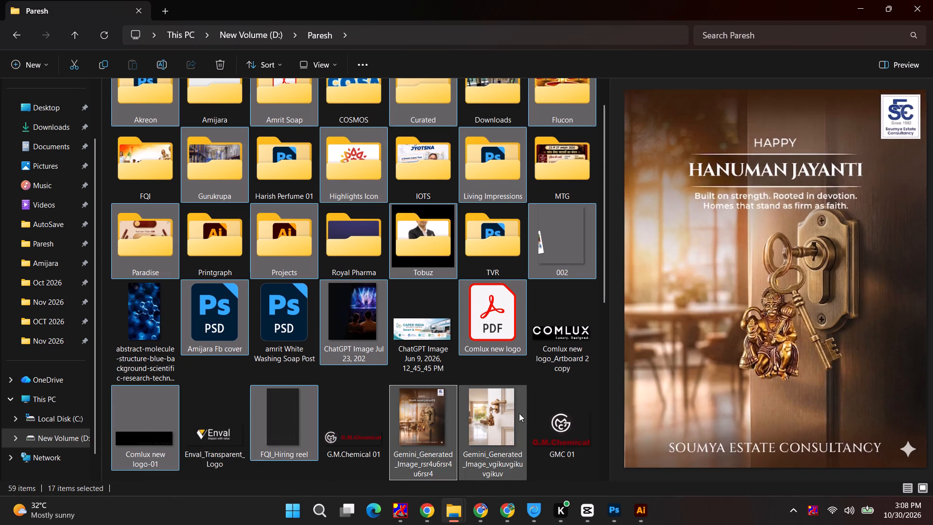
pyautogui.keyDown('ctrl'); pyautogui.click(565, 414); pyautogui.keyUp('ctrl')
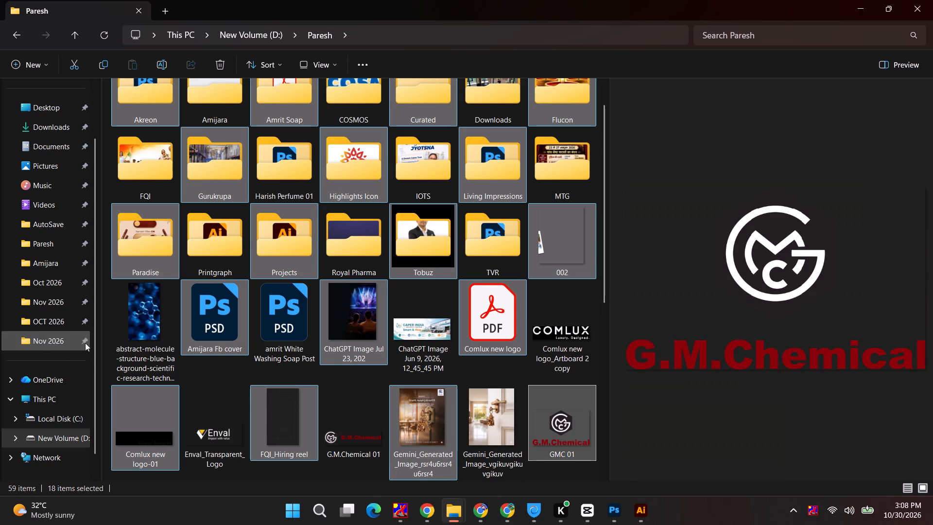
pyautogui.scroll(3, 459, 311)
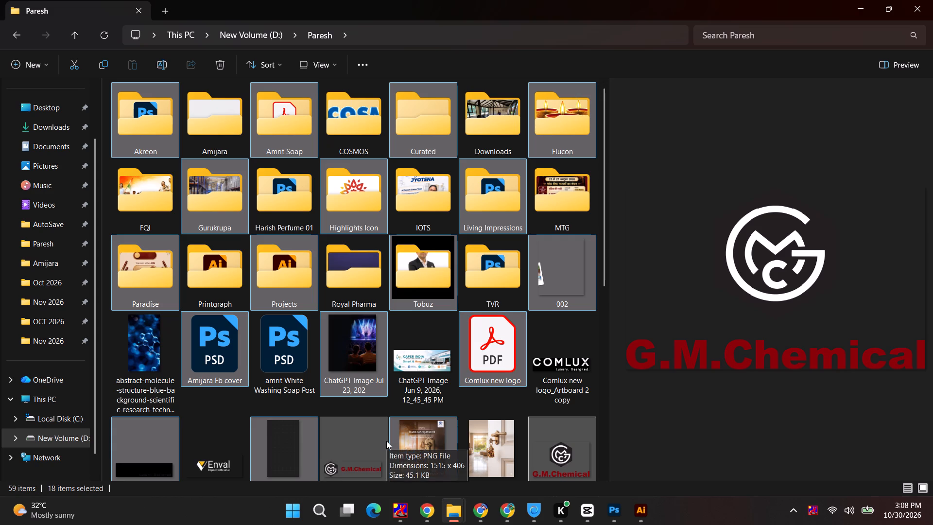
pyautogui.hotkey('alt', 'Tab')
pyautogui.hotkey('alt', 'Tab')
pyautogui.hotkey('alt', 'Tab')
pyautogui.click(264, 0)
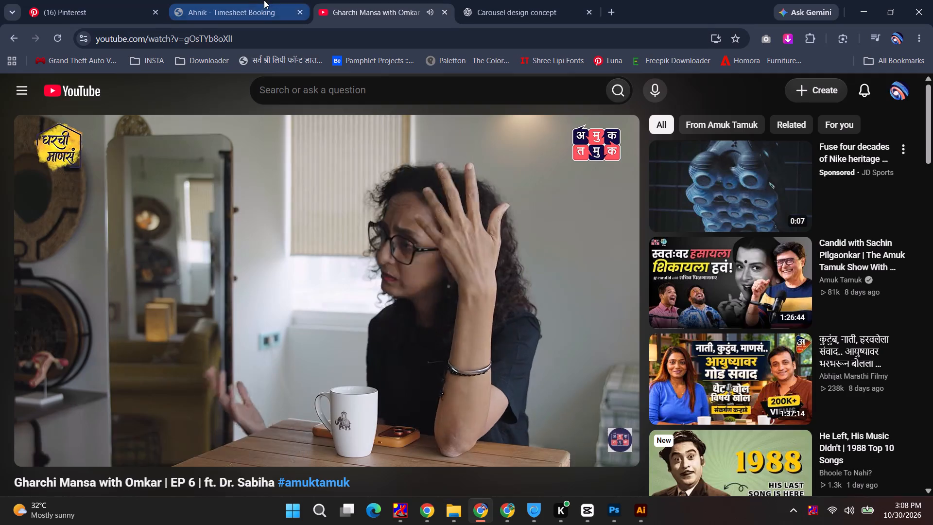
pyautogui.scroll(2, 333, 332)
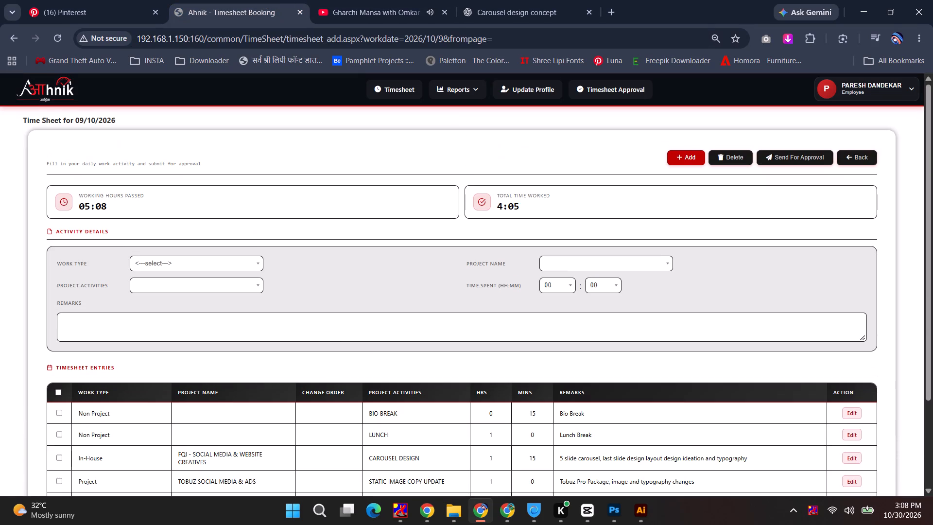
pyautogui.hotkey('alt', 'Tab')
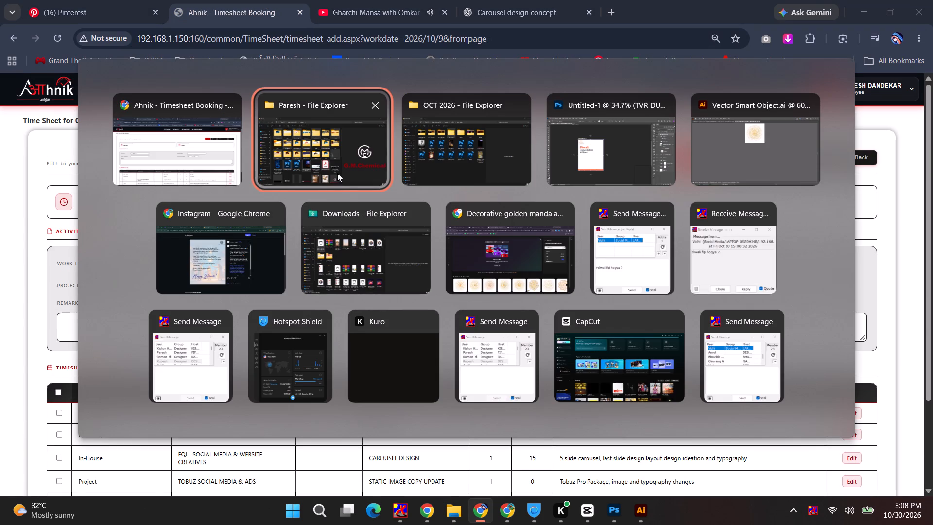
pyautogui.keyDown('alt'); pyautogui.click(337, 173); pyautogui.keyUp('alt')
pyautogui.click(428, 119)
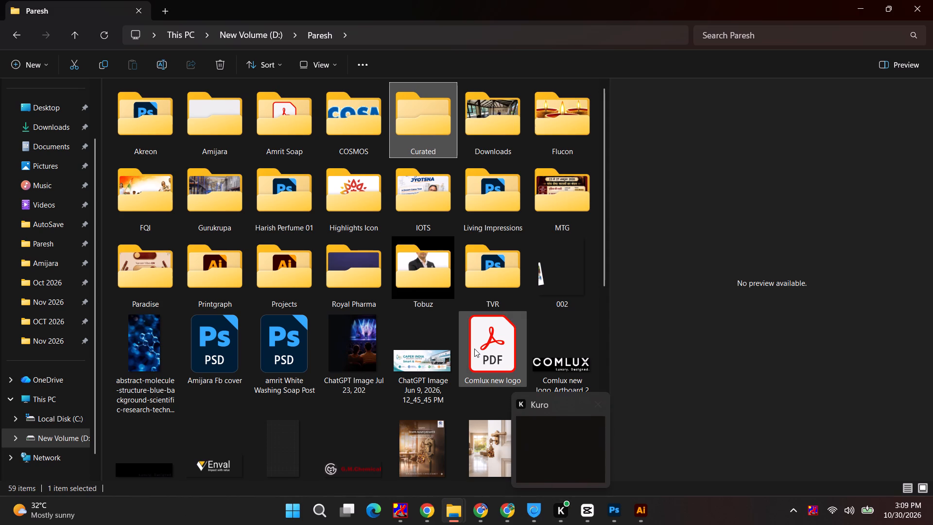
# Switch to the TVR DUSSEHRA 01 document in Photoshop and select its orange Diwali heading with the Move tool.
pyautogui.press('Tab')
pyautogui.hotkey('alt', 'Tab')
pyautogui.keyDown('alt'); pyautogui.click(581, 167); pyautogui.keyUp('alt')
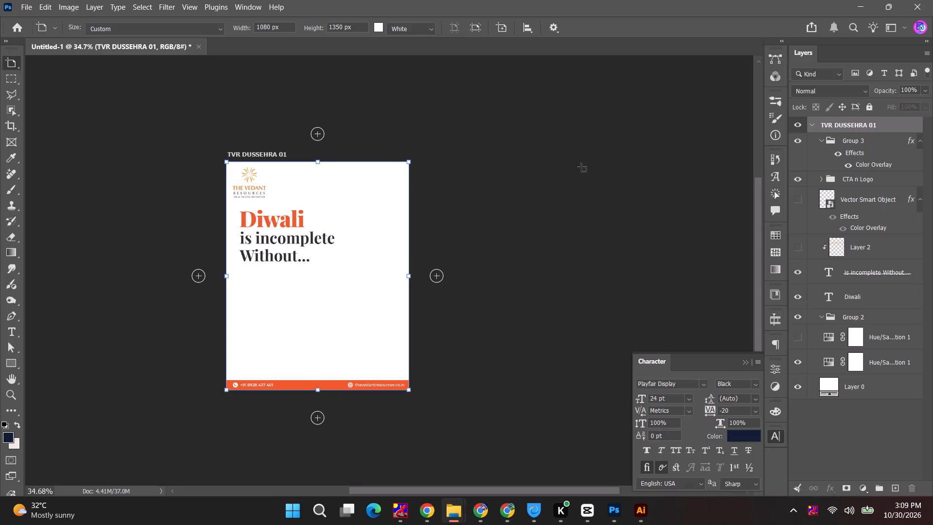
pyautogui.keyDown('alt'); pyautogui.scroll(4, 269, 244); pyautogui.keyUp('alt')
pyautogui.rightClick(11, 61)
pyautogui.click(34, 61)
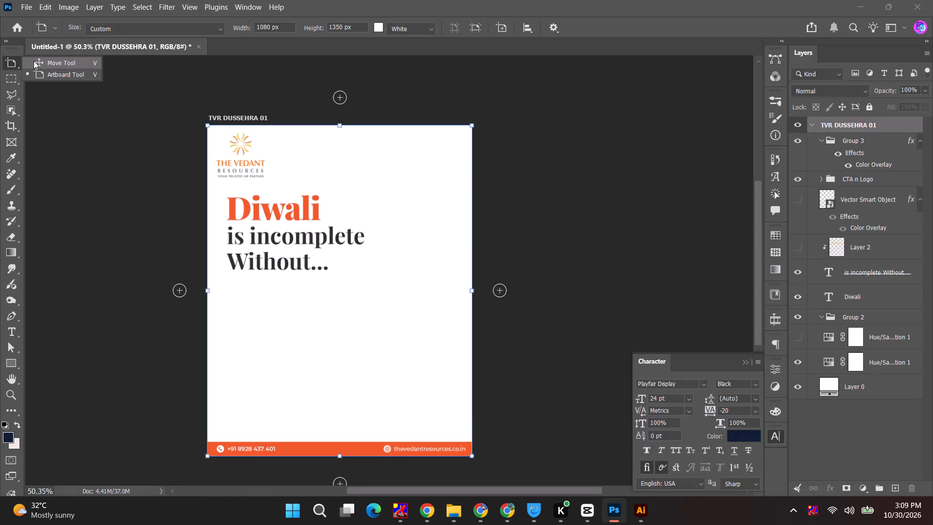
pyautogui.click(141, 176)
pyautogui.click(246, 211)
# Switch to Chrome and view the five-slide TVR Diwali concept image in the ChatGPT carousel design chat.
pyautogui.hotkey('alt', 'Tab')
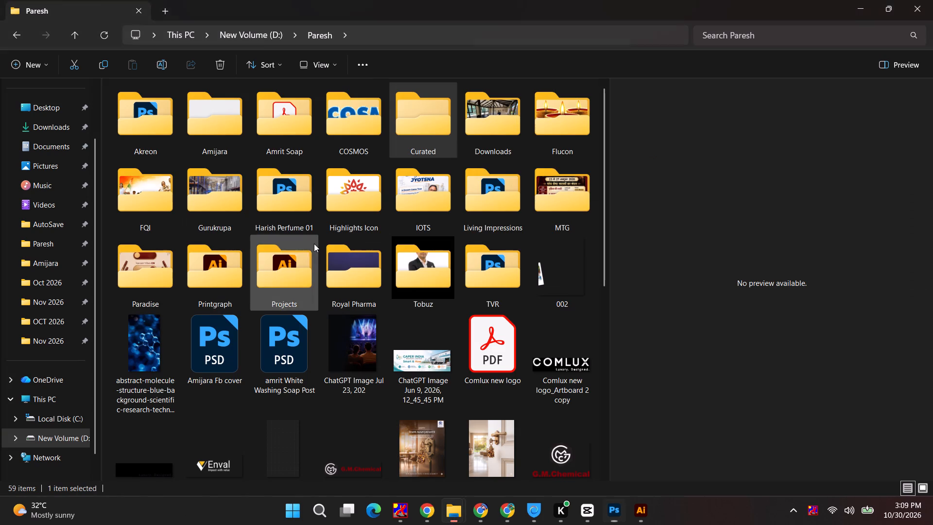
pyautogui.hotkey('alt', 'Tab')
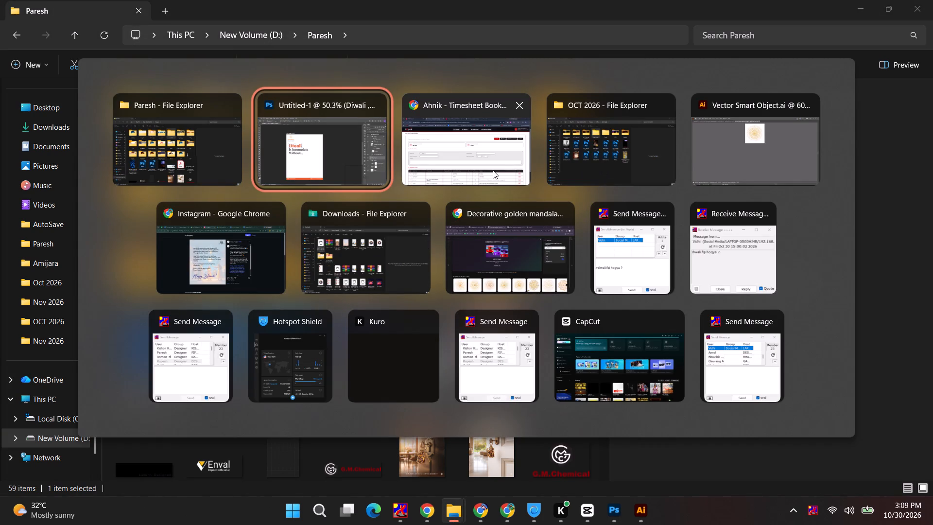
pyautogui.keyDown('alt'); pyautogui.click(487, 145); pyautogui.keyUp('alt')
pyautogui.click(354, 0)
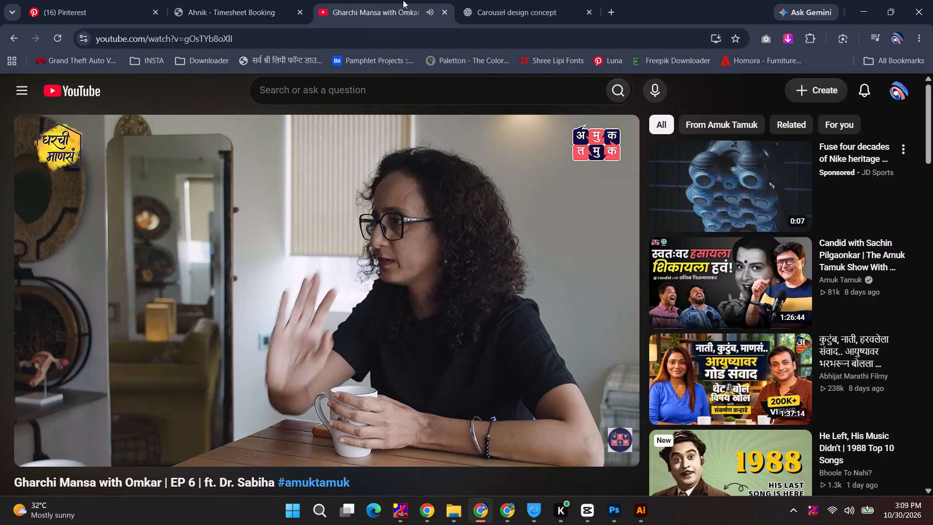
pyautogui.click(461, 0)
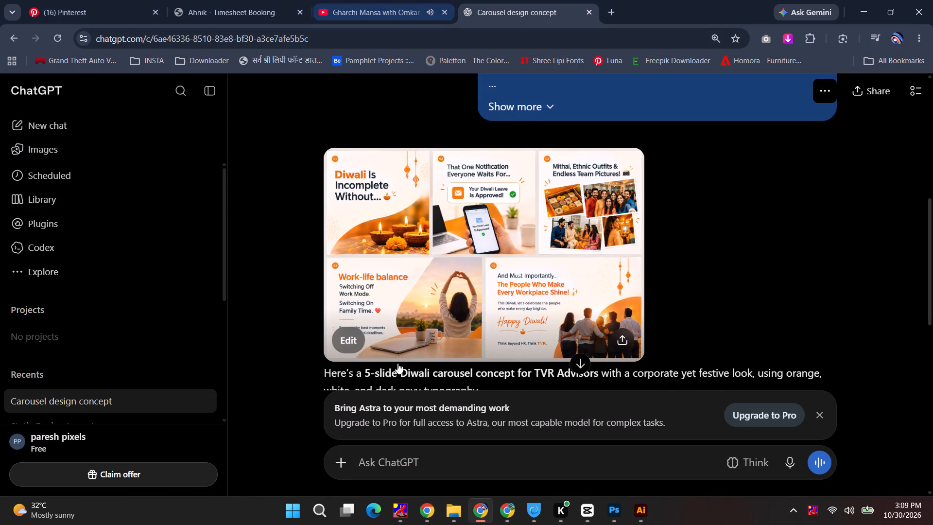
# Open the sas folder in Downloads in File Explorer and preview the TVR_Diwali_Updated_Slide_1 reference image.
pyautogui.hotkey('alt', 'Tab')
pyautogui.keyDown('alt'); pyautogui.click(456, 518); pyautogui.keyUp('alt')
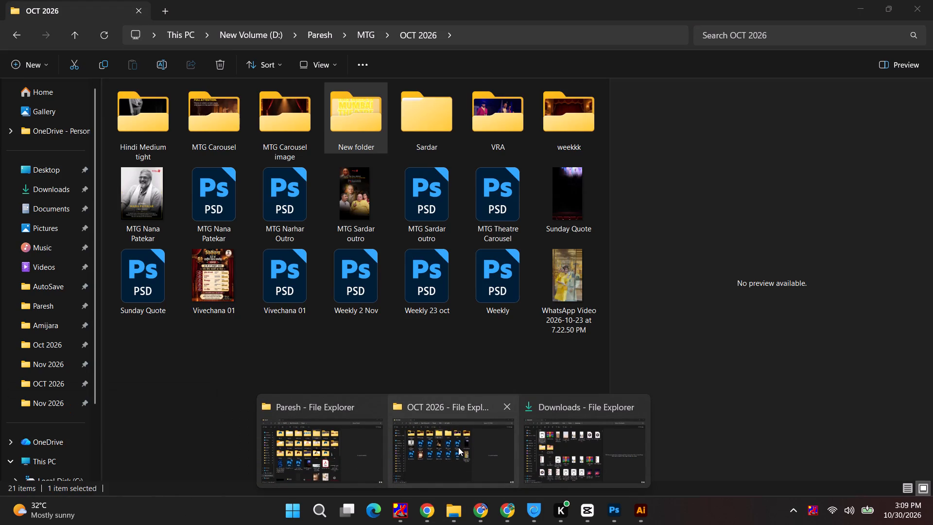
pyautogui.click(458, 447)
pyautogui.click(55, 185)
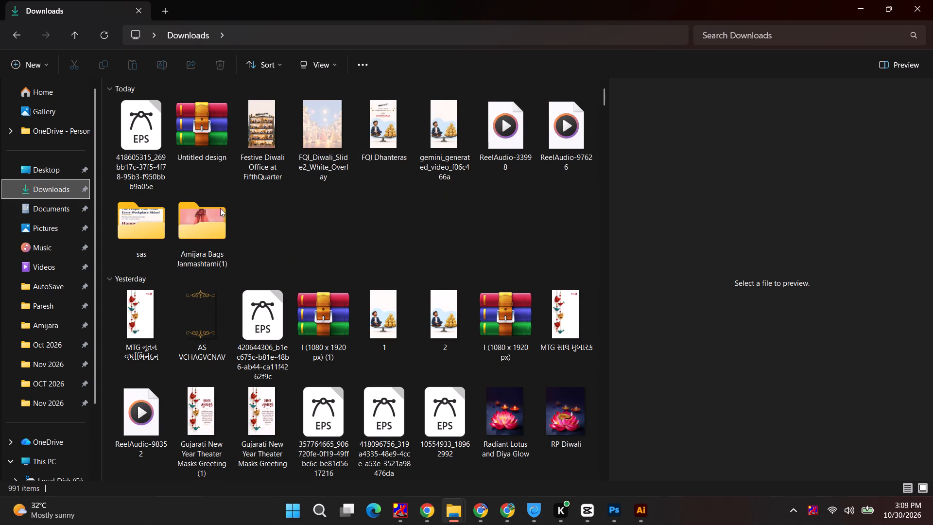
pyautogui.click(204, 242)
pyautogui.click(125, 242)
pyautogui.click(129, 241)
pyautogui.click(129, 241)
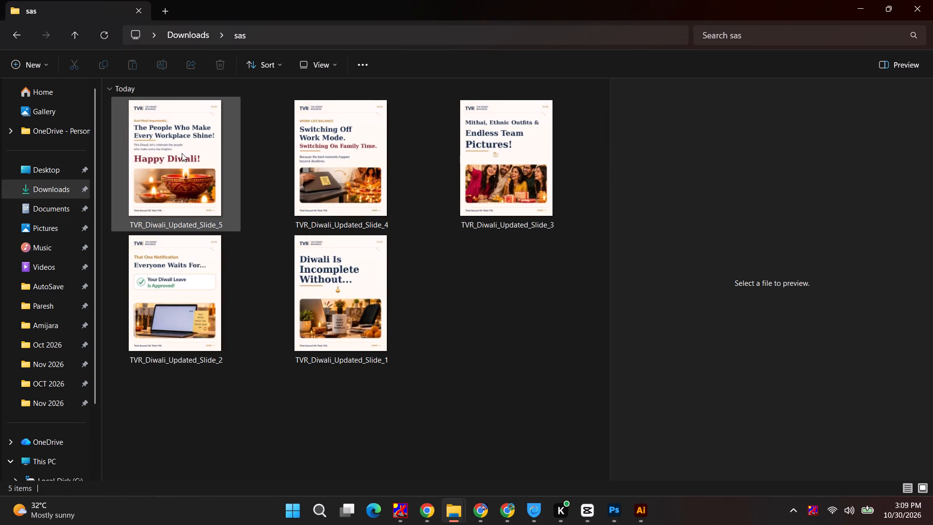
pyautogui.click(179, 153)
pyautogui.click(345, 279)
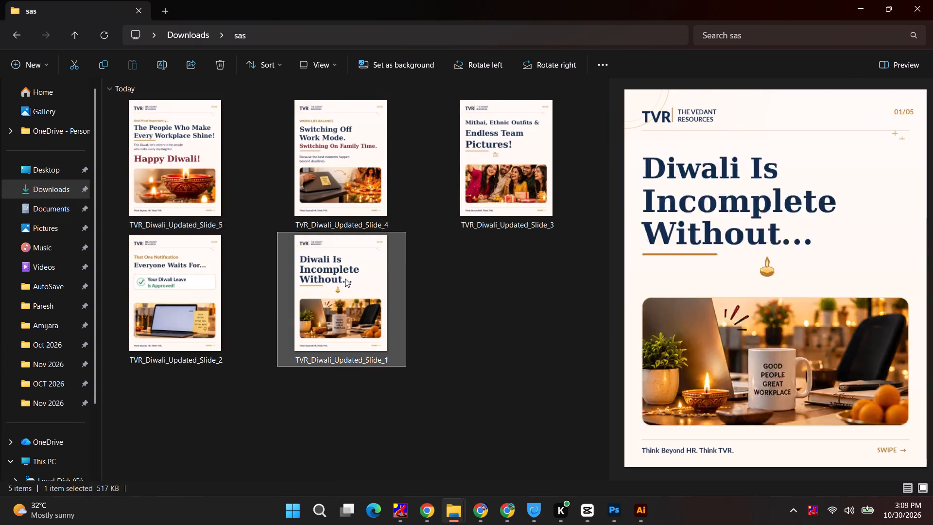
pyautogui.hotkey('alt', 'Tab')
pyautogui.hotkey('alt', 'Tab')
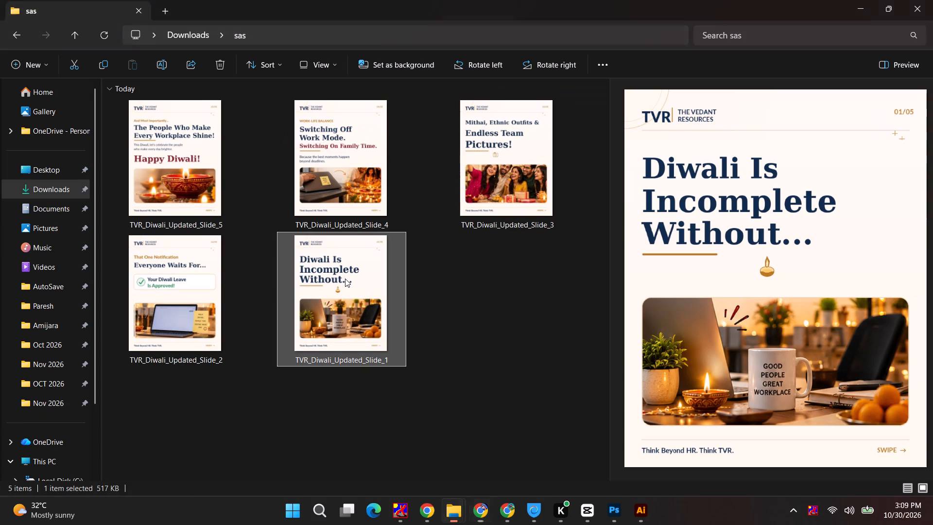
pyautogui.hotkey('alt', 'Tab')
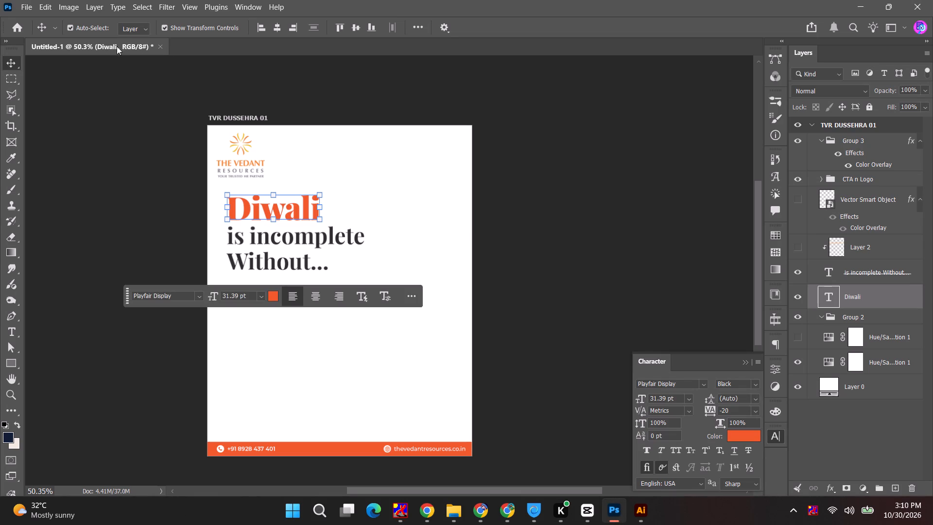
pyautogui.click(26, 30)
pyautogui.click(21, 29)
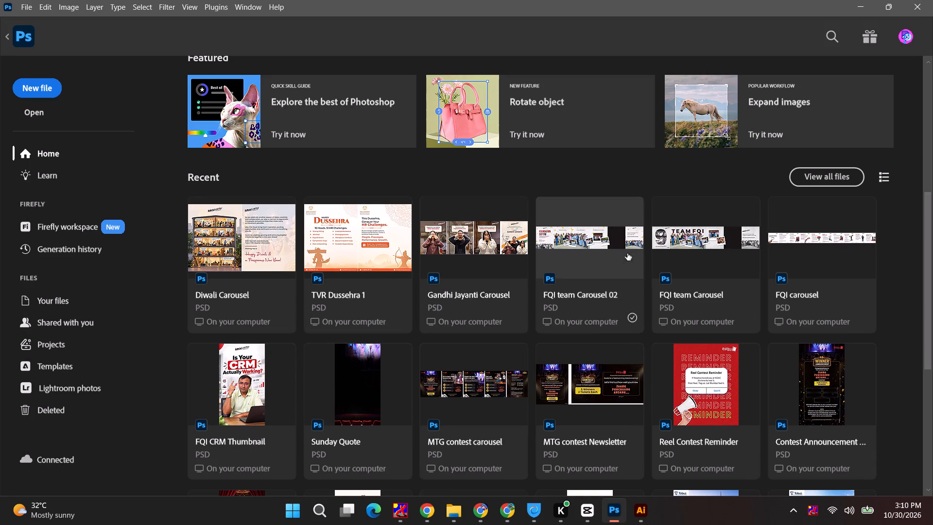
pyautogui.scroll(-1, 291, 247)
pyautogui.click(264, 187)
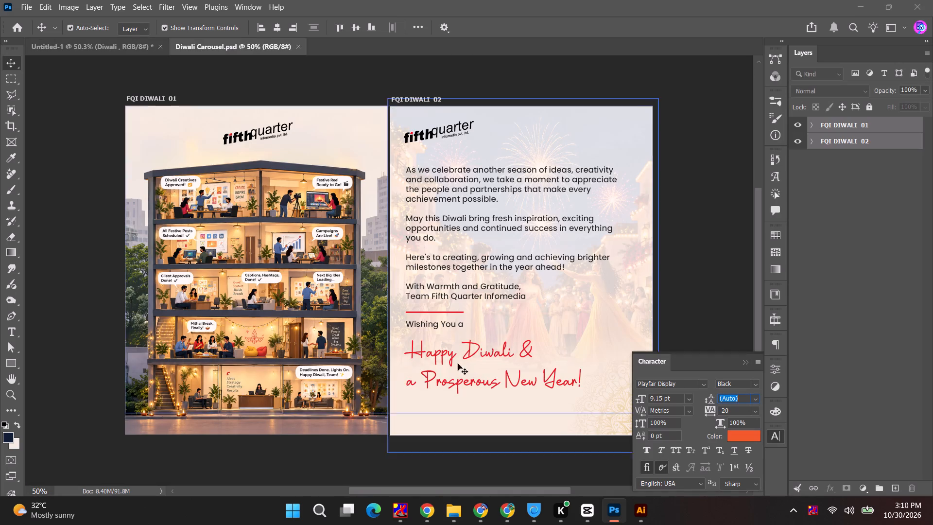
# Append "Pvt. Ltd." to the "Team Fifth Quarter Infomedia" sign-off in the FQI DIWALI 02 artboard's body text.
pyautogui.keyDown('alt'); pyautogui.scroll(5, 453, 328); pyautogui.keyUp('alt')
pyautogui.keyDown('alt'); pyautogui.scroll(4, 488, 298); pyautogui.keyUp('alt')
pyautogui.doubleClick(488, 297)
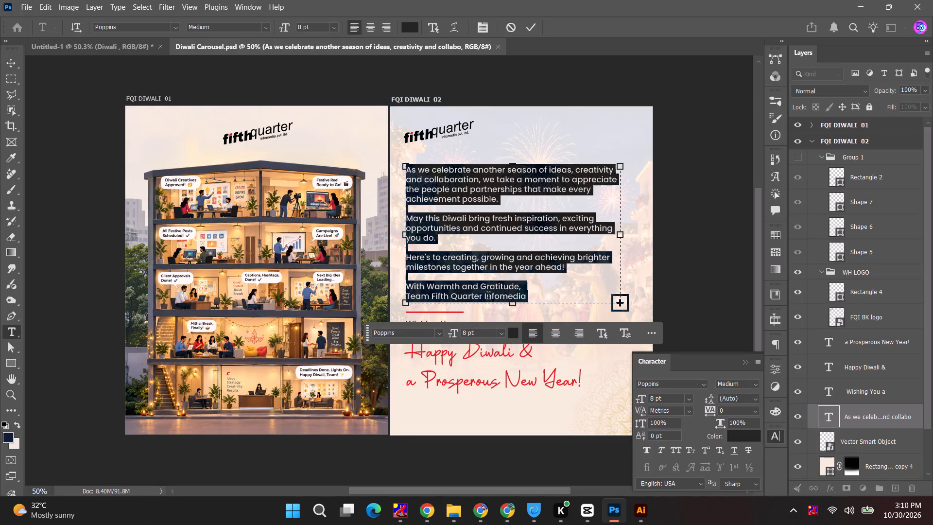
pyautogui.click(530, 299)
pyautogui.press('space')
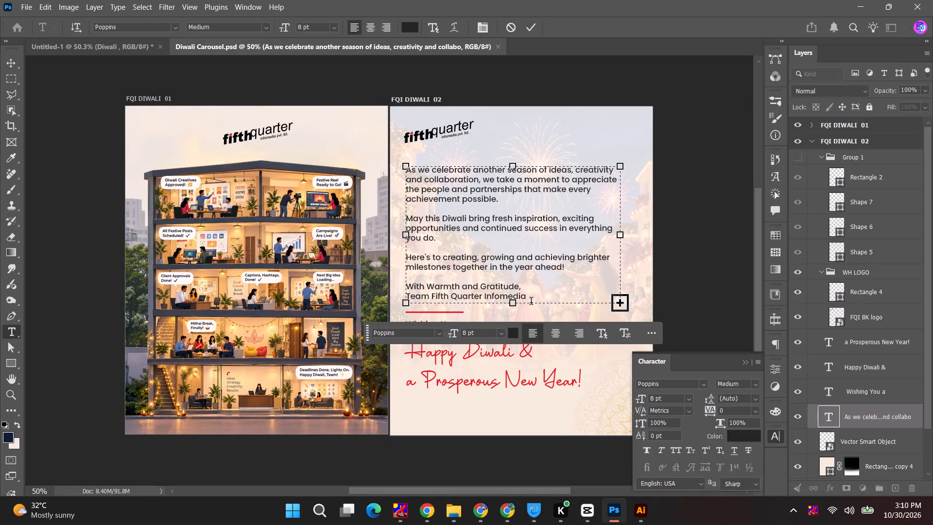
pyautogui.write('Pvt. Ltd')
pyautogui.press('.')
pyautogui.click(529, 30)
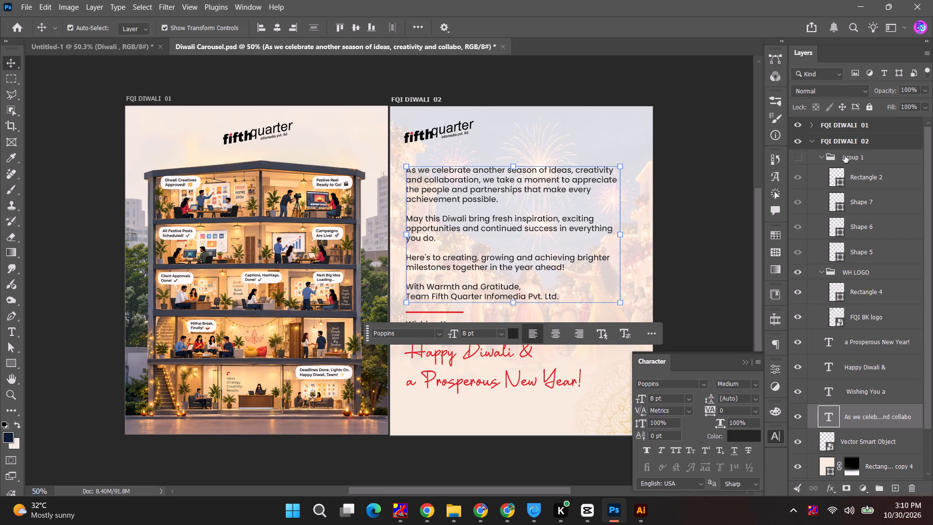
# Export the FQI DIWALI 02 artboard as a PNG to FQI's Nov 2026 folder, replacing the existing file.
pyautogui.click(850, 144)
pyautogui.rightClick(850, 144)
pyautogui.click(867, 227)
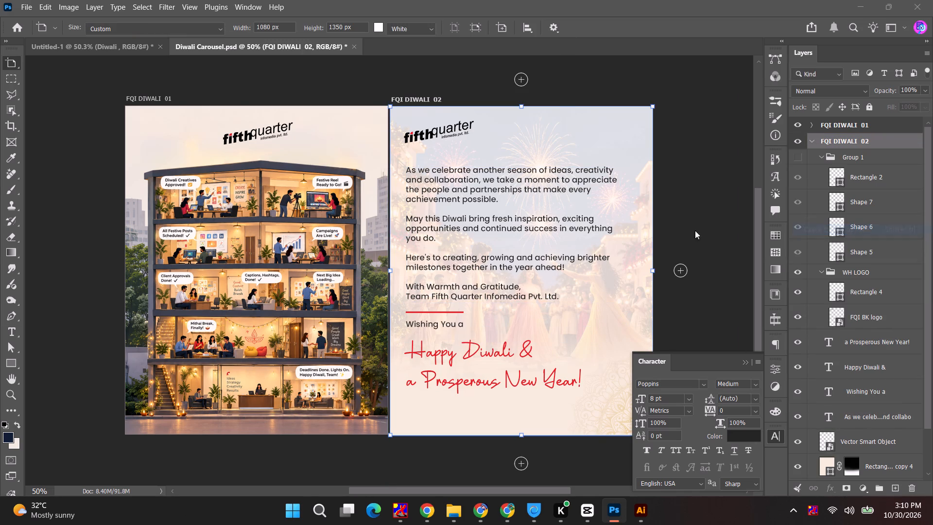
pyautogui.click(463, 133)
pyautogui.click(489, 420)
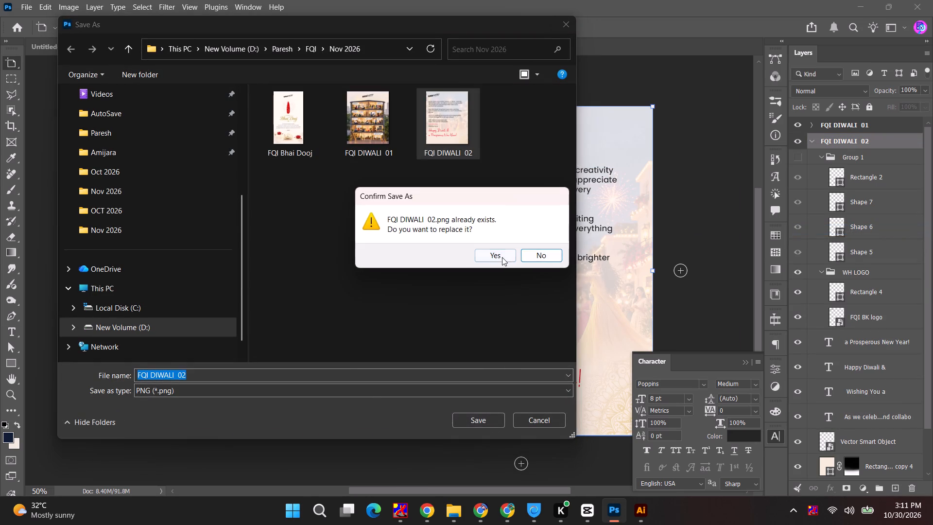
pyautogui.click(502, 257)
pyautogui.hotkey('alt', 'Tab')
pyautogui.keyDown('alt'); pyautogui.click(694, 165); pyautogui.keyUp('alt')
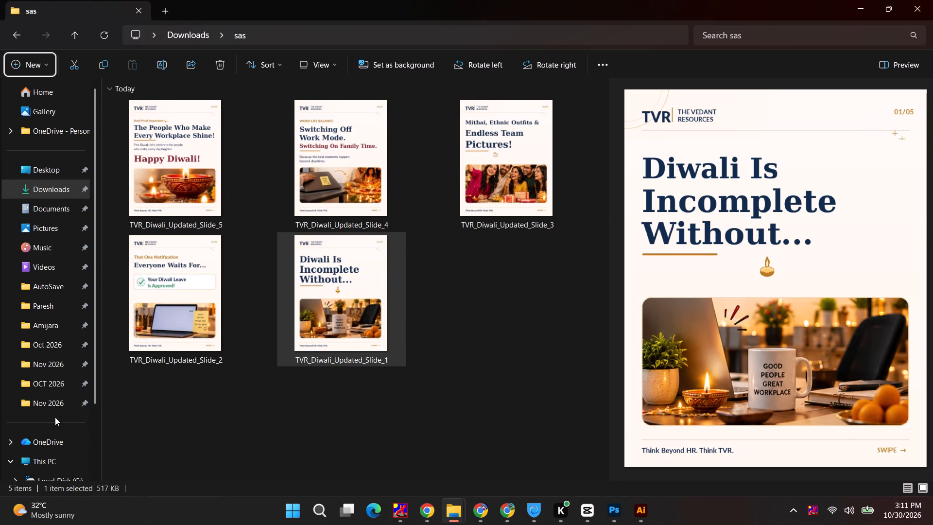
pyautogui.hotkey('alt', 'Tab')
pyautogui.keyDown('alt'); pyautogui.click(173, 257); pyautogui.keyUp('alt')
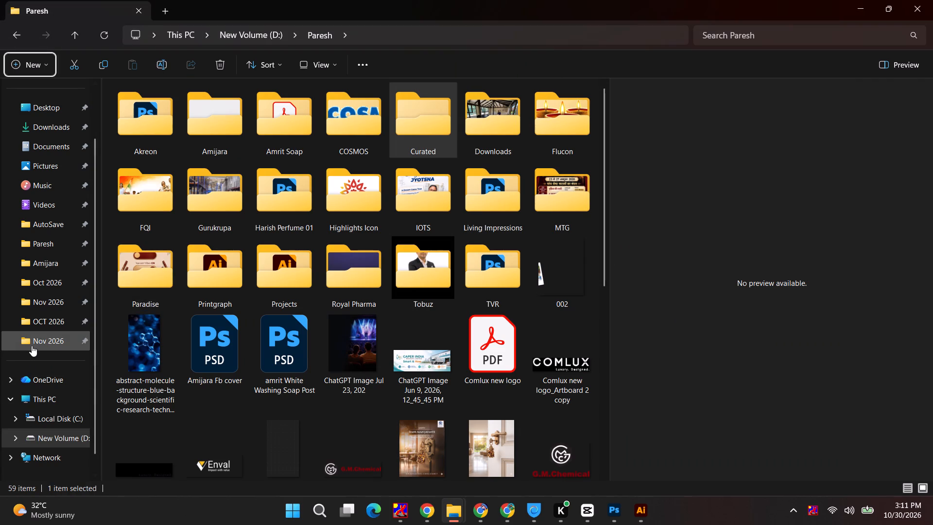
pyautogui.click(32, 345)
pyautogui.click(418, 132)
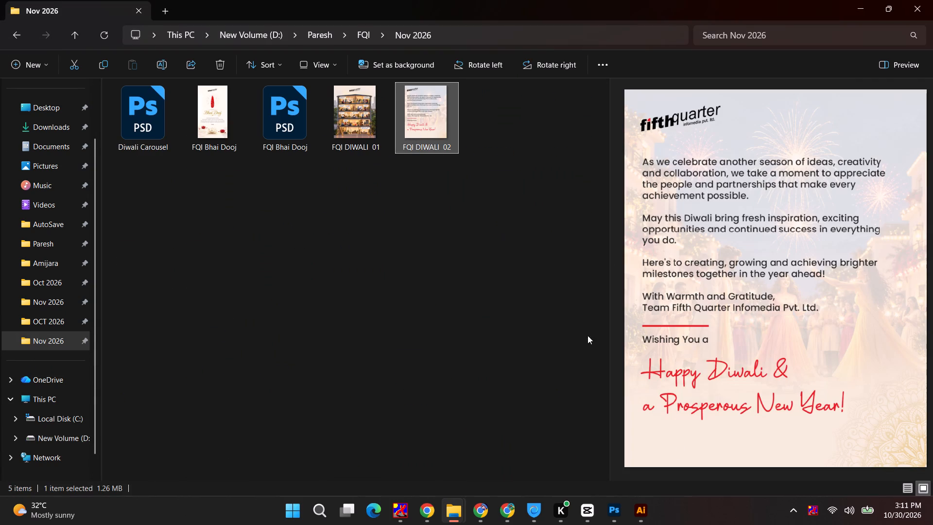
pyautogui.doubleClick(811, 510)
pyautogui.moveTo(418, 121); pyautogui.dragTo(496, 226)
pyautogui.click(497, 186)
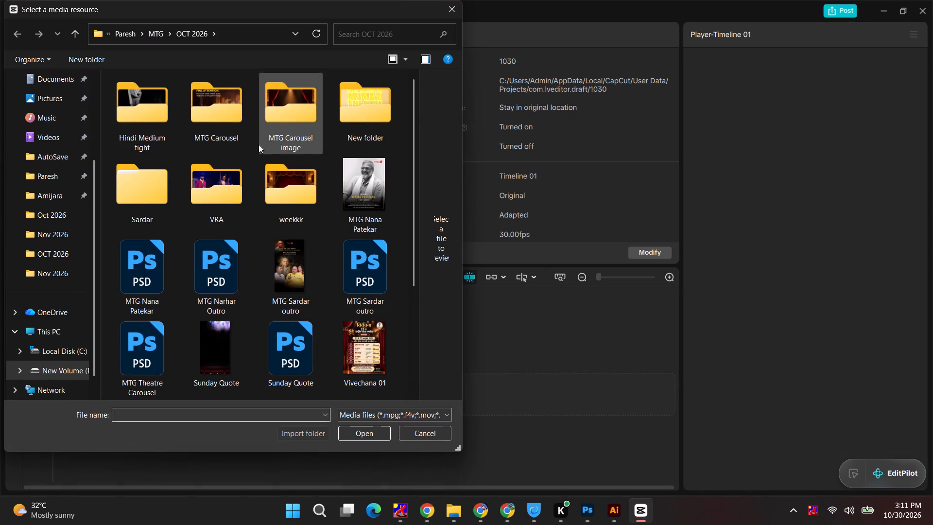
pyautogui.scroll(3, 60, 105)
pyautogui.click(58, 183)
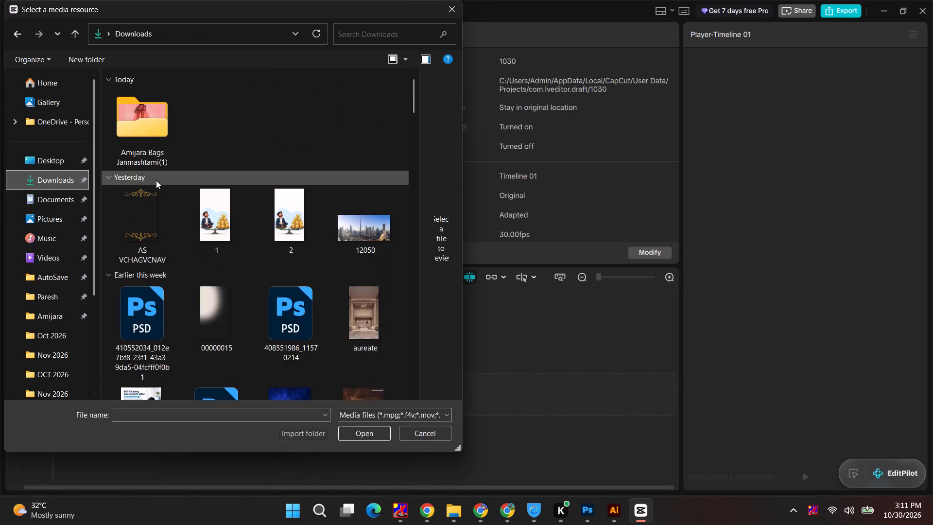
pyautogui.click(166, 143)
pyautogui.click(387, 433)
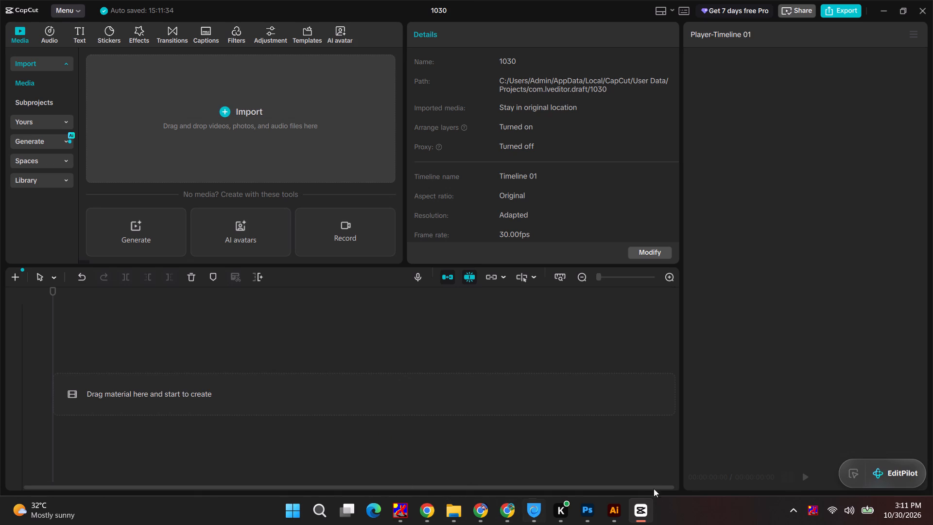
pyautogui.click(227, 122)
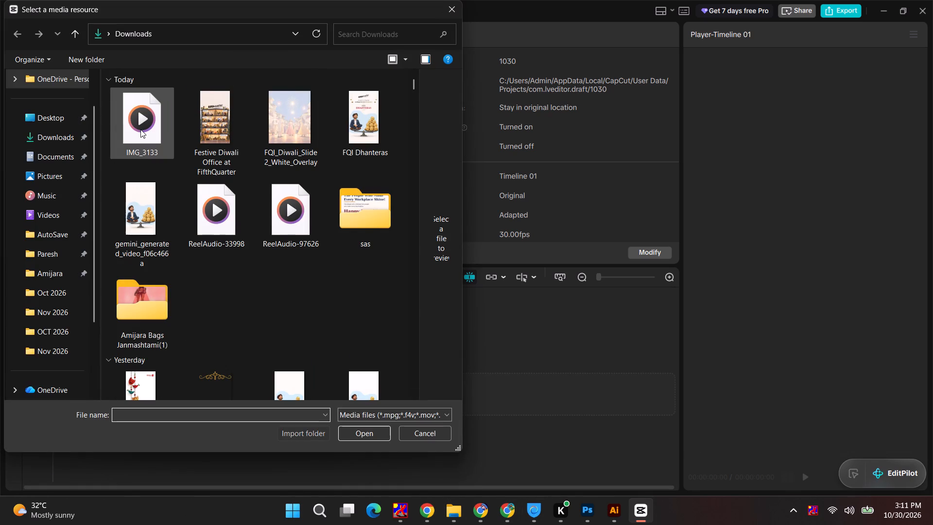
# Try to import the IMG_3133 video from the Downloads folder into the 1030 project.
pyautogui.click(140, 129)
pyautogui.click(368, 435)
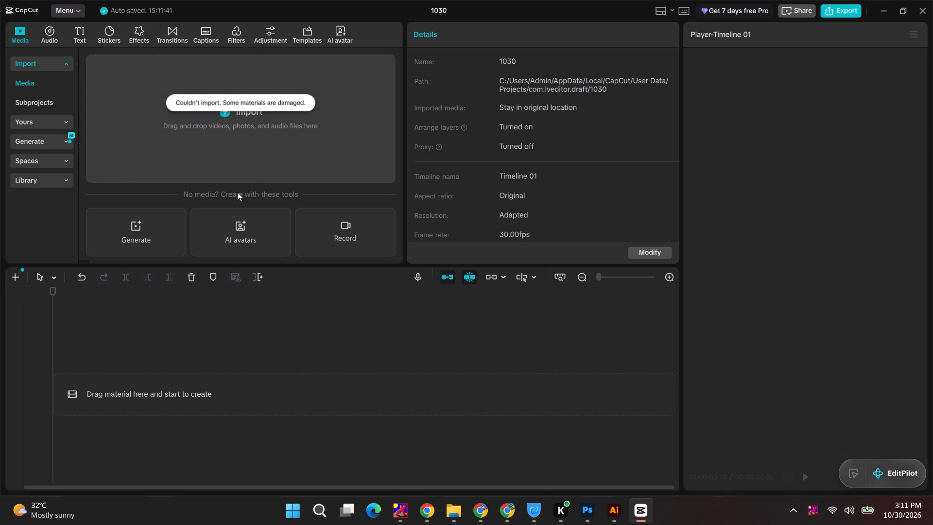
pyautogui.hotkey('alt', 'Tab')
pyautogui.hotkey('alt', 'Tab')
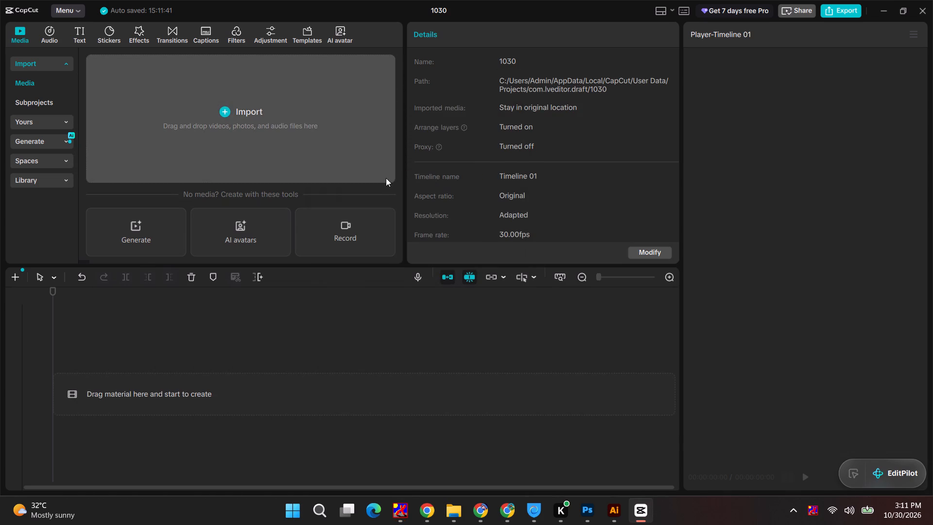
# Switch to File Explorer and look through the open Nov 2026 and sas folder windows.
pyautogui.hotkey('alt', 'Tab')
pyautogui.keyDown('alt'); pyautogui.click(392, 174); pyautogui.keyUp('alt')
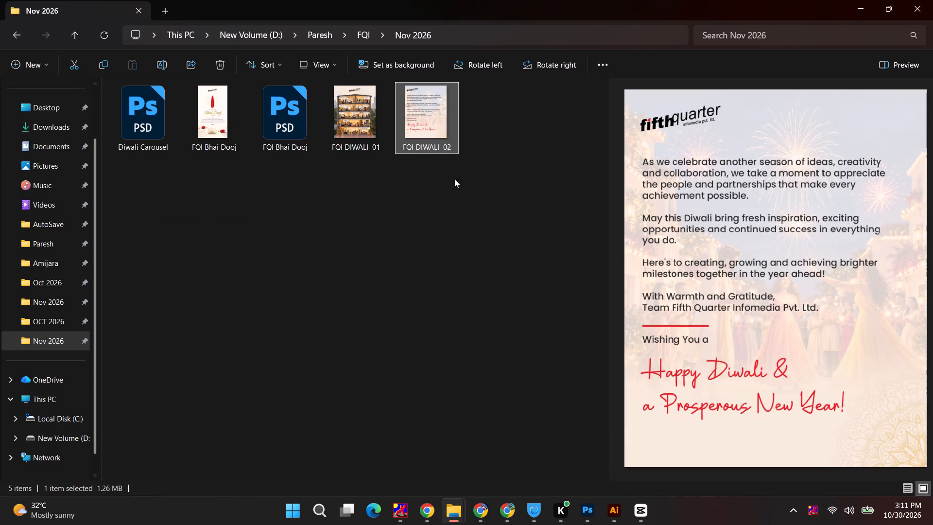
pyautogui.hotkey('alt', 'Tab')
pyautogui.keyDown('alt'); pyautogui.click(505, 170); pyautogui.keyUp('alt')
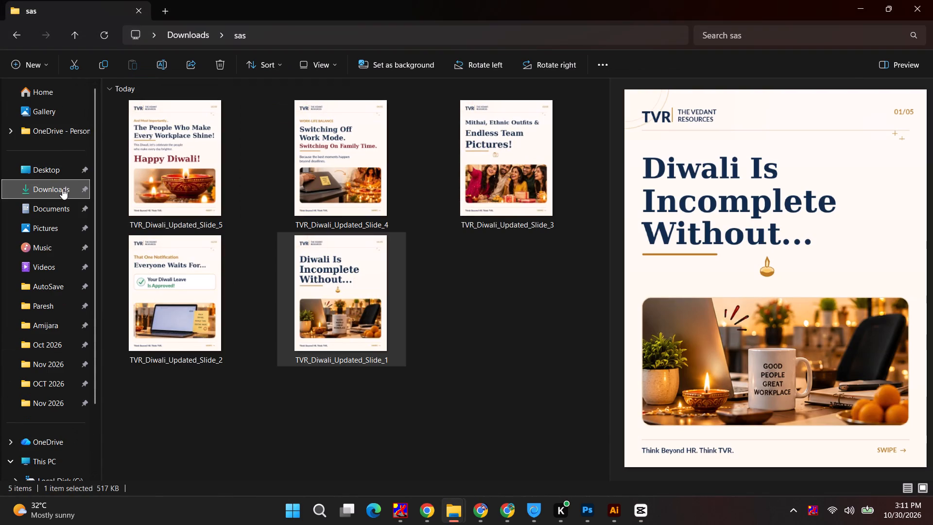
pyautogui.hotkey('alt', 'Tab')
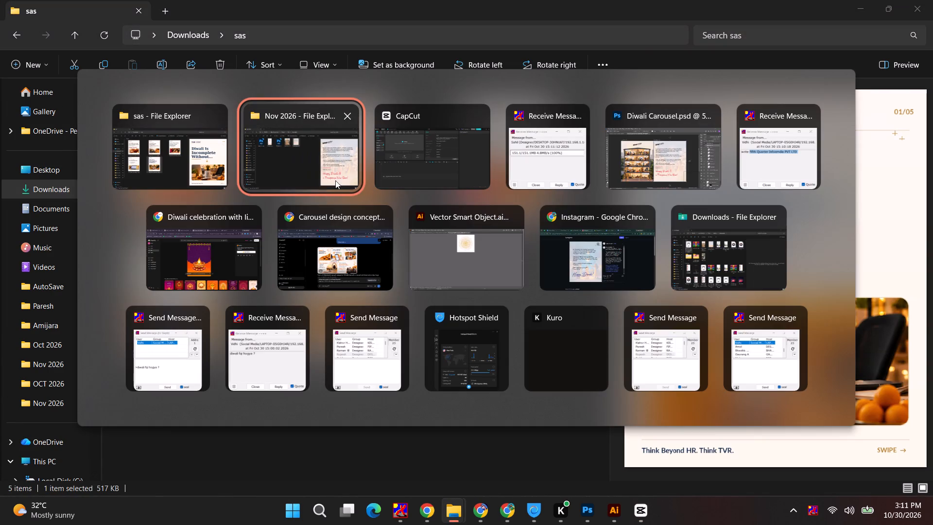
# Import IMG_3133 from the Downloads folder into CapCut project 1030 and place the clip at the timeline's start.
pyautogui.keyDown('alt'); pyautogui.click(719, 251); pyautogui.keyUp('alt')
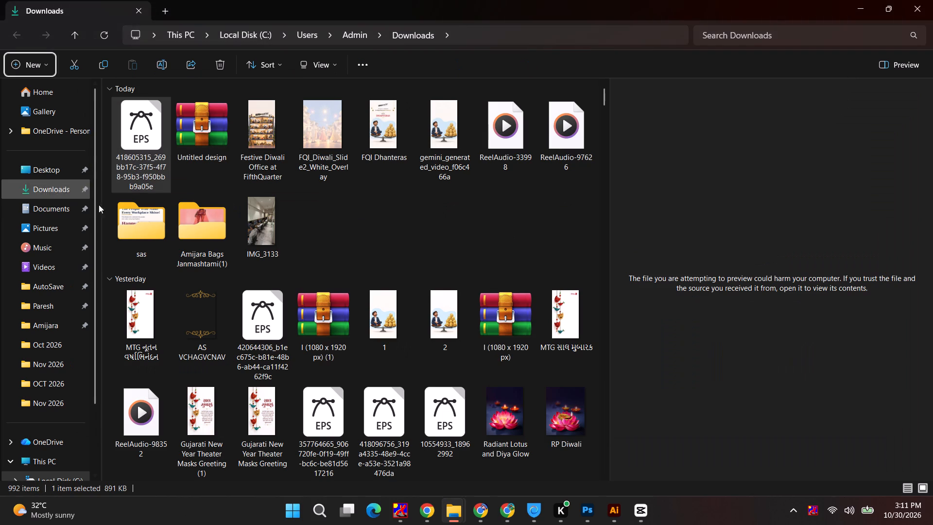
pyautogui.click(266, 228)
pyautogui.moveTo(263, 233); pyautogui.dragTo(263, 239)
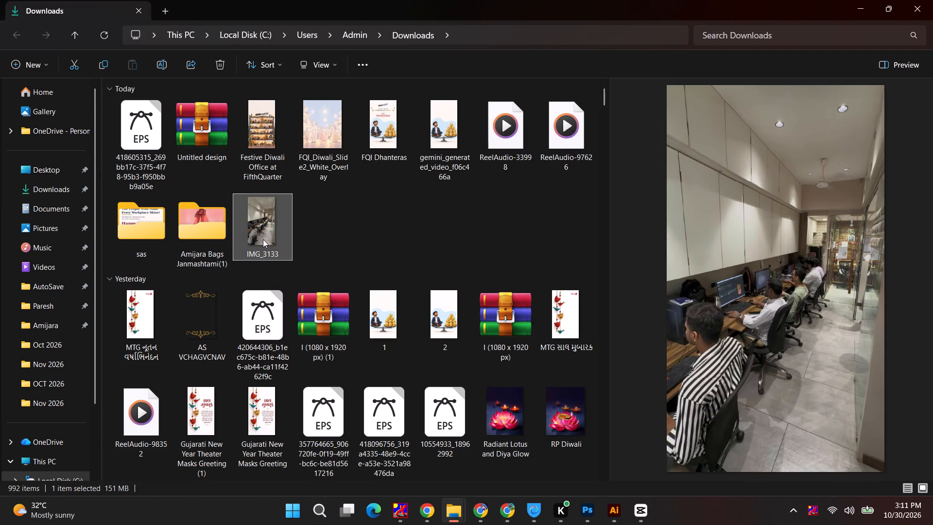
pyautogui.moveTo(263, 239); pyautogui.dragTo(263, 245)
pyautogui.hotkey('alt', 'Tab')
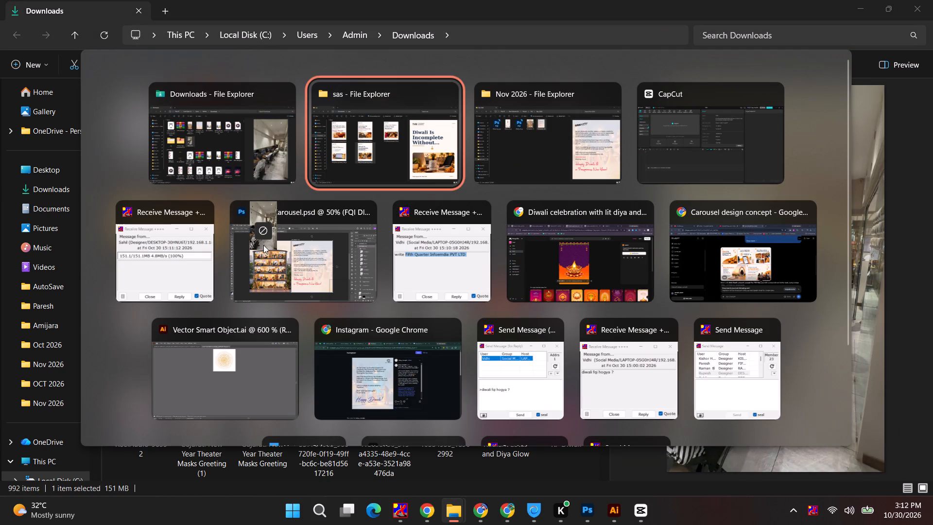
pyautogui.moveTo(263, 245); pyautogui.dragTo(308, 153)
pyautogui.hotkey('alt', 'Tab')
pyautogui.hotkey('alt', 'Tab')
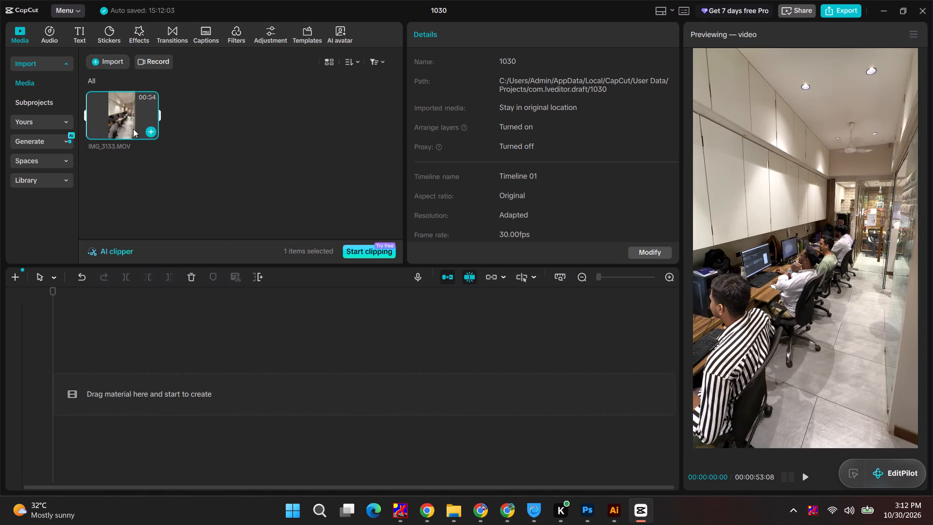
pyautogui.moveTo(131, 117); pyautogui.dragTo(127, 400)
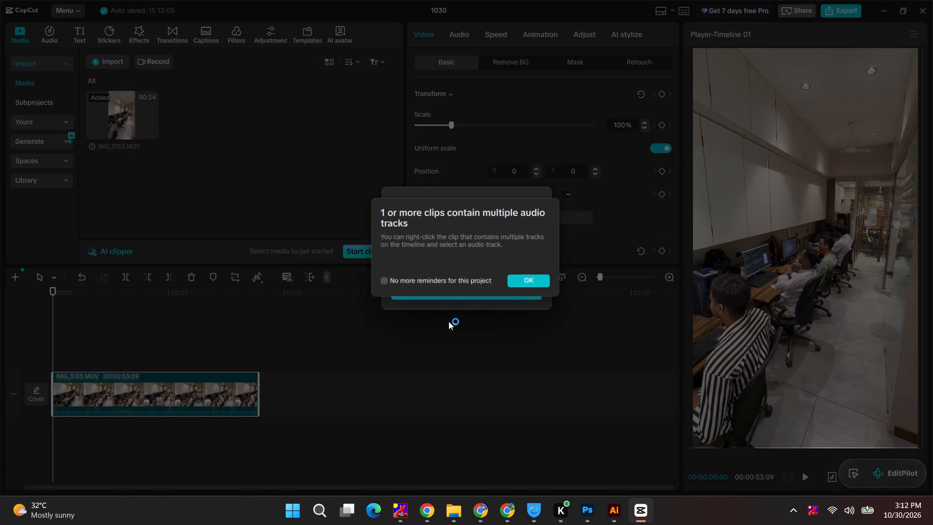
pyautogui.click(535, 284)
pyautogui.click(494, 292)
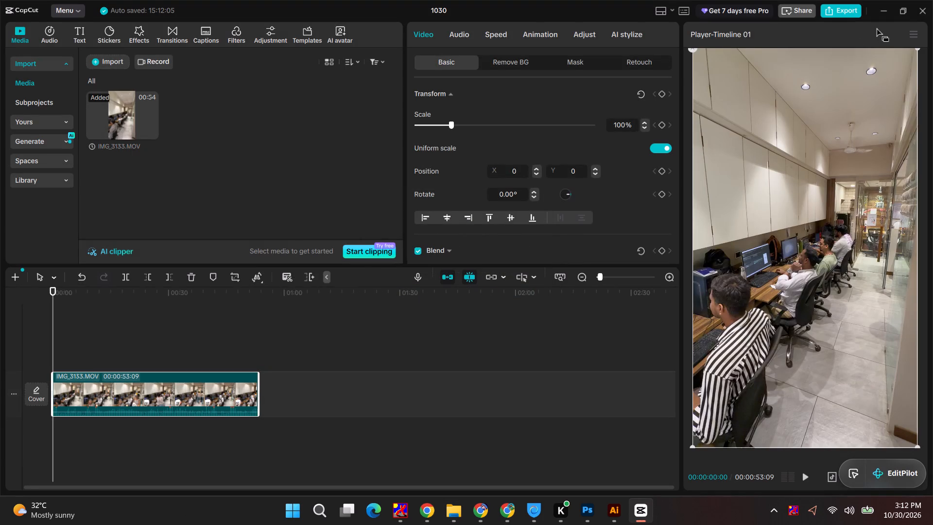
# Export the office clip as 1030 in 1080P H.264 mp4 at 30fps.
pyautogui.click(845, 12)
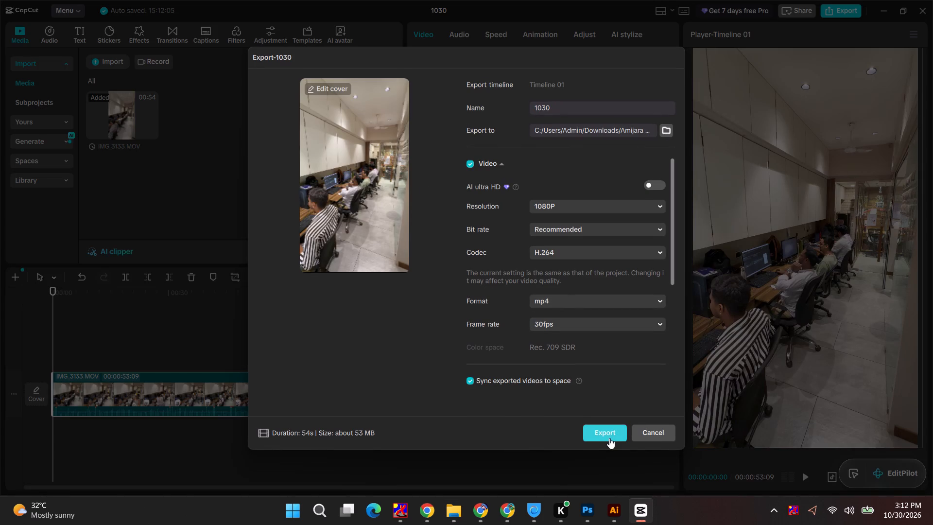
pyautogui.click(610, 439)
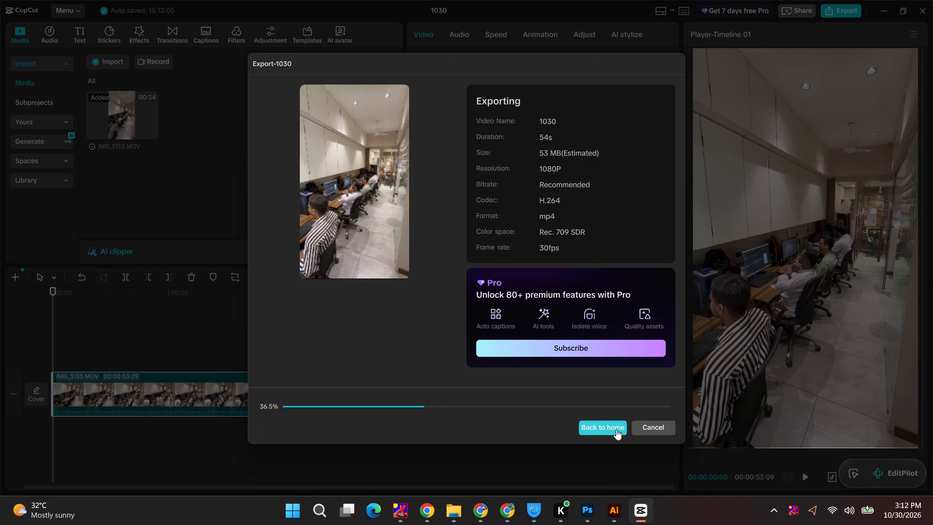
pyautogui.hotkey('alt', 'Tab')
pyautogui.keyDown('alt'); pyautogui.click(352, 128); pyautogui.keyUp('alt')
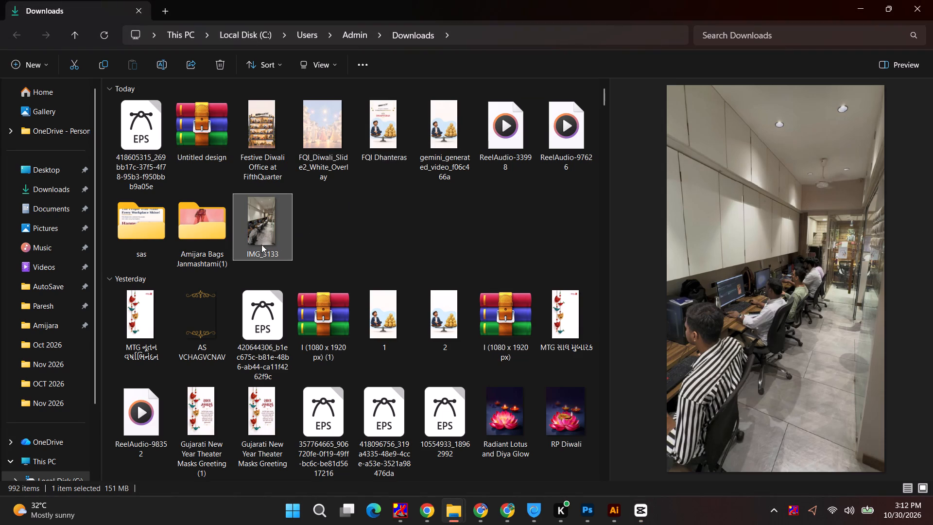
# Open the Amijara Bags Janmashtami(1) folder in Downloads and return to CapCut.
pyautogui.doubleClick(178, 229)
pyautogui.hotkey('alt', 'Tab')
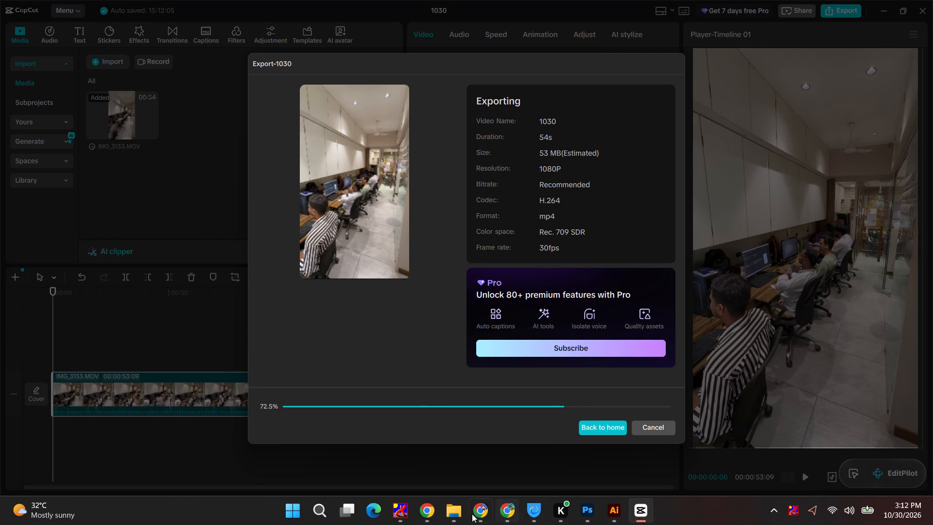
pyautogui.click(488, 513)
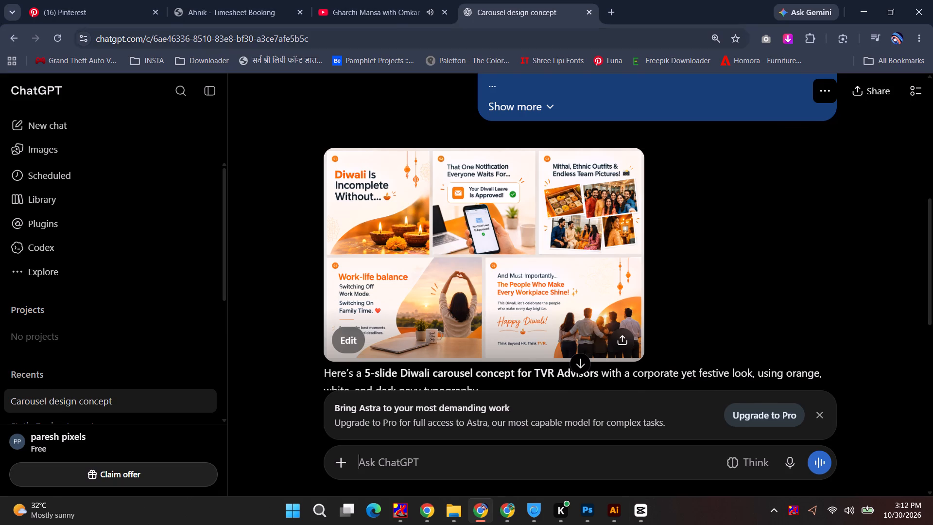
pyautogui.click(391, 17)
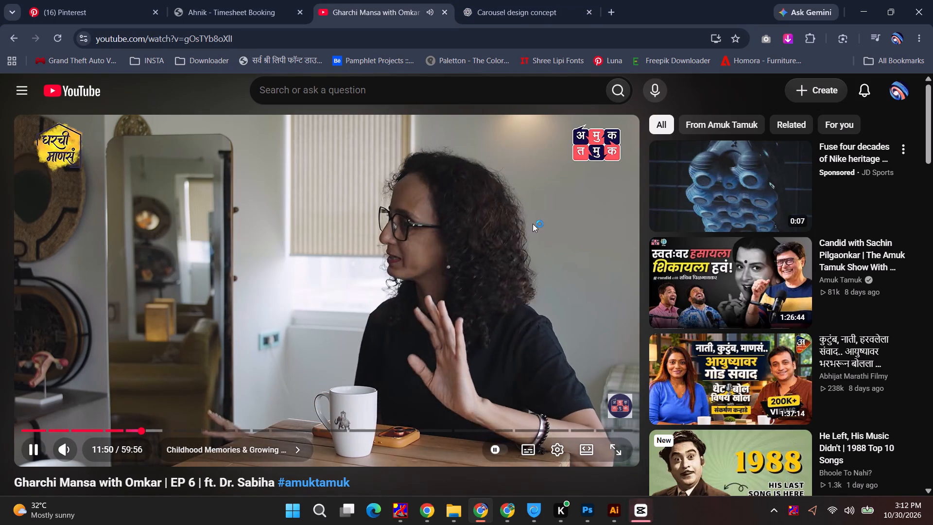
# Switch back to CapCut and dismiss the export window of project 1030.
pyautogui.click(637, 516)
pyautogui.click(656, 429)
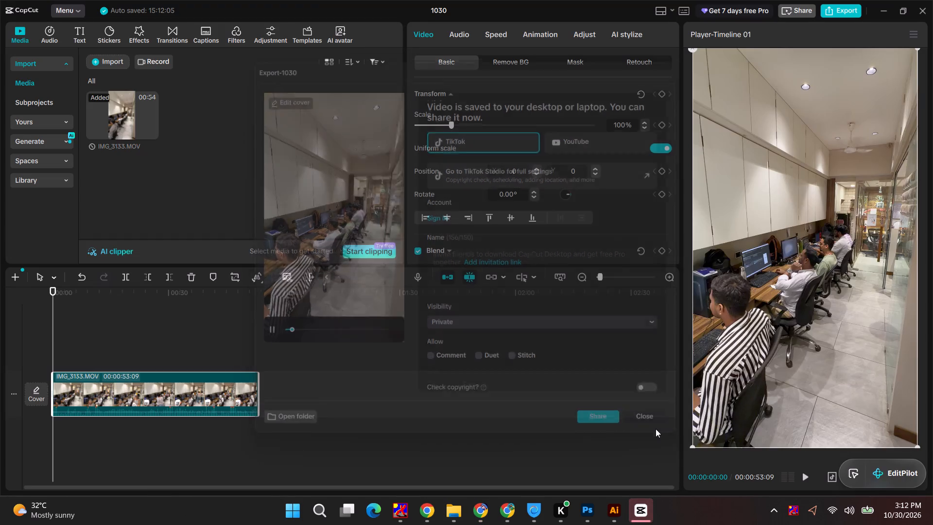
pyautogui.hotkey('alt', 'Tab')
pyautogui.keyDown('alt'); pyautogui.click(450, 163); pyautogui.keyUp('alt')
pyautogui.click(118, 126)
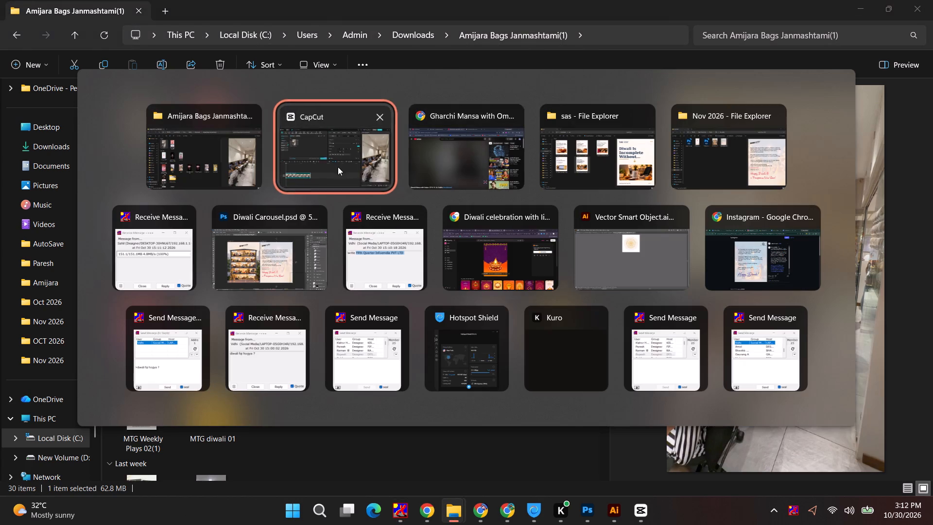
pyautogui.click(909, 12)
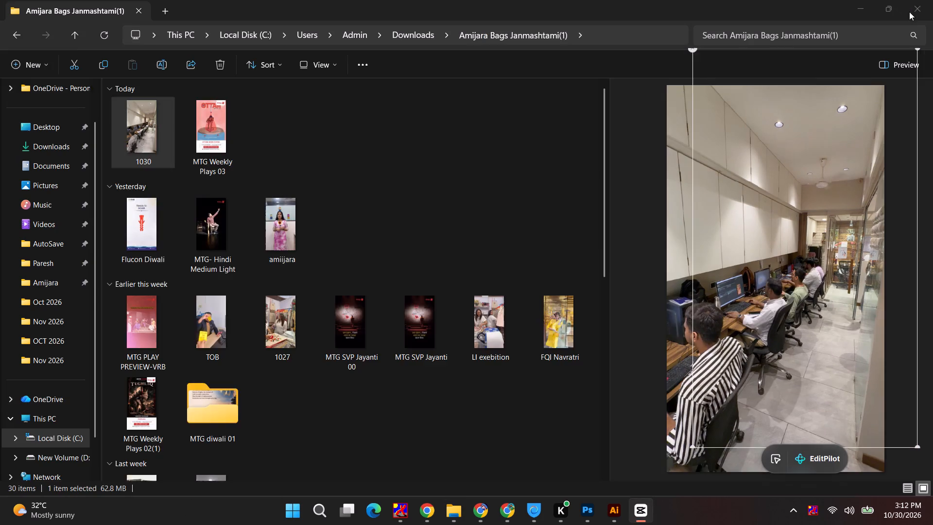
pyautogui.click(838, 50)
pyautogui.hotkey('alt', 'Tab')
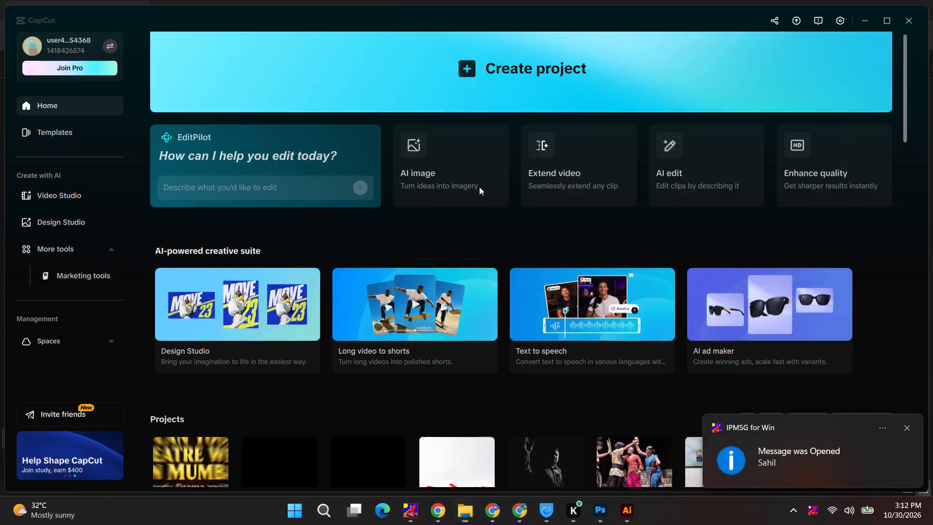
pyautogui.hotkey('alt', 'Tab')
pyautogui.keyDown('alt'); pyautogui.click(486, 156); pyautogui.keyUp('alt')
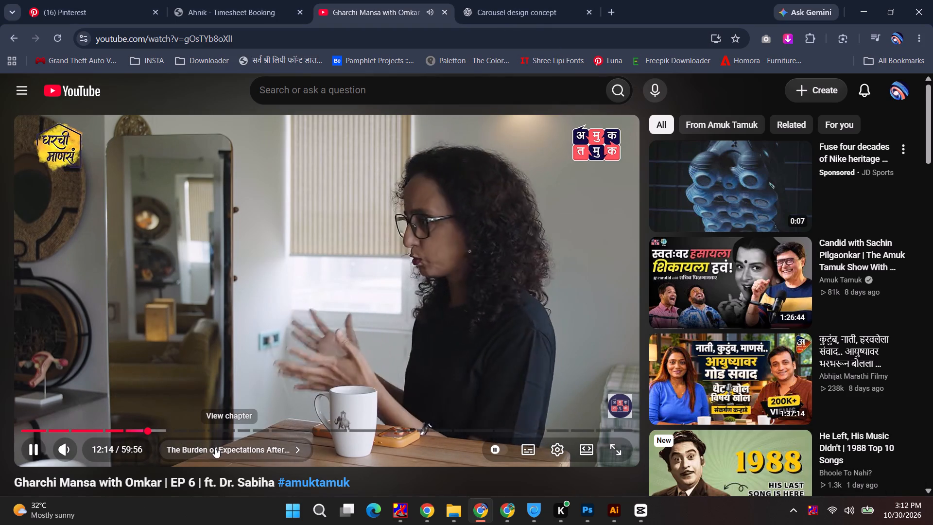
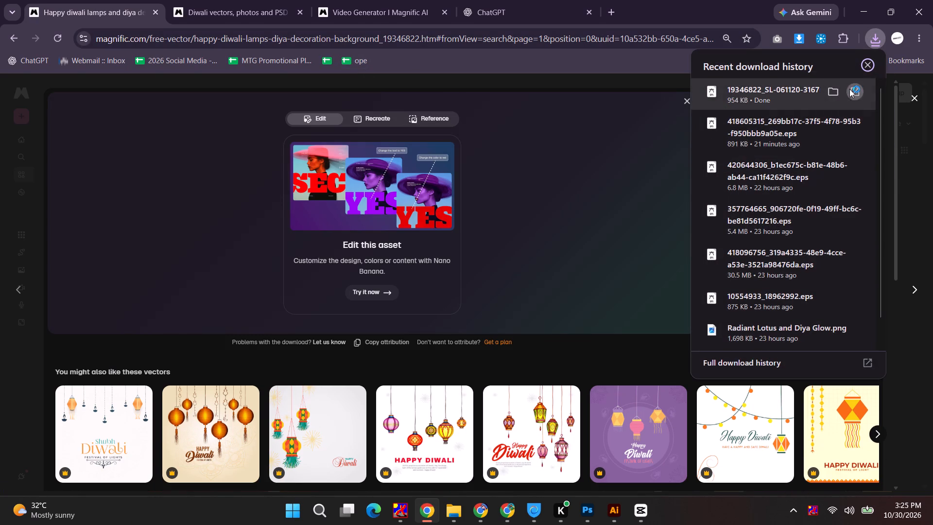
# Examine the Happy Diwali vector's hanging lanterns and how the artwork is grouped.
pyautogui.keyDown('alt'); pyautogui.scroll(-3, 397, 298); pyautogui.keyUp('alt')
pyautogui.press('space')
pyautogui.moveTo(392, 314); pyautogui.dragTo(371, 233)
pyautogui.keyDown('alt'); pyautogui.scroll(2, 543, 279); pyautogui.keyUp('alt')
pyautogui.click(535, 268)
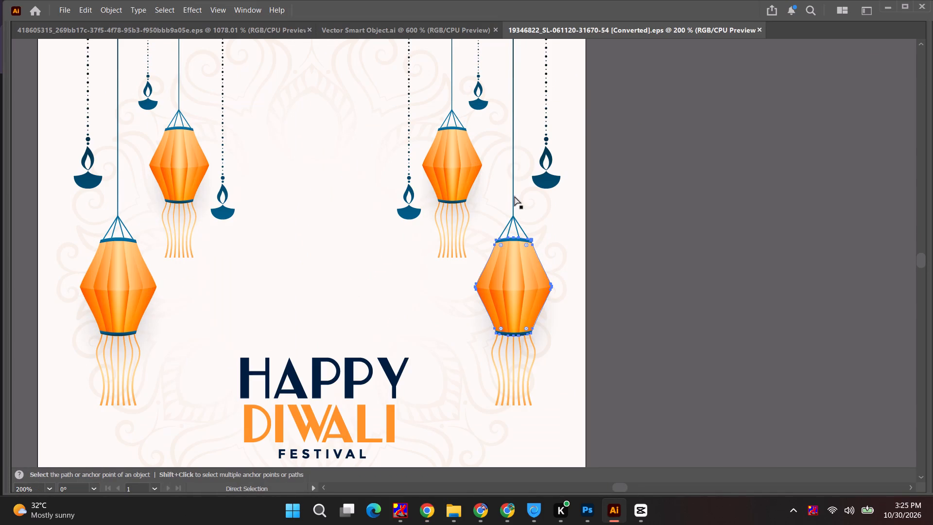
pyautogui.keyDown('alt'); pyautogui.scroll(-2, 514, 202); pyautogui.keyUp('alt')
pyautogui.hotkey('ctrl', 'a')
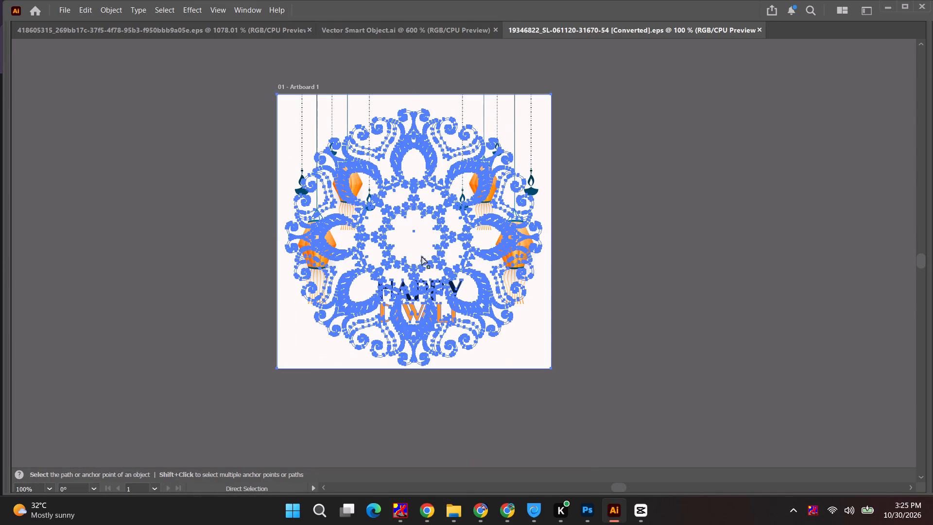
pyautogui.click(681, 166)
pyautogui.press('v')
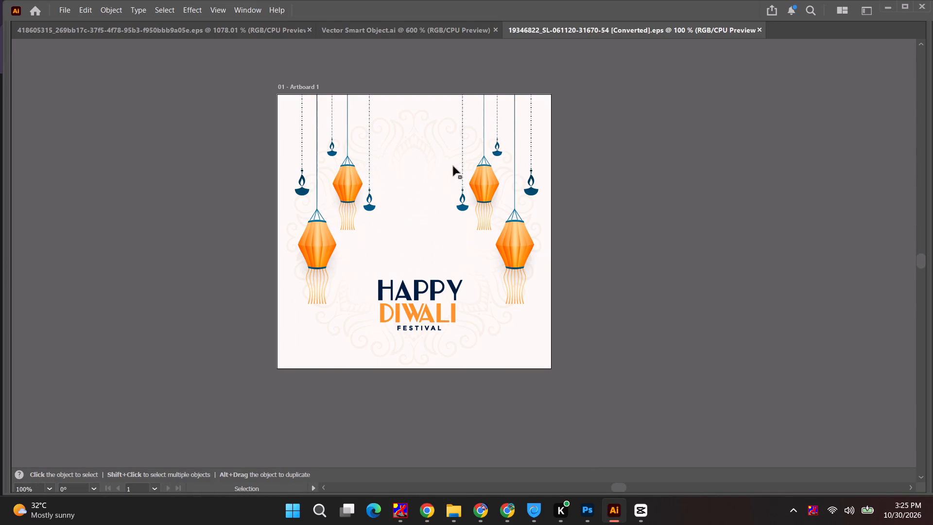
# Move the grouped artwork off the artboard, isolate its nested groups, and place the smaller orange hanging lantern on the empty artboard.
pyautogui.click(432, 140)
pyautogui.moveTo(431, 141); pyautogui.dragTo(789, 167)
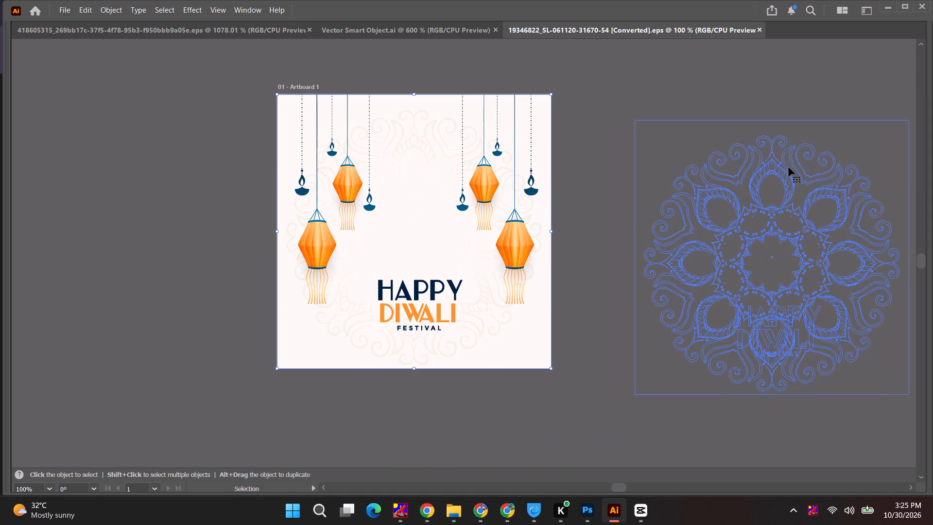
pyautogui.doubleClick(759, 173)
pyautogui.click(710, 194)
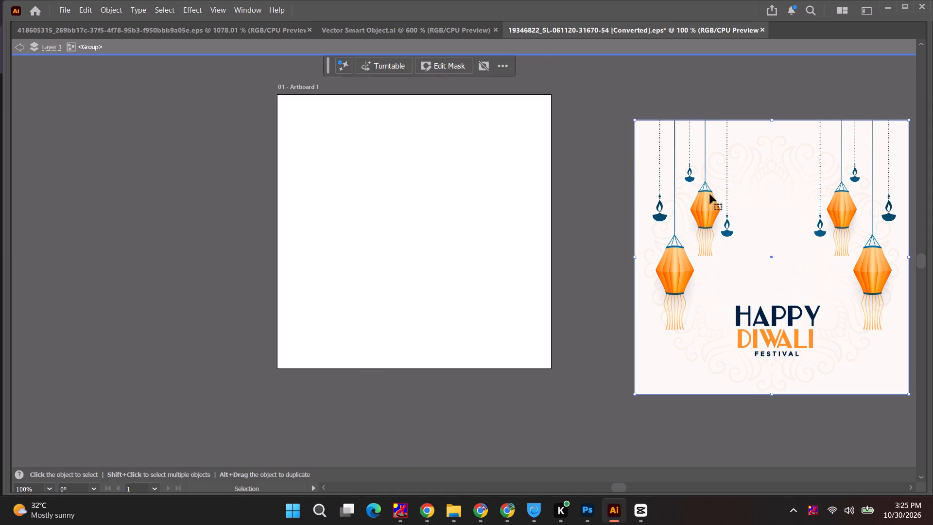
pyautogui.doubleClick(709, 201)
pyautogui.click(709, 201)
pyautogui.doubleClick(709, 198)
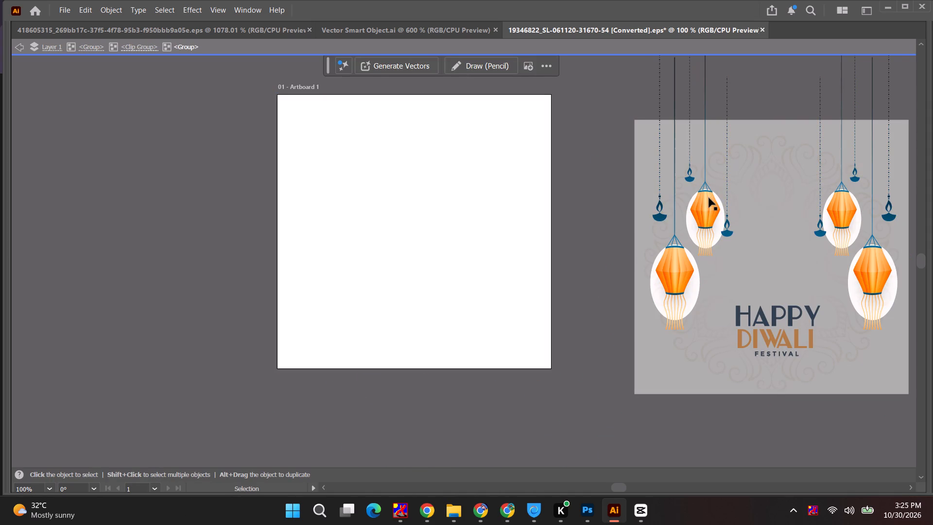
pyautogui.click(709, 198)
pyautogui.moveTo(709, 198); pyautogui.dragTo(424, 217)
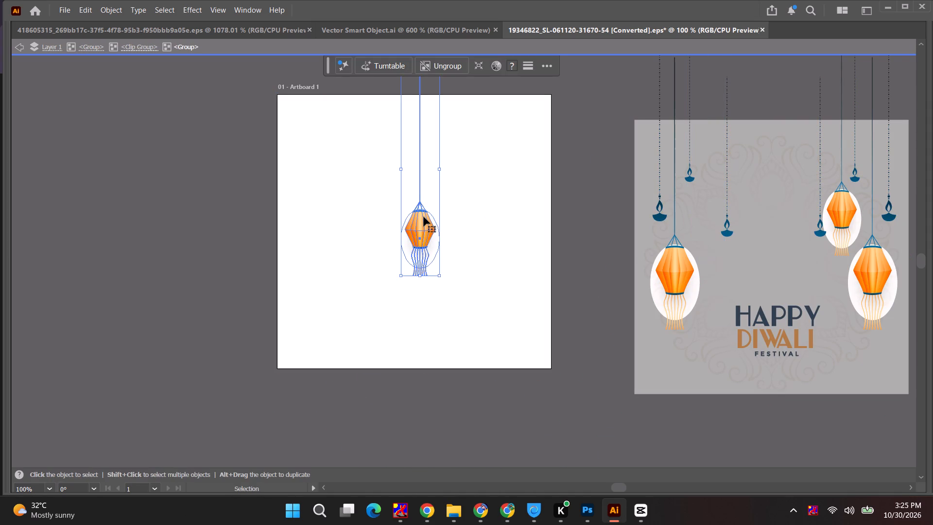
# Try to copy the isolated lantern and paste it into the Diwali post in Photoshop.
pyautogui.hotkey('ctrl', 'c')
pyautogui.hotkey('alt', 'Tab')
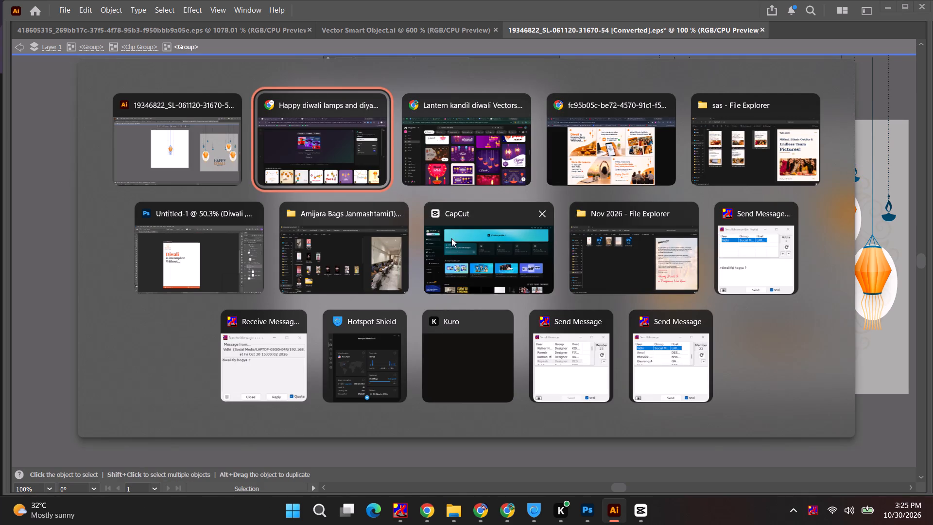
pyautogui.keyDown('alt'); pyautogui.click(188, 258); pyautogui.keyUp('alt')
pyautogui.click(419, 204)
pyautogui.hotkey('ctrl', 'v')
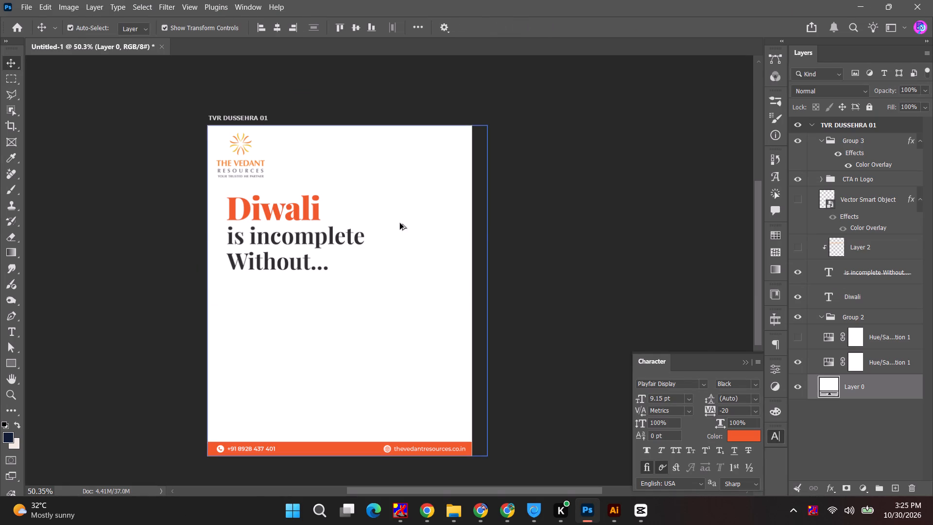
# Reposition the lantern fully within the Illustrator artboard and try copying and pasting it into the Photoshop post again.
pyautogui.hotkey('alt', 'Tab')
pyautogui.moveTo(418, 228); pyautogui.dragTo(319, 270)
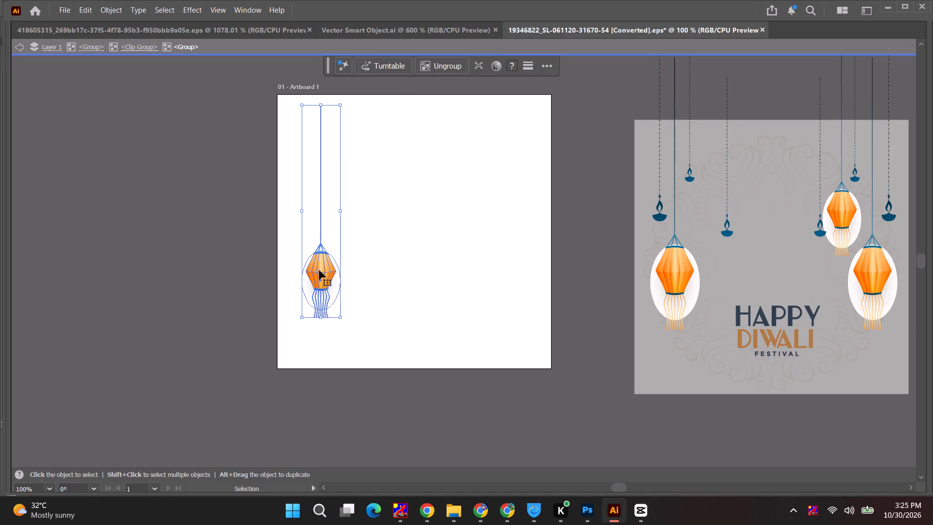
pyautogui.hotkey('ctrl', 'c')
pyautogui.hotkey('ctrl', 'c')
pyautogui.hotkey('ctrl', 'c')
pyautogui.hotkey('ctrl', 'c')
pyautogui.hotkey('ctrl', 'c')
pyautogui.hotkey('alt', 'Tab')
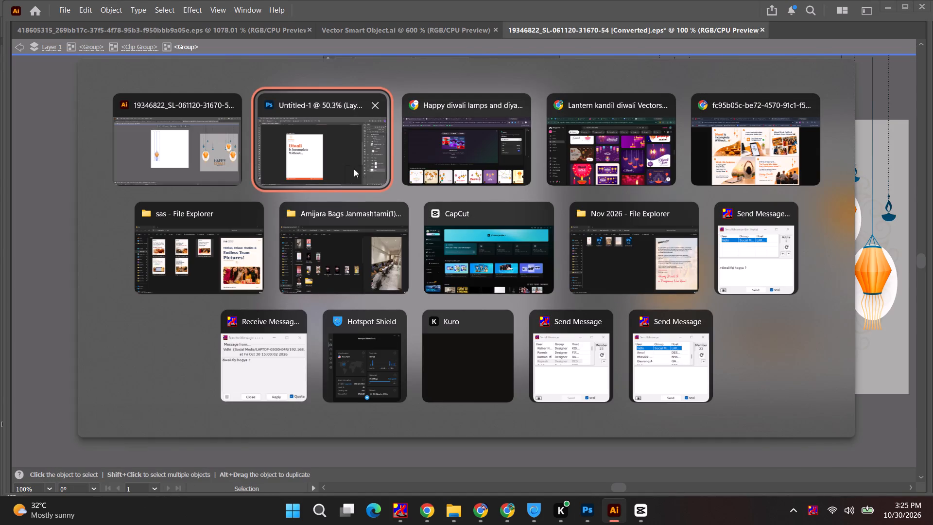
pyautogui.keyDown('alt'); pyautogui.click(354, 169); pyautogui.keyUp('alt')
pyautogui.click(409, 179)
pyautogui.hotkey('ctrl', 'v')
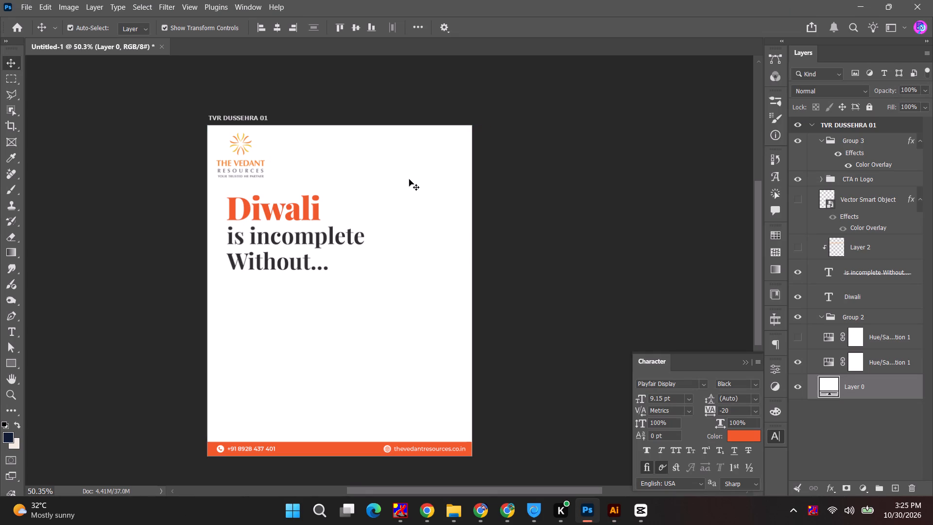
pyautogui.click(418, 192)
# Transfer the lantern directly from Illustrator into the Photoshop post, hanging it from the top edge beside the Diwali heading.
pyautogui.hotkey('alt', 'Tab')
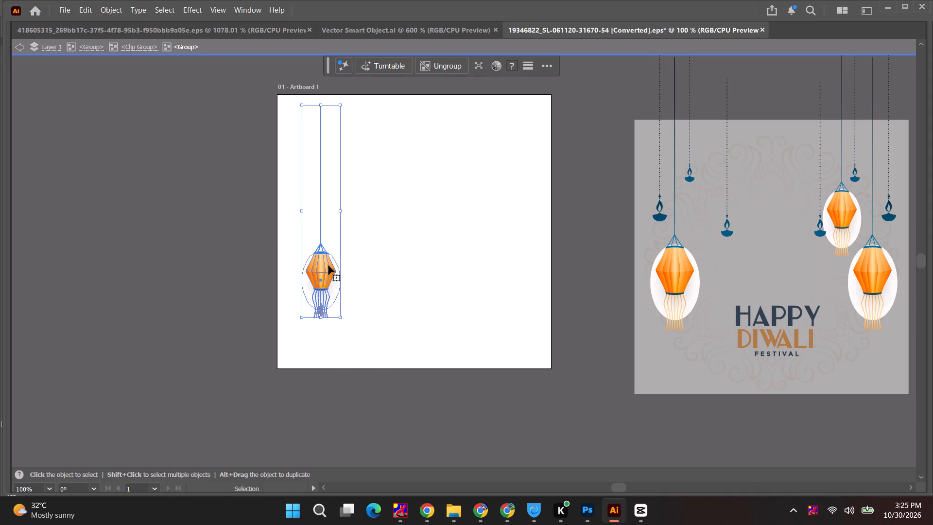
pyautogui.moveTo(328, 265); pyautogui.dragTo(431, 227)
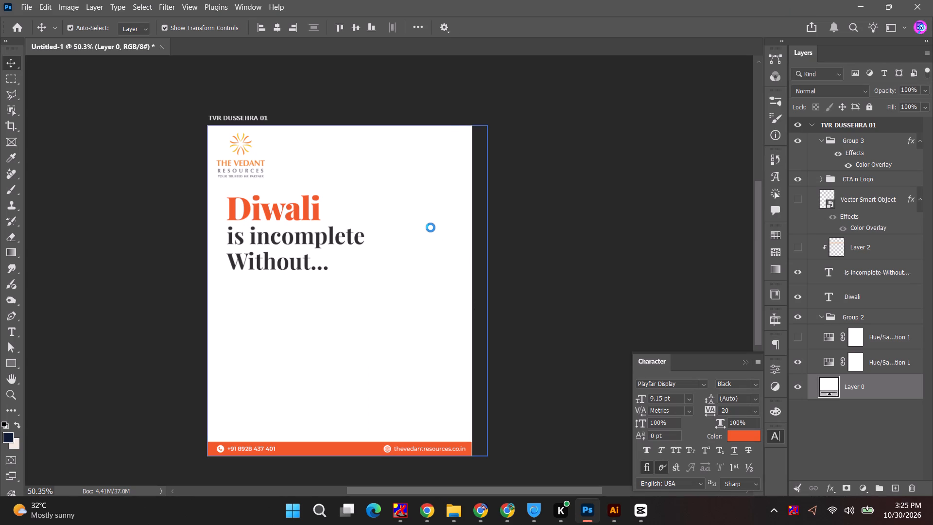
pyautogui.moveTo(432, 291); pyautogui.dragTo(434, 199)
pyautogui.click(598, 22)
pyautogui.click(607, 143)
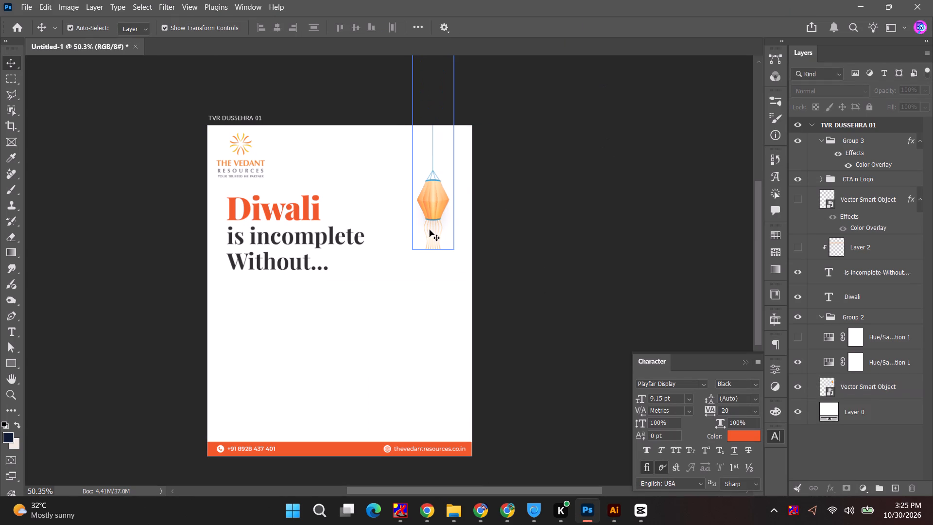
pyautogui.click(430, 224)
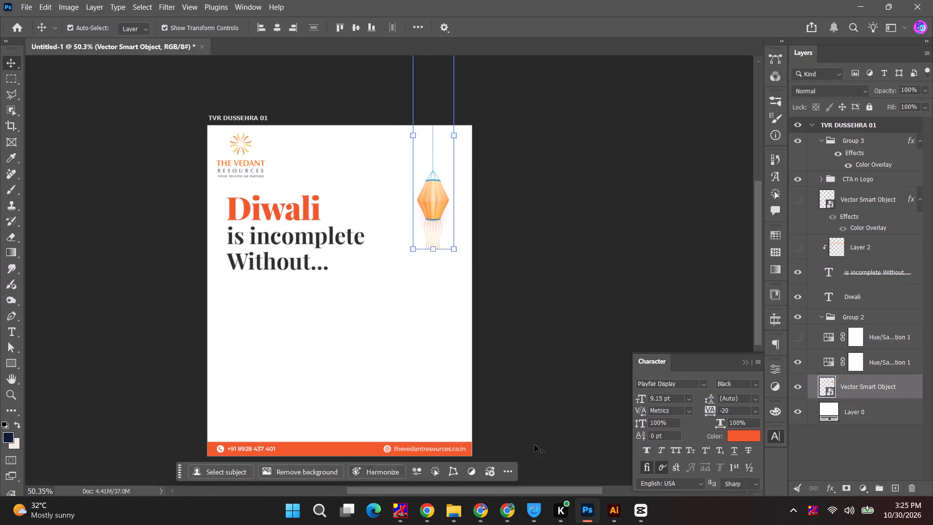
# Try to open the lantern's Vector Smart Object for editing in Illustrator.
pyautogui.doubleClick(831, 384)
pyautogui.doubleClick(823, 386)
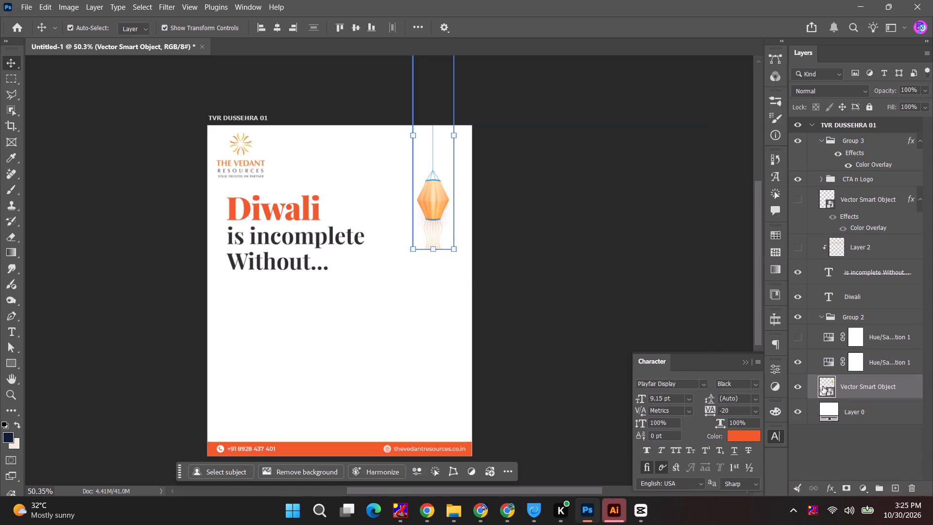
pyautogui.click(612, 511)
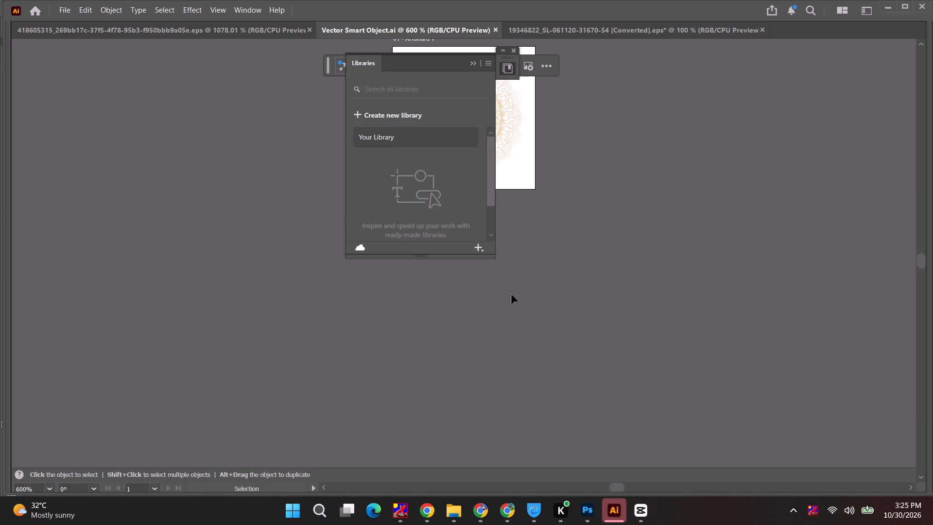
# Collapse the Libraries panel, close the open Illustrator documents, and return to the Diwali post in Photoshop.
pyautogui.click(547, 204)
pyautogui.hotkey('ctrl', 'w')
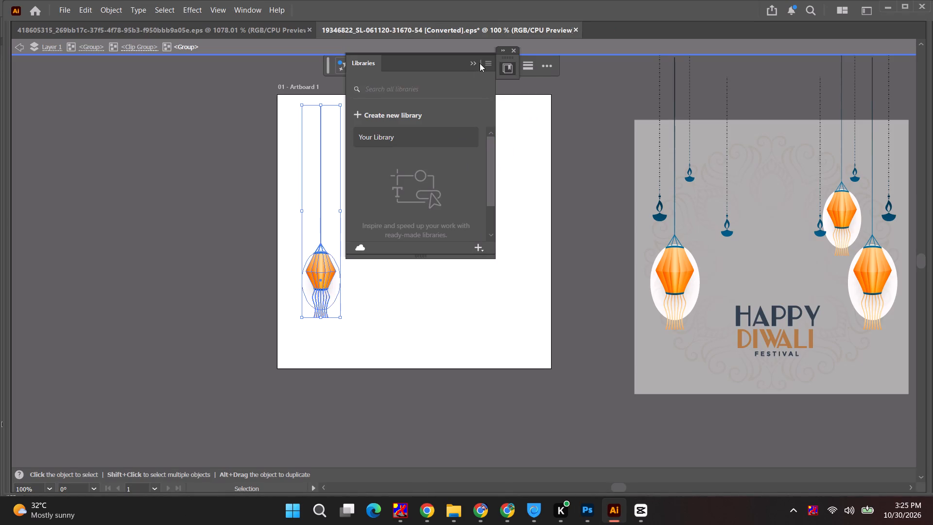
pyautogui.click(475, 62)
pyautogui.click(363, 221)
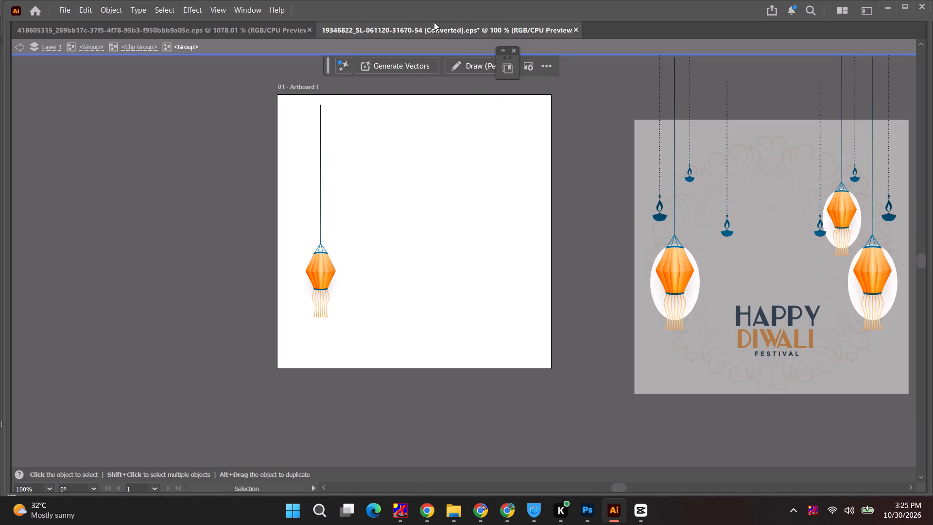
pyautogui.click(434, 22)
pyautogui.hotkey('ctrl', 'w')
pyautogui.click(518, 273)
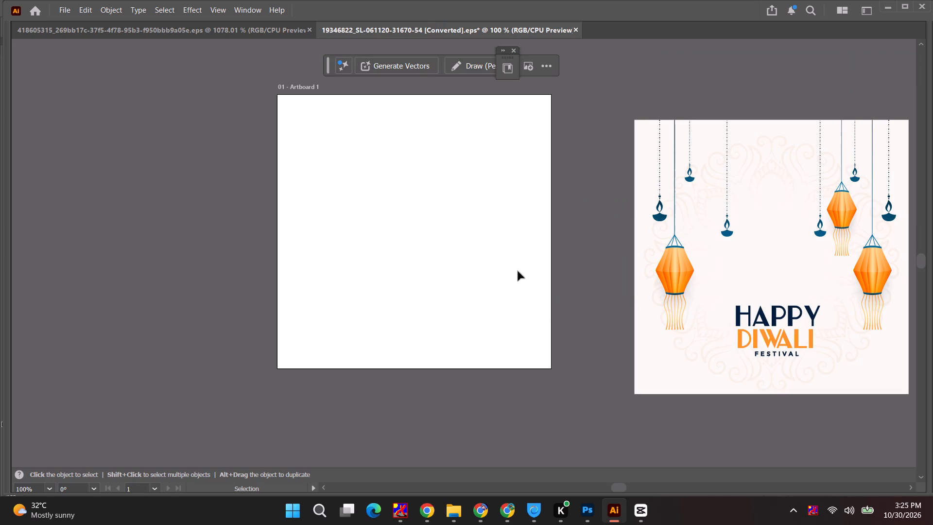
pyautogui.hotkey('ctrl', 'w')
pyautogui.hotkey('alt', 'Tab')
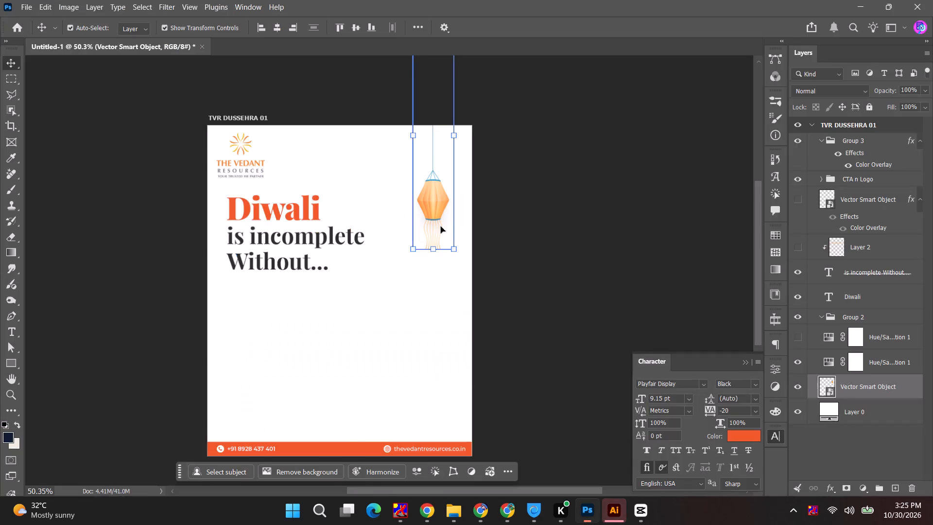
pyautogui.click(579, 510)
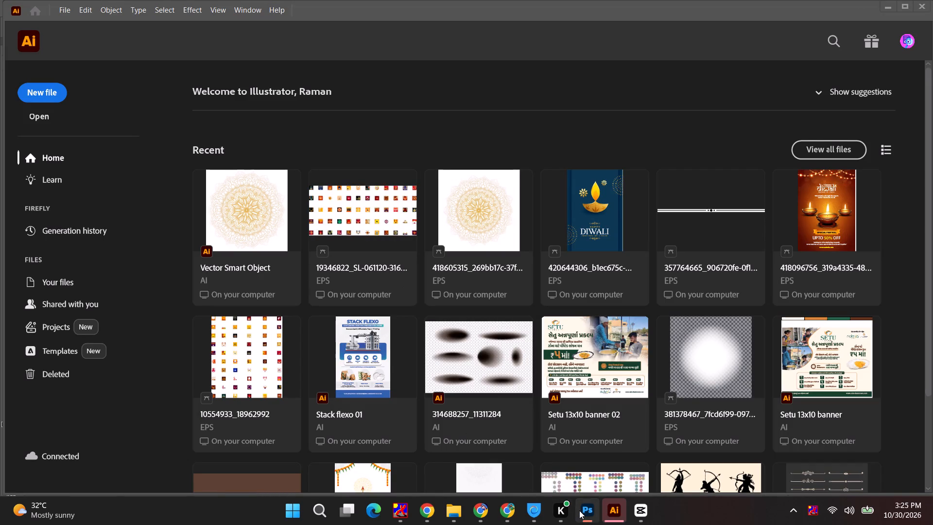
pyautogui.click(584, 511)
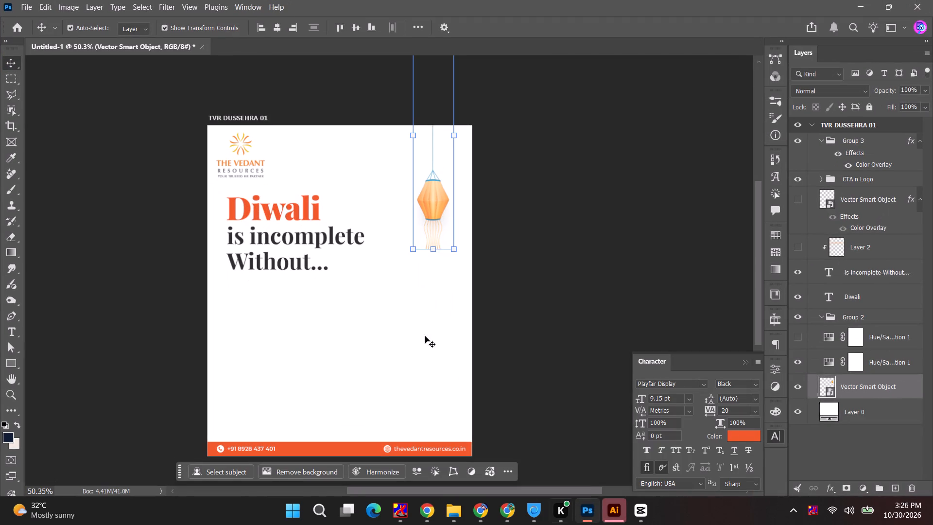
# Toggle the lower Hue/Saturation adjustment layer in Group 2 to compare its effect on the lantern's colour.
pyautogui.click(796, 353)
pyautogui.click(796, 361)
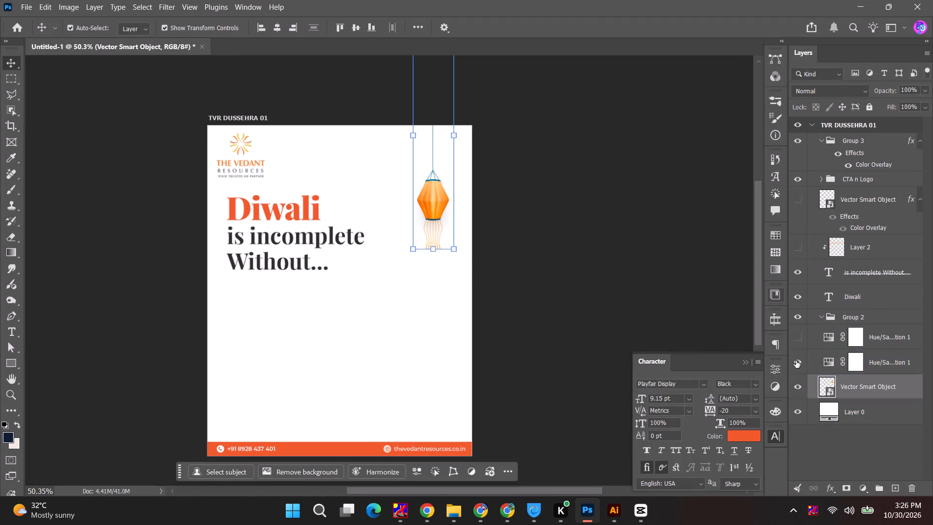
pyautogui.click(796, 361)
# Open the lantern's Vector Smart Object for editing in Illustrator.
pyautogui.doubleClick(827, 385)
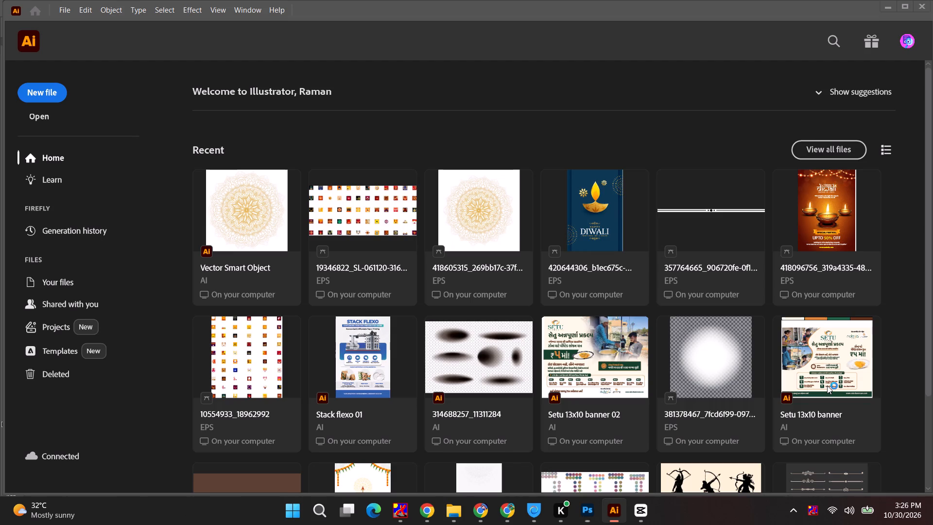
pyautogui.keyDown('alt'); pyautogui.scroll(4, 431, 284); pyautogui.keyUp('alt')
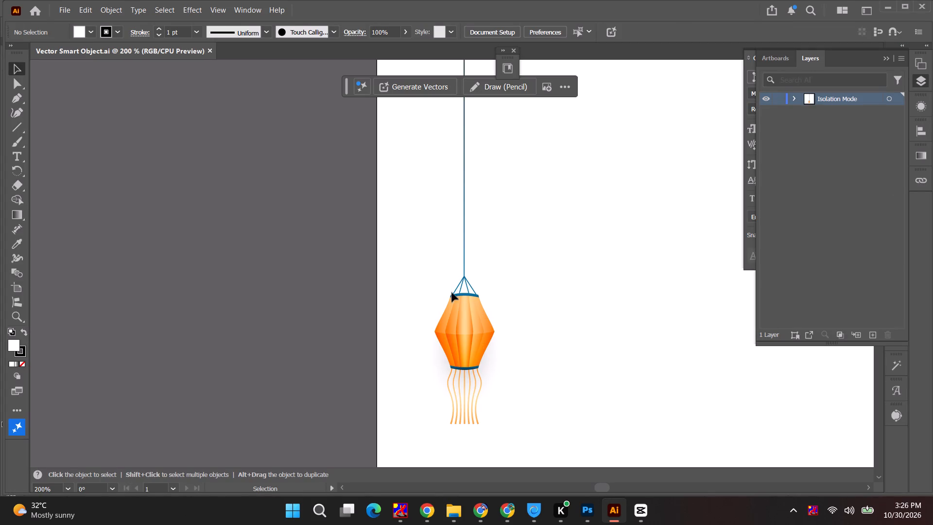
pyautogui.keyDown('alt'); pyautogui.scroll(4, 459, 298); pyautogui.keyUp('alt')
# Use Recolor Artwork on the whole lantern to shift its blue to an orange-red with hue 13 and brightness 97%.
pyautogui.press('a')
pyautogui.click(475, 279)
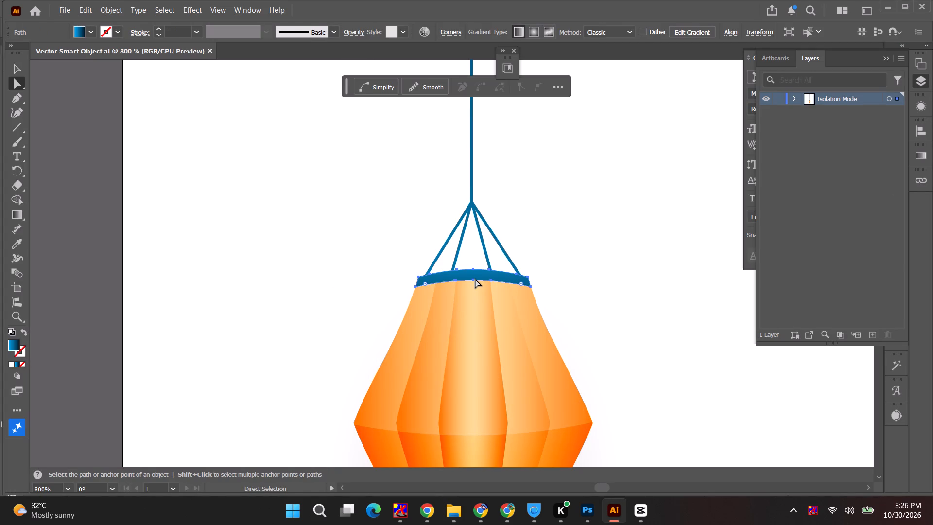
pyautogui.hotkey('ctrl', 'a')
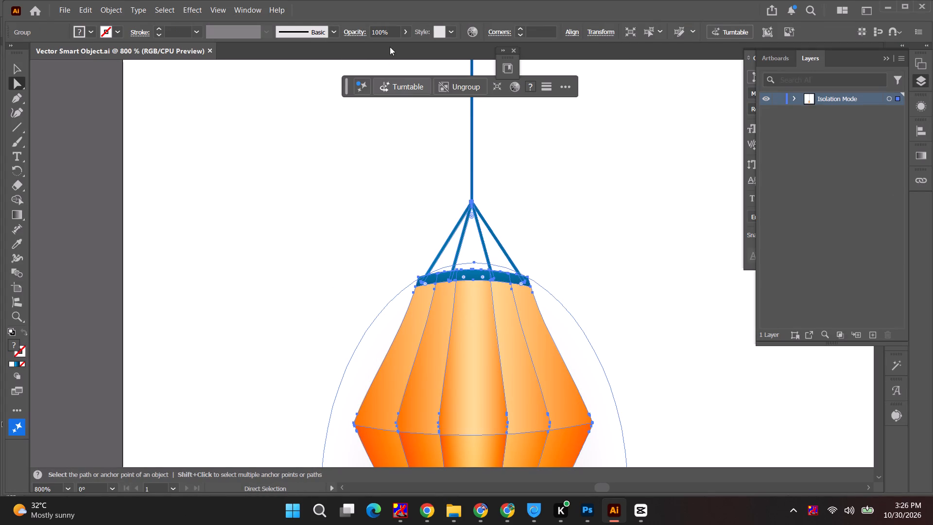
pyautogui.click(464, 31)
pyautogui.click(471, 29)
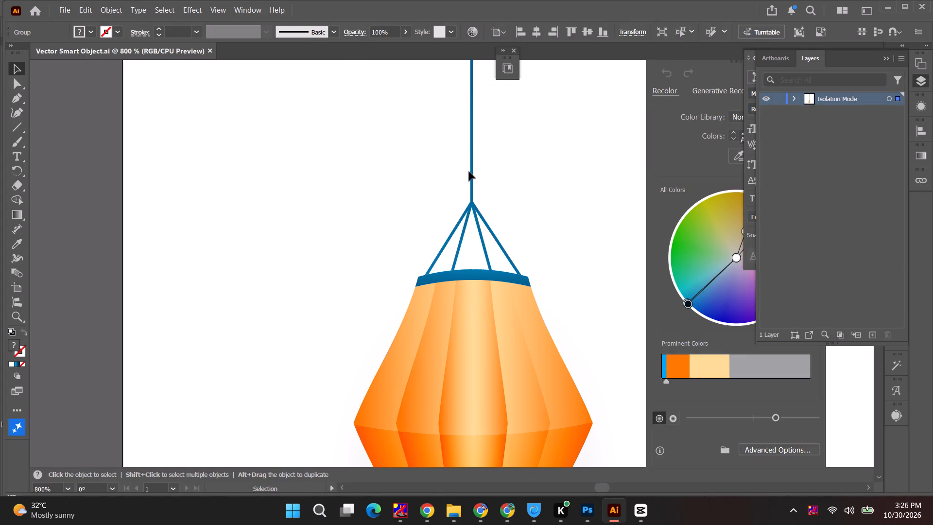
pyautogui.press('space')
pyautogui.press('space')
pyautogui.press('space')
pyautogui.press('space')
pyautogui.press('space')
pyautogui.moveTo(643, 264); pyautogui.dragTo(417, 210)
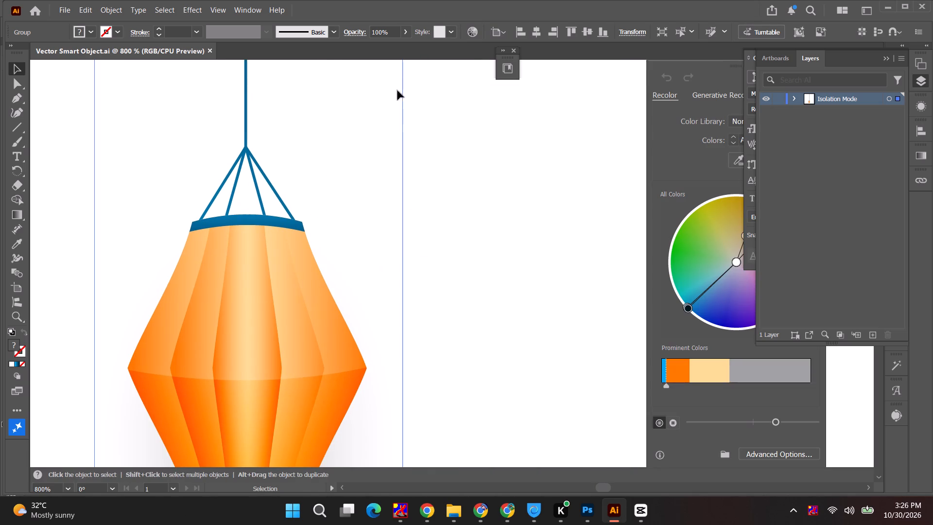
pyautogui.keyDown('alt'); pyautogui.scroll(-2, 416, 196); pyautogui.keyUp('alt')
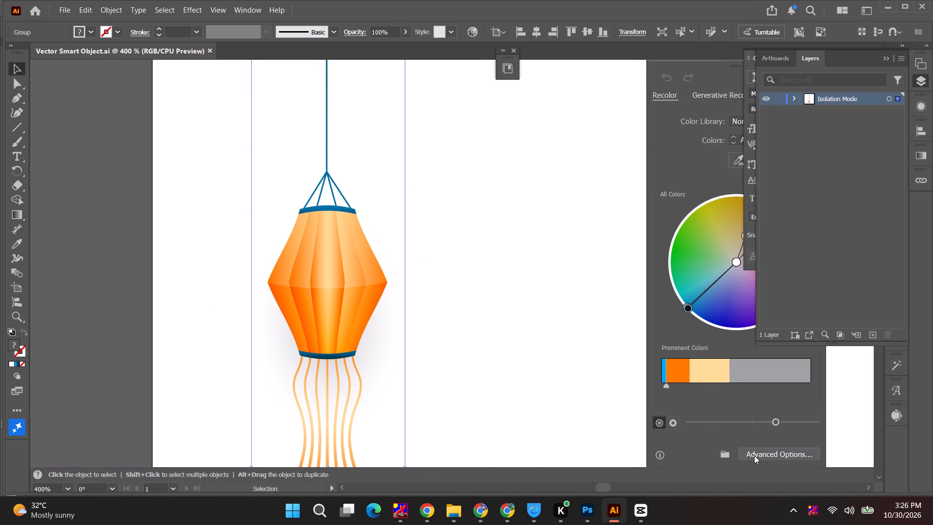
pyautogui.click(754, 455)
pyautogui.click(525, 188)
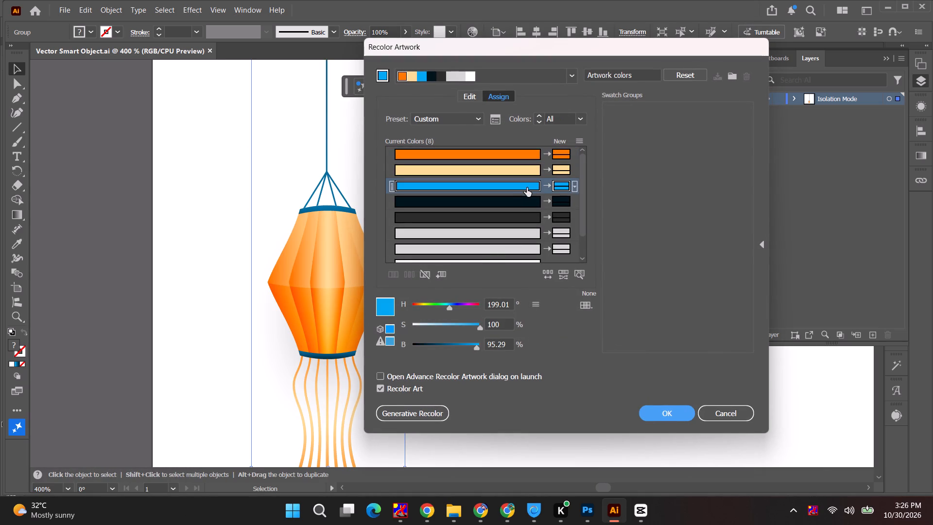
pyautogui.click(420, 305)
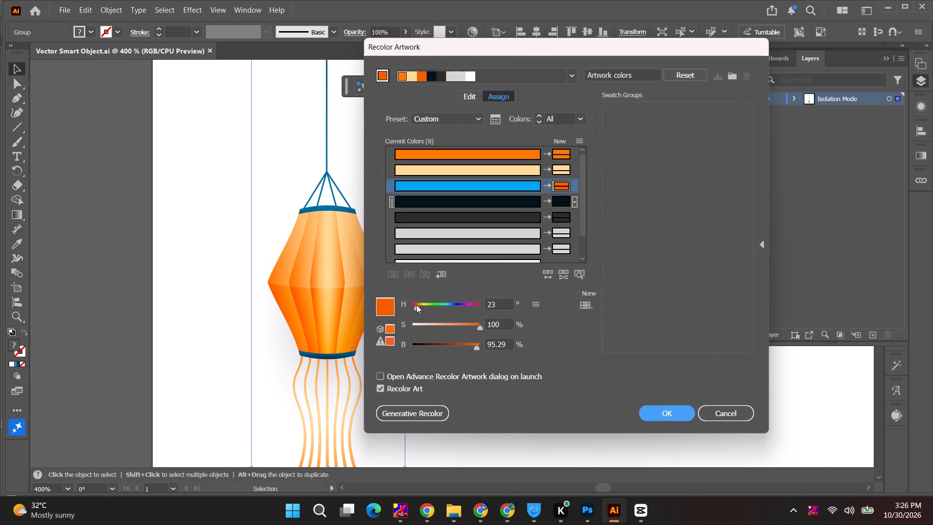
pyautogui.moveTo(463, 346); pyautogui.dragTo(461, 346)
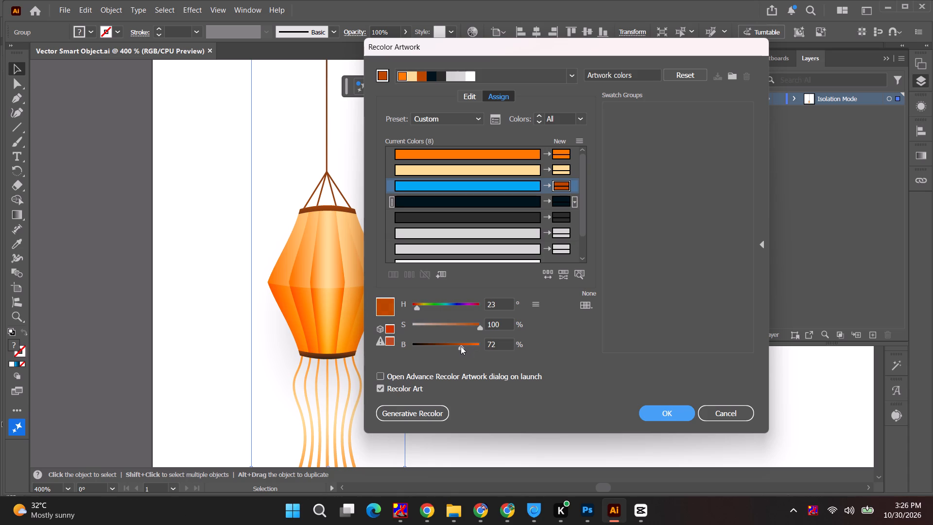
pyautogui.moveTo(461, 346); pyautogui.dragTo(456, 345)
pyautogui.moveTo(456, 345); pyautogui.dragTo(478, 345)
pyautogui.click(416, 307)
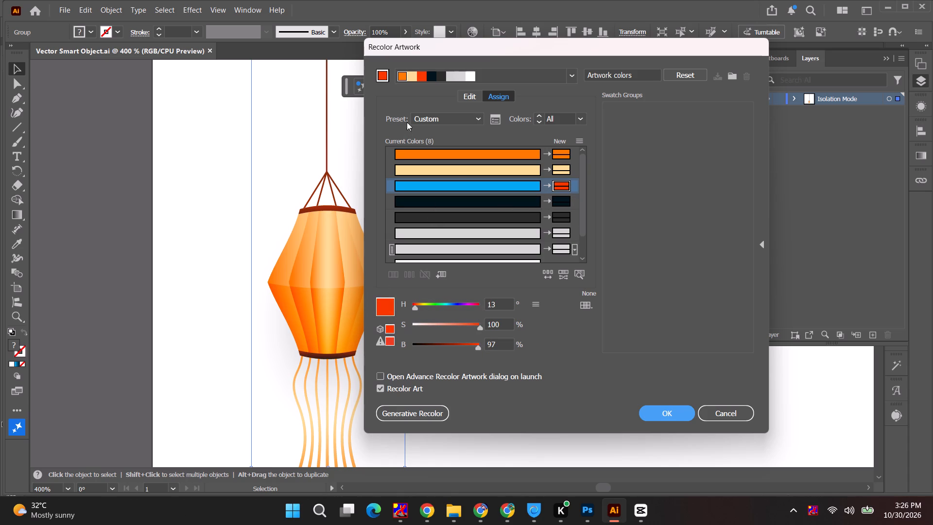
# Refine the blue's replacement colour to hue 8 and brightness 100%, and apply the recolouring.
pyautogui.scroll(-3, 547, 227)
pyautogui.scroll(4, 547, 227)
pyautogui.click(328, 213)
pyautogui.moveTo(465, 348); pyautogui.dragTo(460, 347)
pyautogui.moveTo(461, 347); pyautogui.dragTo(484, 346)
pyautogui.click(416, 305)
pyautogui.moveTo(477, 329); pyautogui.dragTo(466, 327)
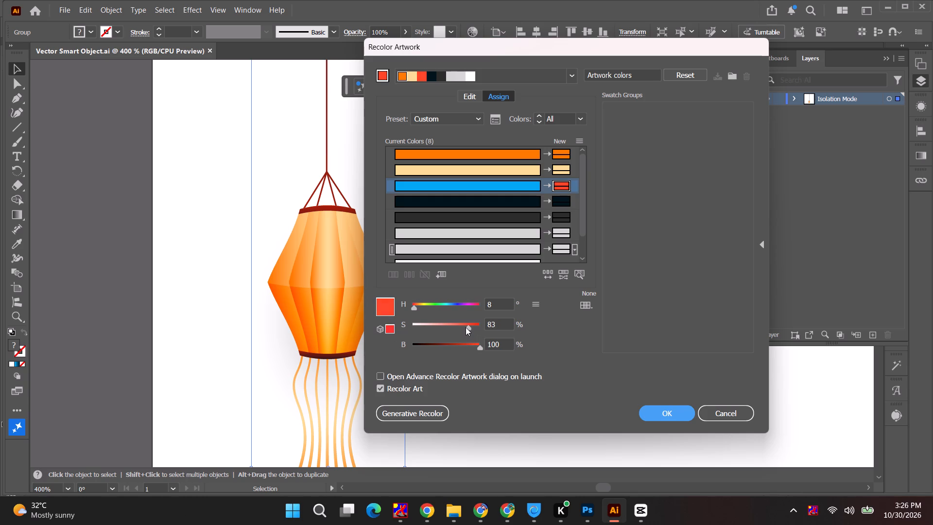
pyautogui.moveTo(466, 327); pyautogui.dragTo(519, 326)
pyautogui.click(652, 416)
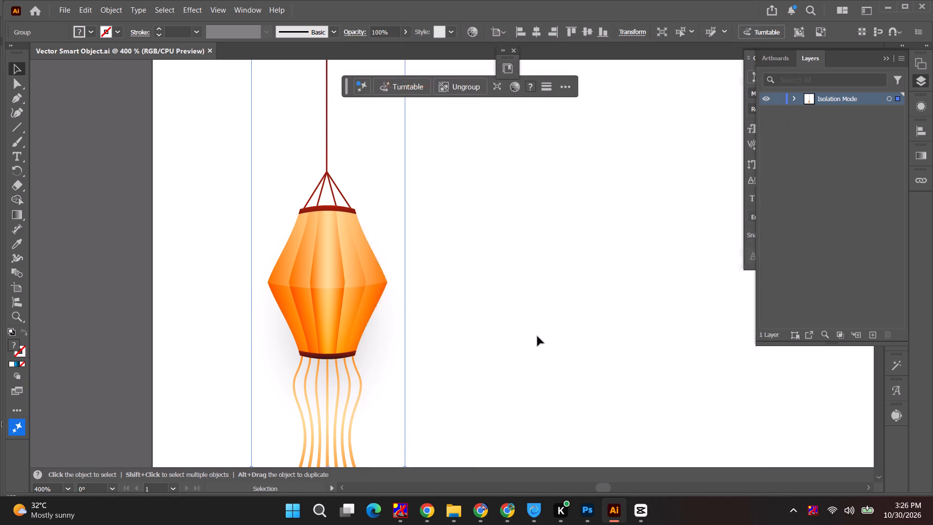
# Isolate the lantern's lower rim within its nested groups and fill it with solid orange-red #ed5114.
pyautogui.click(794, 99)
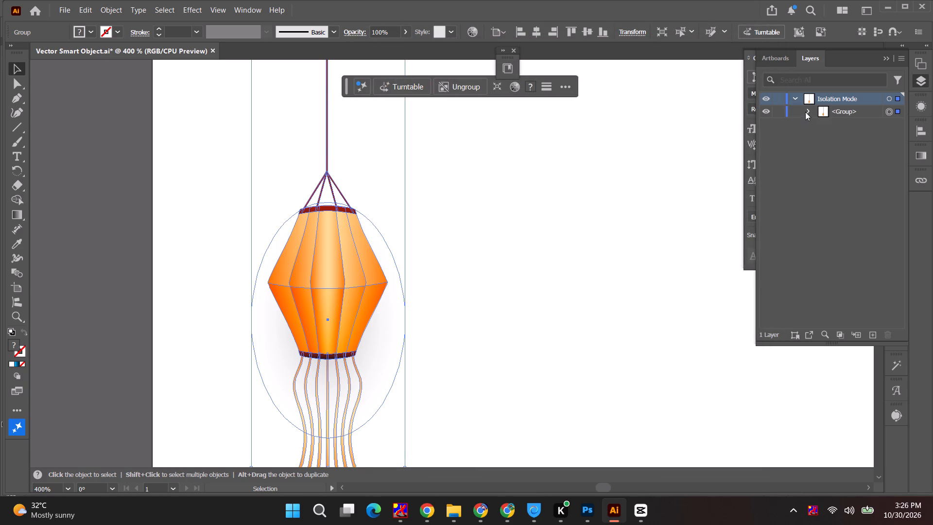
pyautogui.click(805, 112)
pyautogui.click(824, 123)
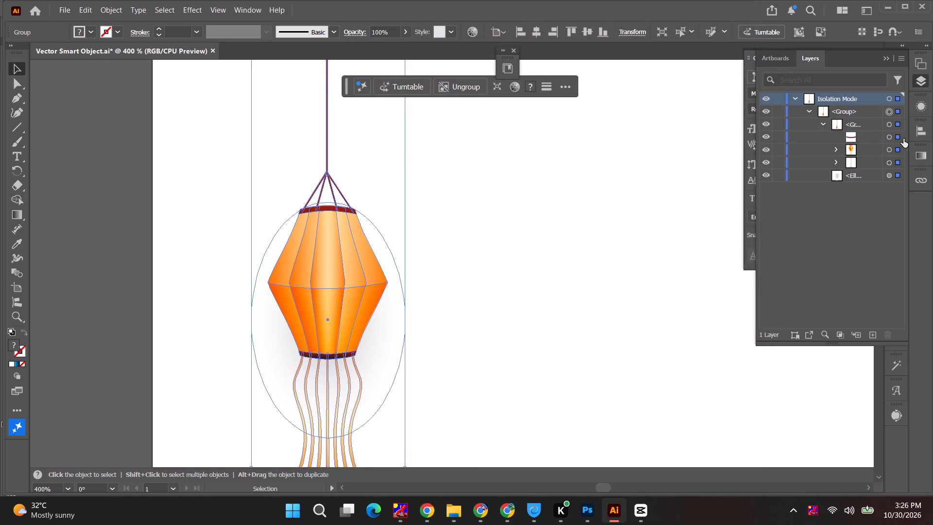
pyautogui.click(900, 137)
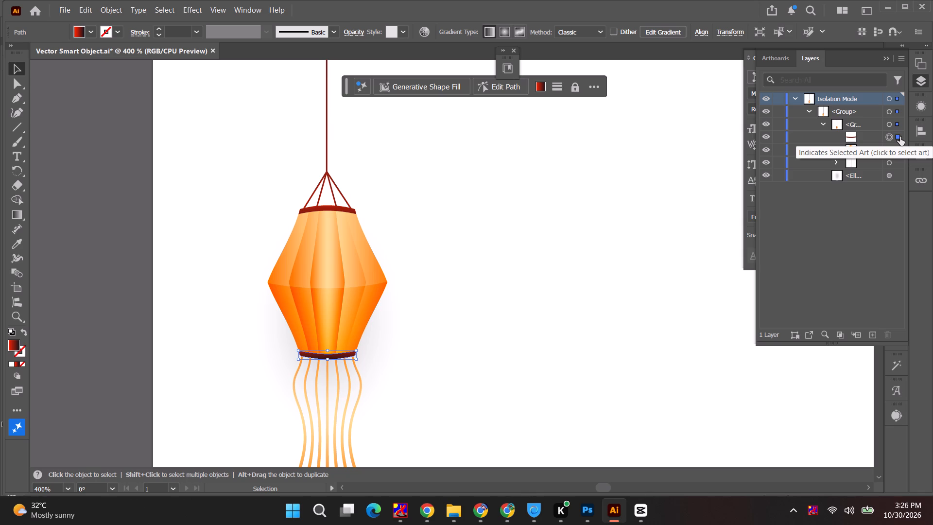
pyautogui.doubleClick(11, 346)
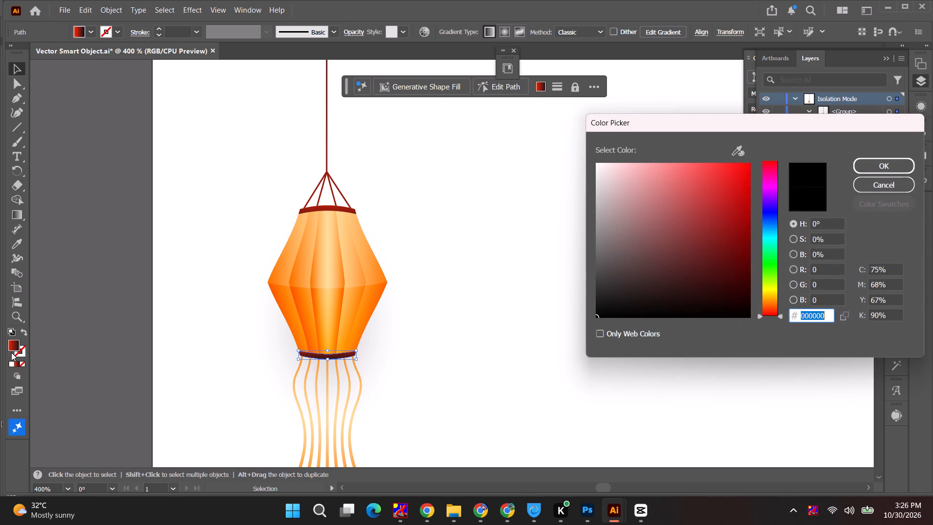
pyautogui.click(768, 300)
pyautogui.moveTo(725, 227); pyautogui.dragTo(726, 227)
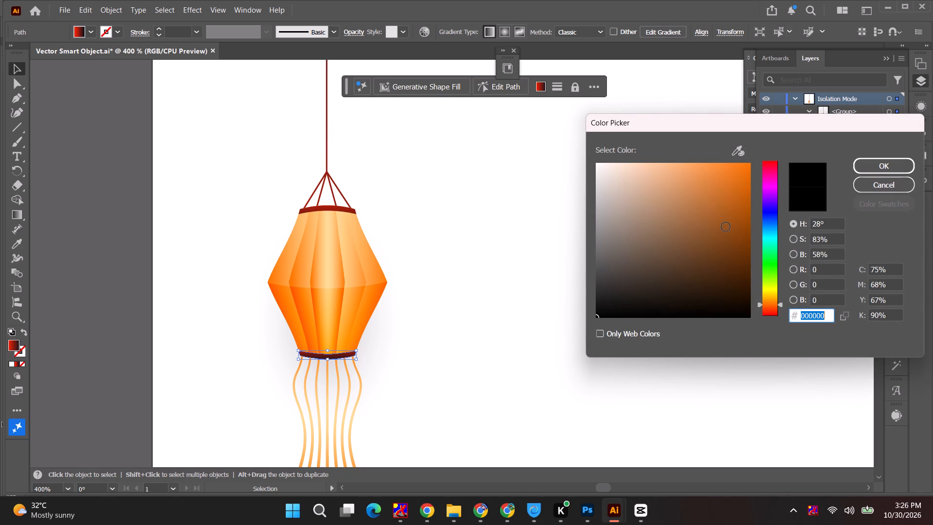
pyautogui.moveTo(726, 227); pyautogui.dragTo(739, 213)
pyautogui.click(768, 308)
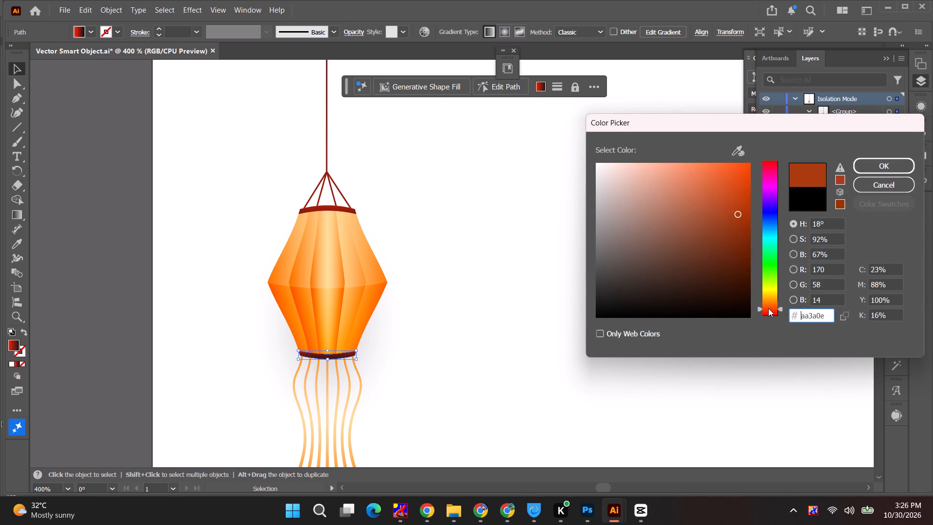
pyautogui.moveTo(744, 212); pyautogui.dragTo(740, 174)
pyautogui.click(873, 169)
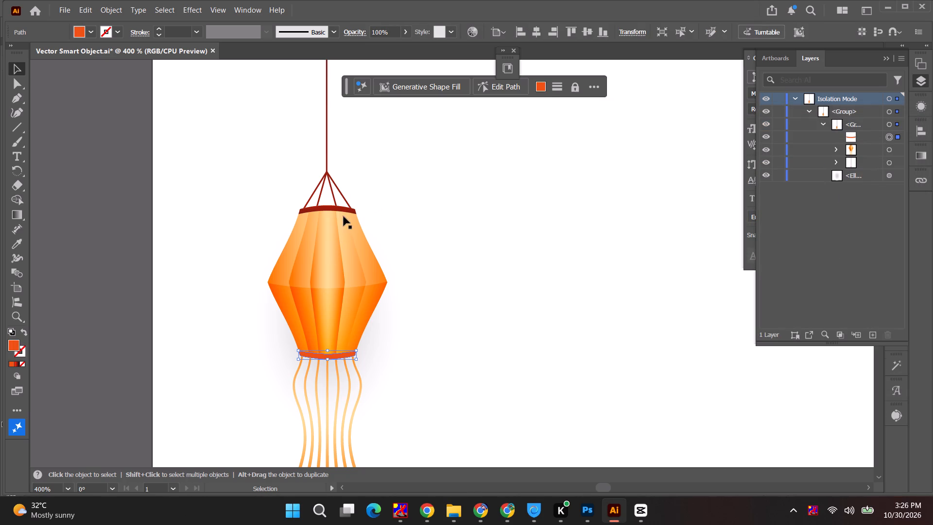
# Match the lantern's upper rim to the lower rim by sampling its solid orange-red fill.
pyautogui.press('a')
pyautogui.click(343, 208)
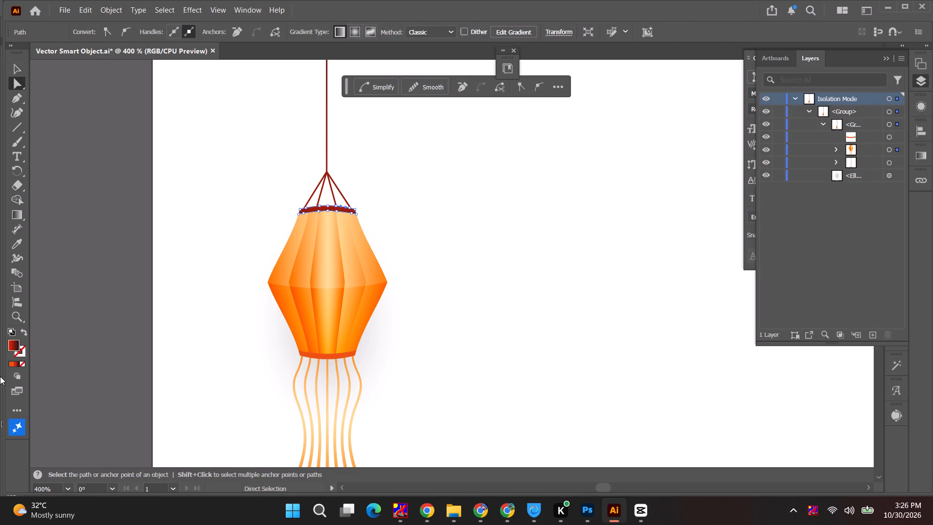
pyautogui.click(16, 246)
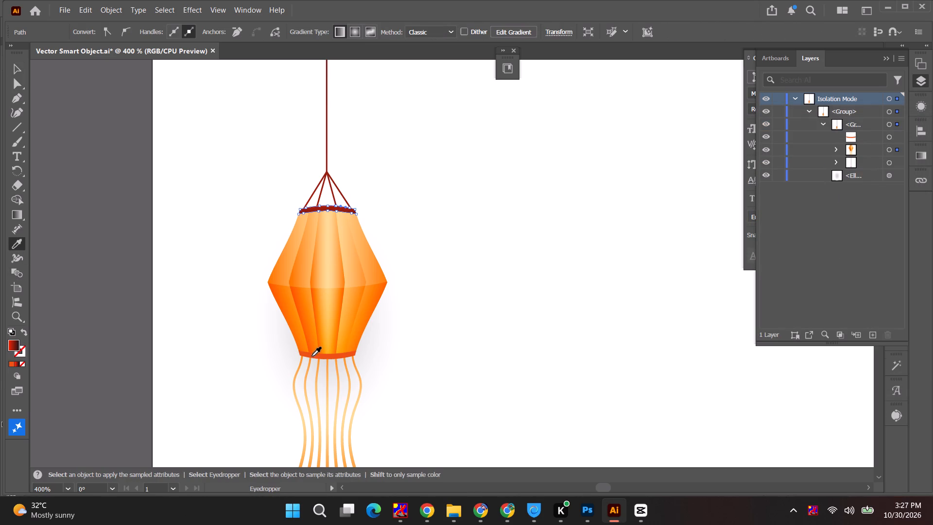
pyautogui.click(312, 356)
pyautogui.click(17, 70)
pyautogui.click(69, 111)
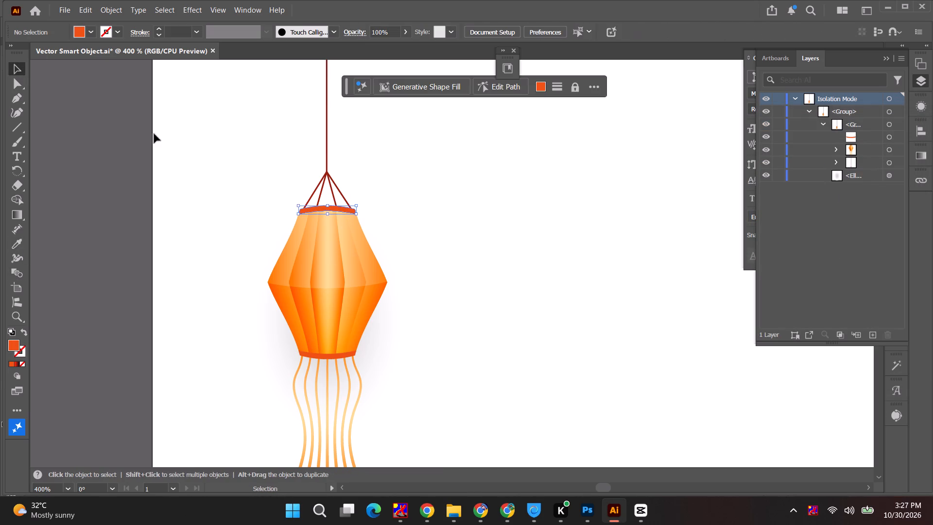
# Fill the lantern's hanging cord and support strings with solid orange-red #ed5114.
pyautogui.press('a')
pyautogui.moveTo(237, 133); pyautogui.dragTo(368, 177)
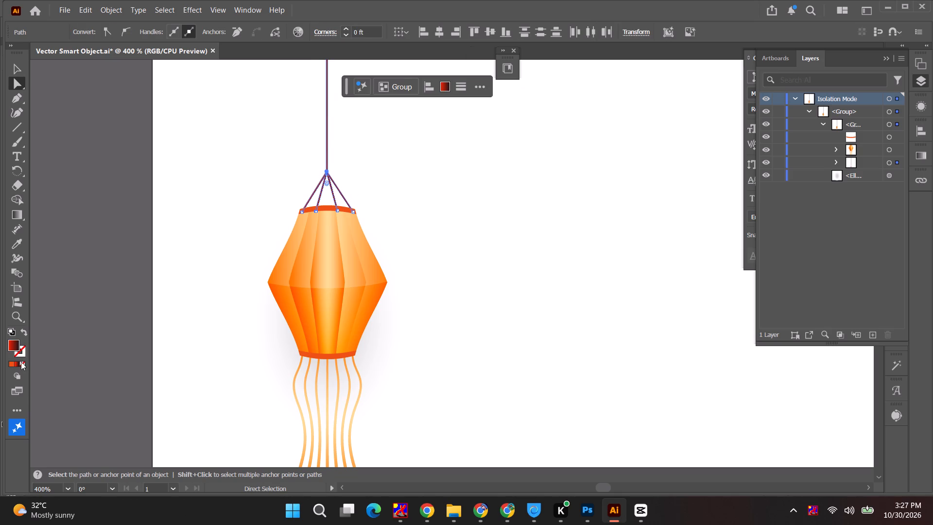
pyautogui.click(10, 364)
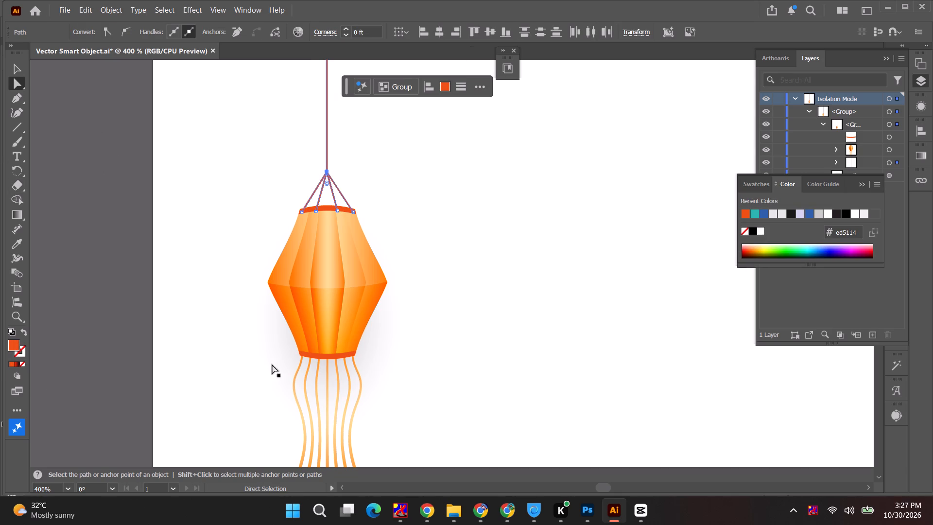
pyautogui.press('space')
pyautogui.moveTo(251, 382); pyautogui.dragTo(243, 307)
pyautogui.click(243, 307)
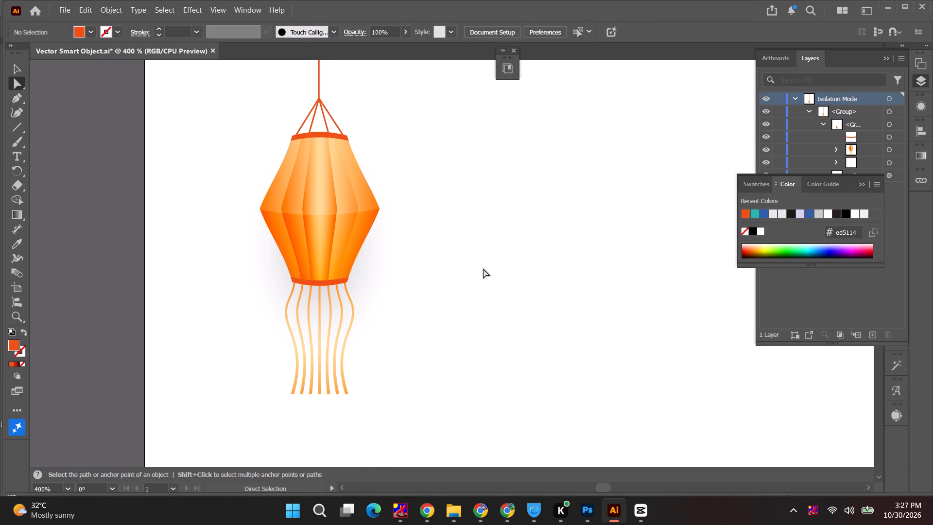
# Save the recoloured lantern artwork and return to the Diwali post in Photoshop.
pyautogui.press('space')
pyautogui.moveTo(484, 249); pyautogui.dragTo(482, 280)
pyautogui.keyDown('alt'); pyautogui.scroll(-3, 482, 280); pyautogui.keyUp('alt')
pyautogui.hotkey('ctrl', 's')
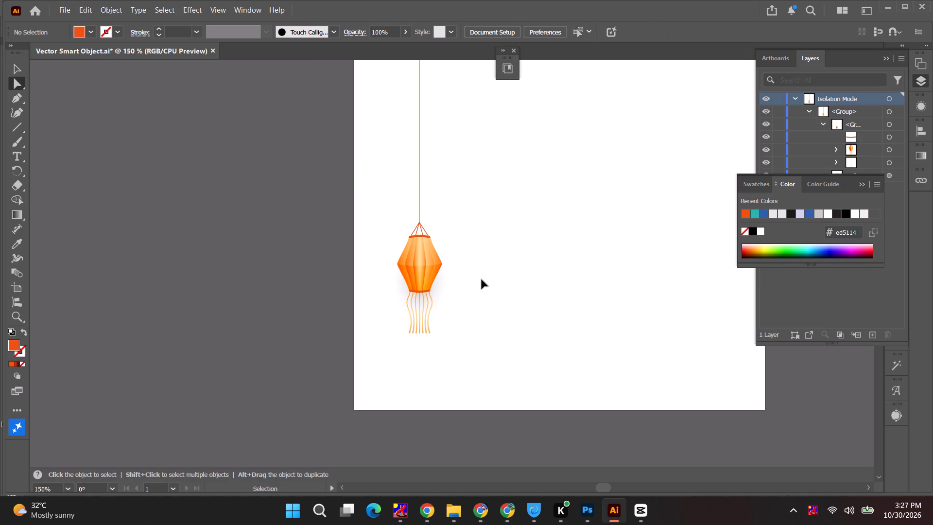
pyautogui.hotkey('alt', 'Tab')
pyautogui.hotkey('alt', 'Tab')
pyautogui.hotkey('alt', 'Tab')
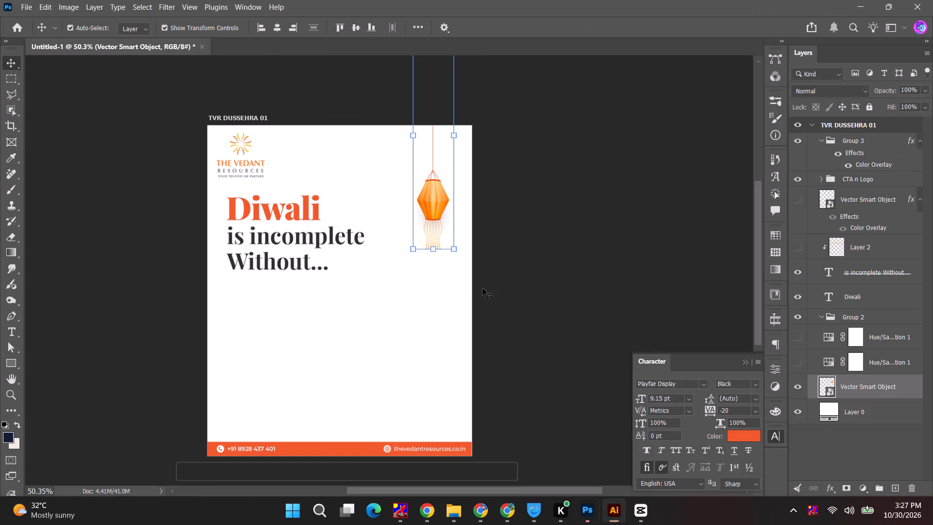
# Duplicate the lantern and place the copy slightly higher, between the original and the Diwali heading.
pyautogui.click(428, 201)
pyautogui.keyDown('alt'); pyautogui.moveTo(432, 207); pyautogui.dragTo(391, 176); pyautogui.keyUp('alt')
pyautogui.click(527, 211)
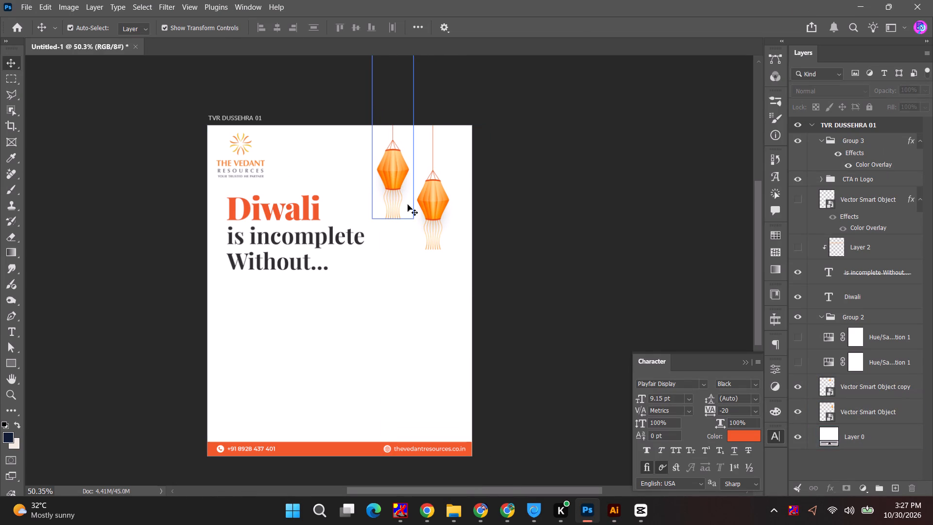
# Scale both lanterns together proportionally to about 79.6% and move them to hang beside the Diwali heading, near the artboard's right edge.
pyautogui.click(388, 177)
pyautogui.keyDown('shift'); pyautogui.click(437, 207); pyautogui.keyUp('shift')
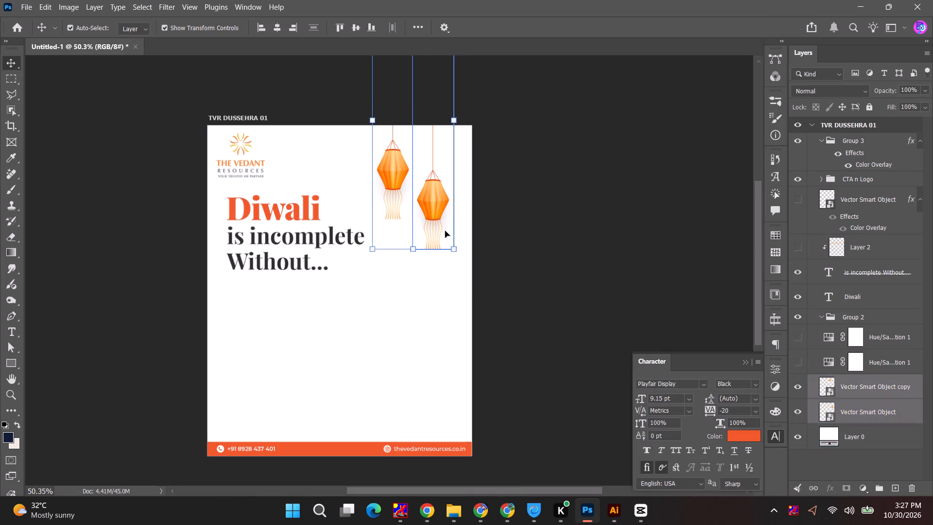
pyautogui.moveTo(454, 250); pyautogui.dragTo(438, 218)
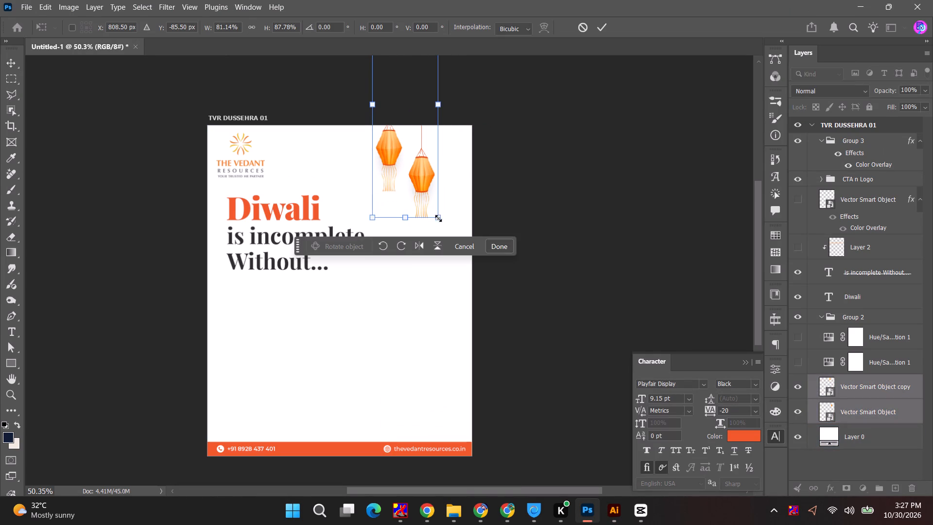
pyautogui.hotkey('ctrl', 'z')
pyautogui.keyDown('shift'); pyautogui.moveTo(455, 249); pyautogui.dragTo(435, 198); pyautogui.keyUp('shift')
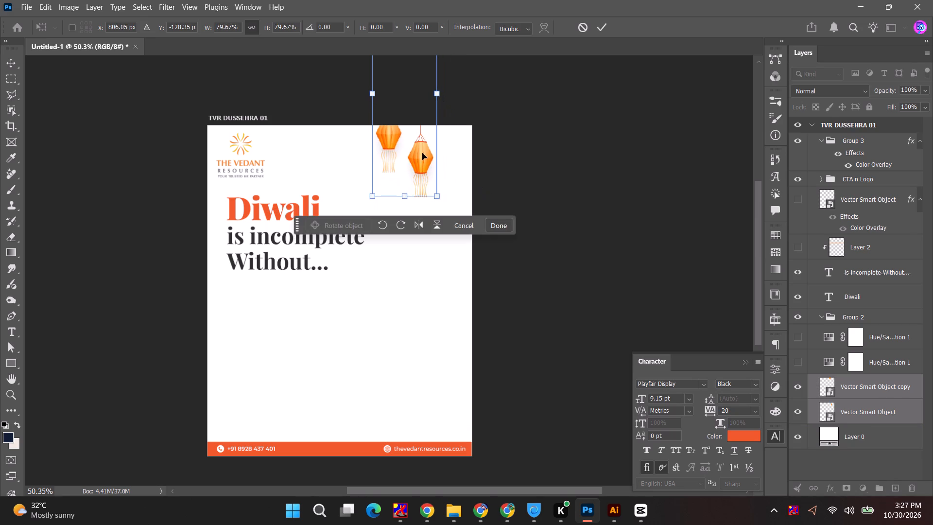
pyautogui.moveTo(421, 142); pyautogui.dragTo(445, 194)
pyautogui.moveTo(492, 191); pyautogui.dragTo(492, 185)
pyautogui.hotkey('ctrl', 'z')
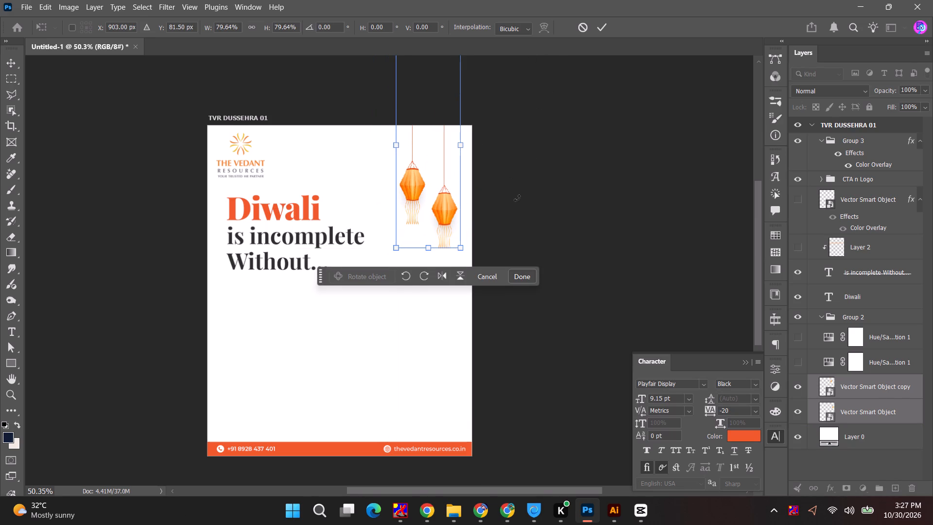
pyautogui.click(605, 28)
pyautogui.click(593, 125)
# Move the upper lantern closer to the lower one and slightly higher, and stack its layer beneath the lower lantern's.
pyautogui.keyDown('alt'); pyautogui.scroll(4, 410, 193); pyautogui.keyUp('alt')
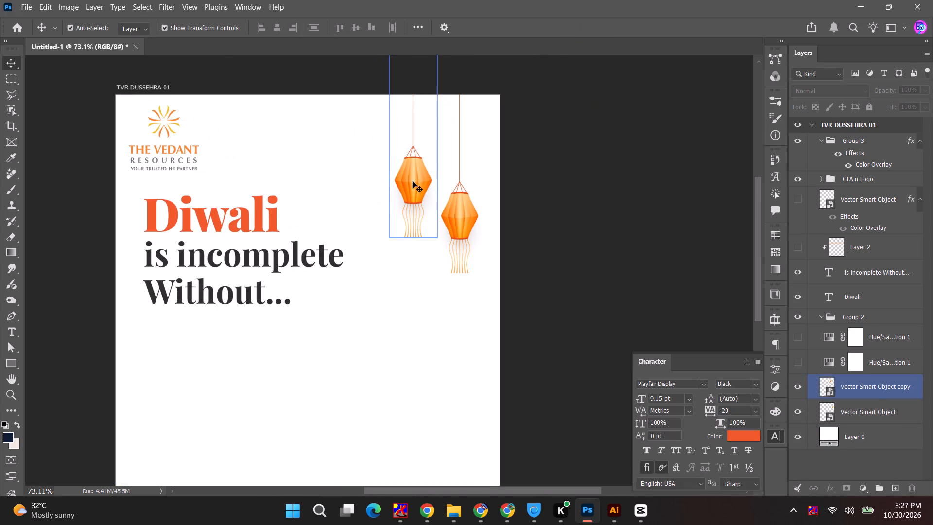
pyautogui.moveTo(413, 181); pyautogui.dragTo(429, 172)
pyautogui.scroll(1, 429, 174)
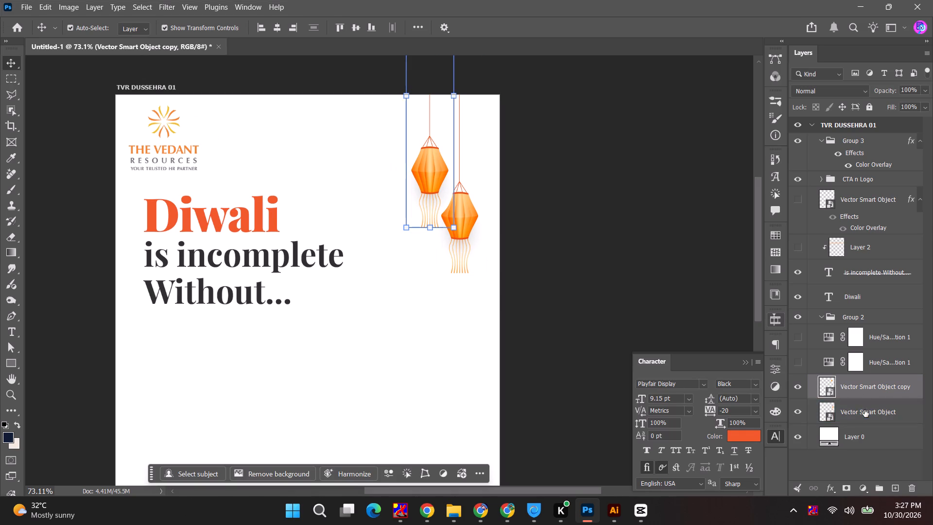
pyautogui.moveTo(864, 412); pyautogui.dragTo(869, 378)
pyautogui.click(654, 260)
# Fine-tune the lantern pair by raising the lower lantern slightly and shifting the upper one a little toward the heading.
pyautogui.moveTo(463, 227); pyautogui.dragTo(463, 218)
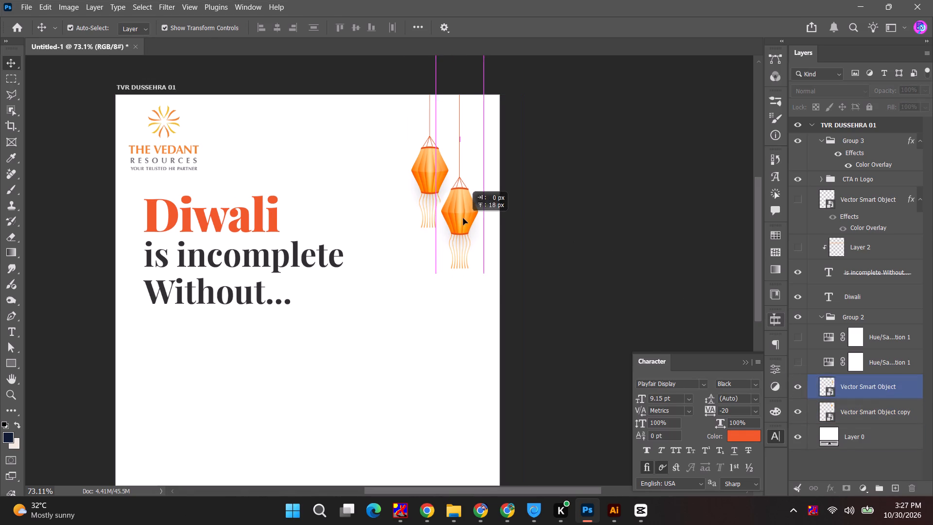
pyautogui.moveTo(463, 218); pyautogui.dragTo(467, 213)
pyautogui.moveTo(420, 174); pyautogui.dragTo(414, 172)
pyautogui.click(570, 210)
pyautogui.keyDown('alt'); pyautogui.scroll(-4, 544, 261); pyautogui.keyUp('alt')
pyautogui.hotkey('alt', 'Tab')
pyautogui.hotkey('alt', 'Tab')
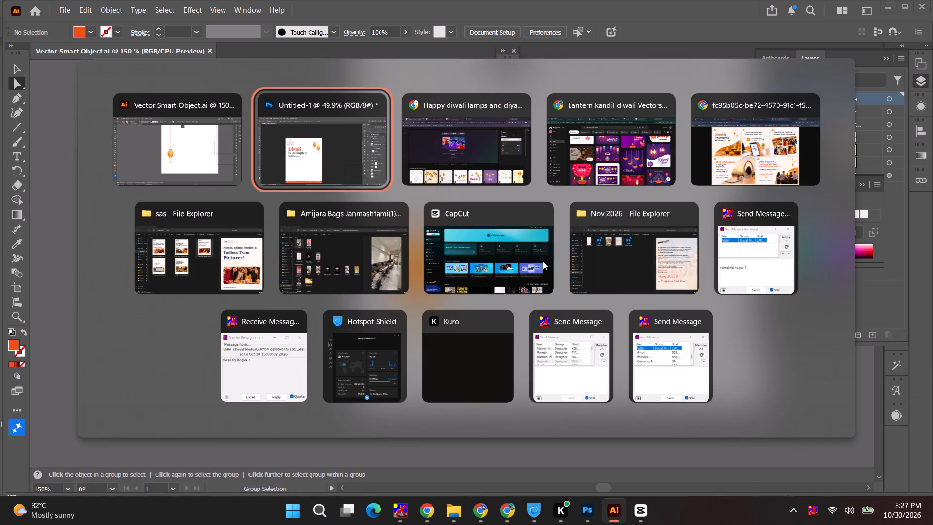
pyautogui.keyDown('alt'); pyautogui.click(711, 148); pyautogui.keyUp('alt')
pyautogui.hotkey('alt', 'Tab')
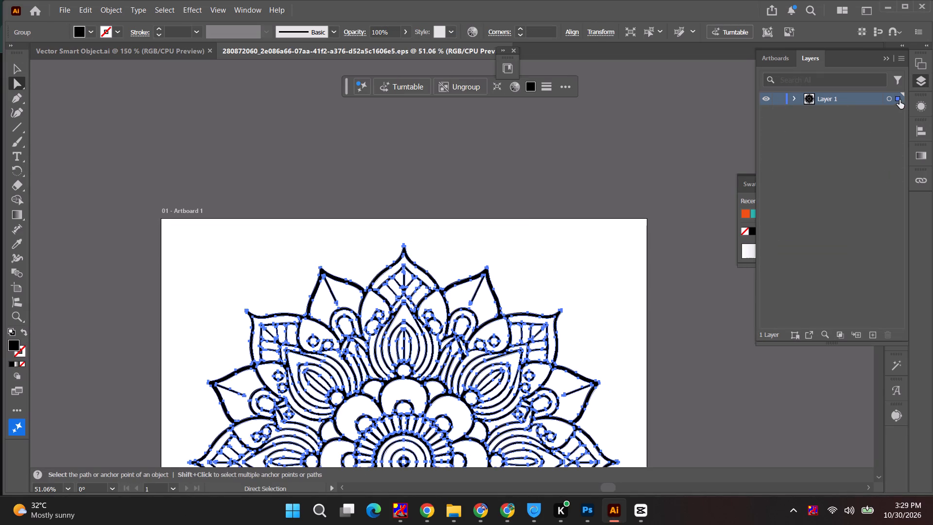
pyautogui.keyDown('alt'); pyautogui.scroll(-2, 505, 269); pyautogui.keyUp('alt')
pyautogui.press('space')
pyautogui.press('space')
pyautogui.press('space')
pyautogui.press('space')
pyautogui.moveTo(424, 296); pyautogui.dragTo(424, 135)
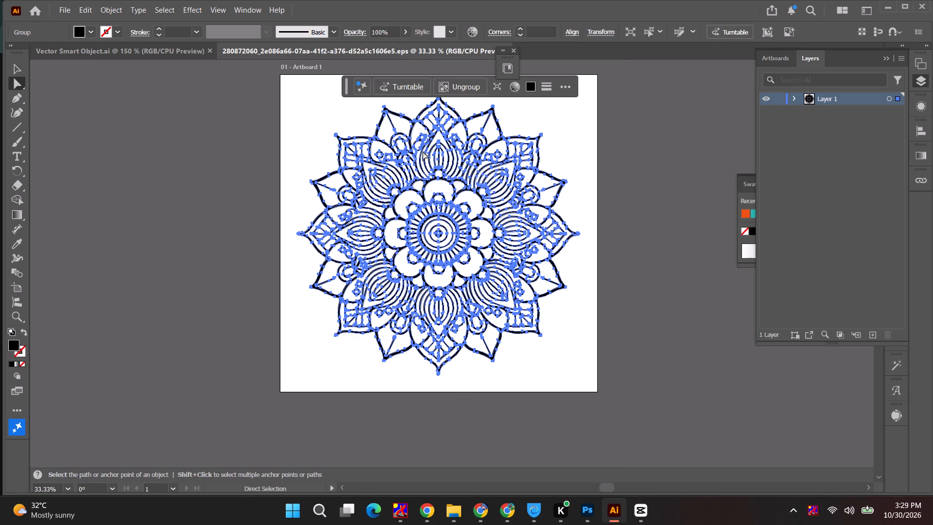
pyautogui.press('v')
pyautogui.click(744, 214)
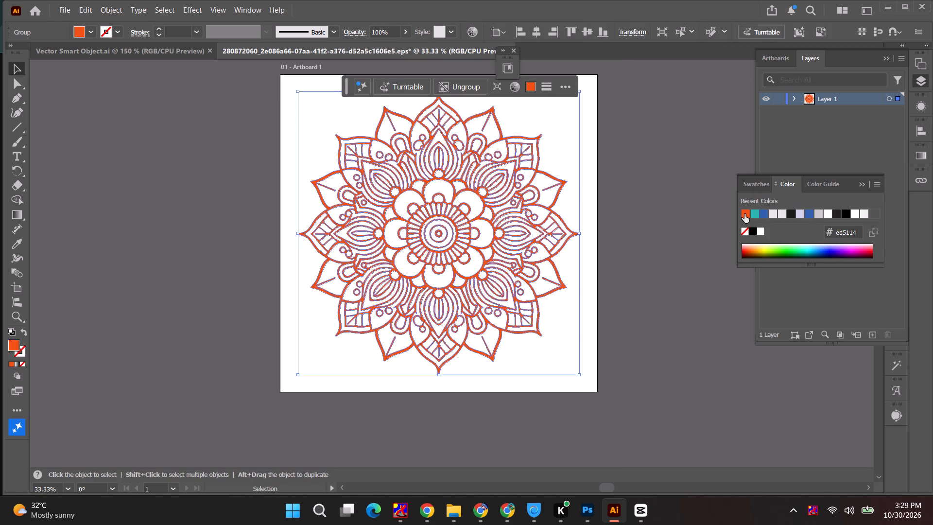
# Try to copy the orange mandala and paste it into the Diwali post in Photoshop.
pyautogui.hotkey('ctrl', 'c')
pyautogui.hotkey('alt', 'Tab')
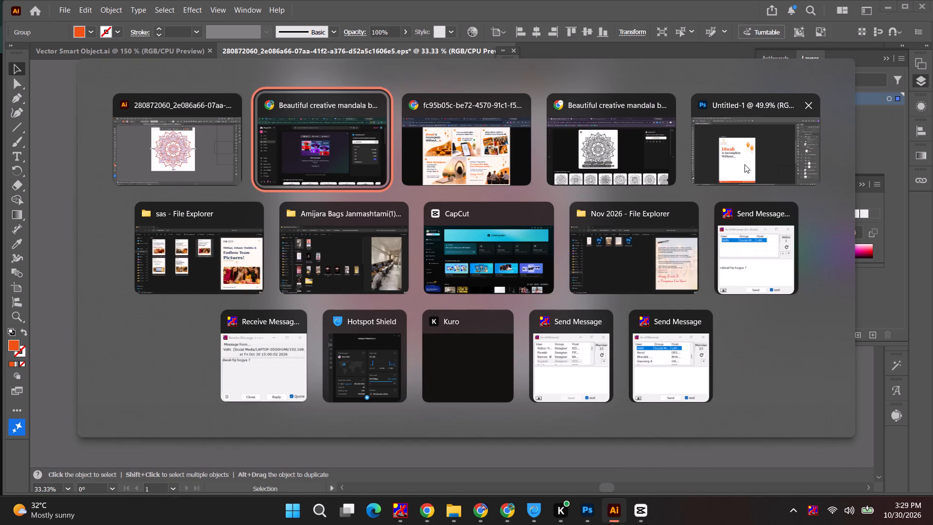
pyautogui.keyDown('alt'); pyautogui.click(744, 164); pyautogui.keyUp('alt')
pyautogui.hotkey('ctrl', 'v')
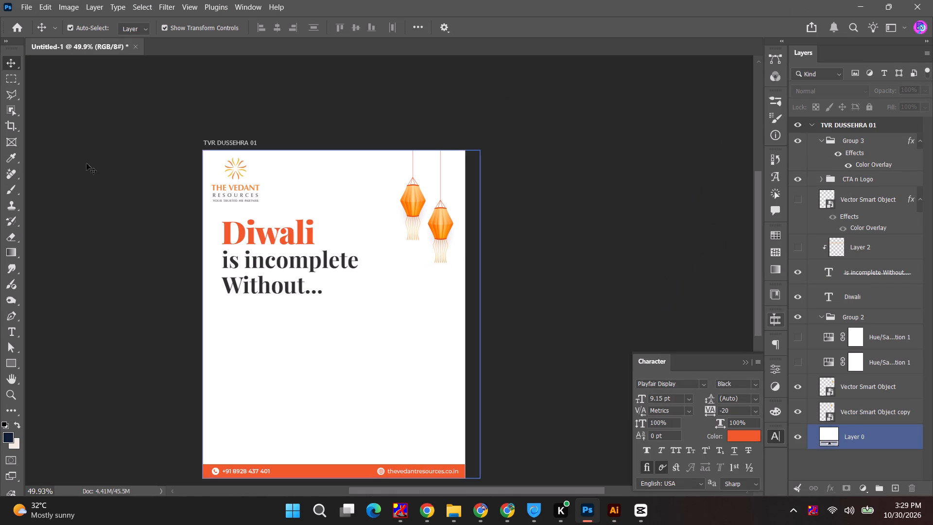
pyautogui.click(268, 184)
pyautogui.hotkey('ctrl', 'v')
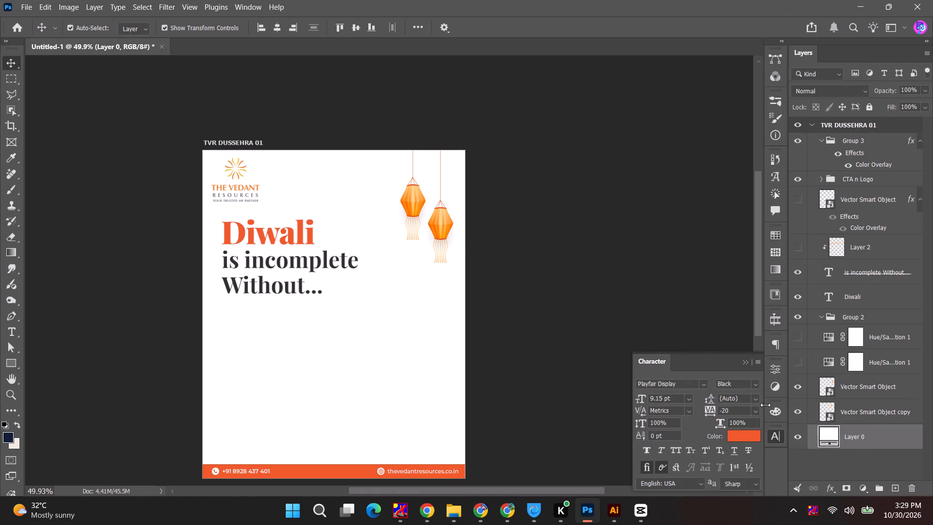
# Bring the mandala from Illustrator into the Photoshop post, scaled to about 14.6% and half off the artboard's right edge below the lanterns.
pyautogui.hotkey('alt', 'Tab')
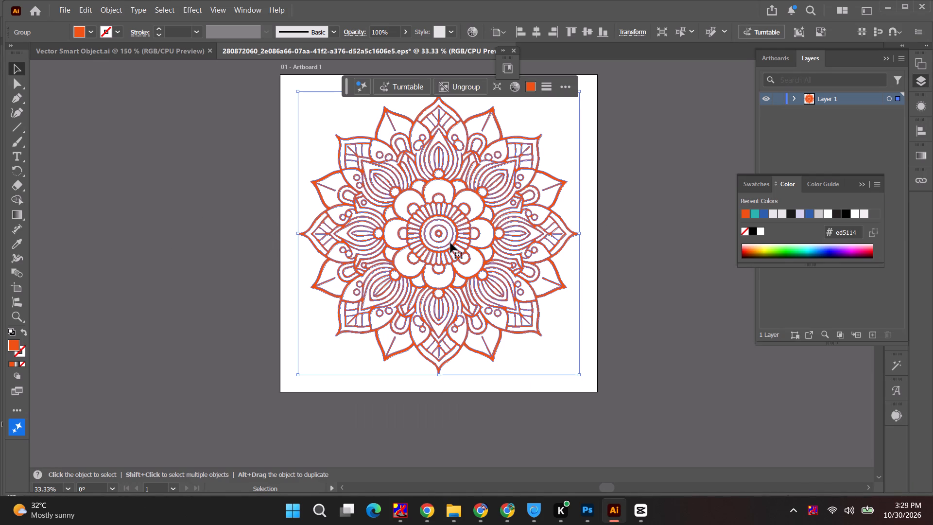
pyautogui.moveTo(450, 244); pyautogui.dragTo(581, 508)
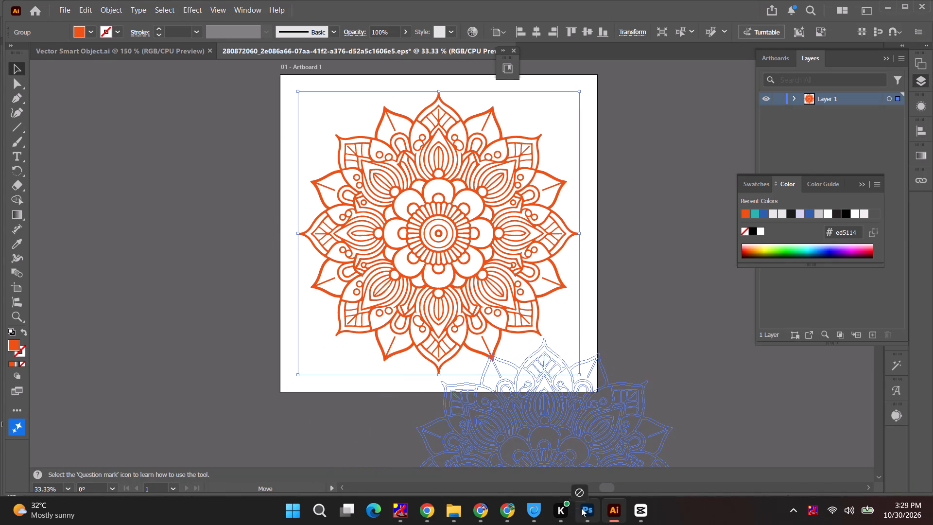
pyautogui.moveTo(581, 508); pyautogui.dragTo(430, 322)
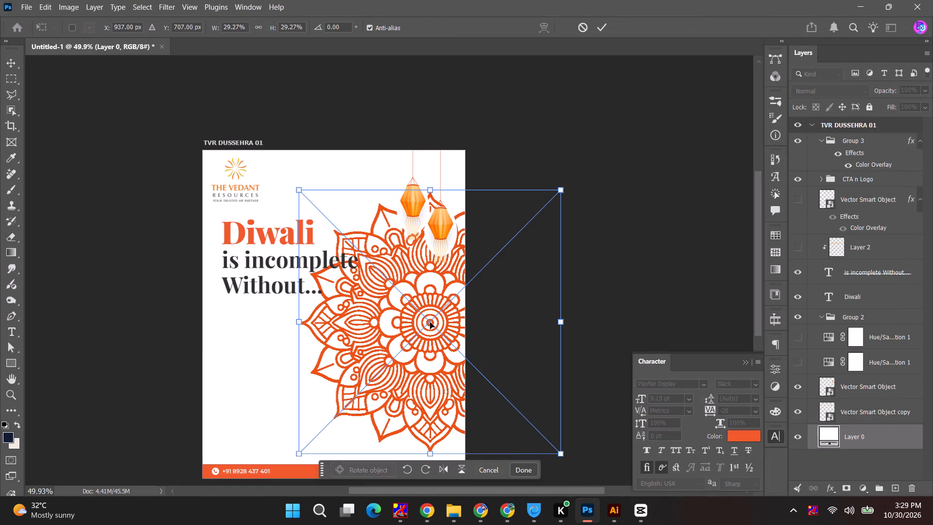
pyautogui.keyDown('alt'); pyautogui.keyDown('shift'); pyautogui.moveTo(564, 185); pyautogui.dragTo(410, 229); pyautogui.keyUp('shift'); pyautogui.keyUp('alt')
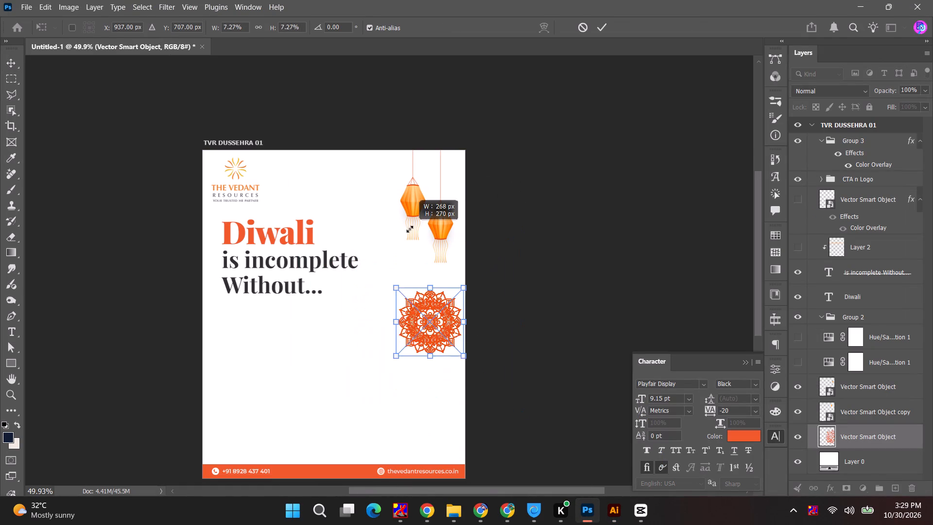
pyautogui.keyDown('alt'); pyautogui.keyDown('shift'); pyautogui.moveTo(410, 229); pyautogui.dragTo(458, 211); pyautogui.keyUp('shift'); pyautogui.keyUp('alt')
pyautogui.moveTo(425, 318); pyautogui.dragTo(460, 338)
pyautogui.click(601, 27)
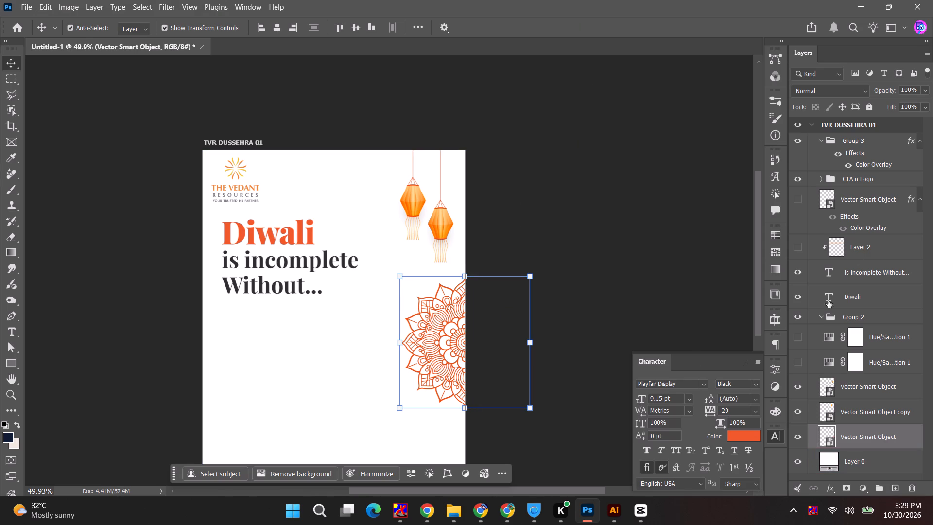
# Lower the mandala layer's opacity to 27%.
pyautogui.click(927, 87)
pyautogui.moveTo(895, 102); pyautogui.dragTo(883, 102)
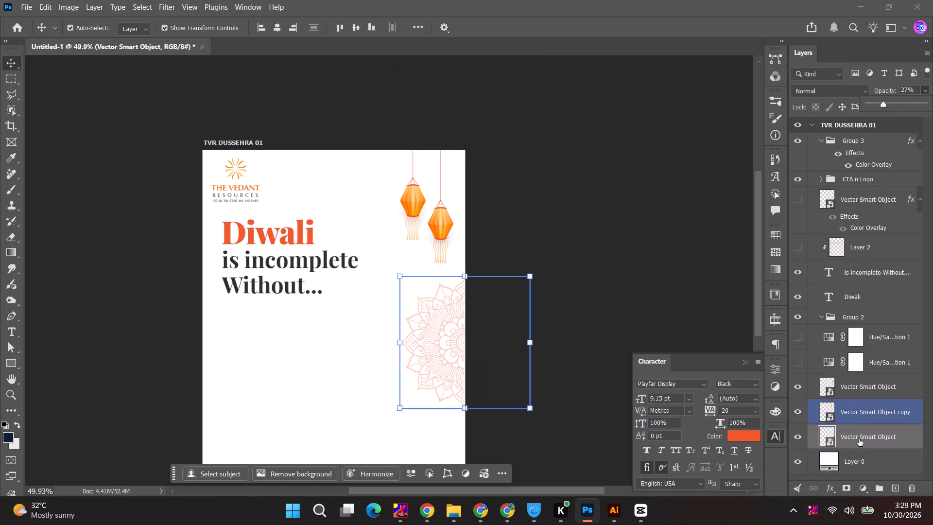
# Duplicate the faded mandala, scale the copy to about 10.9% and place it half off the artboard's left edge beside "Without...".
pyautogui.keyDown('alt'); pyautogui.moveTo(860, 439); pyautogui.dragTo(862, 427); pyautogui.keyUp('alt')
pyautogui.hotkey('ctrl', 't')
pyautogui.moveTo(454, 349); pyautogui.dragTo(127, 357)
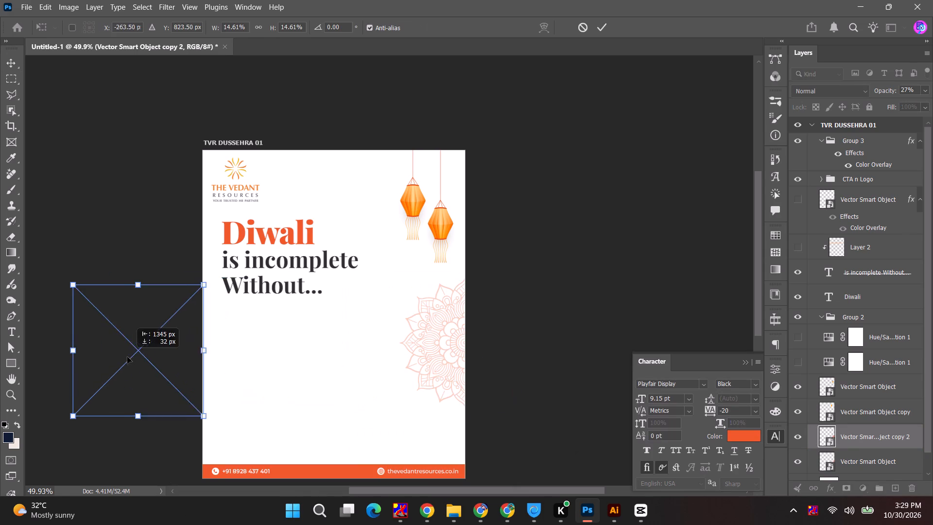
pyautogui.moveTo(127, 357); pyautogui.dragTo(389, 255)
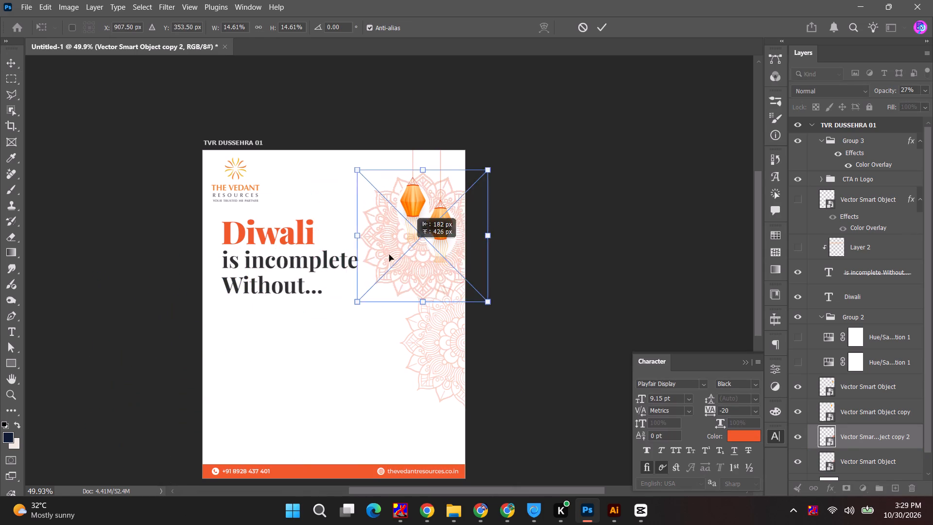
pyautogui.moveTo(389, 255); pyautogui.dragTo(196, 460)
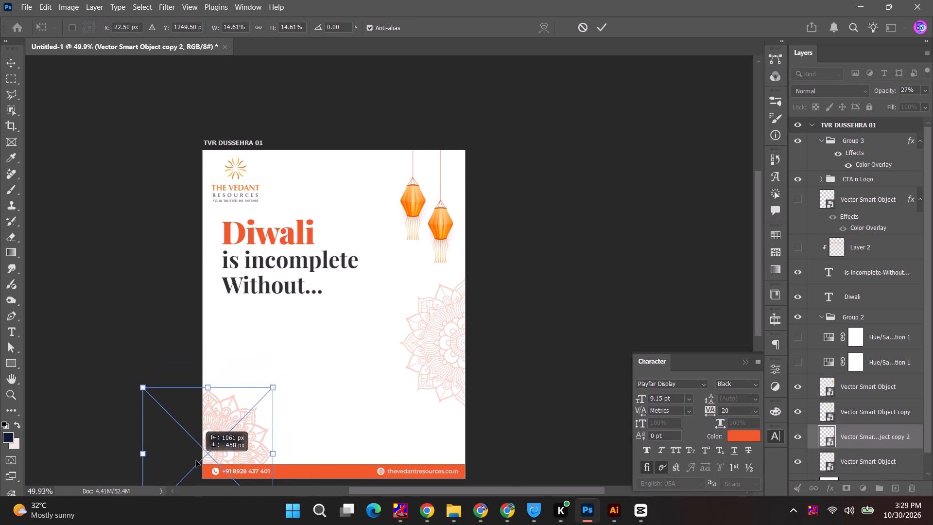
pyautogui.moveTo(196, 460); pyautogui.dragTo(192, 462)
pyautogui.moveTo(232, 440); pyautogui.dragTo(218, 335)
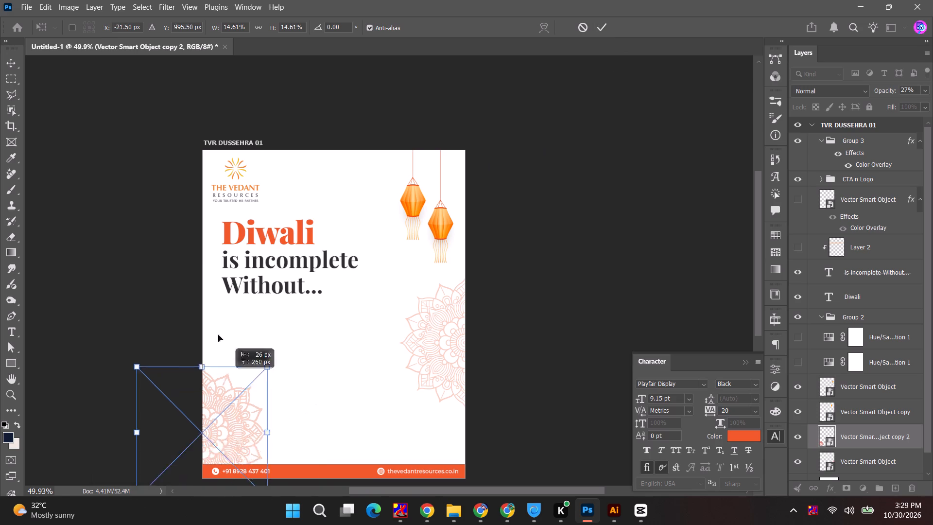
pyautogui.moveTo(218, 335); pyautogui.dragTo(220, 299)
pyautogui.keyDown('alt'); pyautogui.keyDown('shift'); pyautogui.moveTo(259, 383); pyautogui.dragTo(242, 346); pyautogui.keyUp('shift'); pyautogui.keyUp('alt')
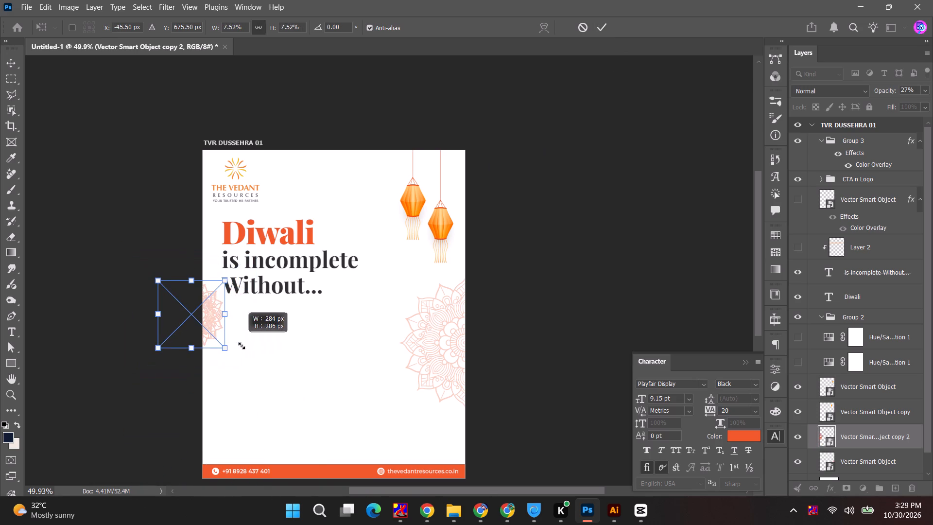
pyautogui.keyDown('alt'); pyautogui.keyDown('shift'); pyautogui.moveTo(242, 346); pyautogui.dragTo(251, 358); pyautogui.keyUp('shift'); pyautogui.keyUp('alt')
pyautogui.moveTo(206, 320); pyautogui.dragTo(217, 319)
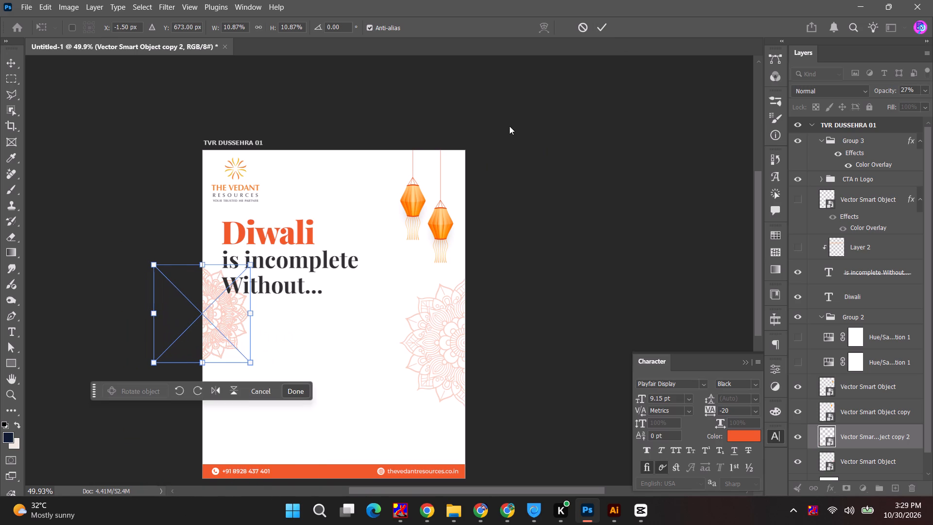
pyautogui.click(601, 26)
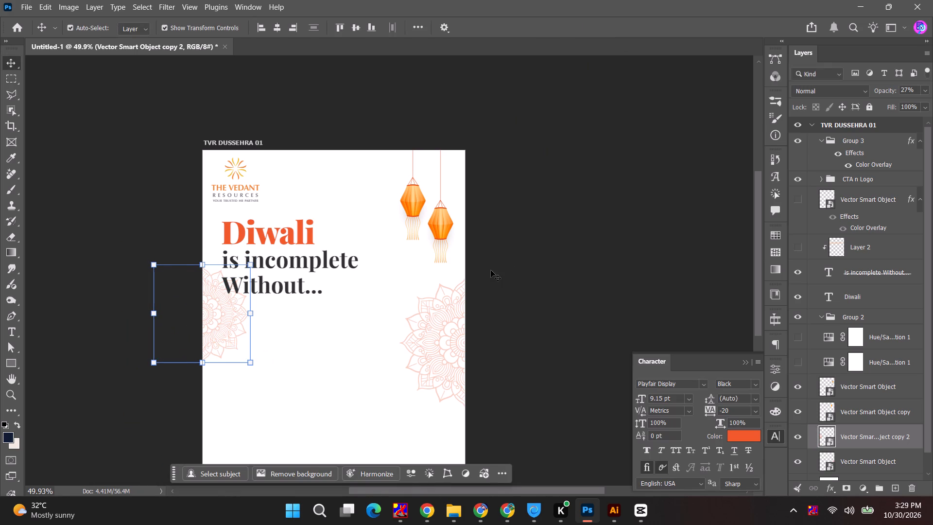
# Check the carousel reference in Chrome, and move both lanterns in the Photoshop post about 140 px left.
pyautogui.scroll(-6, 932, 442)
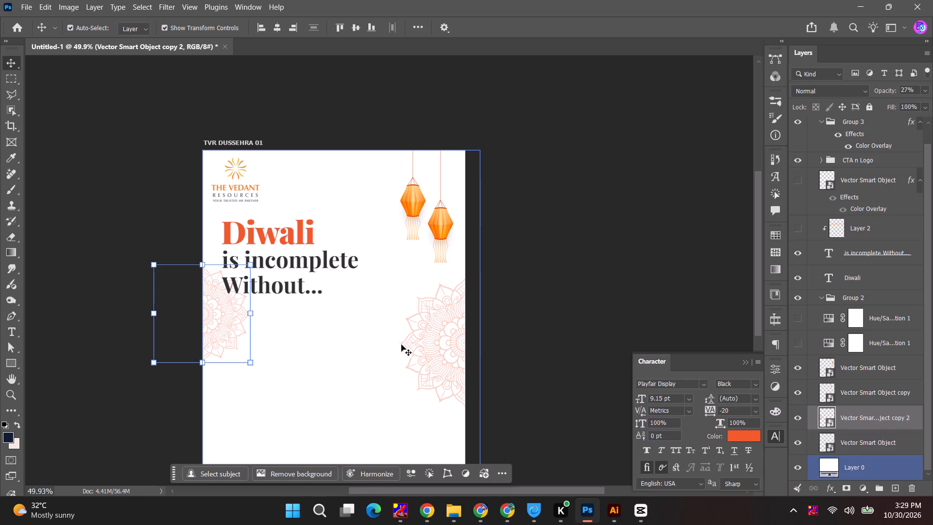
pyautogui.hotkey('alt', 'Tab')
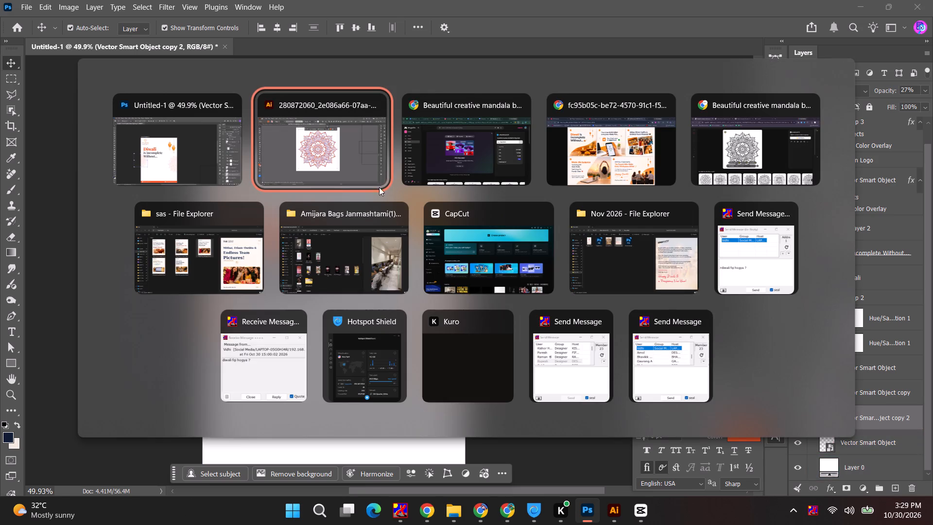
pyautogui.keyDown('alt'); pyautogui.click(614, 161); pyautogui.keyUp('alt')
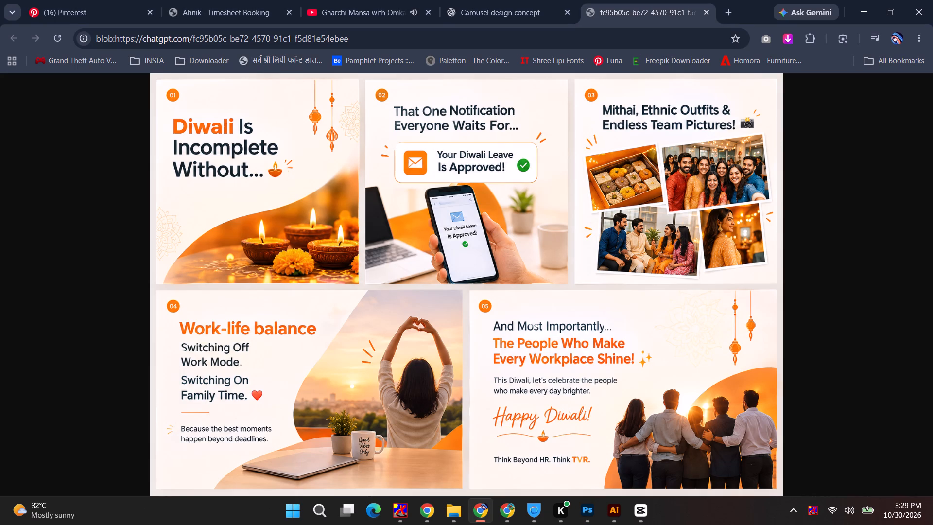
pyautogui.hotkey('alt', 'Tab')
pyautogui.hotkey('alt', 'Tab')
pyautogui.hotkey('alt', 'Tab')
pyautogui.click(413, 201)
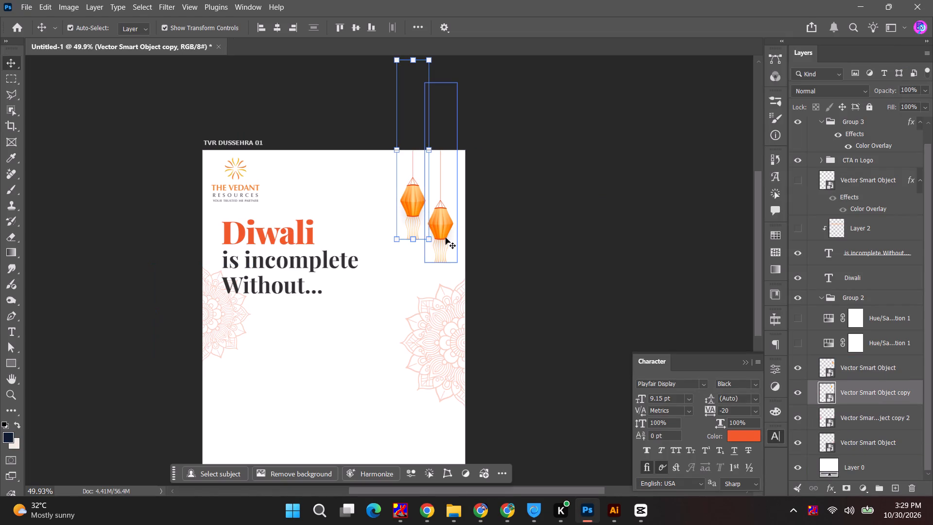
pyautogui.keyDown('shift'); pyautogui.click(446, 236); pyautogui.keyUp('shift')
pyautogui.moveTo(446, 225); pyautogui.dragTo(413, 225)
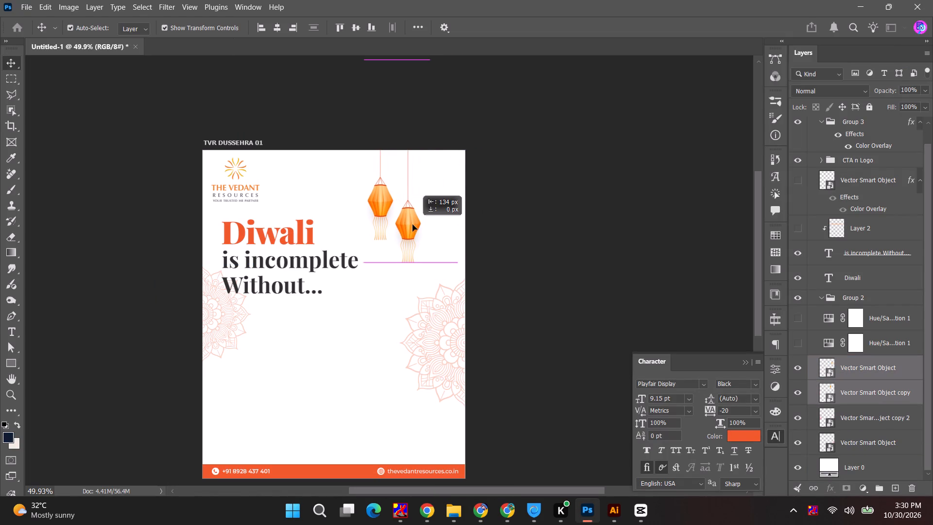
pyautogui.moveTo(413, 225); pyautogui.dragTo(412, 225)
# Scale the right-edge mandala to about 9% and place it beside the lanterns, half off the artboard's right edge.
pyautogui.click(438, 345)
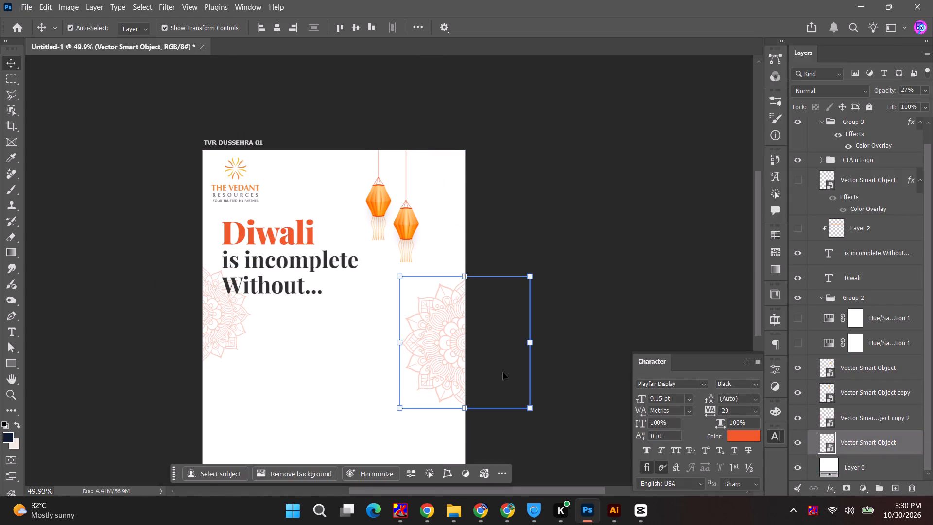
pyautogui.keyDown('alt'); pyautogui.keyDown('shift'); pyautogui.moveTo(533, 344); pyautogui.dragTo(499, 331); pyautogui.keyUp('shift'); pyautogui.keyUp('alt')
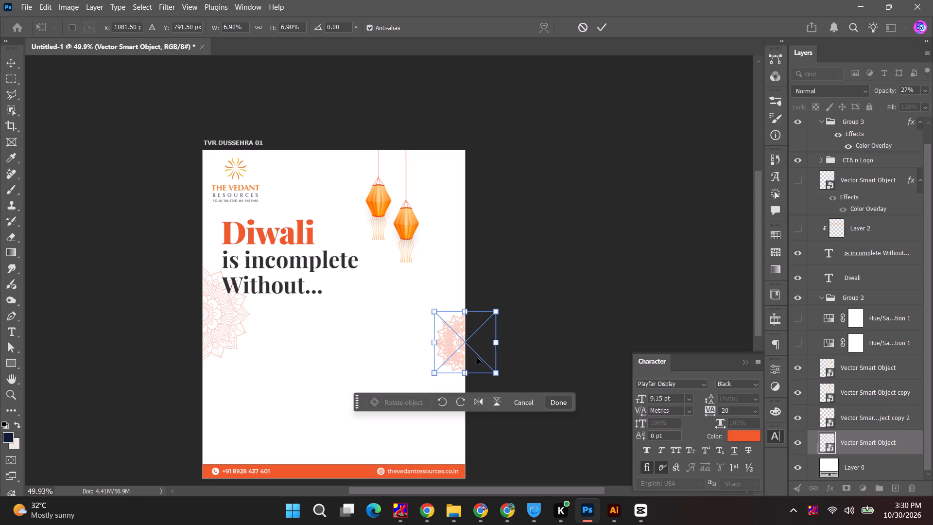
pyautogui.moveTo(468, 350); pyautogui.dragTo(469, 211)
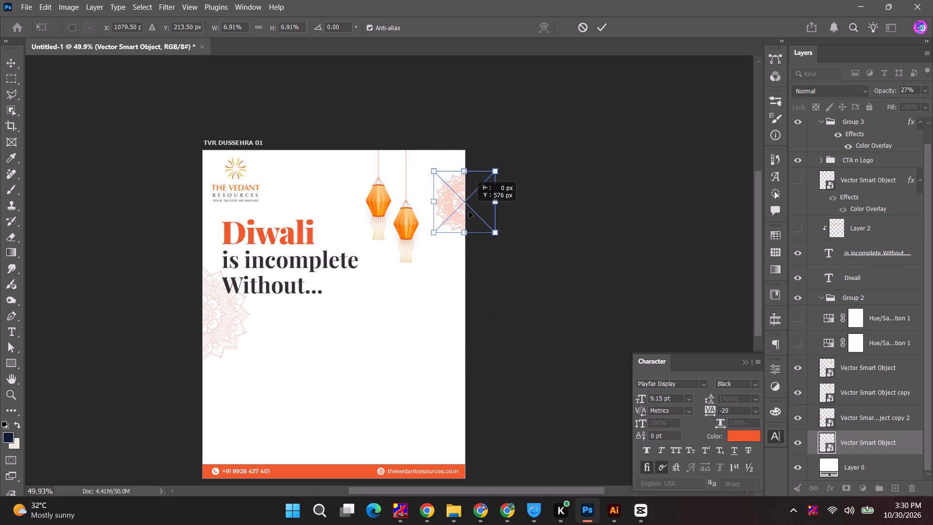
pyautogui.moveTo(469, 211); pyautogui.dragTo(469, 211)
pyautogui.keyDown('alt'); pyautogui.keyDown('shift'); pyautogui.moveTo(500, 238); pyautogui.dragTo(507, 247); pyautogui.keyUp('shift'); pyautogui.keyUp('alt')
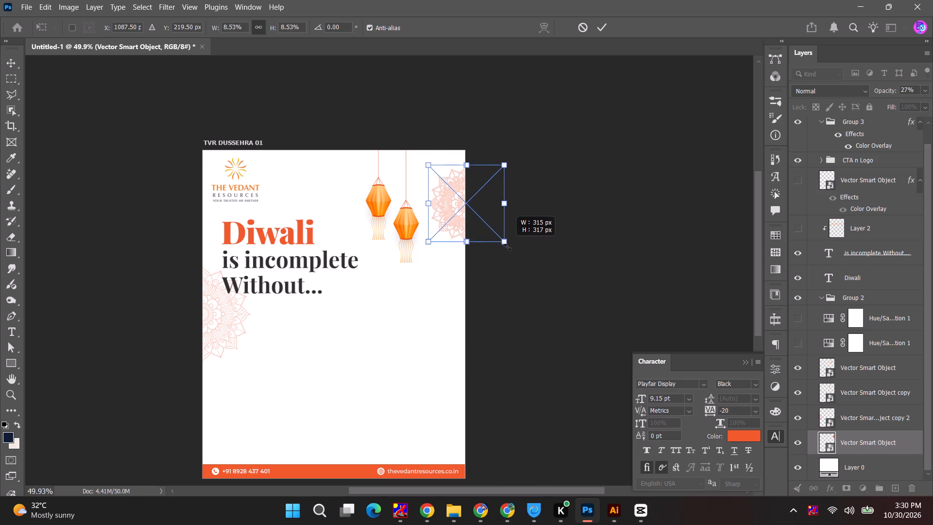
pyautogui.keyDown('alt'); pyautogui.keyDown('shift'); pyautogui.moveTo(507, 247); pyautogui.dragTo(508, 248); pyautogui.keyUp('shift'); pyautogui.keyUp('alt')
pyautogui.click(597, 24)
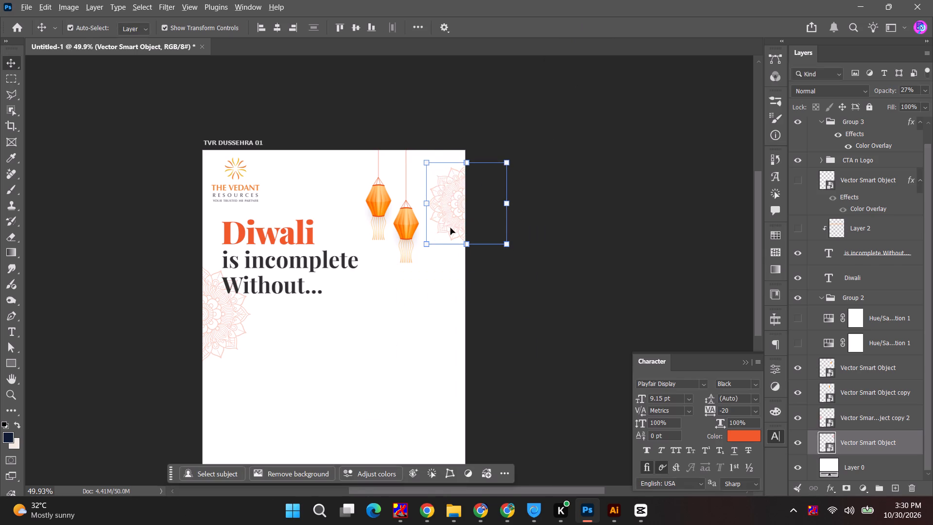
pyautogui.keyDown('alt'); pyautogui.scroll(5, 451, 224); pyautogui.keyUp('alt')
pyautogui.press('Left')
pyautogui.press('Left')
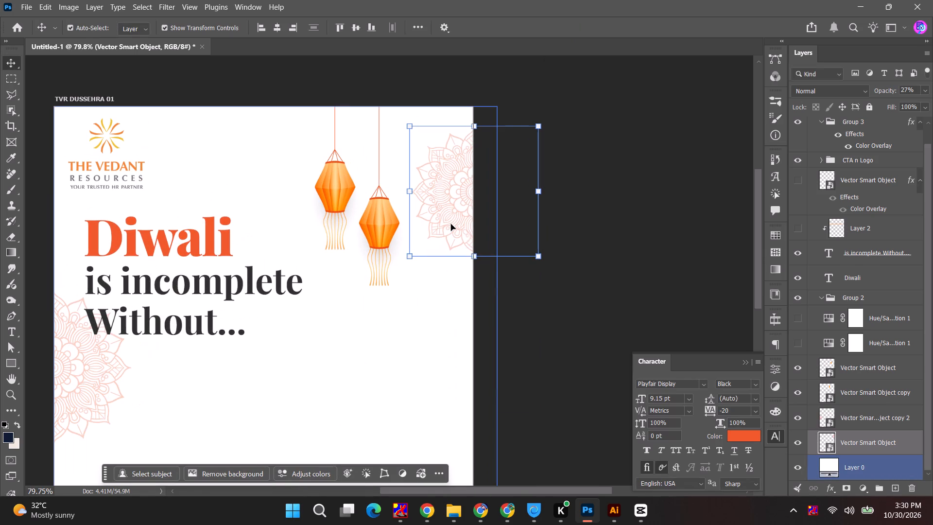
pyautogui.press('Left')
pyautogui.press('Left')
pyautogui.press('Left')
pyautogui.click(611, 195)
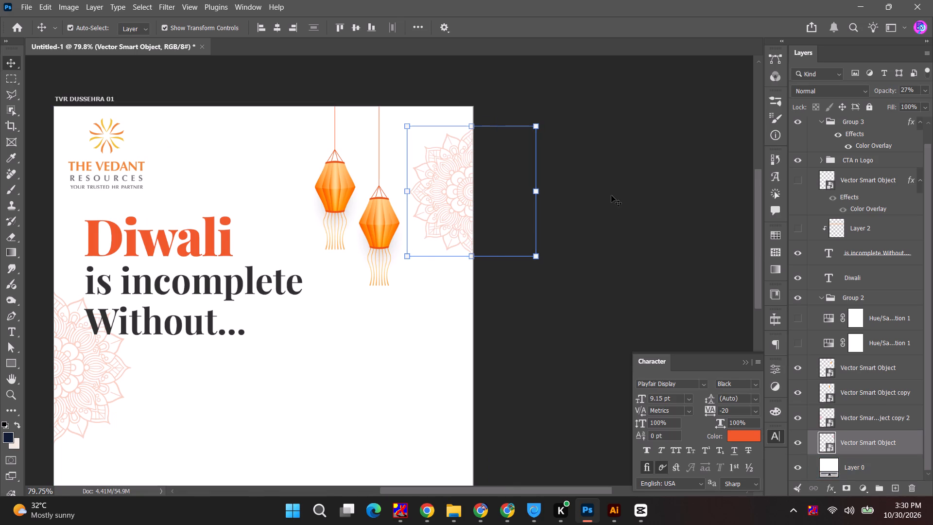
# Move both lanterns together about 30 px right, towards the small mandala, keeping their height.
pyautogui.keyDown('alt'); pyautogui.scroll(-5, 608, 198); pyautogui.keyUp('alt')
pyautogui.press('space')
pyautogui.press('space')
pyautogui.press('space')
pyautogui.moveTo(538, 295); pyautogui.dragTo(554, 189)
pyautogui.click(405, 145)
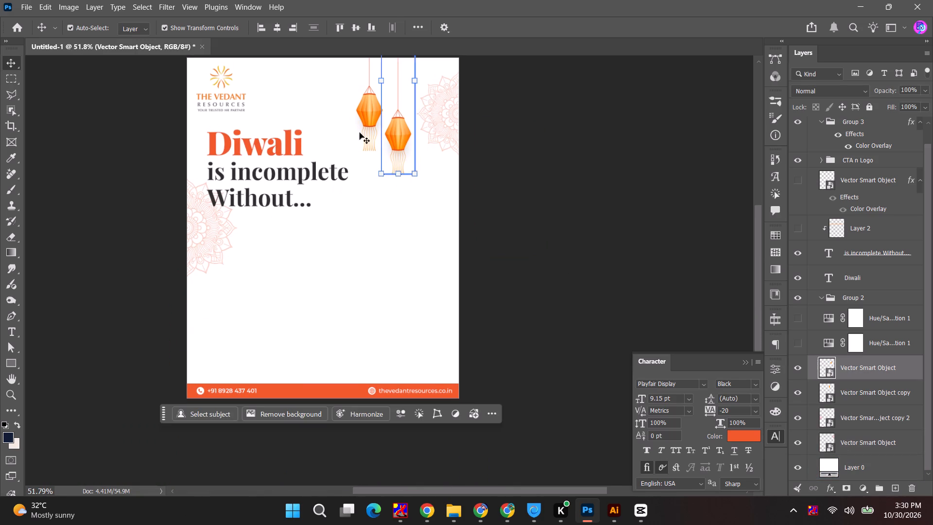
pyautogui.keyDown('shift'); pyautogui.click(368, 115); pyautogui.keyUp('shift')
pyautogui.press('Escape')
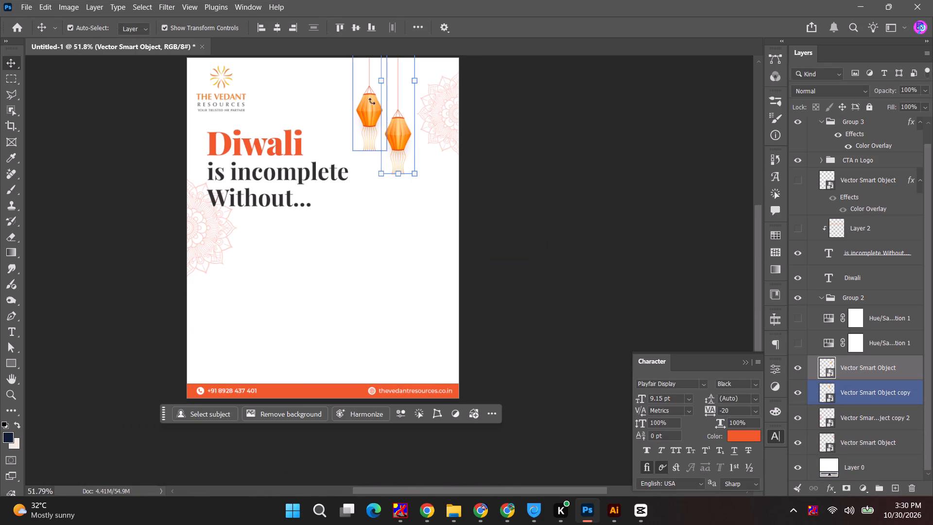
pyautogui.keyDown('shift'); pyautogui.click(372, 101); pyautogui.keyUp('shift')
pyautogui.press('Escape')
pyautogui.keyDown('shift'); pyautogui.click(360, 116); pyautogui.keyUp('shift')
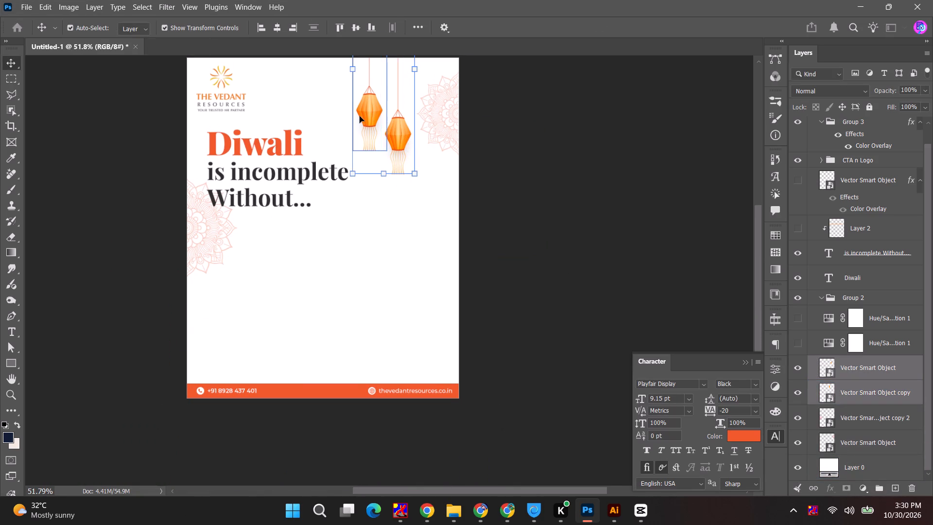
pyautogui.moveTo(364, 115); pyautogui.dragTo(374, 112)
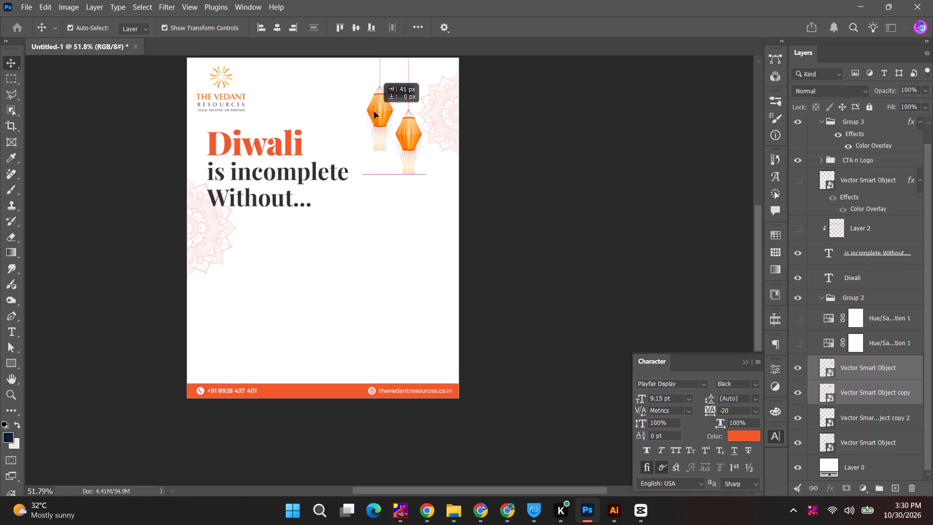
pyautogui.moveTo(374, 112); pyautogui.dragTo(371, 111)
pyautogui.click(532, 134)
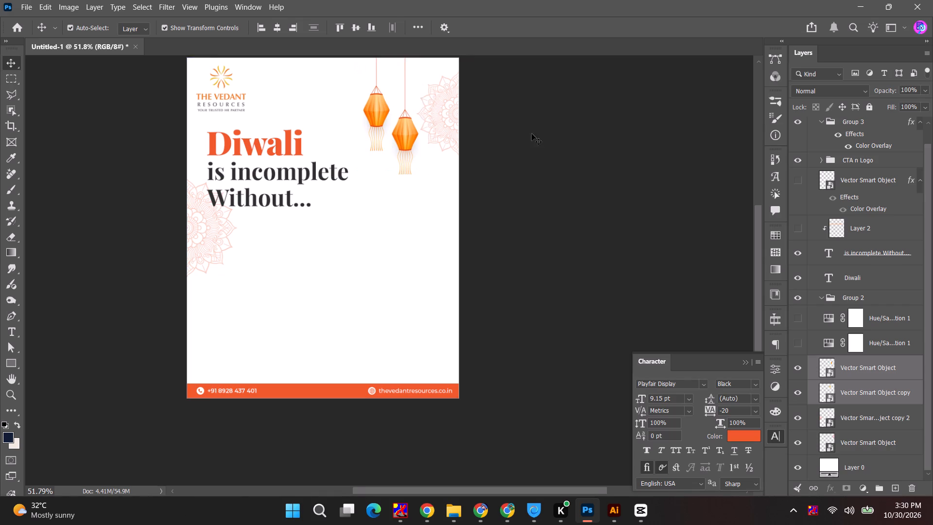
# Lower the opacity of the mandala at the artboard's left edge to 17%.
pyautogui.keyDown('alt'); pyautogui.scroll(-4, 532, 135); pyautogui.keyUp('alt')
pyautogui.press('space')
pyautogui.moveTo(522, 199); pyautogui.dragTo(553, 154)
pyautogui.keyDown('alt'); pyautogui.scroll(4, 297, 210); pyautogui.keyUp('alt')
pyautogui.moveTo(297, 209); pyautogui.dragTo(296, 209)
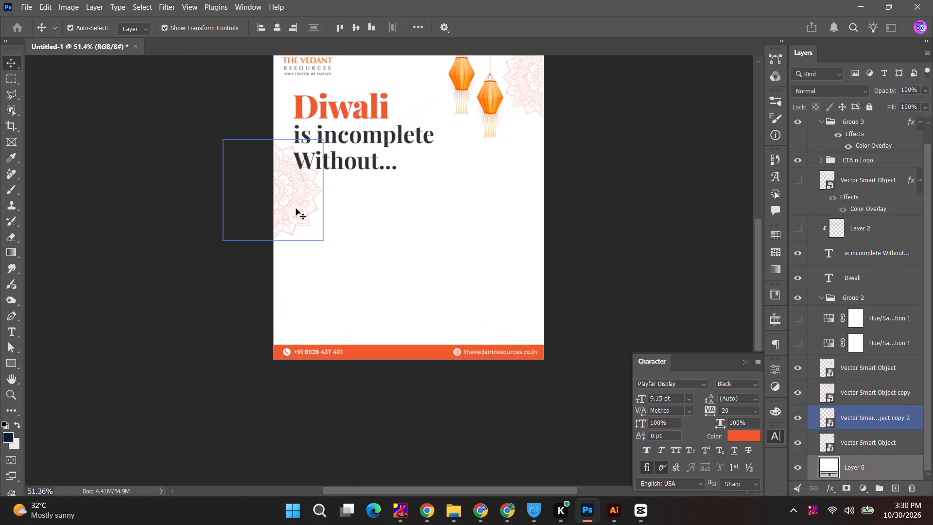
pyautogui.moveTo(296, 209); pyautogui.dragTo(292, 198)
pyautogui.click(287, 189)
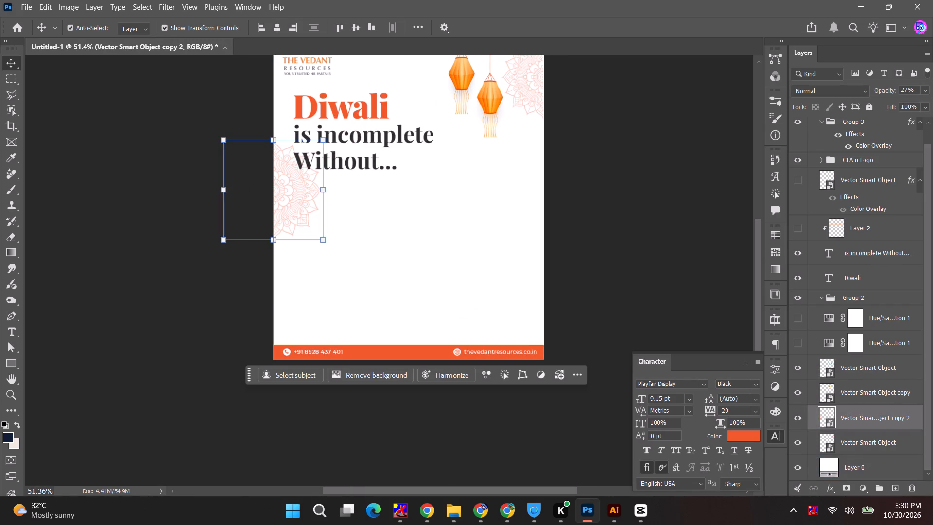
pyautogui.click(925, 91)
pyautogui.click(880, 105)
pyautogui.click(658, 204)
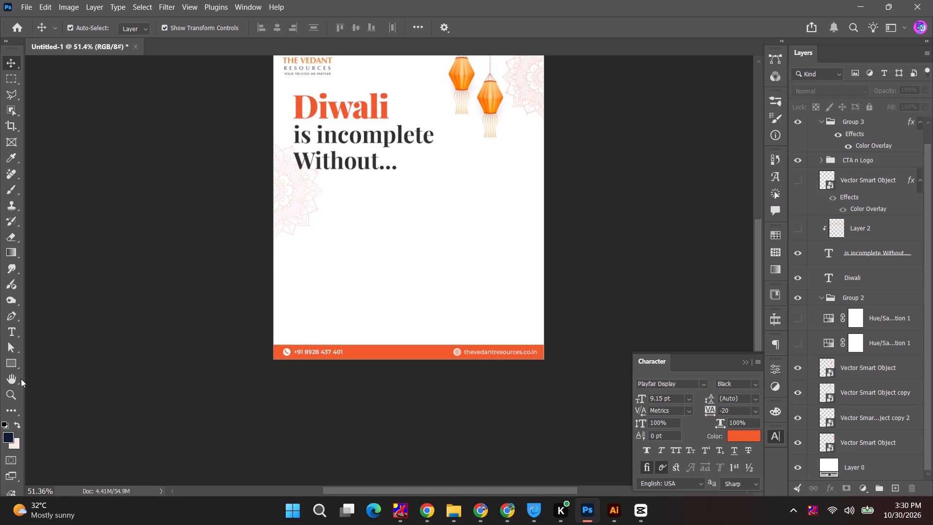
# Following the reference, start a red Pen tool shape with an S-curve rising from the footer's left end past the artboard's right edge.
pyautogui.click(13, 320)
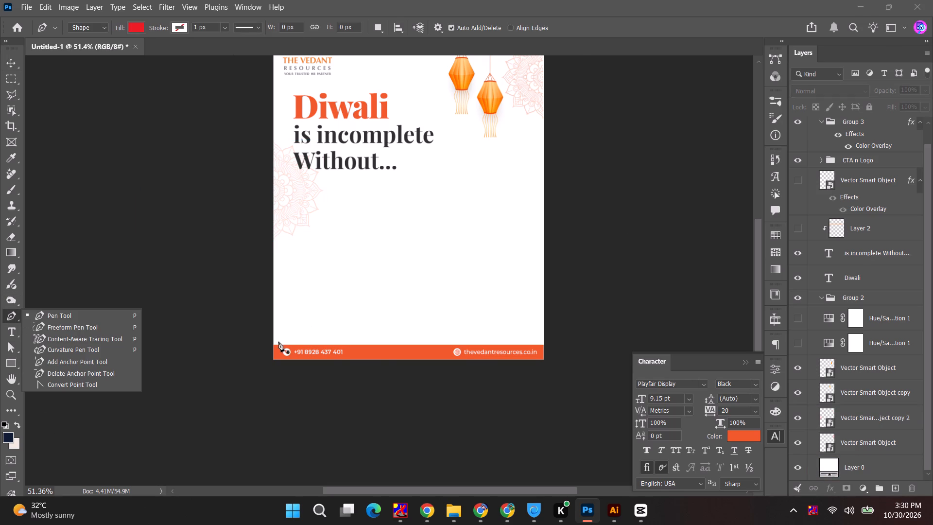
pyautogui.hotkey('alt', 'Tab')
pyautogui.hotkey('alt', 'Tab')
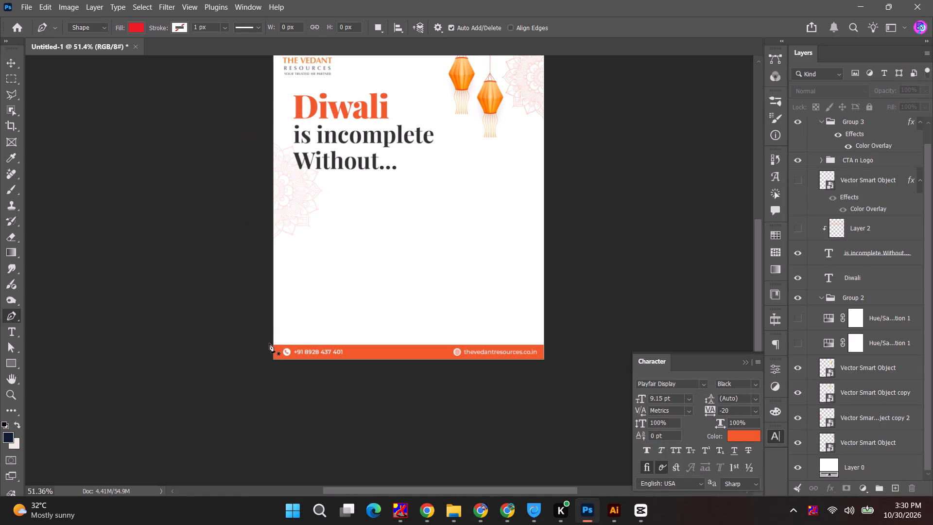
pyautogui.click(270, 344)
pyautogui.moveTo(381, 214); pyautogui.dragTo(479, 193)
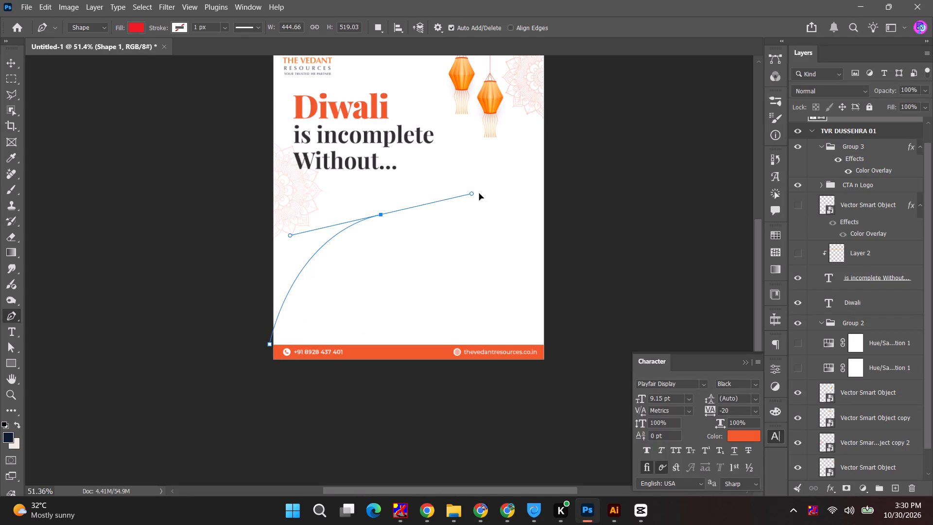
pyautogui.moveTo(479, 193); pyautogui.dragTo(497, 188)
pyautogui.moveTo(568, 148); pyautogui.dragTo(586, 132)
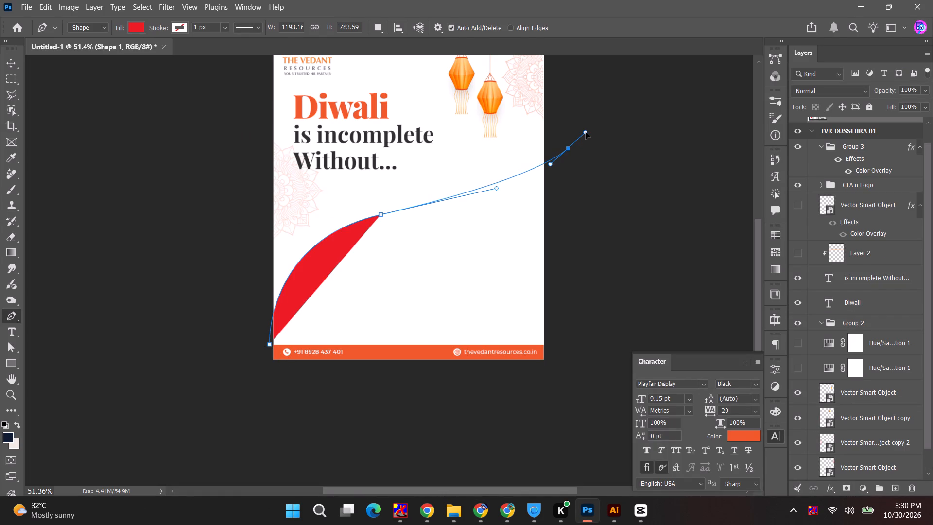
pyautogui.moveTo(586, 132); pyautogui.dragTo(587, 129)
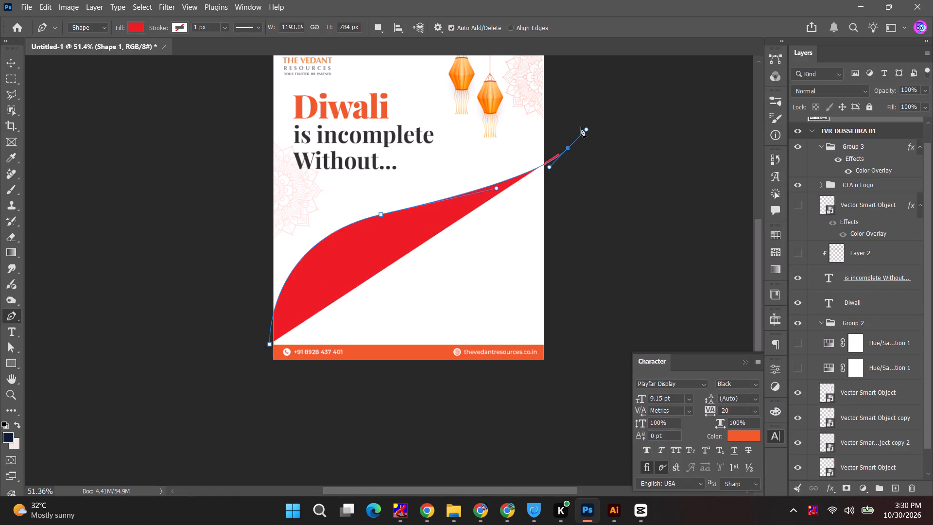
pyautogui.hotkey('ctrl', 'z')
pyautogui.moveTo(567, 131); pyautogui.dragTo(594, 88)
# Continue the red shape's outline outside the artboard's right and bottom edges and close it at its starting point.
pyautogui.click(601, 146)
pyautogui.click(616, 272)
pyautogui.moveTo(613, 302); pyautogui.dragTo(613, 307)
pyautogui.moveTo(606, 358); pyautogui.dragTo(598, 372)
pyautogui.moveTo(560, 404); pyautogui.dragTo(540, 406)
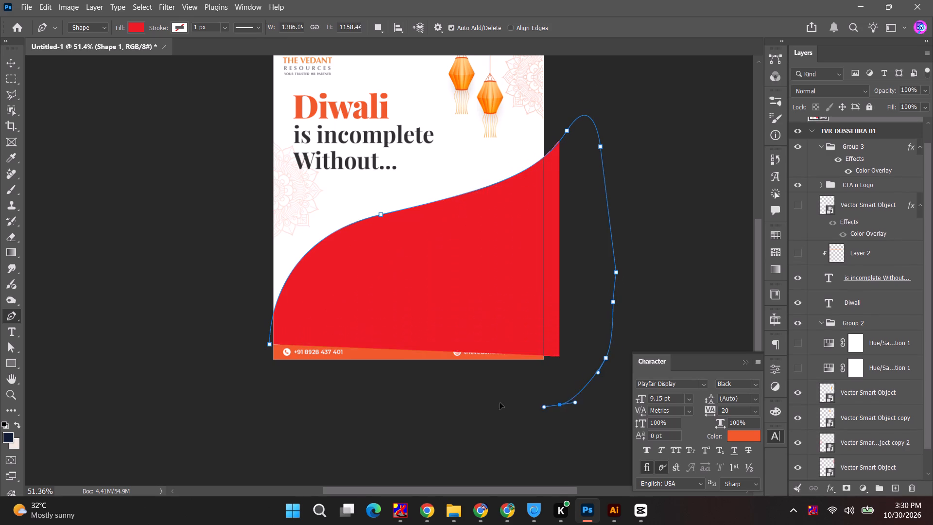
pyautogui.moveTo(416, 410); pyautogui.dragTo(357, 407)
pyautogui.moveTo(300, 401); pyautogui.dragTo(283, 388)
pyautogui.moveTo(272, 373); pyautogui.dragTo(270, 363)
pyautogui.click(270, 344)
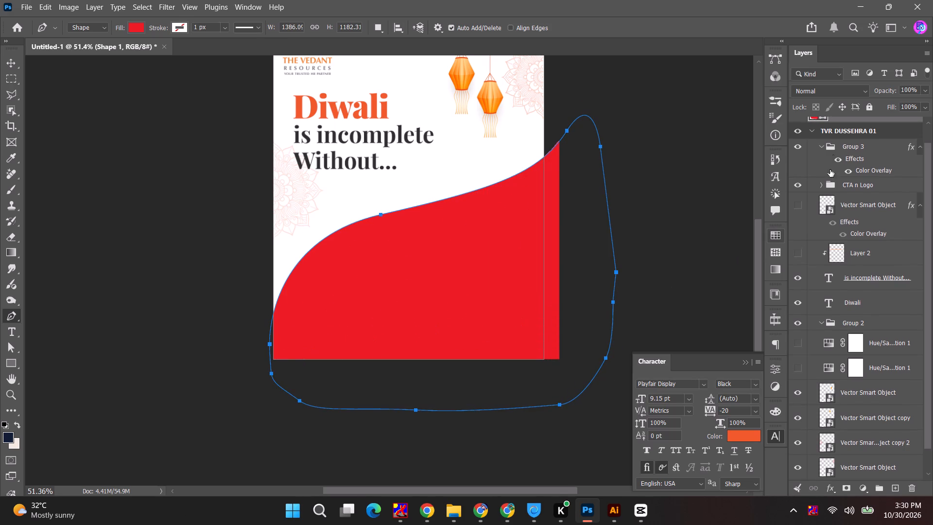
pyautogui.press('Escape')
# Move the Shape 1 layer inside the artboard to the top of Group 2, beneath the footer and headline layers.
pyautogui.scroll(4, 820, 176)
pyautogui.click(851, 135)
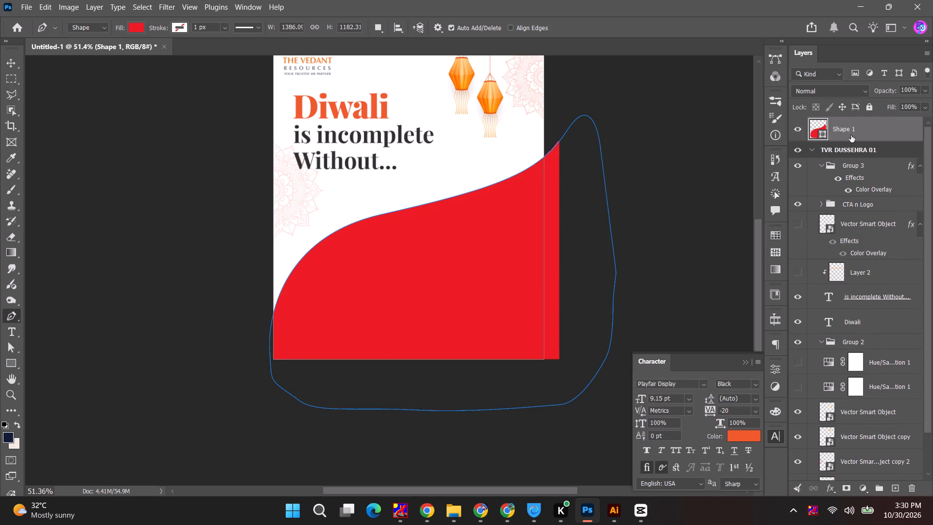
pyautogui.moveTo(853, 130); pyautogui.dragTo(851, 302)
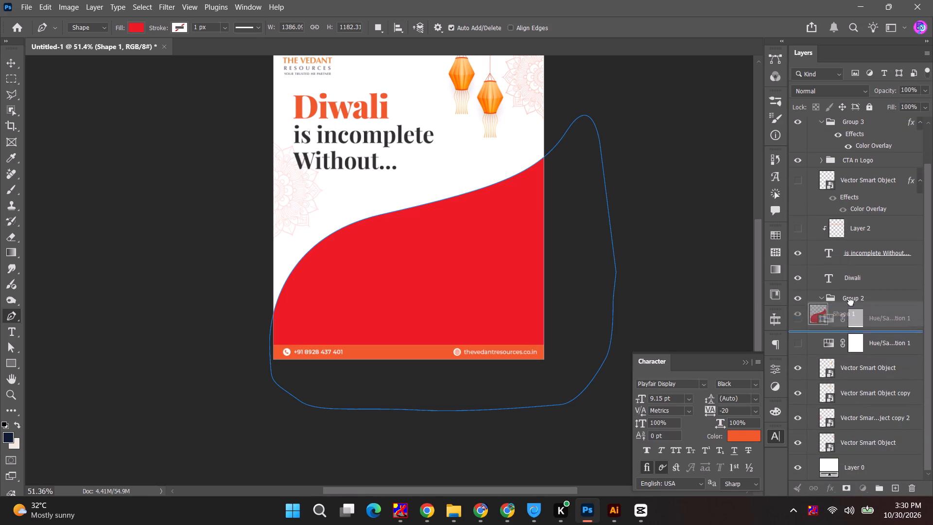
pyautogui.moveTo(851, 302); pyautogui.dragTo(847, 302)
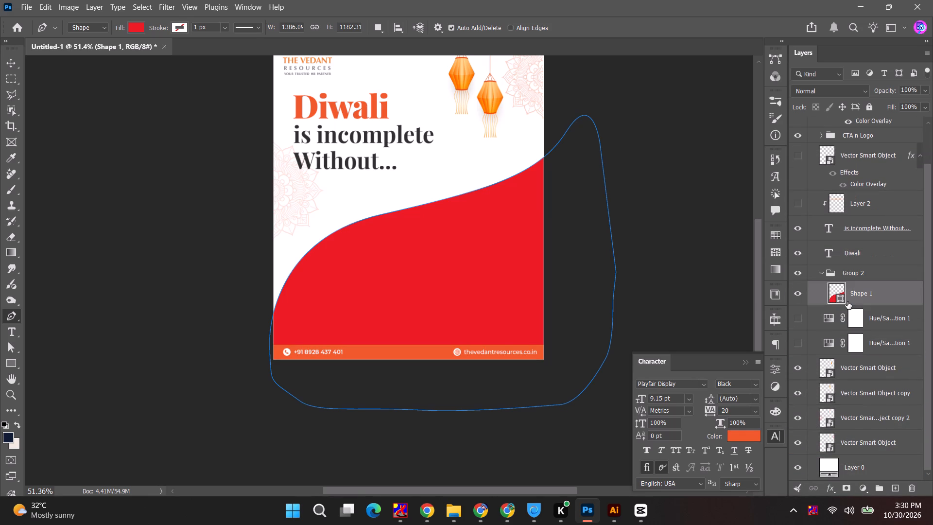
# Scale the red wave shape to about 104.5% and shift it slightly left and down to cover the post's lower part.
pyautogui.click(11, 63)
pyautogui.click(138, 218)
pyautogui.click(434, 297)
pyautogui.moveTo(485, 244); pyautogui.dragTo(479, 245)
pyautogui.keyDown('alt'); pyautogui.keyDown('shift'); pyautogui.moveTo(608, 263); pyautogui.dragTo(615, 262); pyautogui.keyUp('shift'); pyautogui.keyUp('alt')
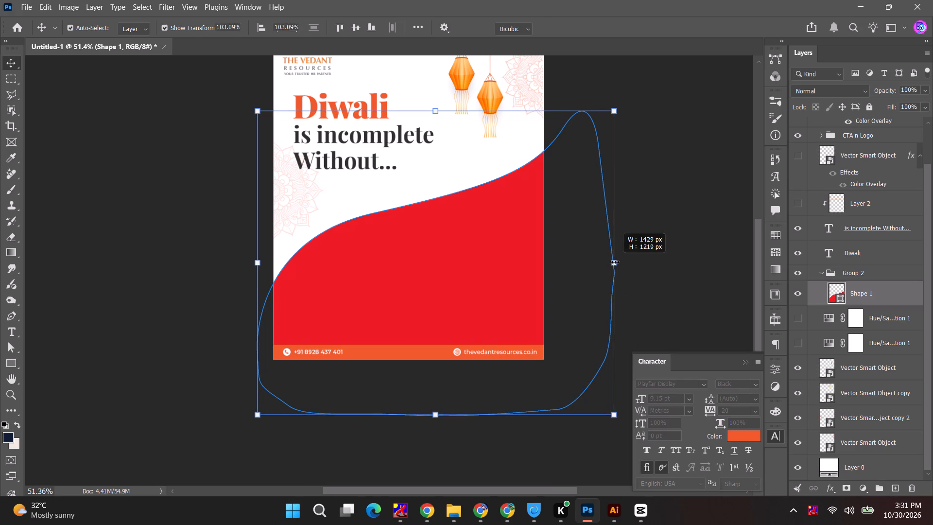
pyautogui.keyDown('alt'); pyautogui.keyDown('shift'); pyautogui.moveTo(615, 262); pyautogui.dragTo(616, 261); pyautogui.keyUp('shift'); pyautogui.keyUp('alt')
pyautogui.moveTo(468, 256); pyautogui.dragTo(469, 267)
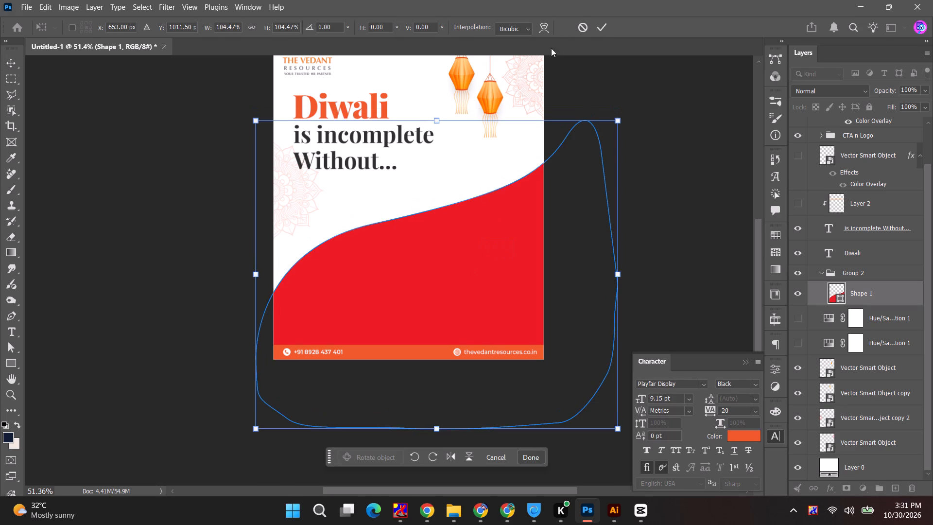
pyautogui.click(603, 25)
pyautogui.click(686, 194)
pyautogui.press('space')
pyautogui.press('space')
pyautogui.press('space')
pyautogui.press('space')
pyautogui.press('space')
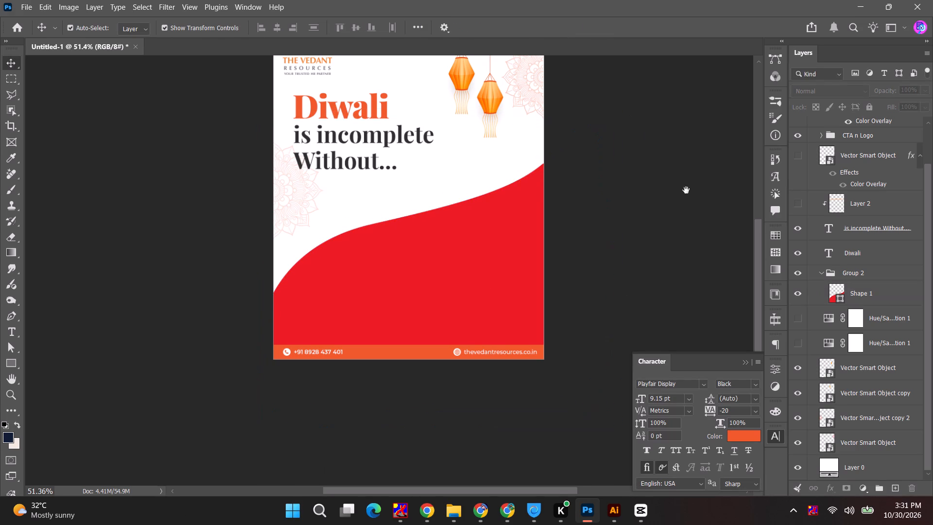
# Compare the red wave shape on the TVR DUSSEHRA 01 artboard with the first slide of the Diwali carousel reference in Chrome.
pyautogui.moveTo(686, 190); pyautogui.dragTo(664, 257)
pyautogui.click(280, 87)
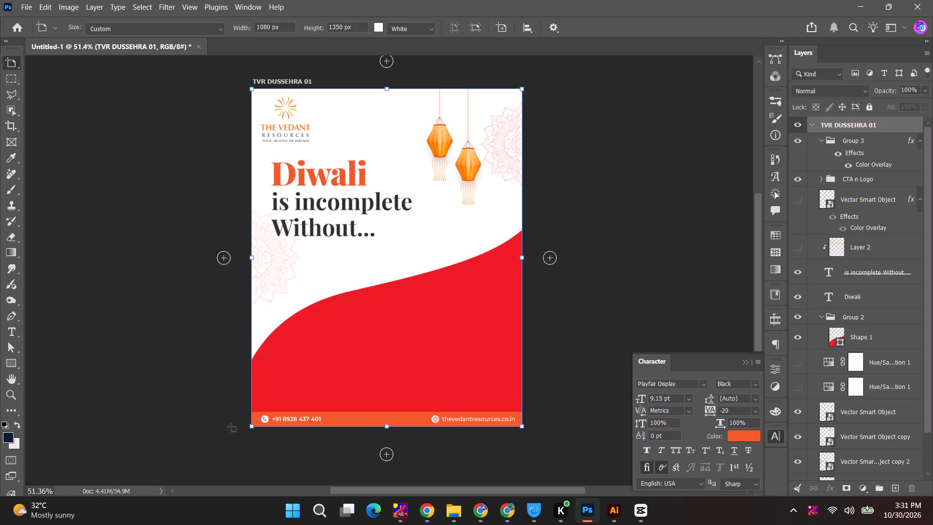
pyautogui.click(372, 344)
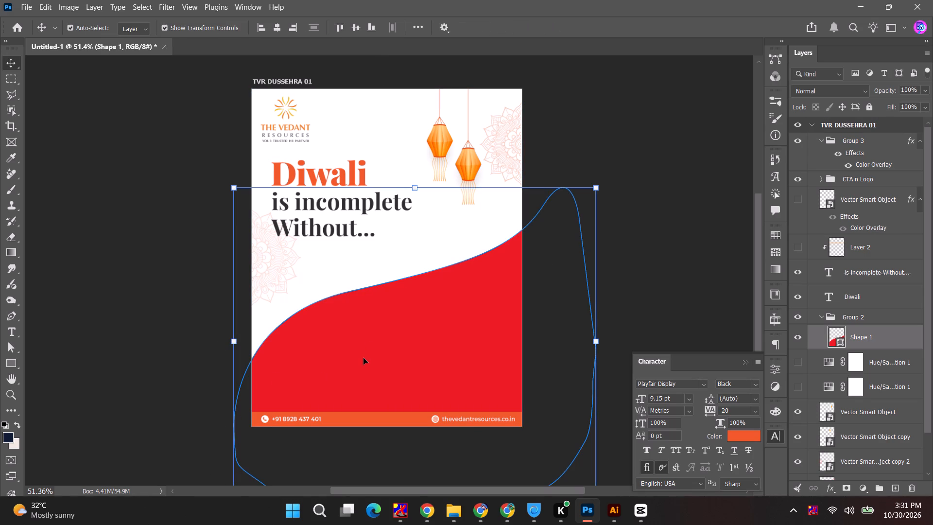
pyautogui.hotkey('alt', 'Tab')
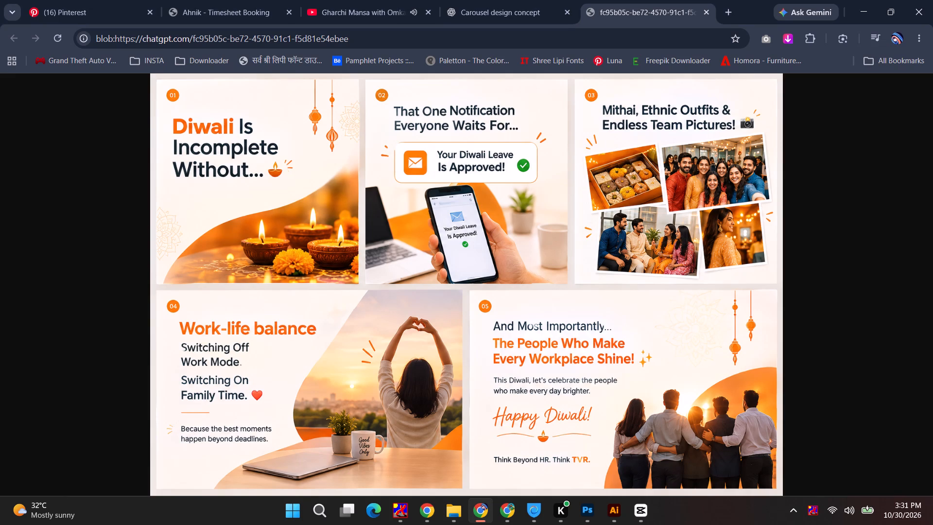
pyautogui.hotkey('alt', 'Tab')
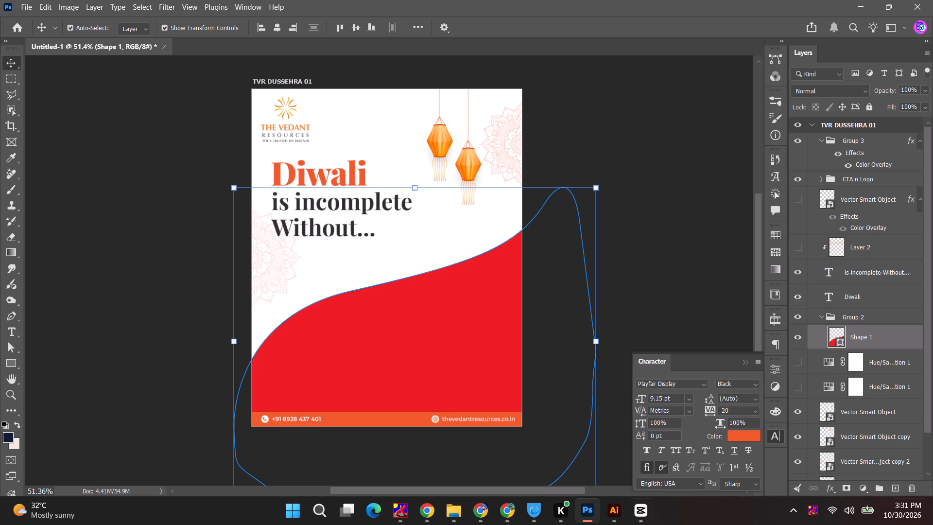
pyautogui.click(487, 514)
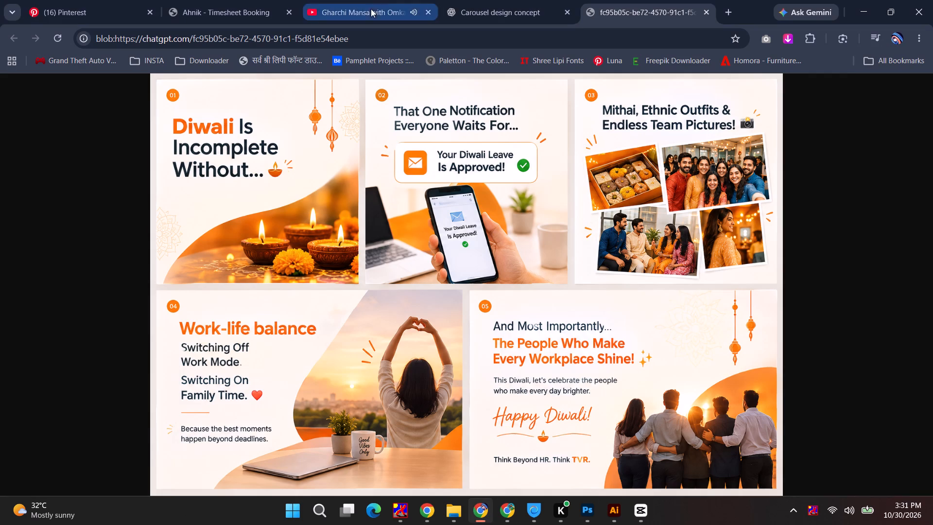
pyautogui.click(723, 3)
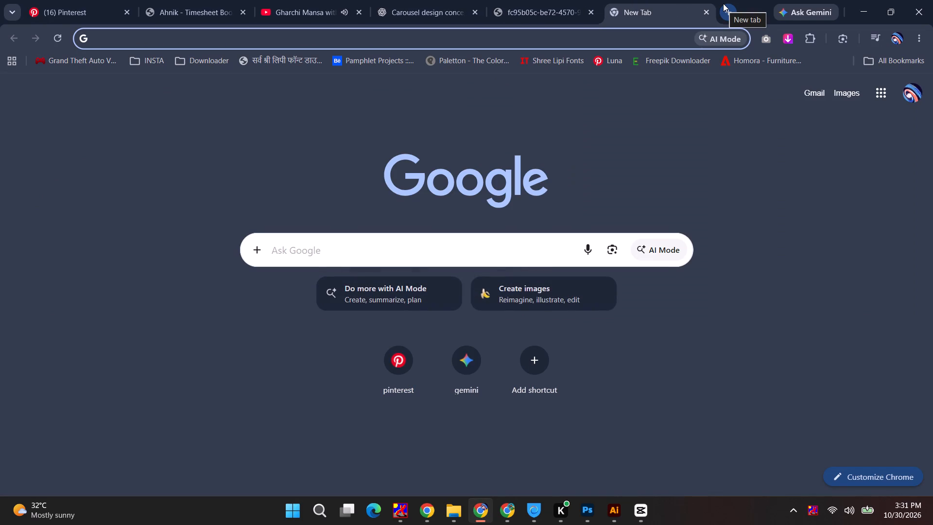
pyautogui.click(795, 516)
pyautogui.click(805, 515)
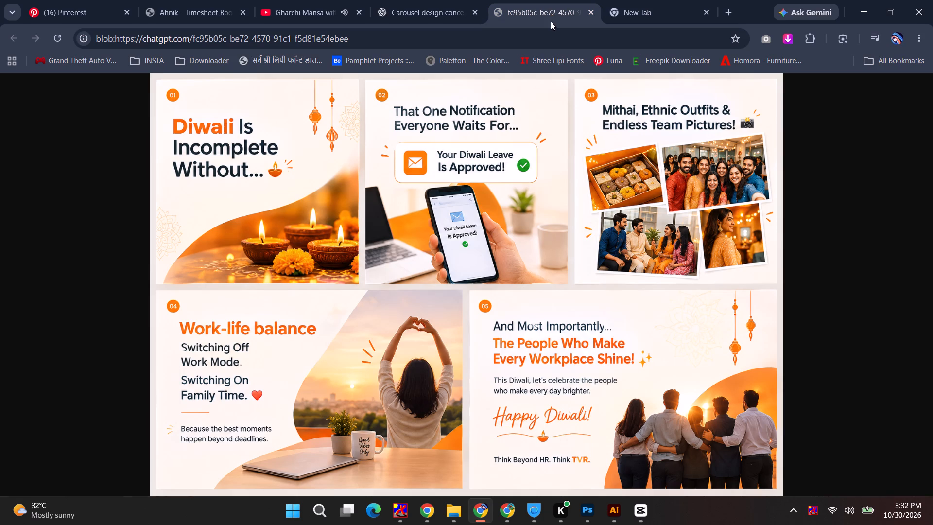
pyautogui.click(396, 0)
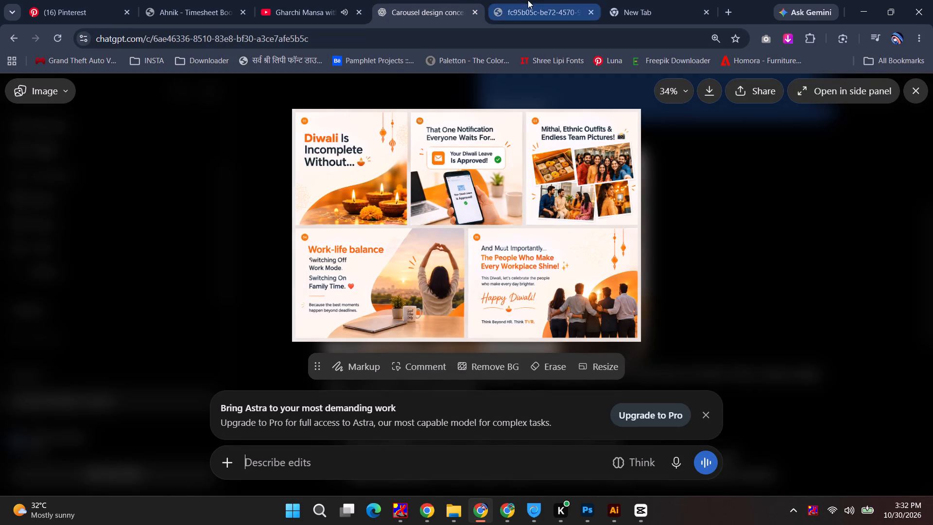
pyautogui.hotkey('alt', 'Tab')
pyautogui.hotkey('alt', 'Tab')
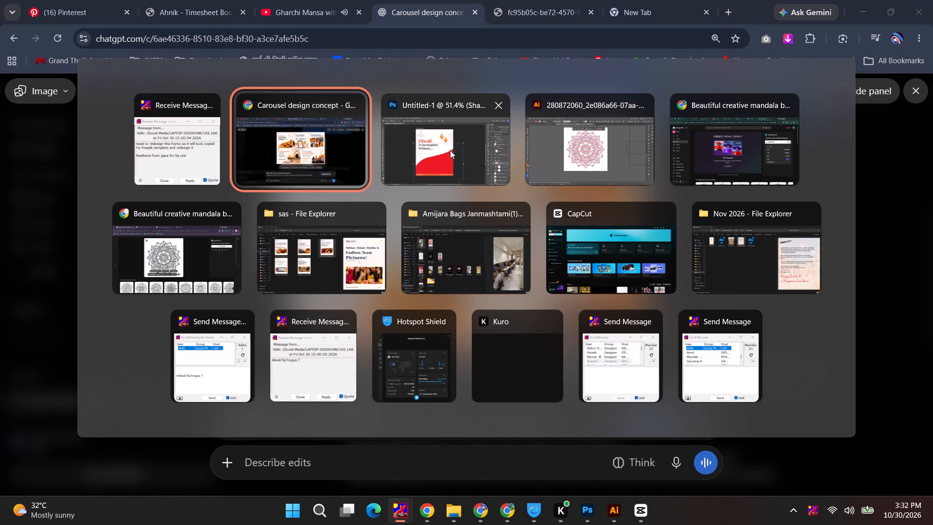
pyautogui.keyDown('alt'); pyautogui.click(450, 150); pyautogui.keyUp('alt')
pyautogui.hotkey('alt', 'Tab')
pyautogui.hotkey('alt', 'Tab')
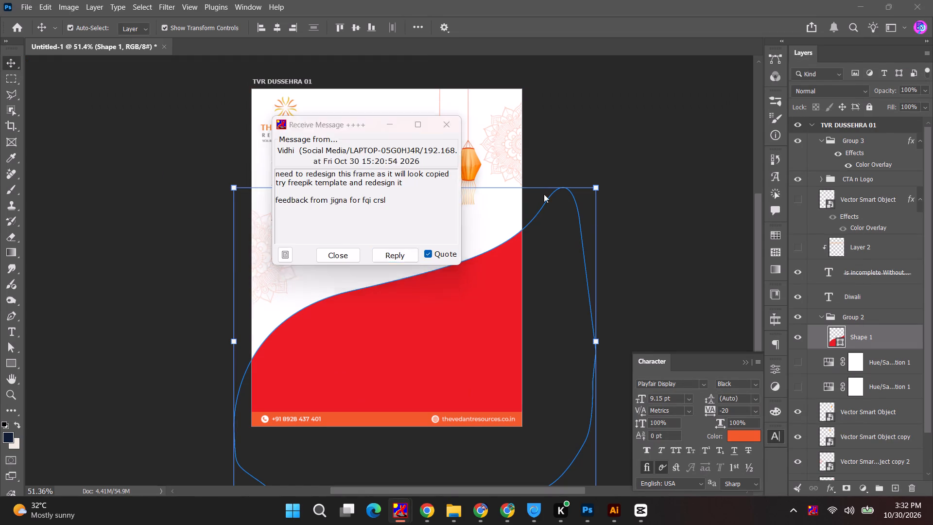
pyautogui.keyDown('alt'); pyautogui.click(456, 159); pyautogui.keyUp('alt')
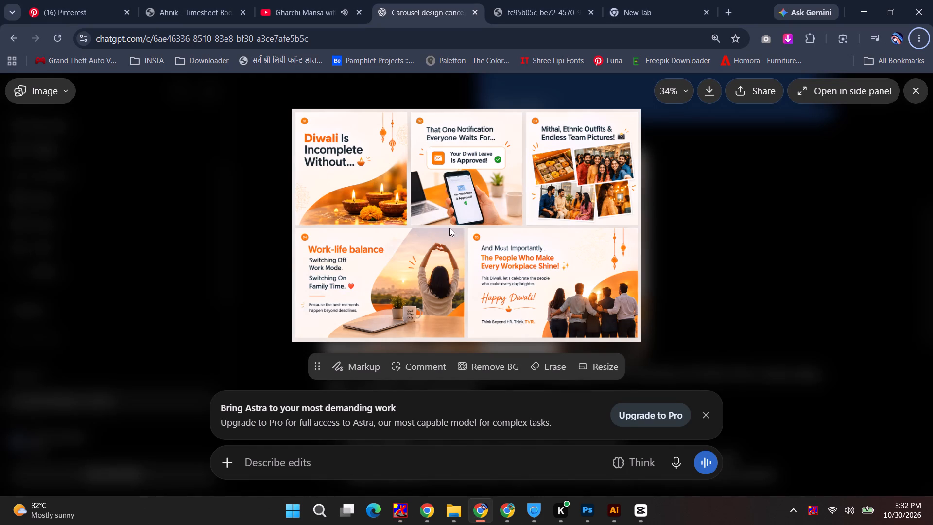
pyautogui.hotkey('alt', 'Tab')
pyautogui.hotkey('alt', 'Tab')
pyautogui.click(509, 513)
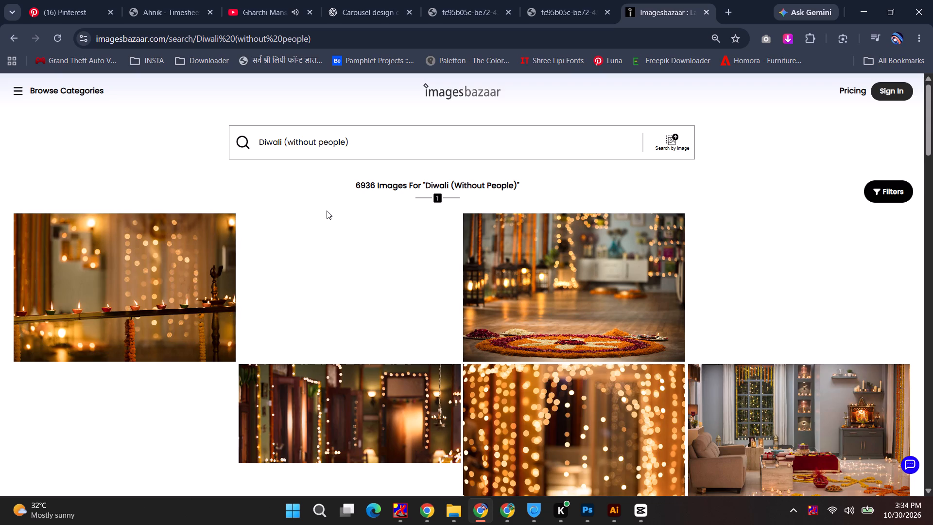
# Browse the Diwali (without people) results for a diya photo suited to the first post's curved lower area.
pyautogui.scroll(-4, 397, 297)
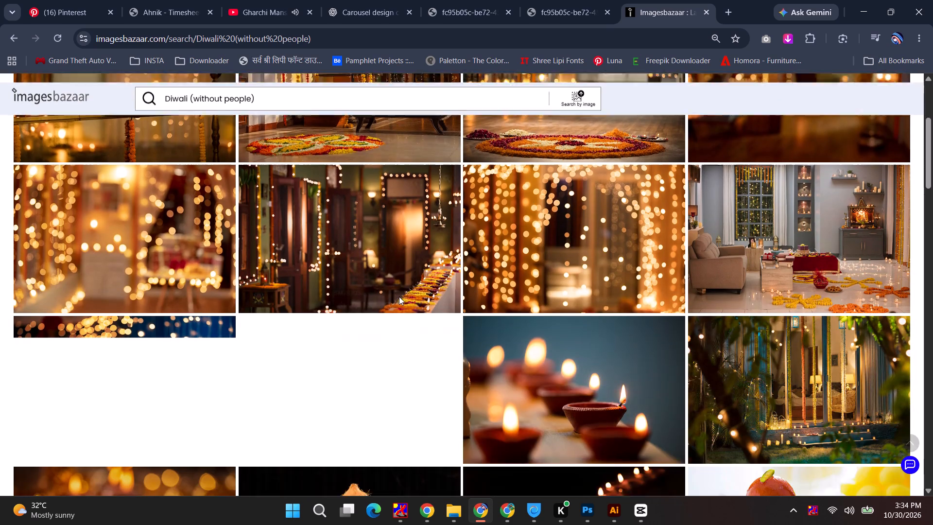
pyautogui.scroll(-2, 396, 282)
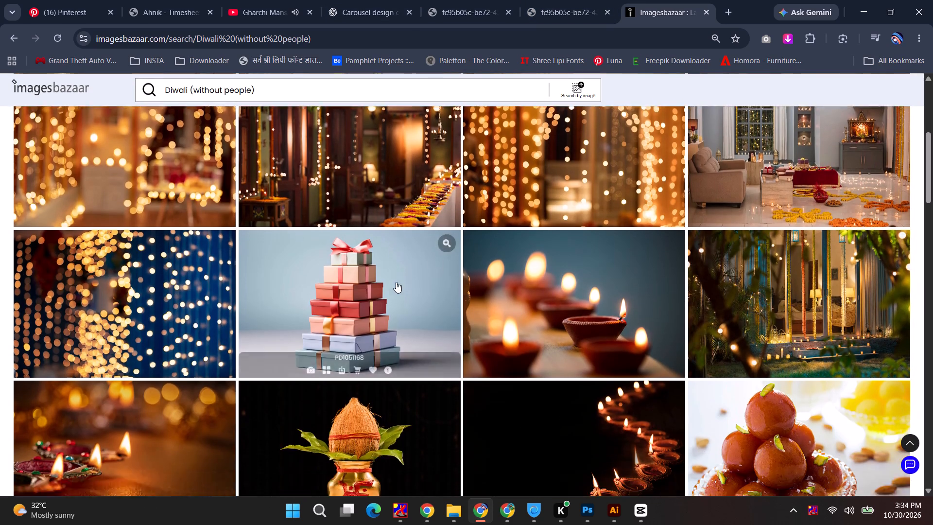
pyautogui.scroll(-3, 353, 353)
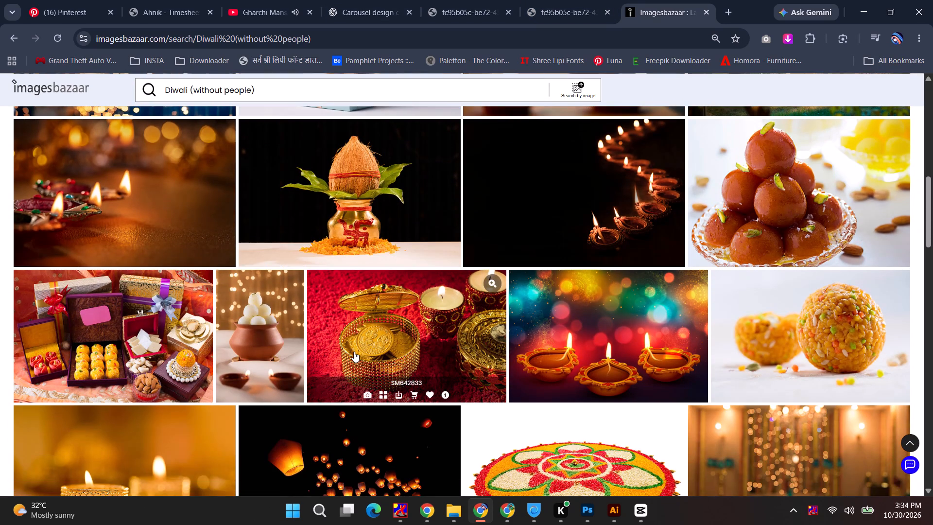
pyautogui.scroll(-5, 354, 351)
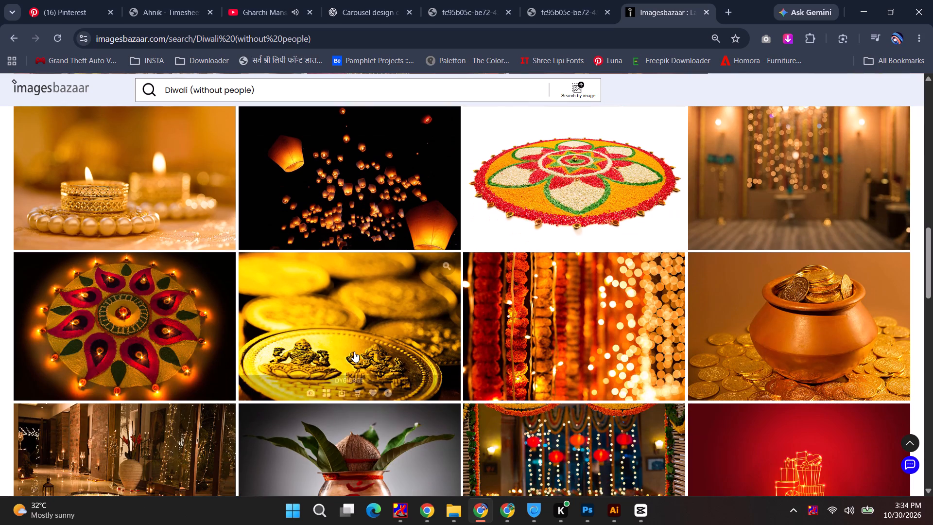
pyautogui.scroll(-7, 354, 351)
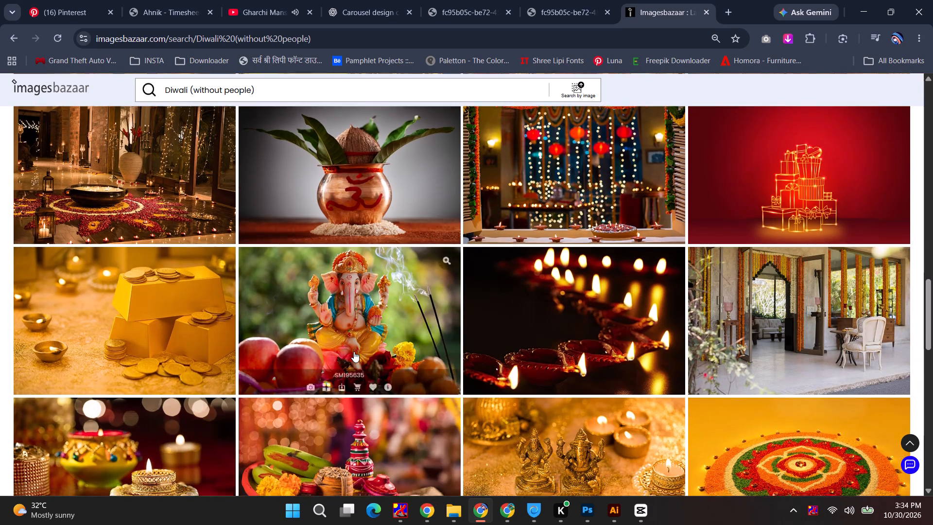
pyautogui.scroll(-3, 354, 351)
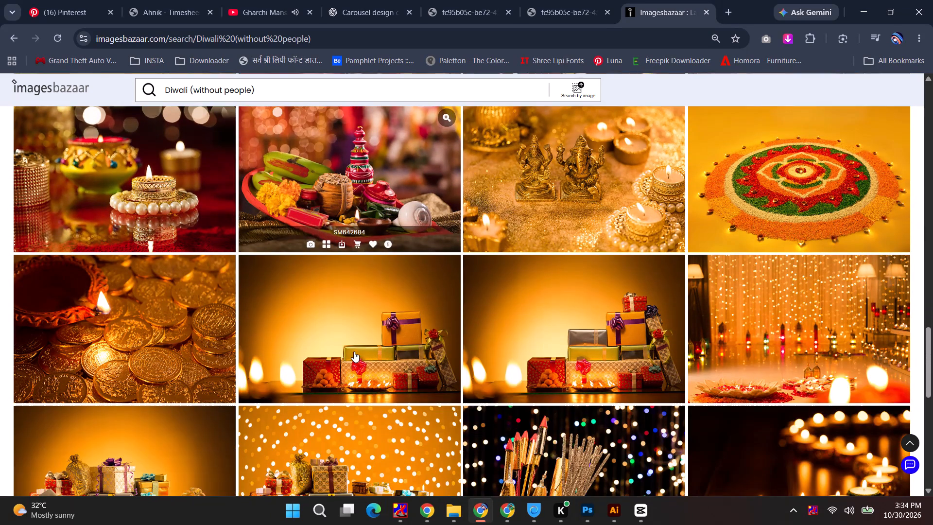
pyautogui.scroll(-3, 354, 351)
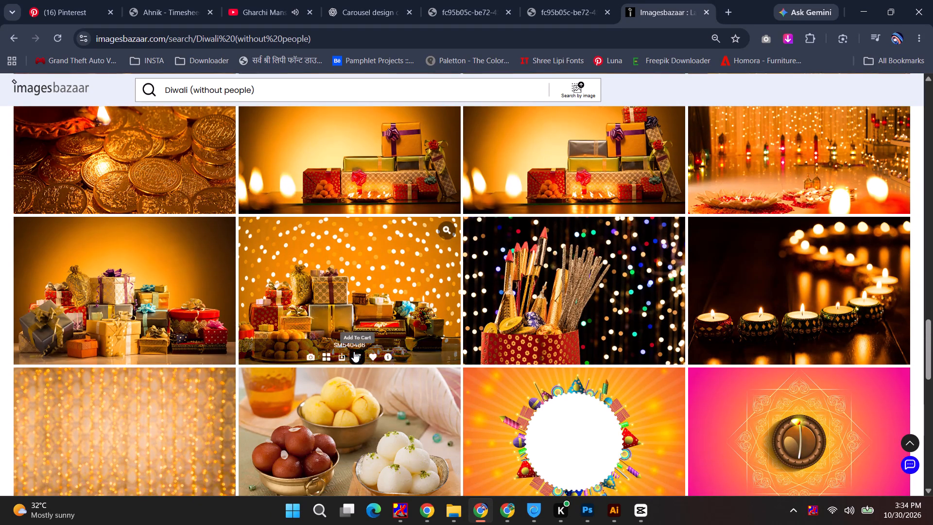
pyautogui.scroll(-7, 354, 354)
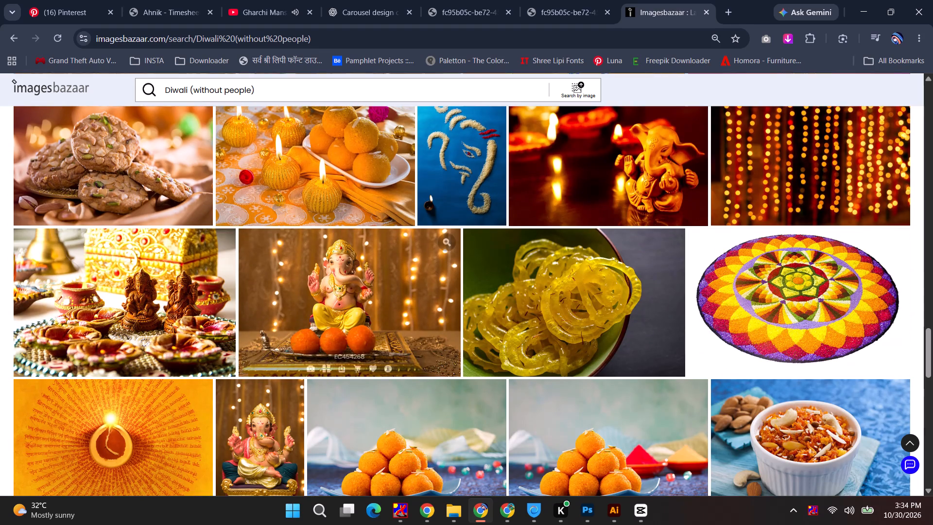
pyautogui.scroll(-8, 354, 355)
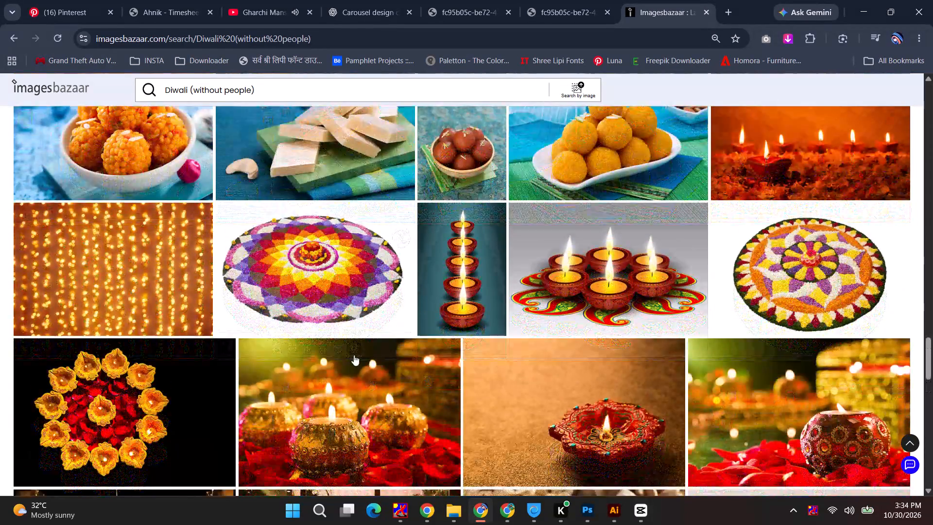
pyautogui.scroll(1, 638, 350)
pyautogui.scroll(-5, 638, 350)
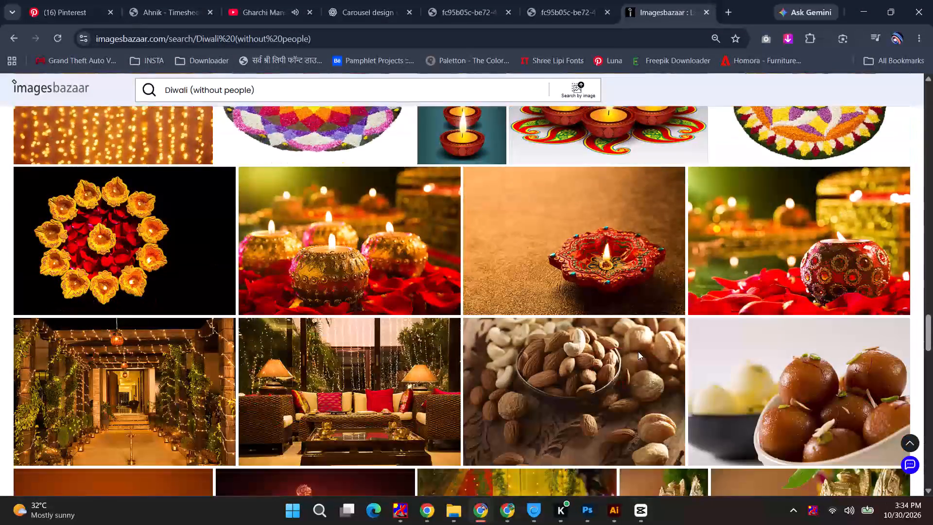
pyautogui.scroll(-5, 638, 351)
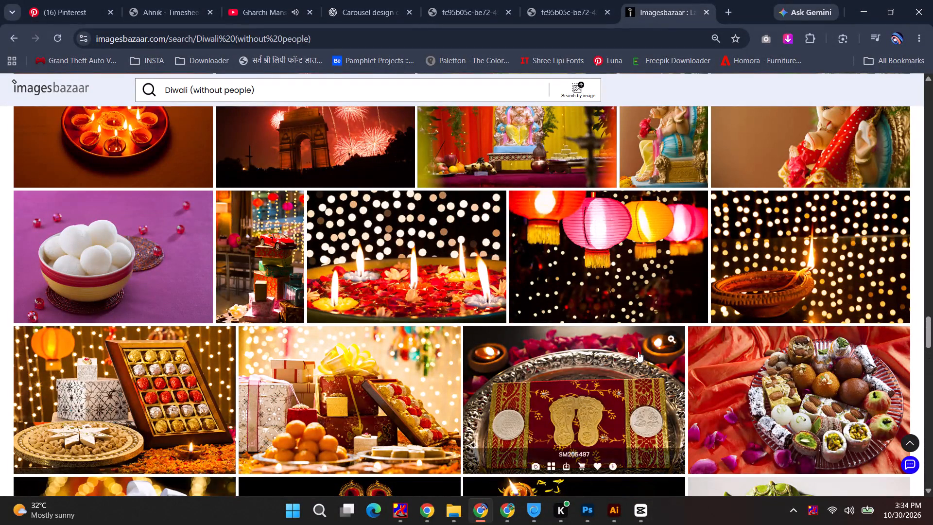
# Check the first post's curved lower area in Photoshop, and browse further Diwali (without people) results for a fitting diya photo.
pyautogui.hotkey('alt', 'Tab')
pyautogui.hotkey('alt', 'Tab')
pyautogui.keyDown('alt'); pyautogui.click(616, 158); pyautogui.keyUp('alt')
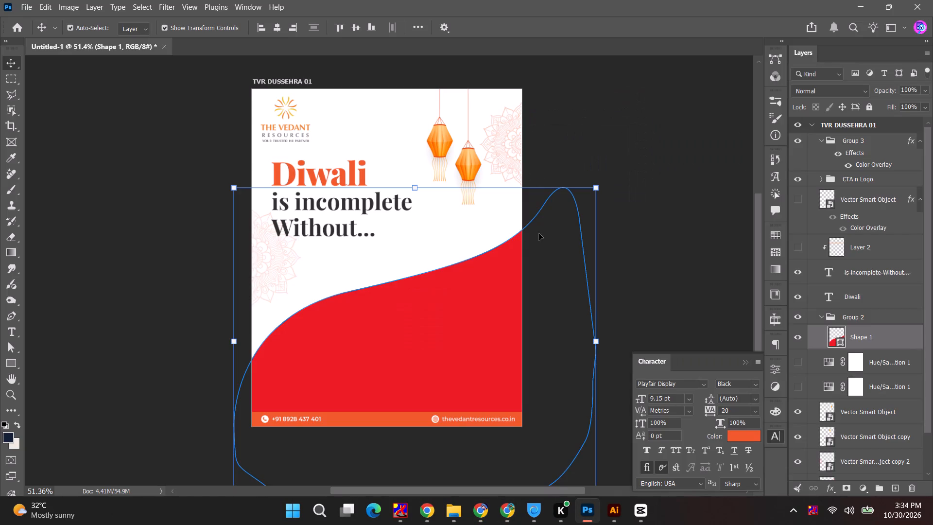
pyautogui.hotkey('alt', 'Tab')
pyautogui.hotkey('alt', 'Tab')
pyautogui.keyDown('alt'); pyautogui.click(473, 154); pyautogui.keyUp('alt')
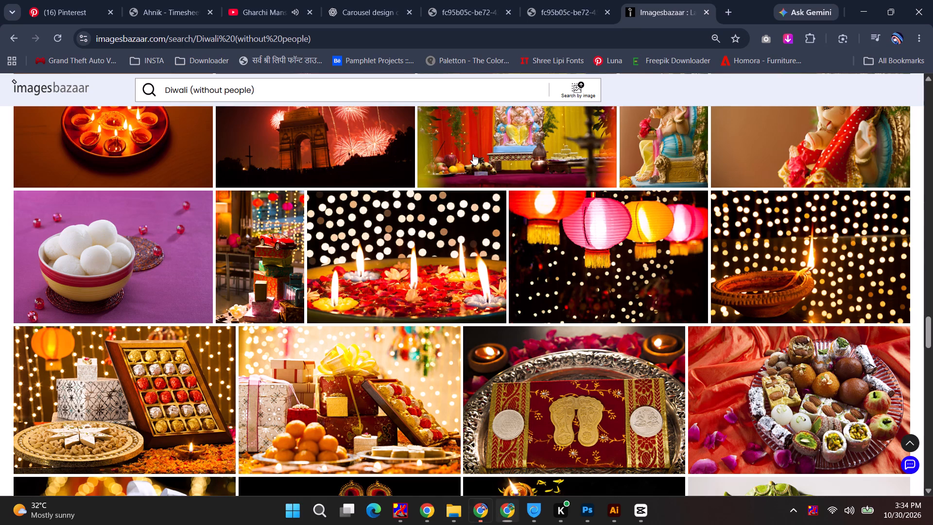
pyautogui.scroll(-9, 463, 243)
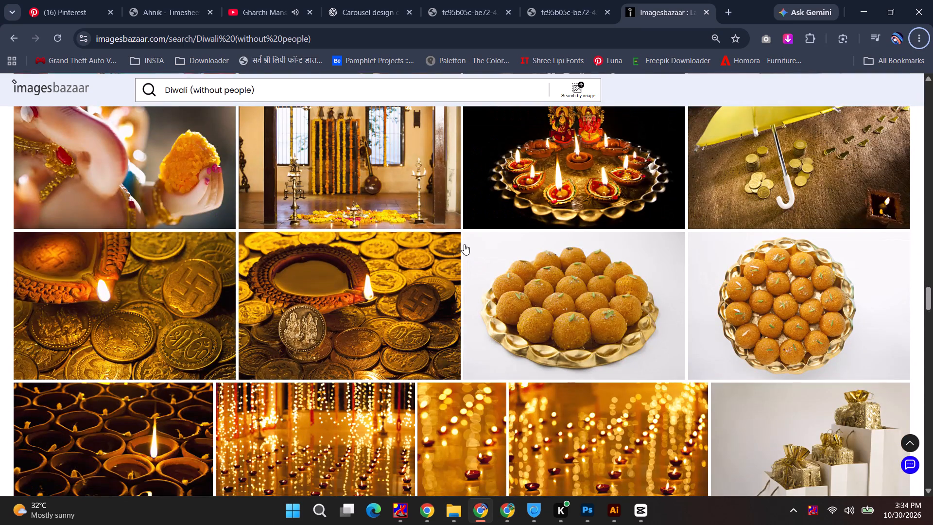
pyautogui.scroll(-4, 464, 244)
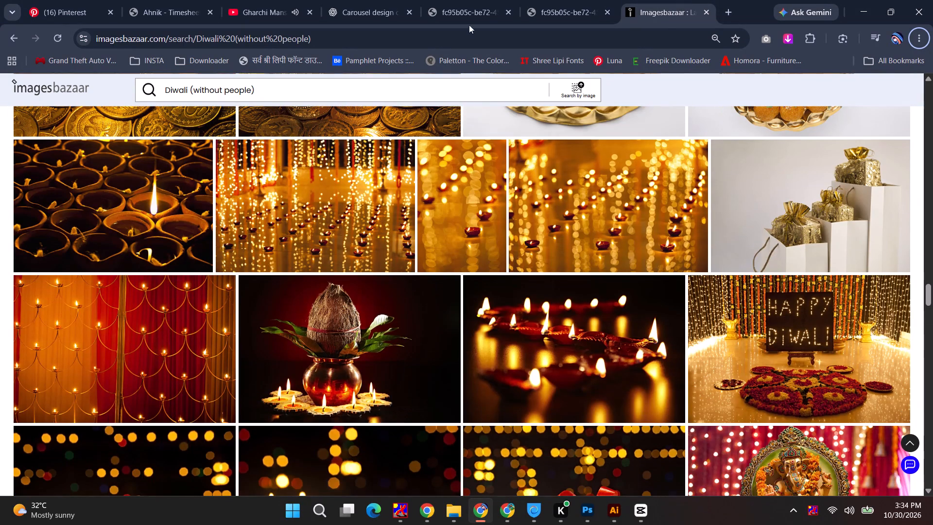
pyautogui.click(312, 0)
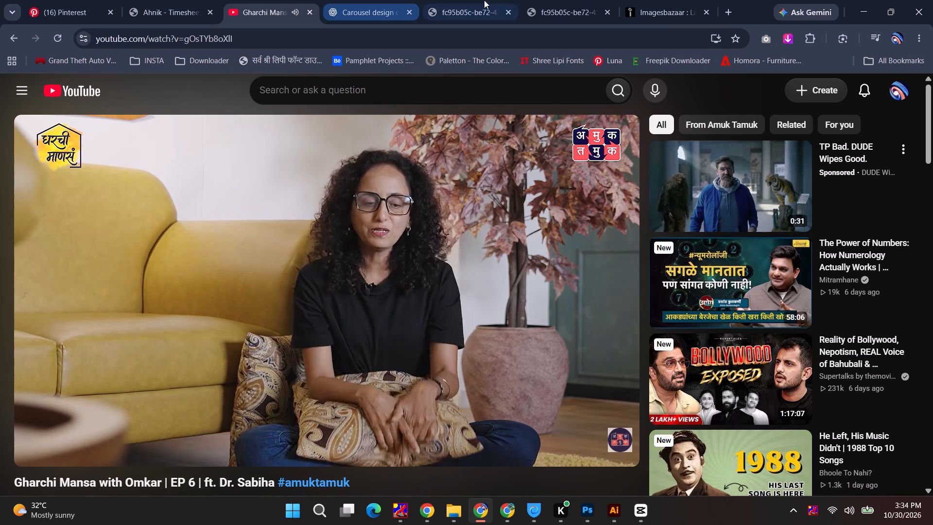
pyautogui.click(566, 0)
pyautogui.click(643, 0)
pyautogui.scroll(-4, 514, 311)
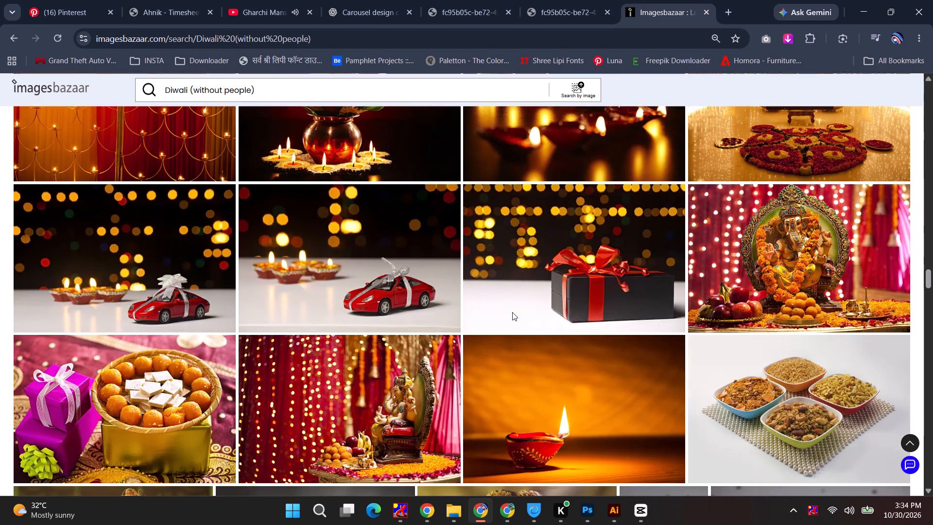
pyautogui.scroll(-8, 512, 312)
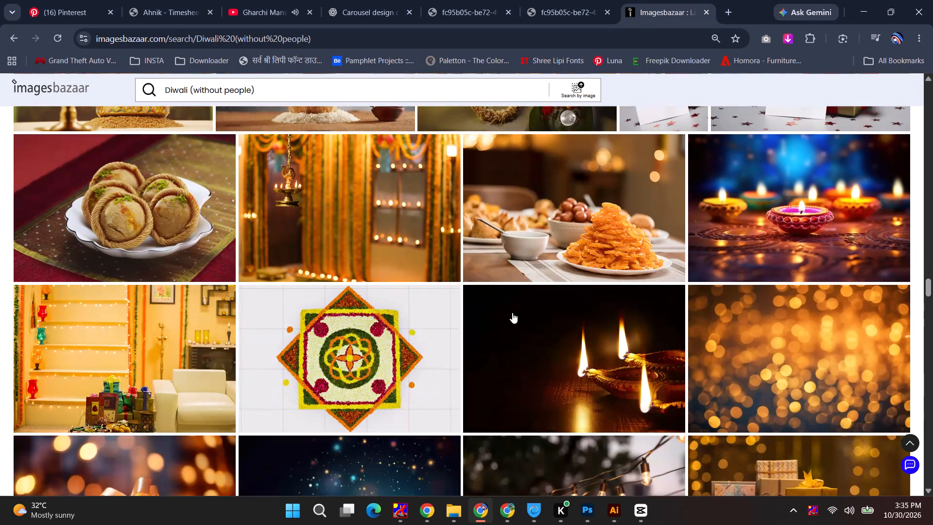
# Open the photo of the pink diya against a blue blurred background and copy the full-size preview image.
pyautogui.click(783, 224)
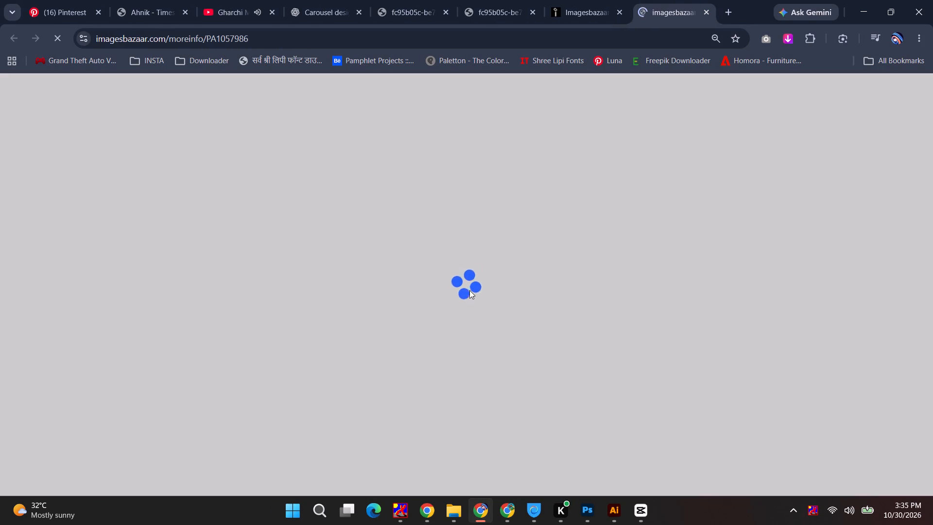
pyautogui.scroll(4, 445, 325)
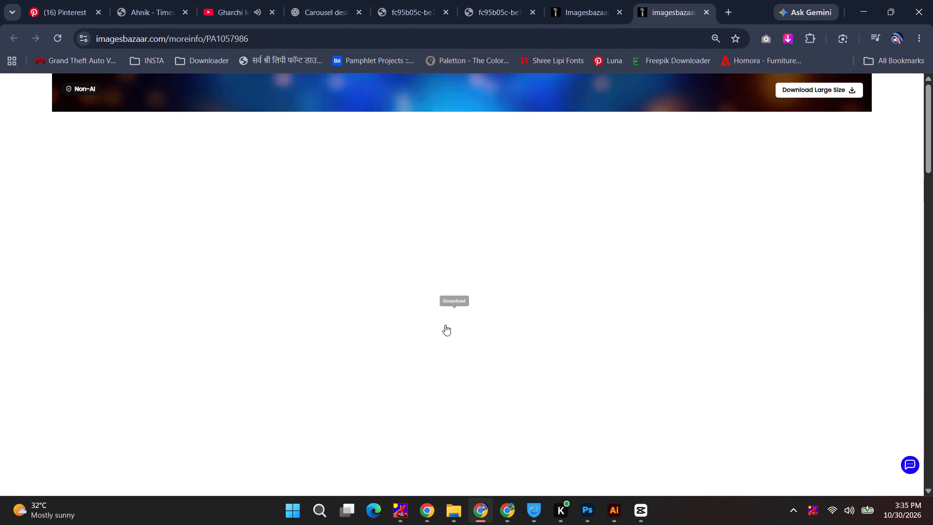
pyautogui.rightClick(444, 254)
pyautogui.click(463, 306)
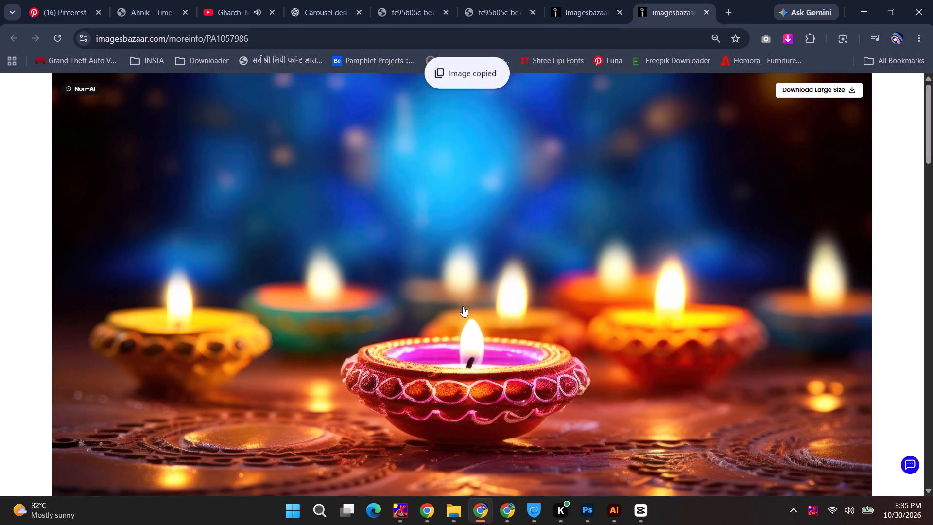
pyautogui.scroll(-14, 464, 302)
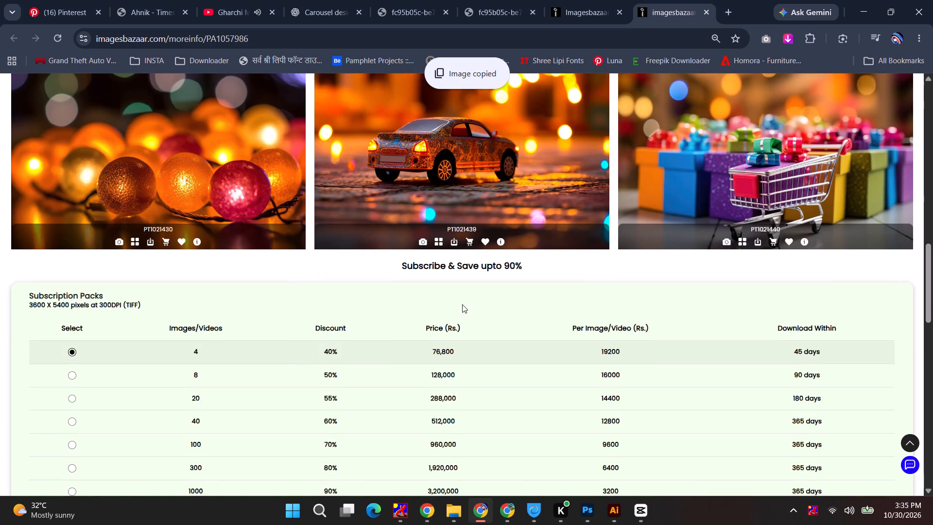
pyautogui.scroll(12, 461, 309)
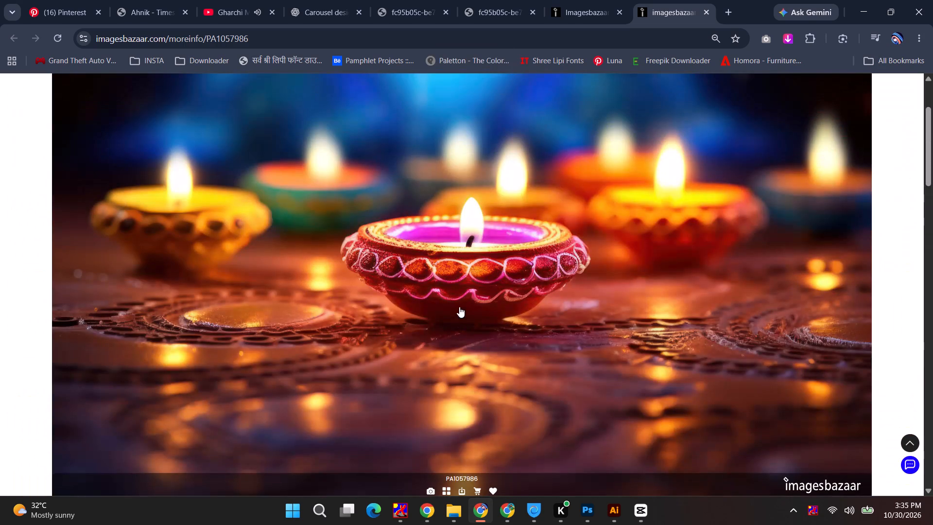
pyautogui.rightClick(476, 212)
pyautogui.click(504, 246)
# Paste the copied diya photo into the Photoshop Diwali post and move its layer to the top of the TVR DUSSEHRA 01 artboard.
pyautogui.hotkey('alt', 'Tab')
pyautogui.keyDown('alt'); pyautogui.click(484, 161); pyautogui.keyUp('alt')
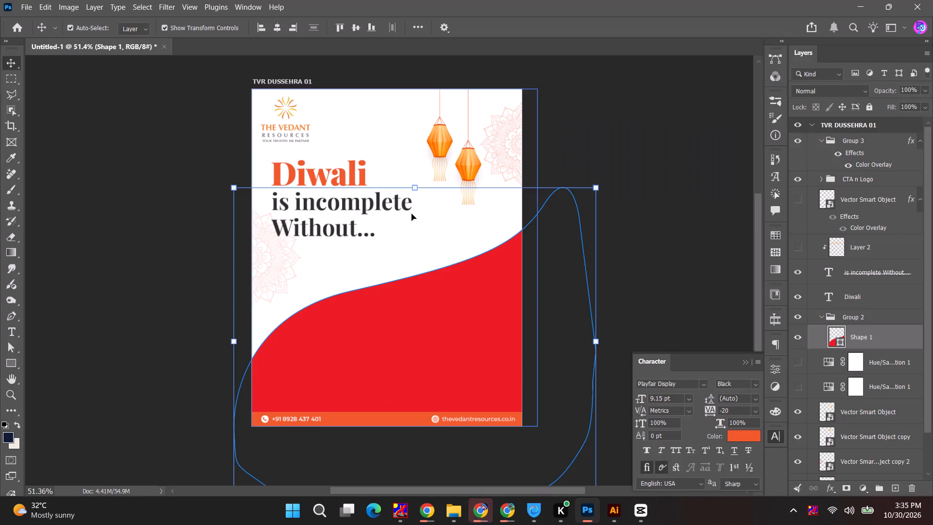
pyautogui.click(412, 214)
pyautogui.hotkey('ctrl', 'v')
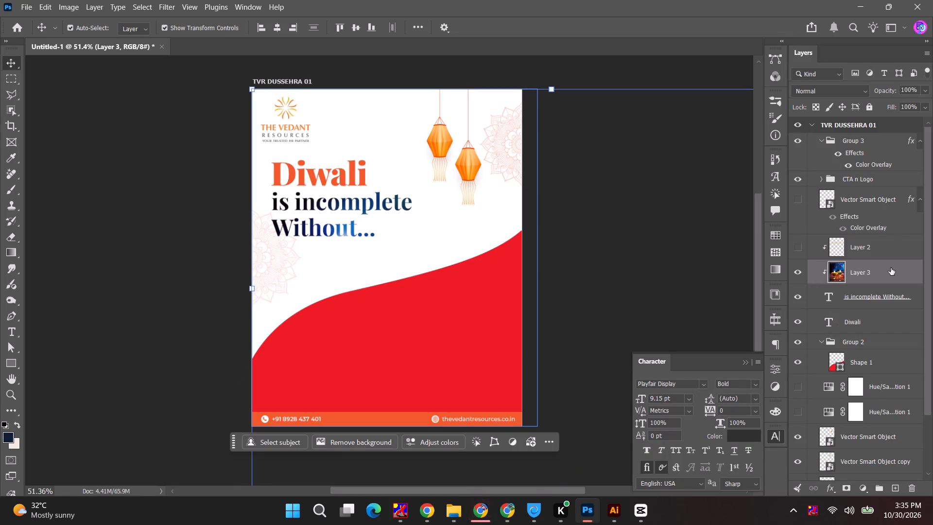
pyautogui.moveTo(889, 270); pyautogui.dragTo(900, 131)
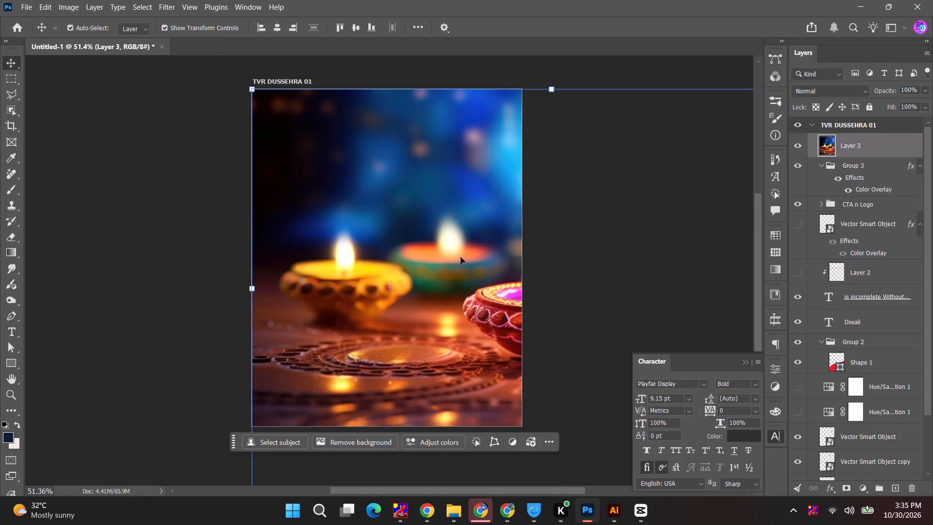
# Convert the pasted diya photo layer to a smart object.
pyautogui.rightClick(848, 150)
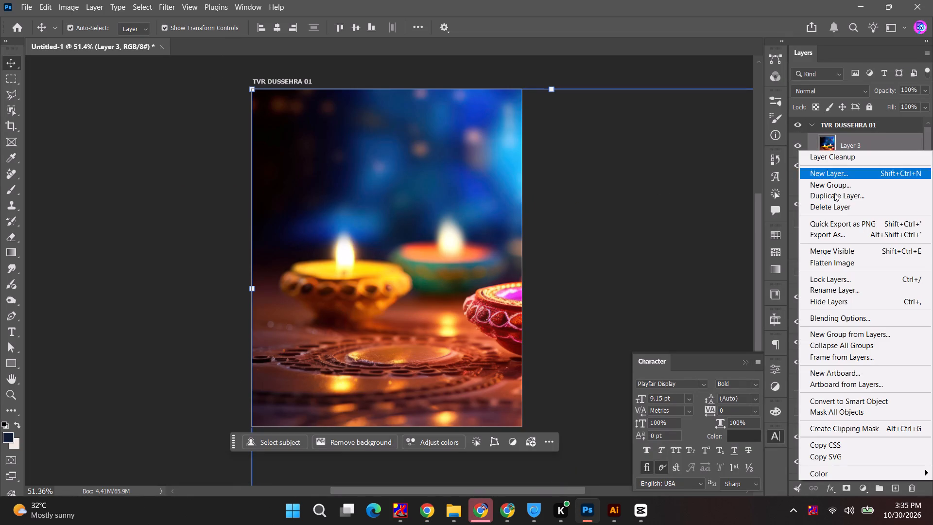
pyautogui.click(847, 401)
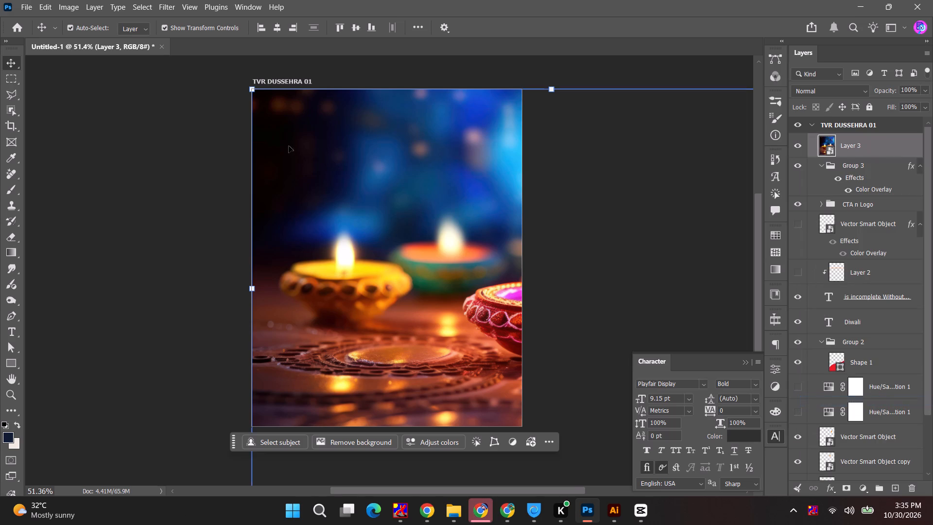
# Scale the diya photo to about 45% and position it across the artboard's width, over the red wave and just above the contact strip.
pyautogui.keyDown('alt'); pyautogui.keyDown('shift'); pyautogui.moveTo(254, 88); pyautogui.dragTo(462, 207); pyautogui.keyUp('shift'); pyautogui.keyUp('alt')
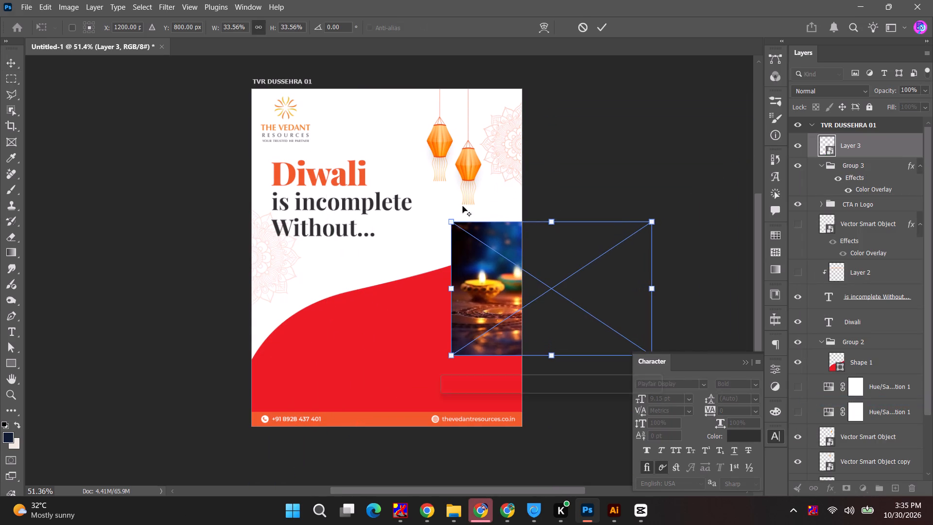
pyautogui.moveTo(468, 277); pyautogui.dragTo(298, 281)
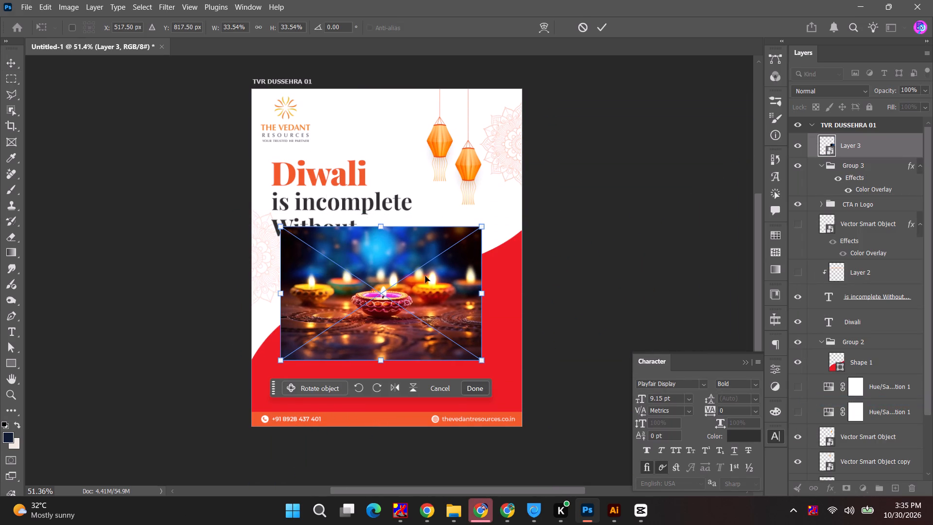
pyautogui.keyDown('alt'); pyautogui.keyDown('shift'); pyautogui.moveTo(485, 224); pyautogui.dragTo(514, 182); pyautogui.keyUp('shift'); pyautogui.keyUp('alt')
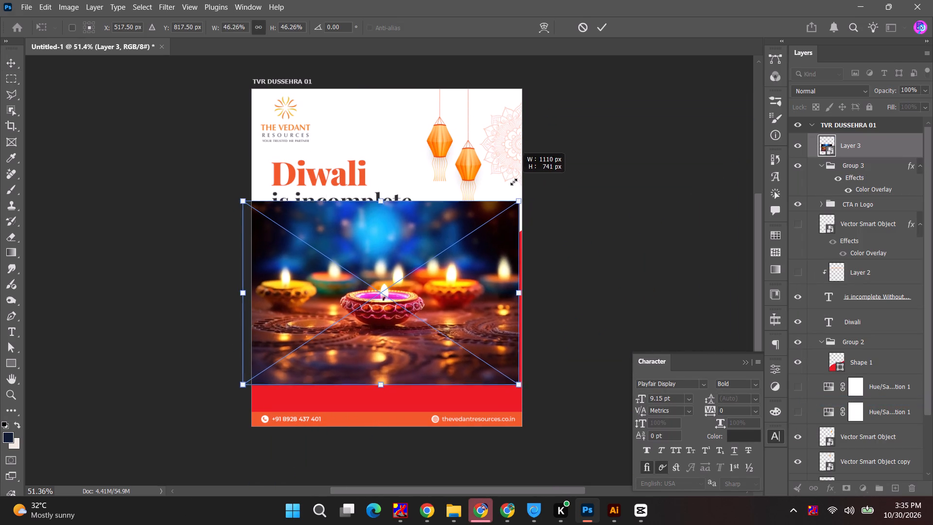
pyautogui.keyDown('alt'); pyautogui.keyDown('shift'); pyautogui.moveTo(514, 182); pyautogui.dragTo(508, 183); pyautogui.keyUp('shift'); pyautogui.keyUp('alt')
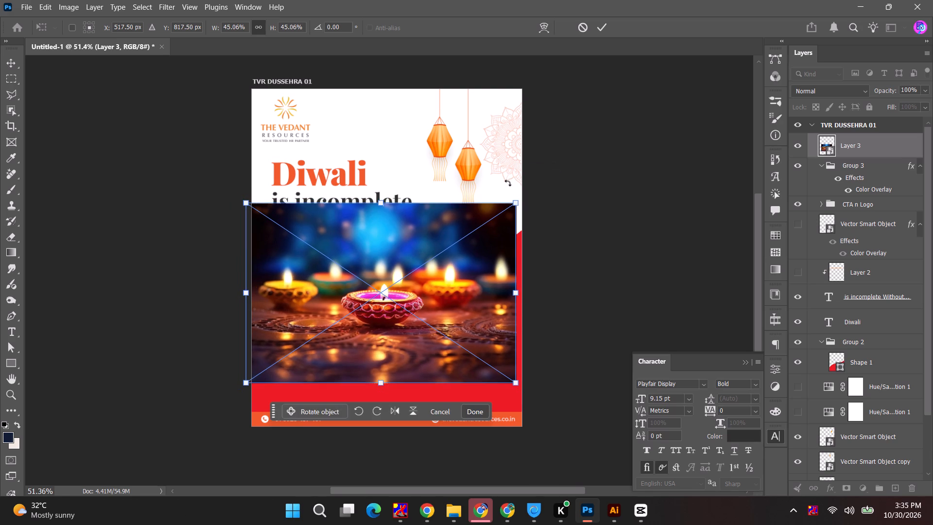
pyautogui.moveTo(430, 264); pyautogui.dragTo(434, 275)
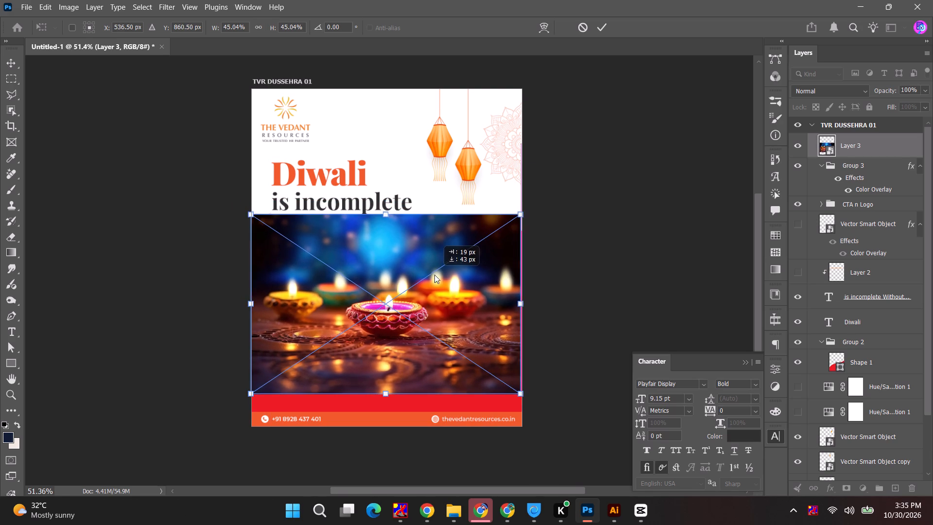
pyautogui.moveTo(434, 275); pyautogui.dragTo(436, 280)
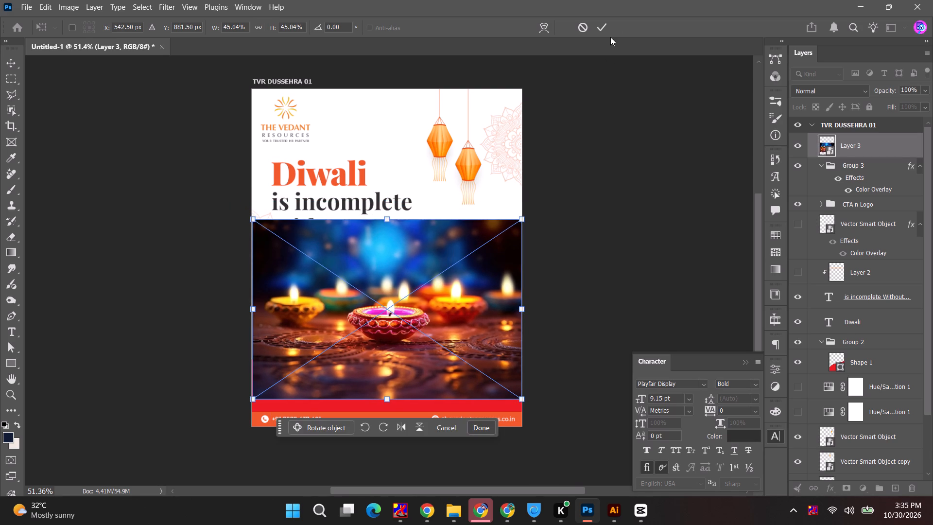
pyautogui.click(601, 26)
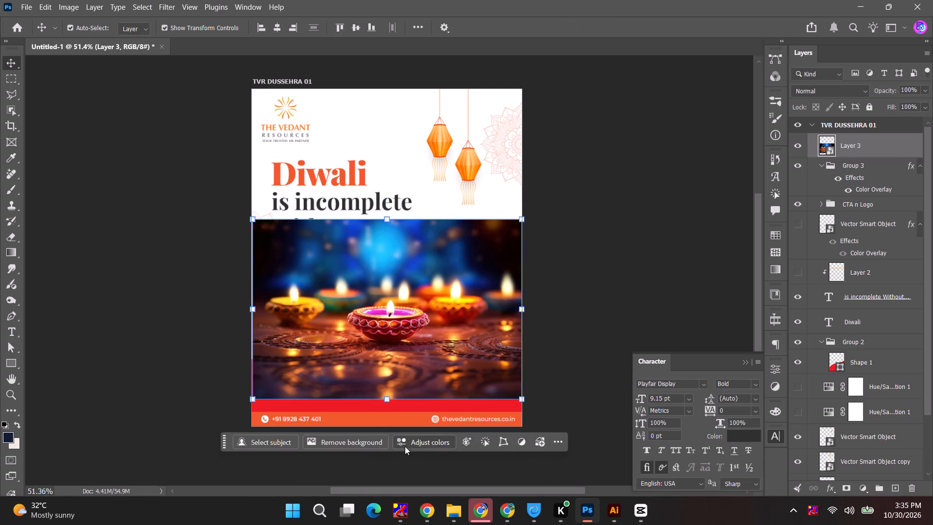
# Add a colour adjustment above the diya photo and set its dark blue tones to Hue +85 and Saturation +35.
pyautogui.click(406, 445)
pyautogui.click(407, 443)
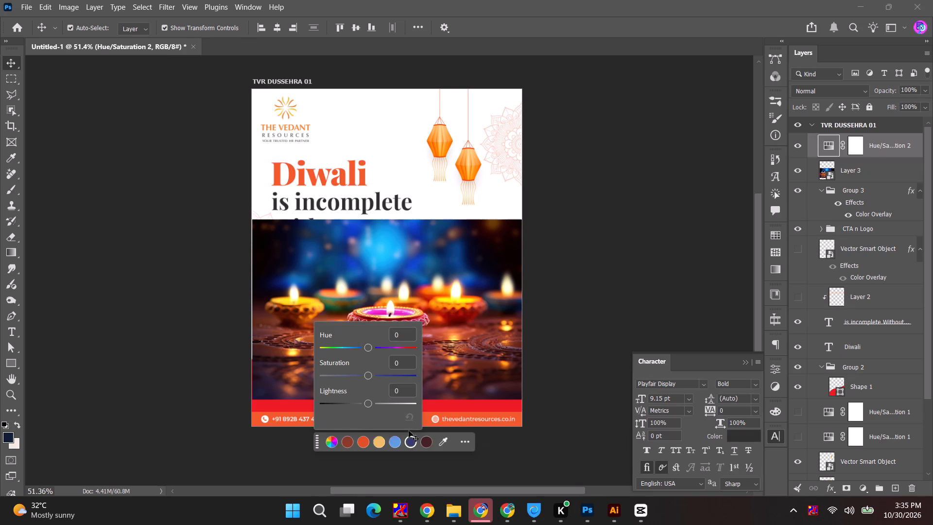
pyautogui.moveTo(367, 348); pyautogui.dragTo(423, 348)
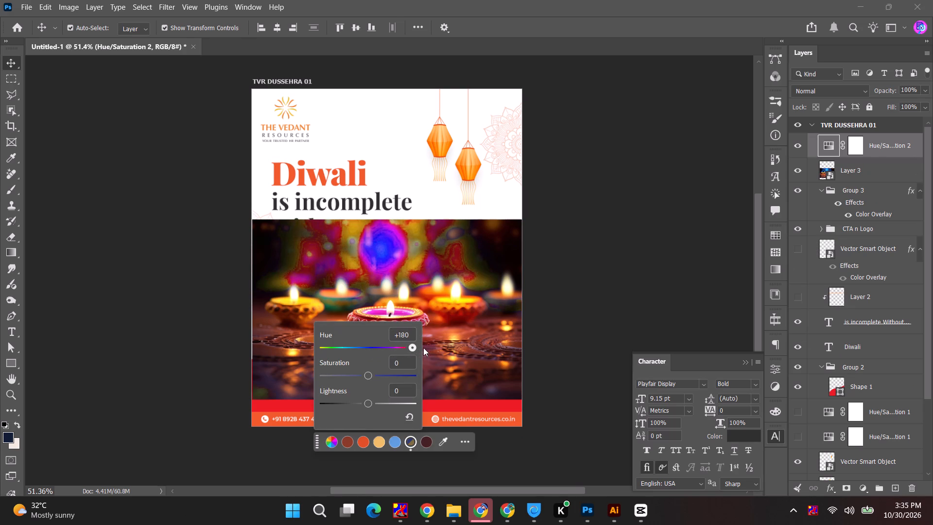
pyautogui.moveTo(423, 348); pyautogui.dragTo(396, 348)
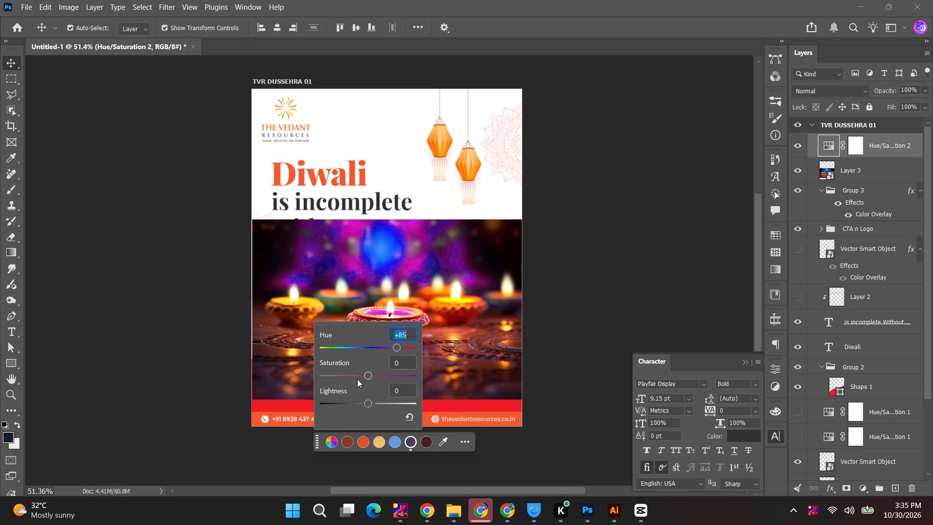
pyautogui.moveTo(365, 377); pyautogui.dragTo(380, 374)
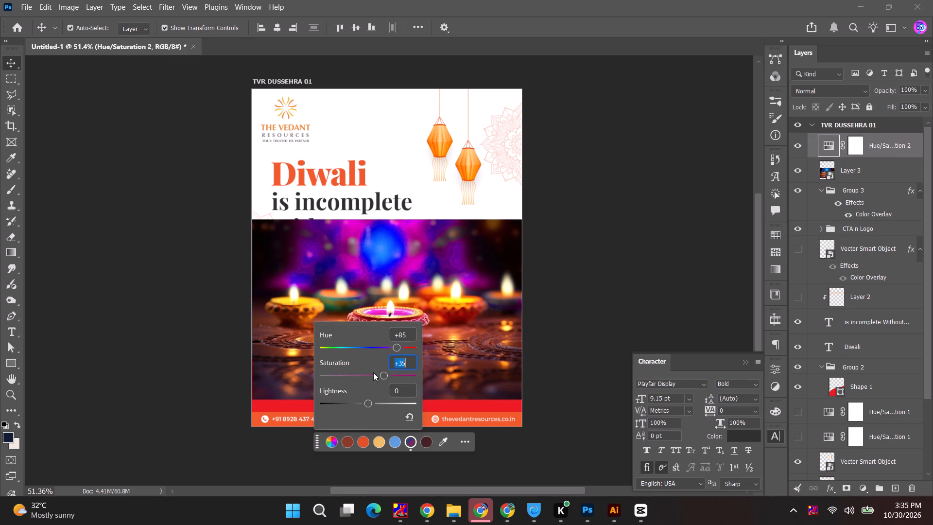
# Shift the light blue tones in the same colour adjustment to about Hue +90.
pyautogui.click(395, 442)
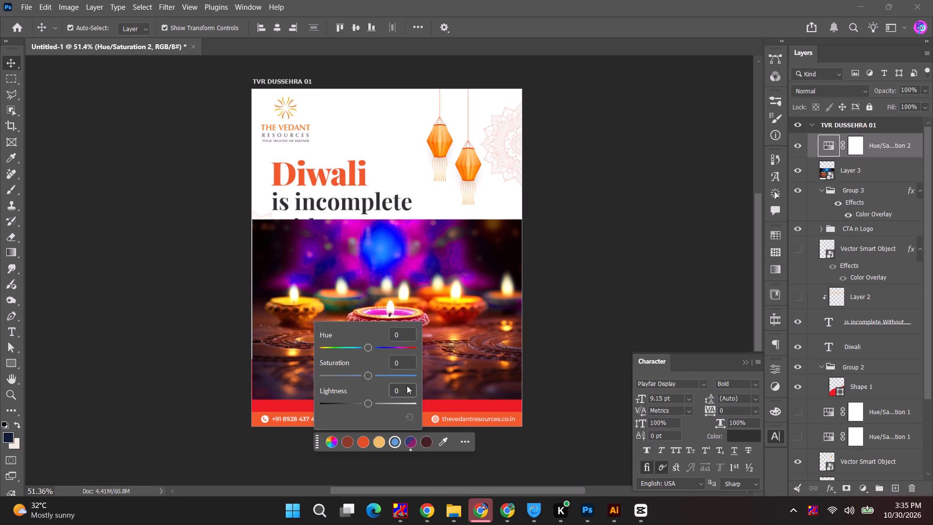
pyautogui.moveTo(368, 349); pyautogui.dragTo(400, 351)
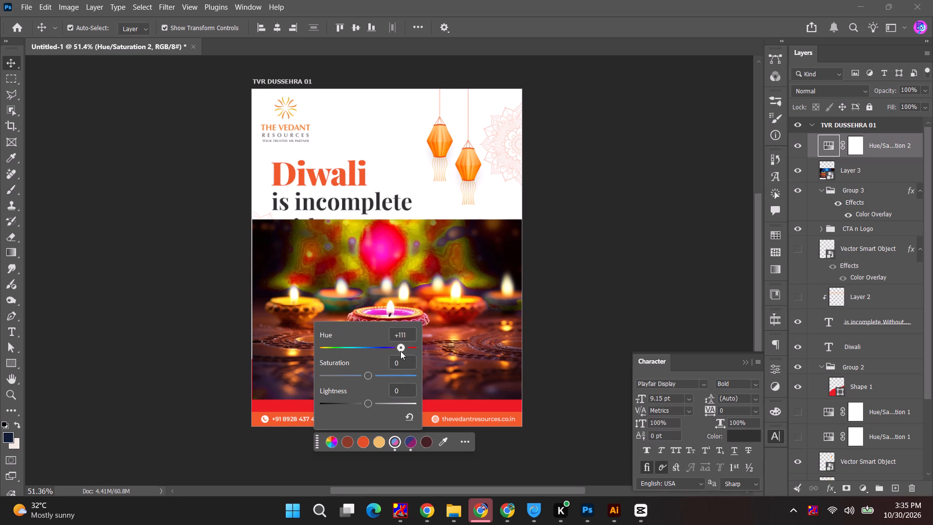
pyautogui.moveTo(400, 351); pyautogui.dragTo(397, 352)
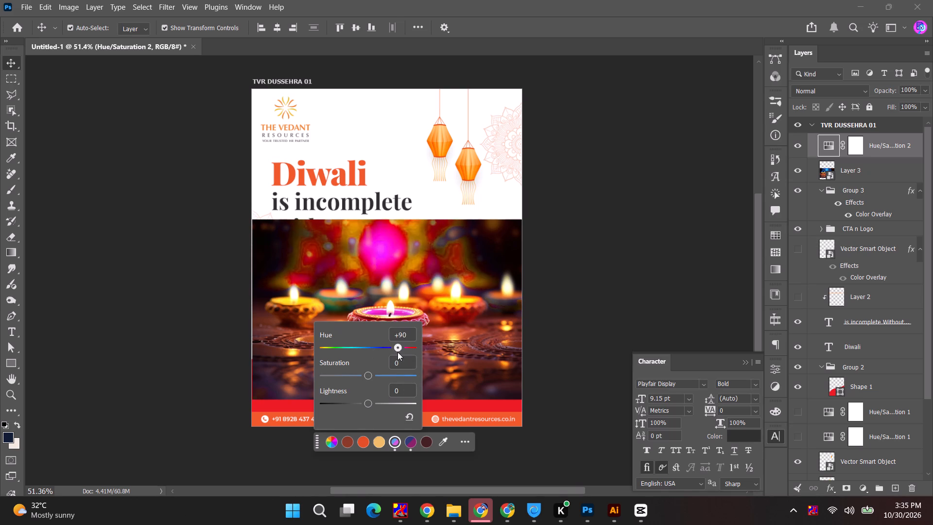
pyautogui.moveTo(397, 352); pyautogui.dragTo(397, 351)
pyautogui.press('Escape')
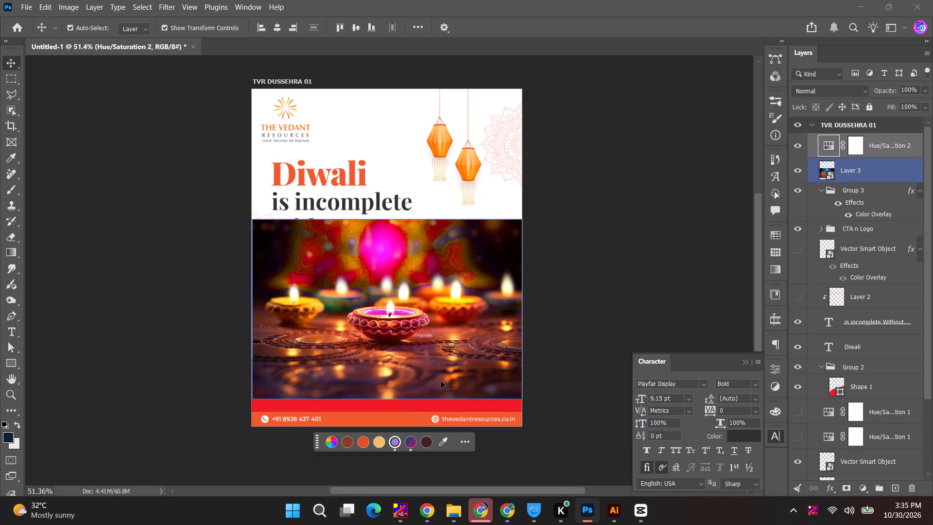
# Move the diya photo and its Hue/Saturation adjustment into Group 2 above Shape 1, and clip the photo to the shape.
pyautogui.keyDown('ctrl'); pyautogui.click(881, 165); pyautogui.keyUp('ctrl')
pyautogui.moveTo(881, 174); pyautogui.dragTo(865, 371)
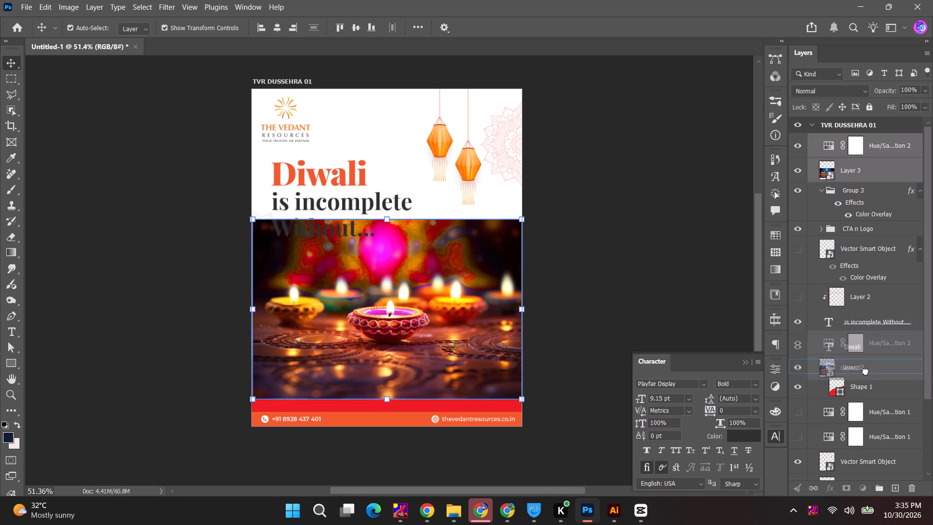
pyautogui.moveTo(865, 371); pyautogui.dragTo(865, 374)
pyautogui.keyDown('alt'); pyautogui.click(862, 377); pyautogui.keyUp('alt')
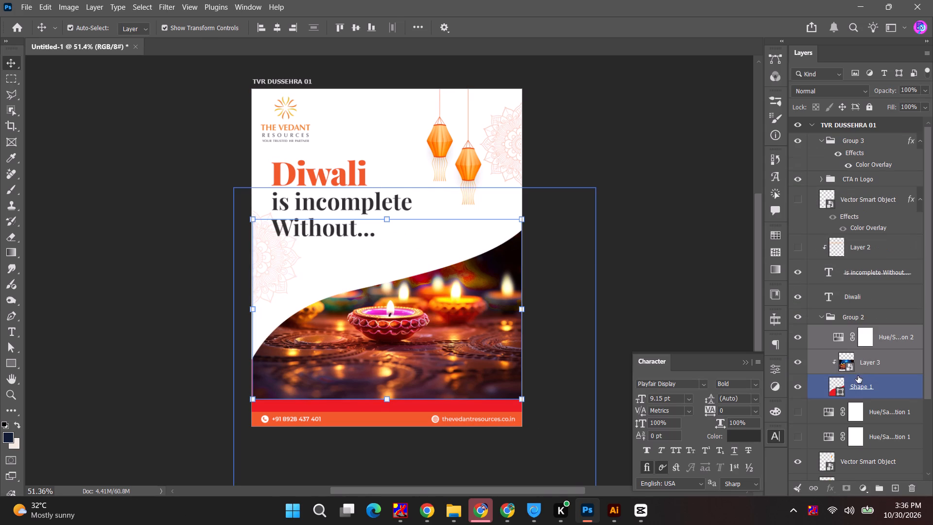
# Scale the clipped diya photo to about 122% and position it so it fills the curved area down to the contact strip.
pyautogui.click(454, 317)
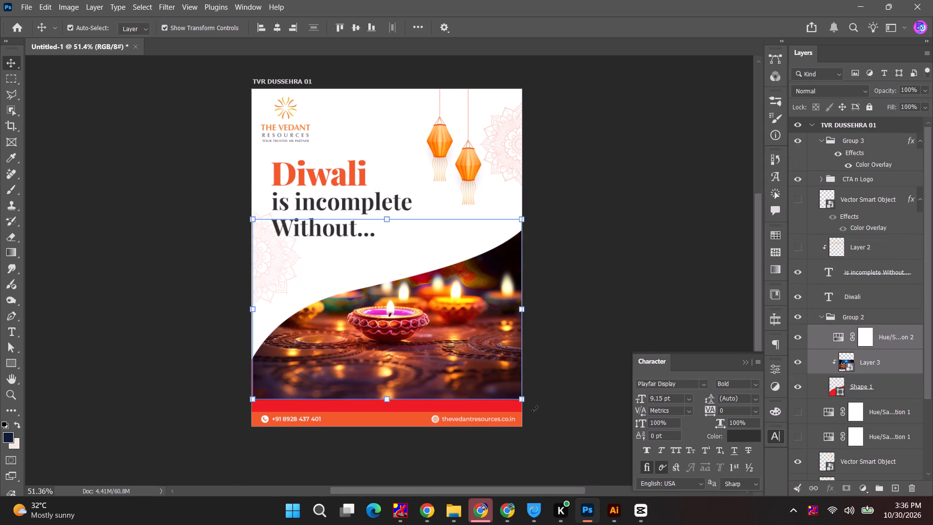
pyautogui.keyDown('alt'); pyautogui.keyDown('shift'); pyautogui.moveTo(522, 400); pyautogui.dragTo(545, 431); pyautogui.keyUp('shift'); pyautogui.keyUp('alt')
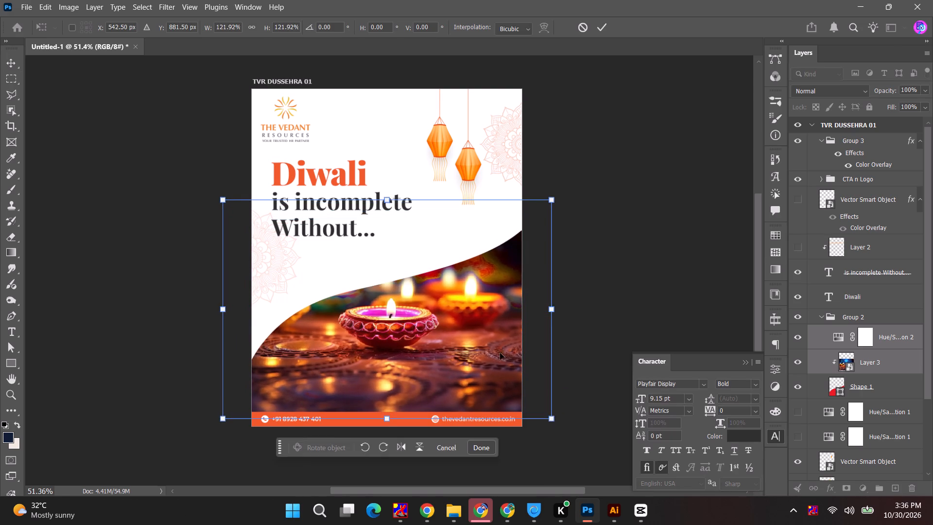
pyautogui.moveTo(493, 344); pyautogui.dragTo(505, 352)
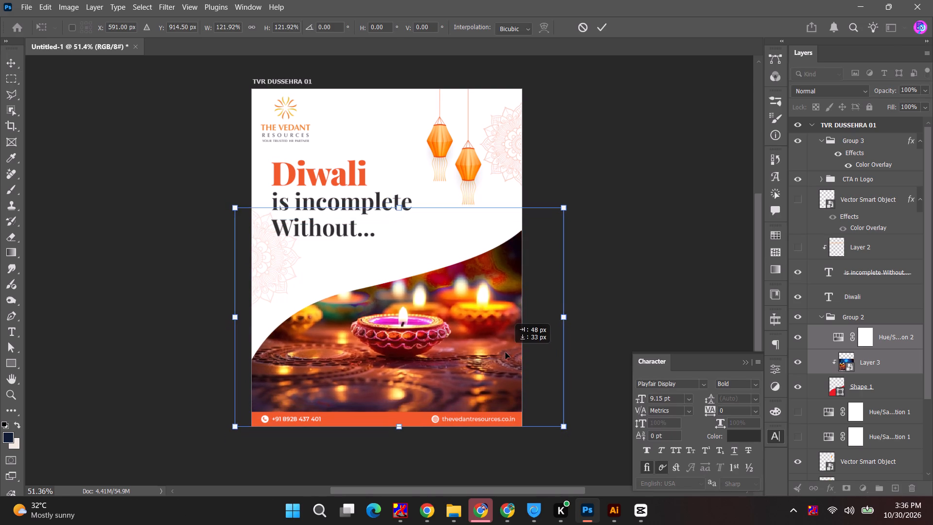
pyautogui.moveTo(505, 352); pyautogui.dragTo(505, 349)
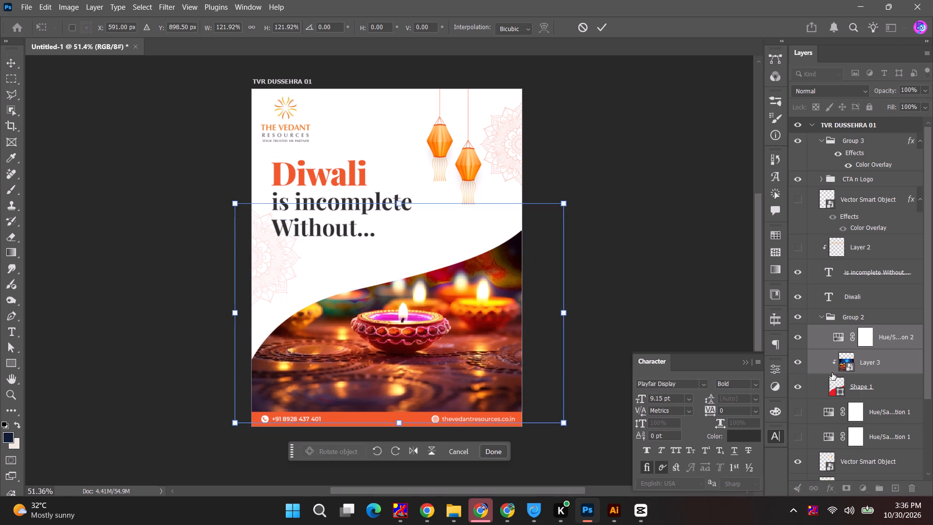
# Clip the Hue/Saturation 2 adjustment into the same clipping stack, compare the photo with and without it, and leave it hidden.
pyautogui.keyDown('alt'); pyautogui.click(841, 350); pyautogui.keyUp('alt')
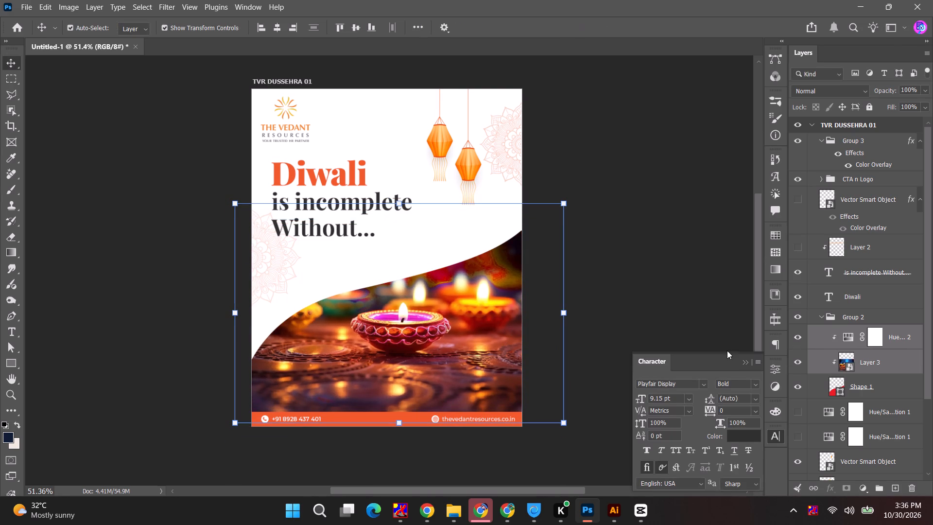
pyautogui.click(796, 338)
pyautogui.click(796, 338)
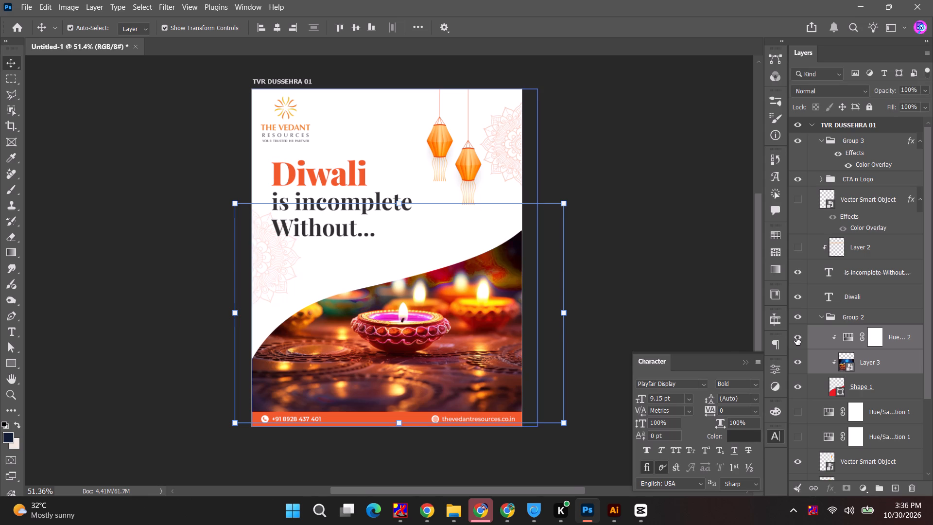
pyautogui.click(796, 338)
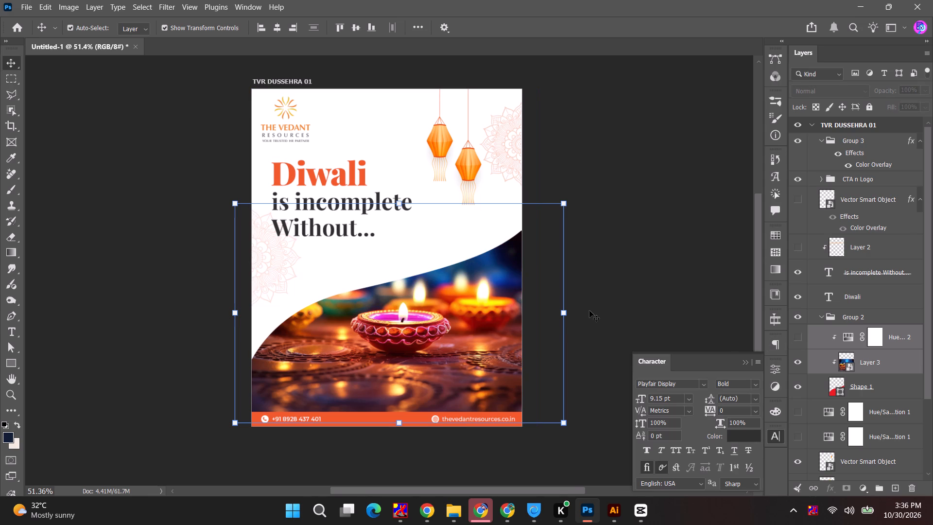
pyautogui.click(617, 300)
# Switch to Chrome and look through the current diya photo's ImagesBazaar page for similar images.
pyautogui.hotkey('alt', 'Tab')
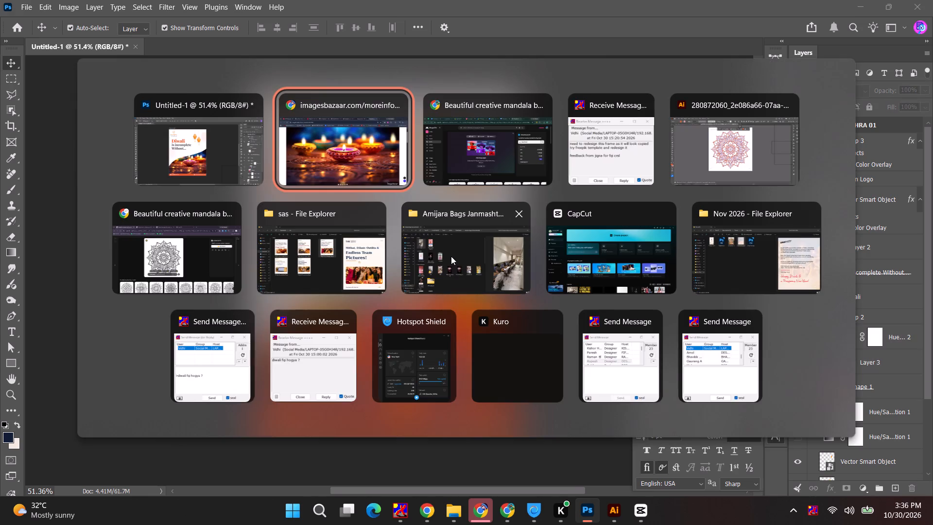
pyautogui.keyDown('alt'); pyautogui.click(341, 148); pyautogui.keyUp('alt')
pyautogui.scroll(-4, 386, 346)
pyautogui.press('Escape')
pyautogui.scroll(-5, 492, 291)
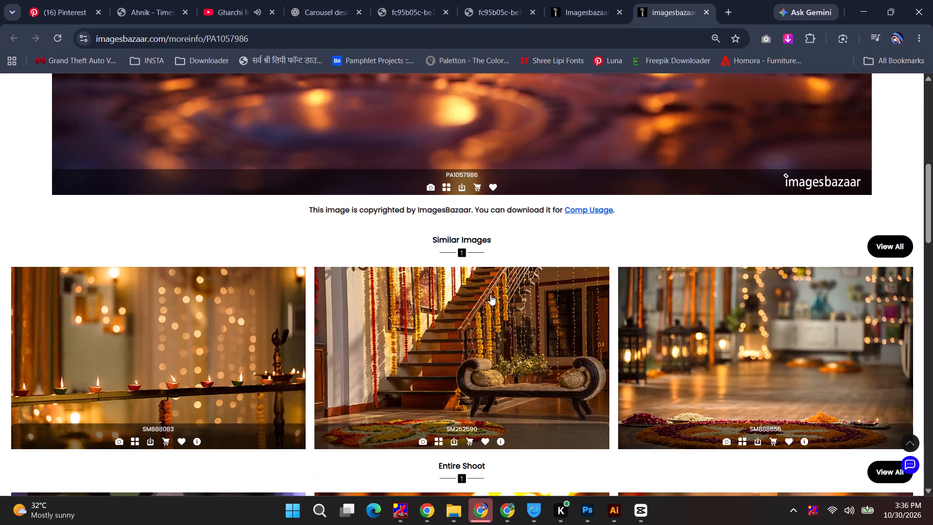
pyautogui.scroll(-13, 490, 295)
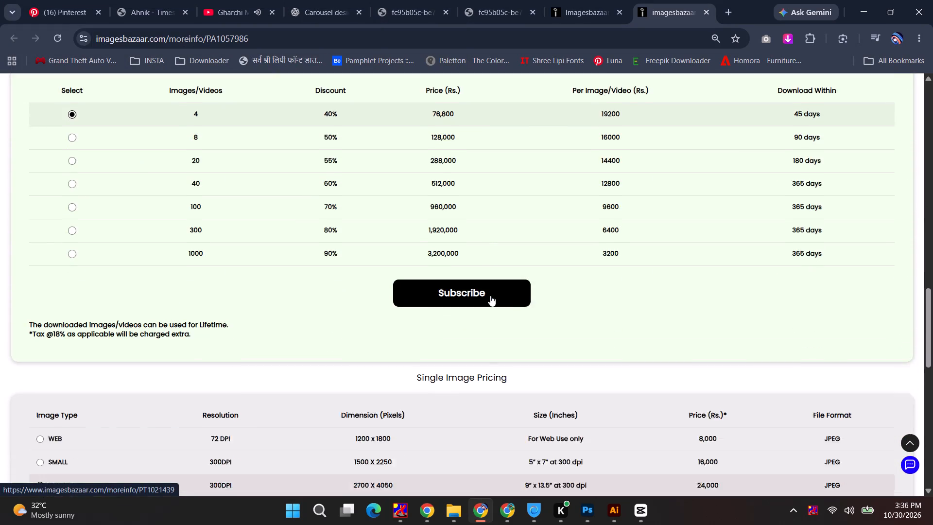
pyautogui.scroll(1, 490, 274)
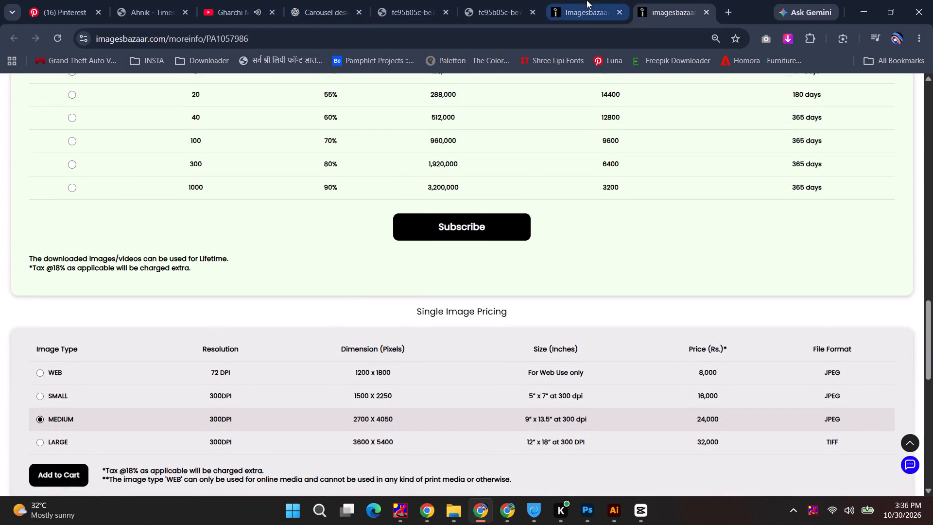
# Browse the Diwali (without people) results for an alternative photo and open the diya cluster image with orange bokeh.
pyautogui.click(587, 0)
pyautogui.scroll(-4, 520, 278)
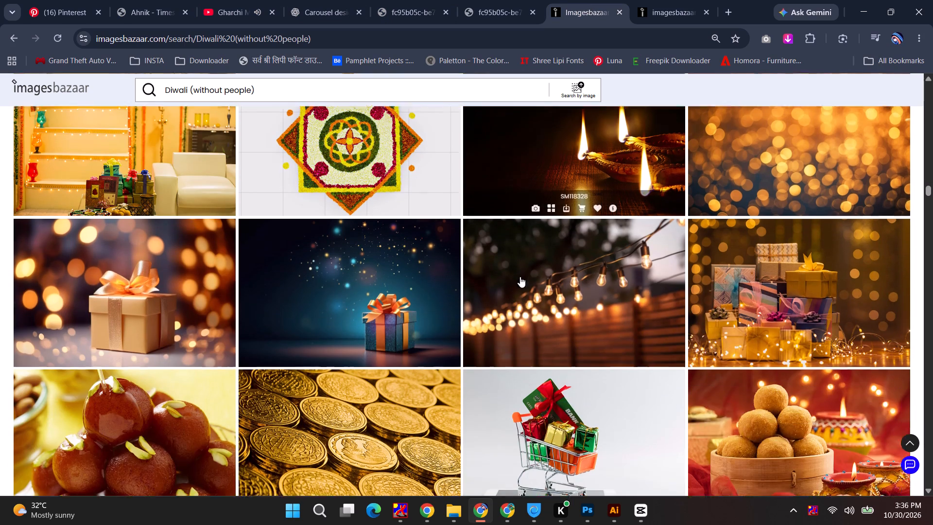
pyautogui.scroll(-5, 520, 277)
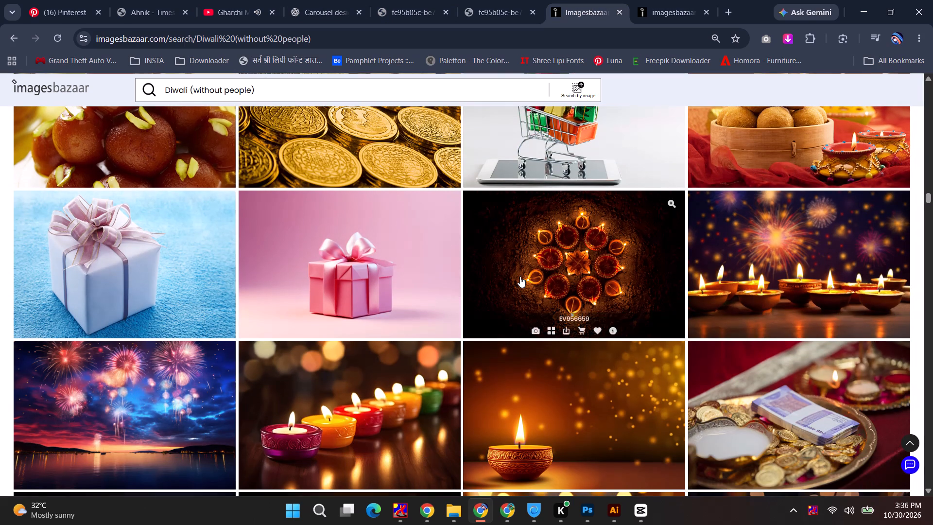
pyautogui.scroll(1, 722, 275)
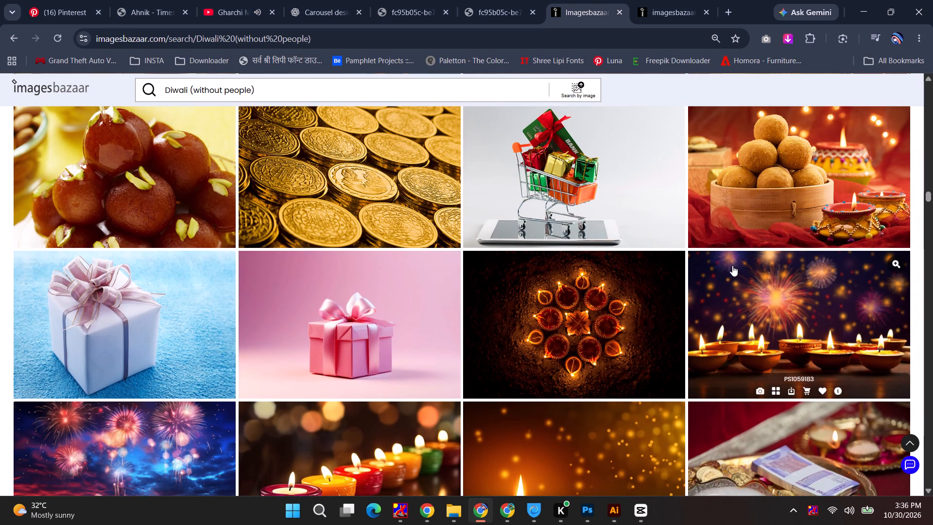
pyautogui.scroll(1, 732, 265)
pyautogui.scroll(-4, 732, 265)
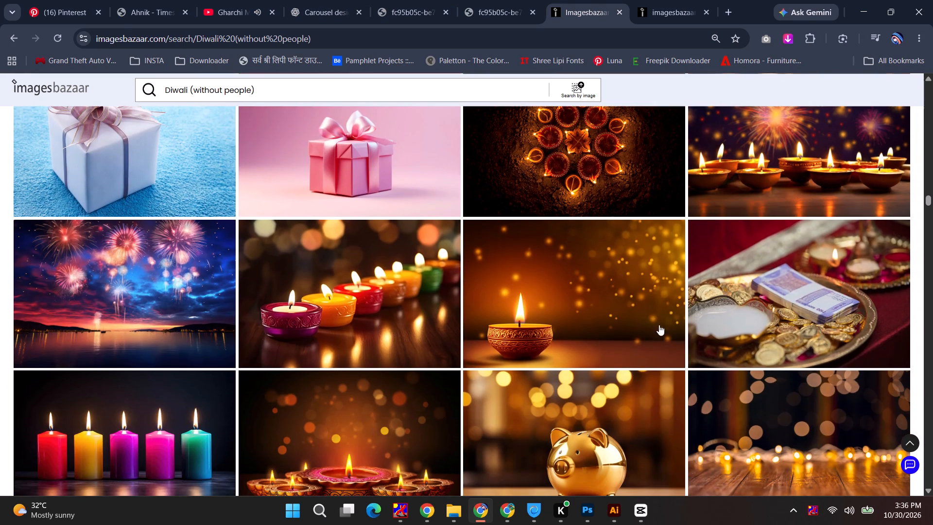
pyautogui.scroll(-2, 599, 328)
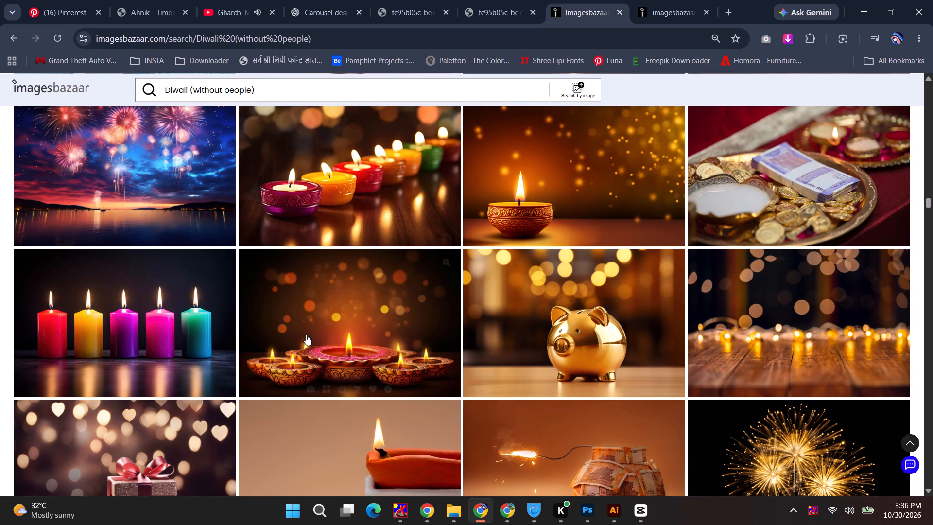
pyautogui.click(308, 311)
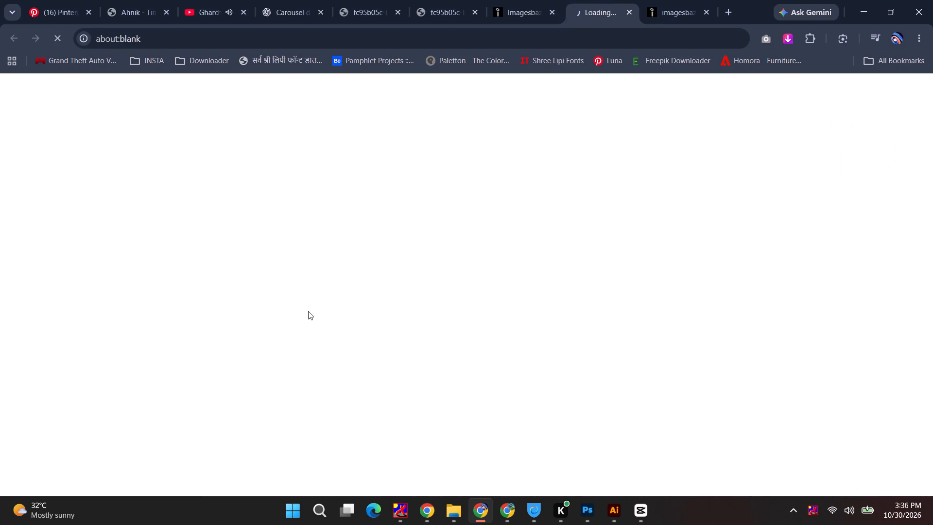
# Return to the Diwali (without people) results and examine further diya photos for the curved area.
pyautogui.click(514, 0)
pyautogui.scroll(-3, 649, 308)
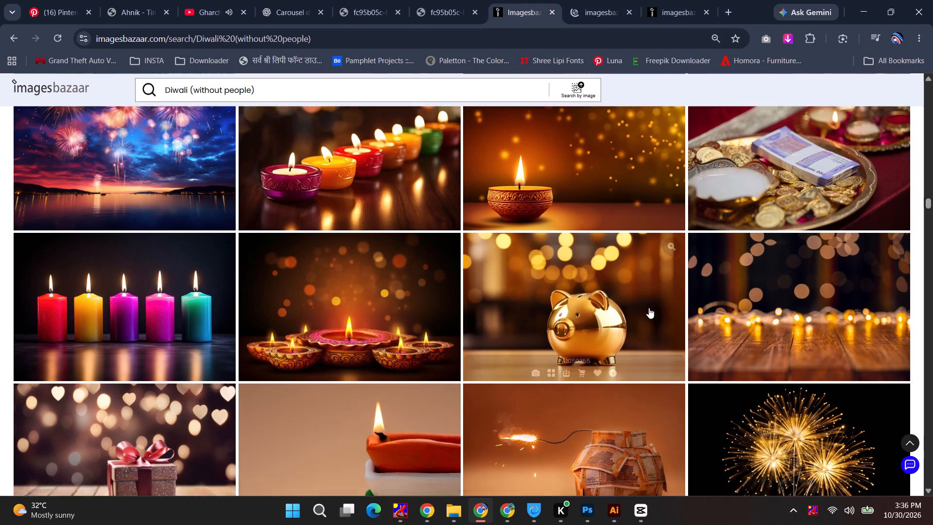
pyautogui.scroll(-4, 649, 308)
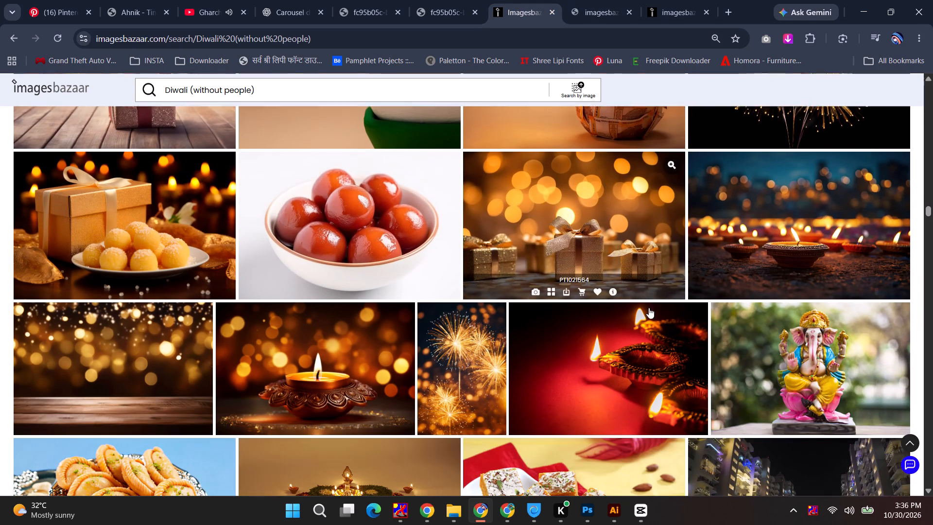
pyautogui.scroll(2, 335, 357)
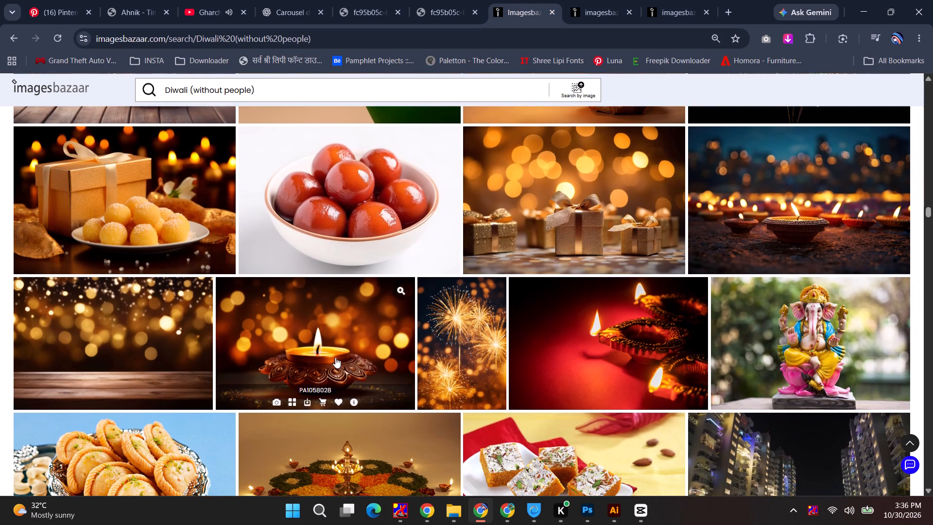
pyautogui.scroll(-7, 335, 357)
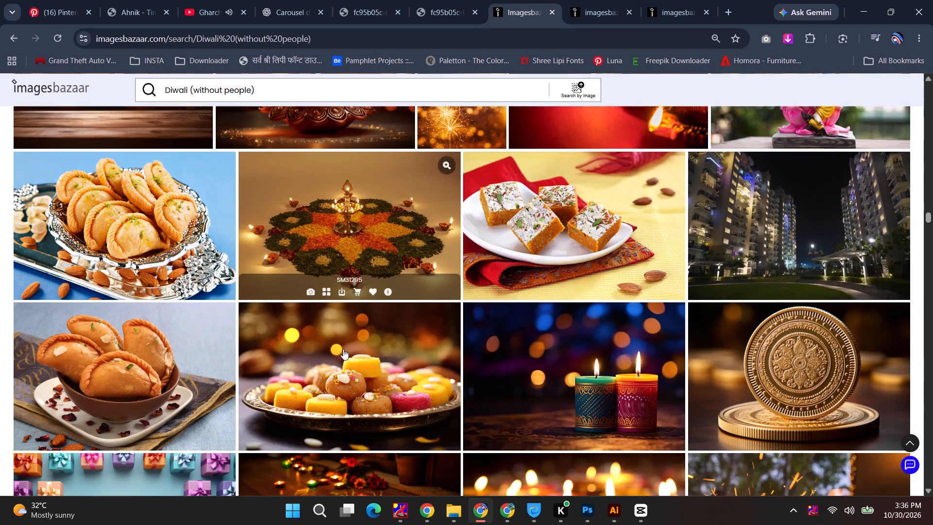
pyautogui.scroll(-2, 343, 349)
# Open the photo of a lit diya on a colourful rangoli, PS1047588, and copy the image.
pyautogui.click(350, 361)
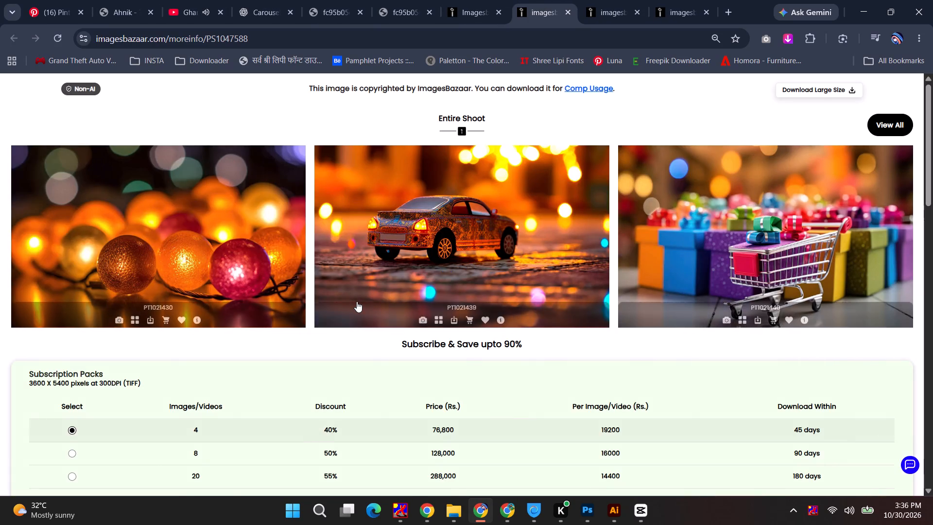
pyautogui.scroll(4, 356, 301)
pyautogui.scroll(6, 400, 301)
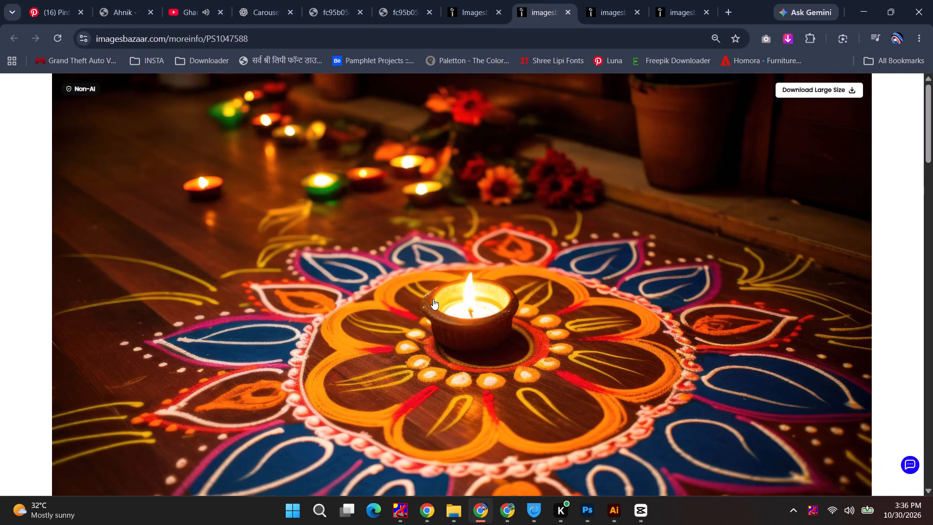
pyautogui.scroll(-2, 435, 280)
pyautogui.rightClick(436, 254)
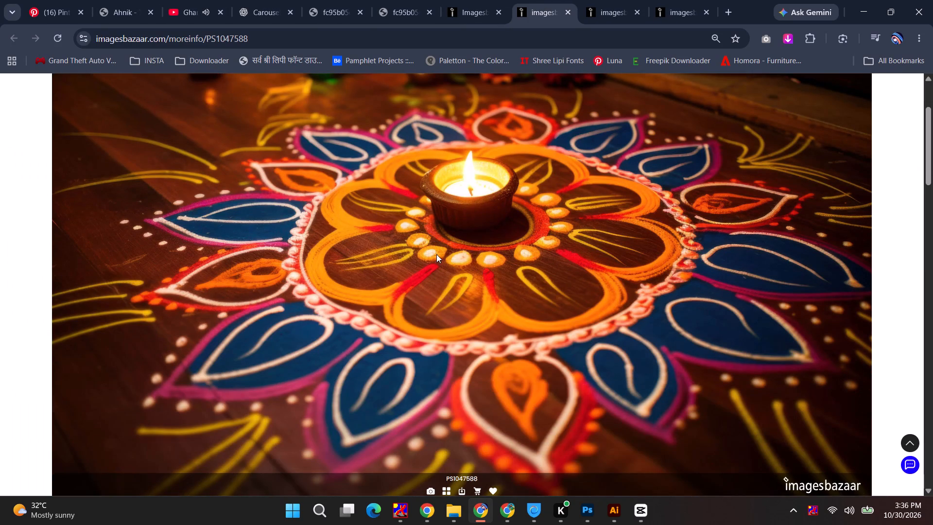
pyautogui.click(456, 304)
# Switch to Photoshop, paste the rangoli diya photo above Layer 3 in Group 2, and convert it to a smart object.
pyautogui.hotkey('alt', 'Tab')
pyautogui.keyDown('alt'); pyautogui.click(356, 170); pyautogui.keyUp('alt')
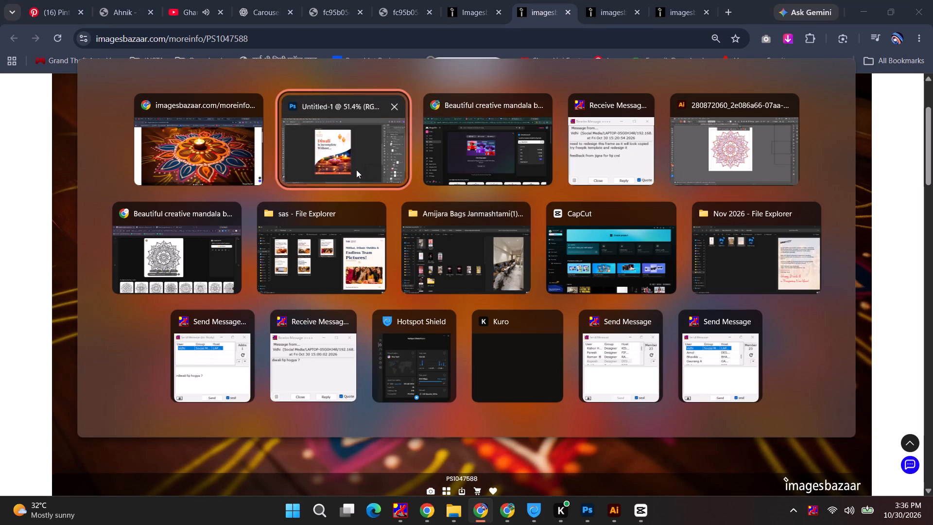
pyautogui.click(439, 332)
pyautogui.hotkey('ctrl', 'v')
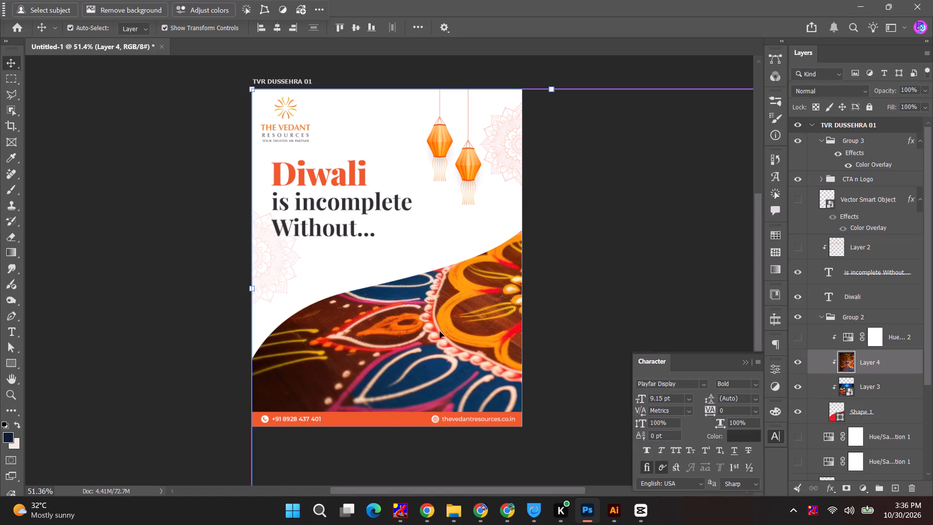
pyautogui.rightClick(897, 365)
pyautogui.click(895, 289)
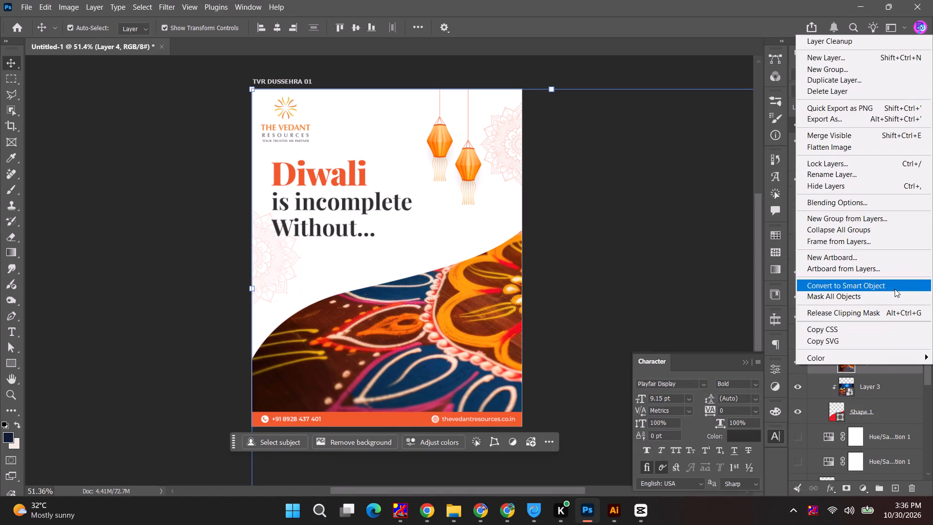
# Scale the rangoli photo to about 45.84% and position it to fill the curved area above the contact strip.
pyautogui.keyDown('alt'); pyautogui.keyDown('shift'); pyautogui.moveTo(250, 90); pyautogui.dragTo(446, 187); pyautogui.keyUp('shift'); pyautogui.keyUp('alt')
pyautogui.moveTo(455, 258); pyautogui.dragTo(269, 304)
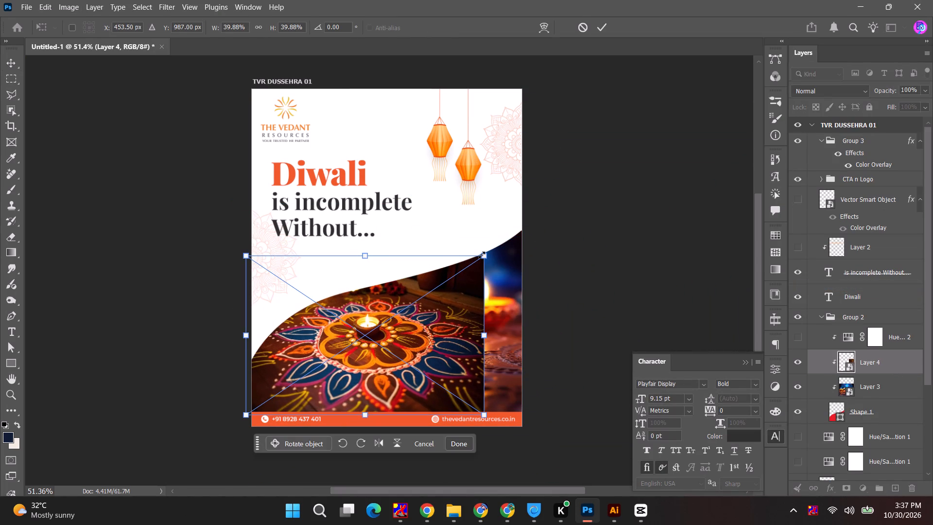
pyautogui.keyDown('shift'); pyautogui.moveTo(482, 255); pyautogui.dragTo(545, 217); pyautogui.keyUp('shift')
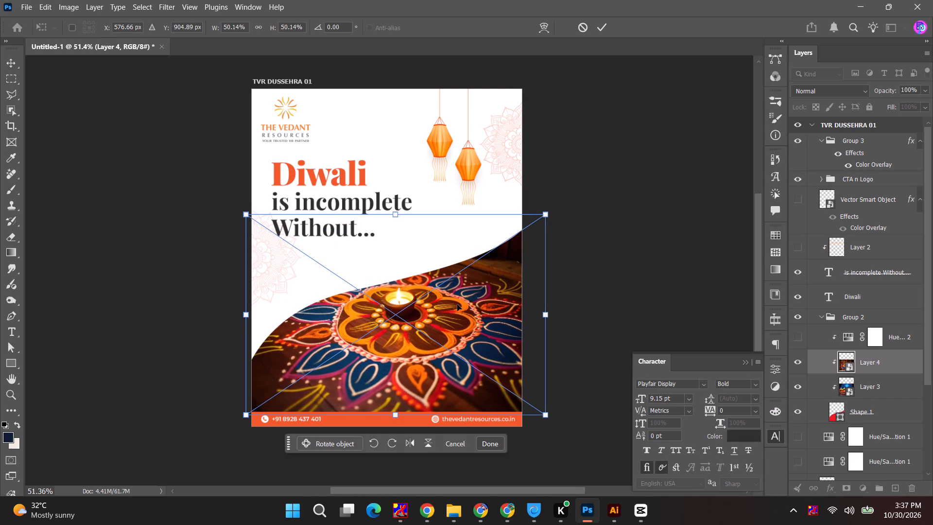
pyautogui.moveTo(457, 312); pyautogui.dragTo(455, 323)
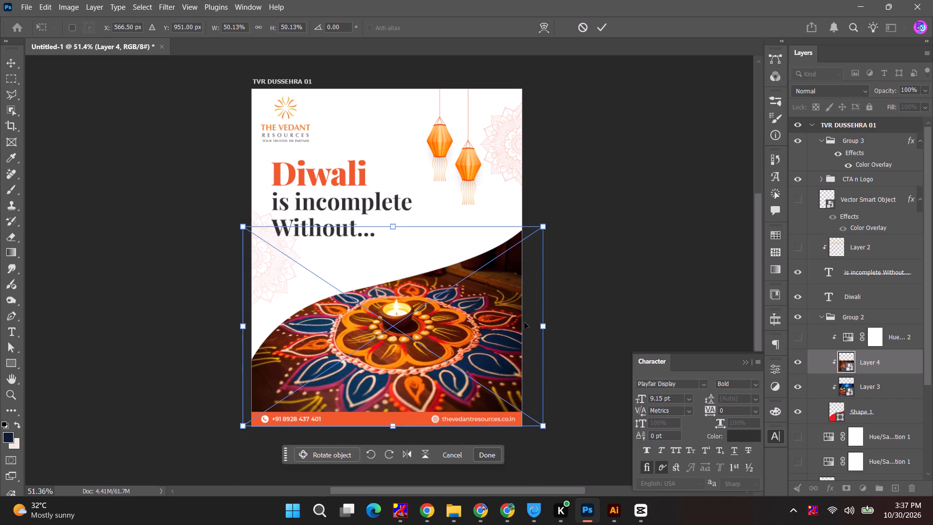
pyautogui.keyDown('alt'); pyautogui.keyDown('shift'); pyautogui.moveTo(541, 425); pyautogui.dragTo(547, 424); pyautogui.keyUp('shift'); pyautogui.keyUp('alt')
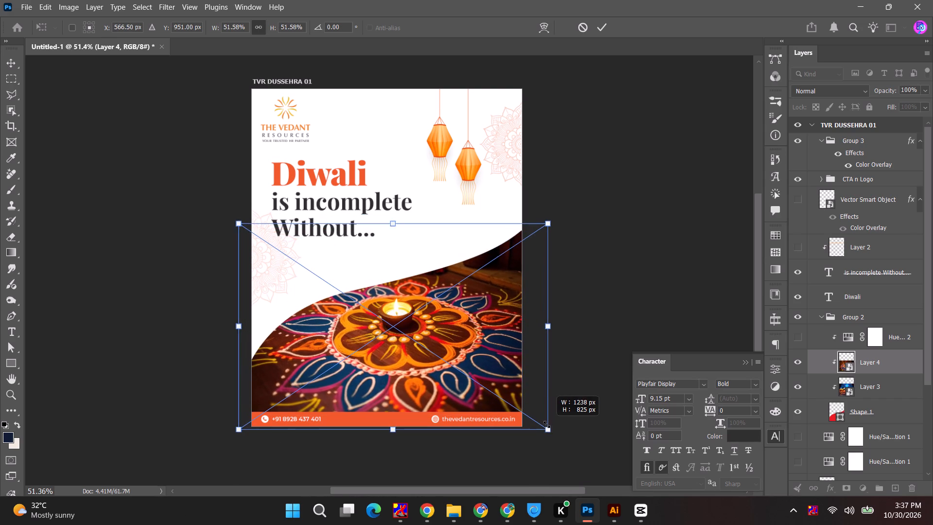
pyautogui.keyDown('alt'); pyautogui.keyDown('shift'); pyautogui.moveTo(547, 424); pyautogui.dragTo(534, 414); pyautogui.keyUp('shift'); pyautogui.keyUp('alt')
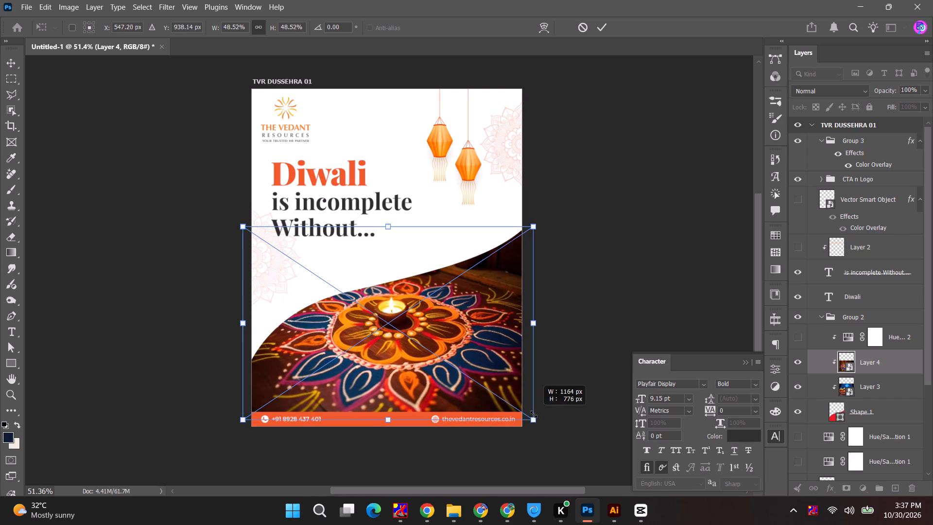
pyautogui.keyDown('alt'); pyautogui.keyDown('shift'); pyautogui.moveTo(534, 414); pyautogui.dragTo(525, 409); pyautogui.keyUp('shift'); pyautogui.keyUp('alt')
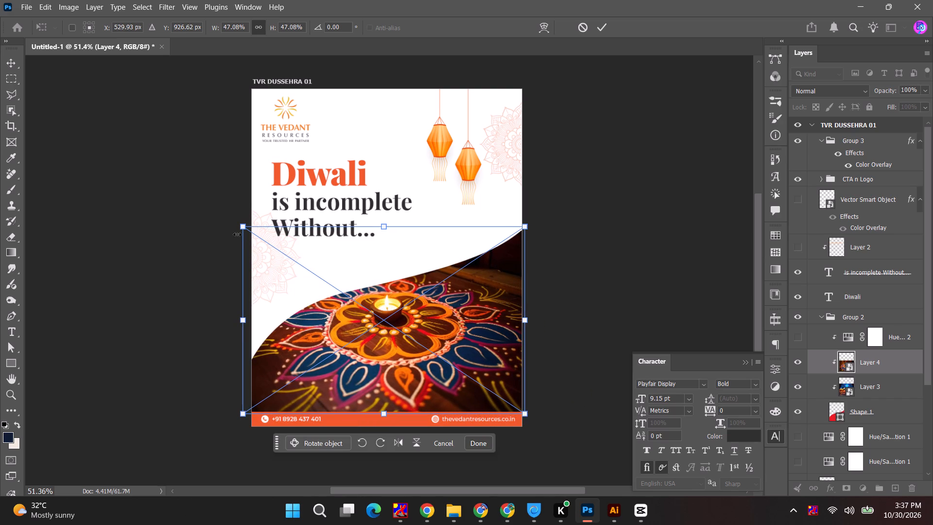
pyautogui.keyDown('shift'); pyautogui.moveTo(238, 226); pyautogui.dragTo(249, 226); pyautogui.keyUp('shift')
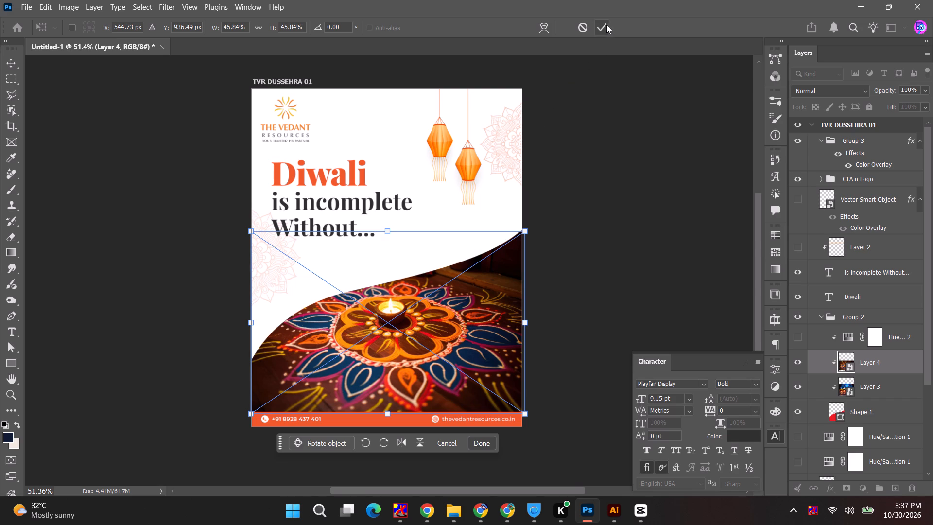
pyautogui.click(606, 25)
# Duplicate Shape 1 beneath the original and shift the copy slightly up-left so a red band edges the photo's curve.
pyautogui.click(853, 411)
pyautogui.keyDown('alt'); pyautogui.moveTo(858, 413); pyautogui.dragTo(857, 426); pyautogui.keyUp('alt')
pyautogui.hotkey('ctrl', 't')
pyautogui.moveTo(483, 385); pyautogui.dragTo(479, 379)
pyautogui.click(593, 22)
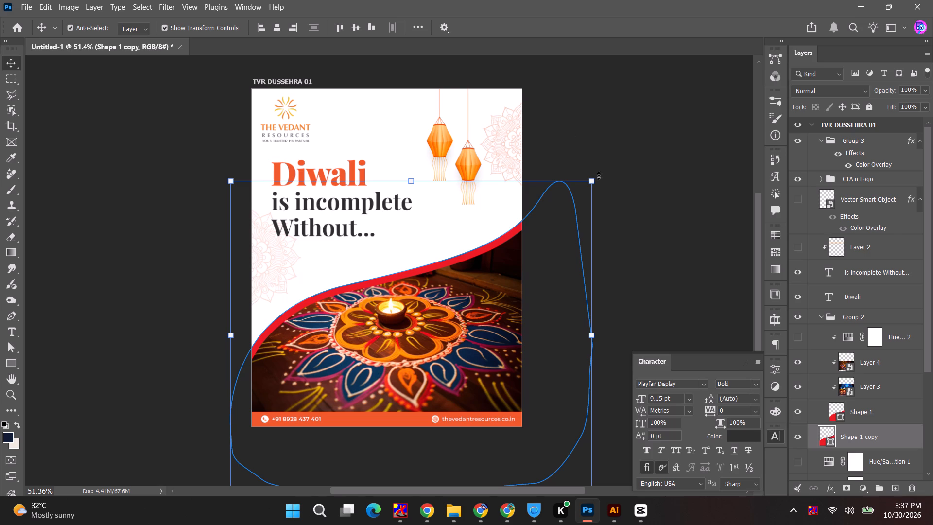
# Rotate the Shape 1 copy about 3.8° clockwise and reposition it so the red band widens toward the artboard's left edge.
pyautogui.moveTo(601, 174); pyautogui.dragTo(609, 168)
pyautogui.click(492, 248)
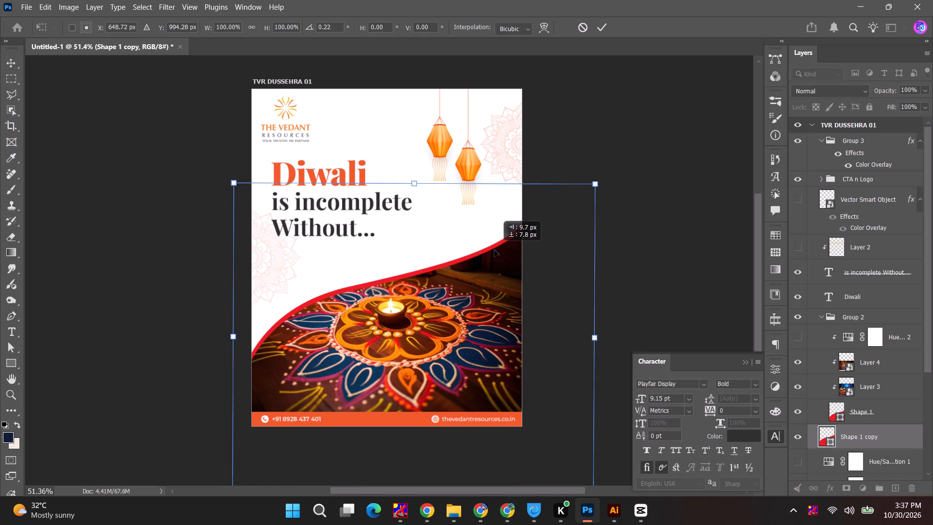
pyautogui.moveTo(617, 173); pyautogui.dragTo(619, 175)
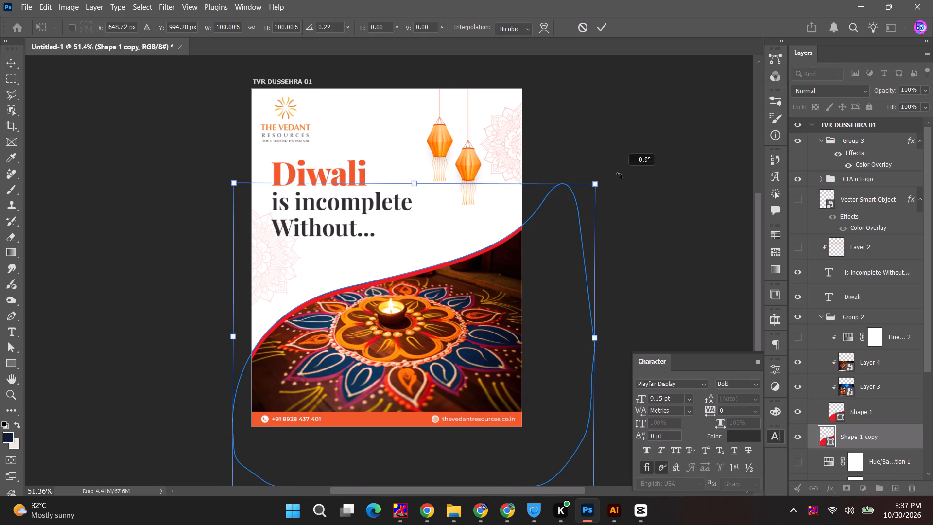
pyautogui.moveTo(619, 175); pyautogui.dragTo(622, 190)
pyautogui.moveTo(459, 300); pyautogui.dragTo(455, 291)
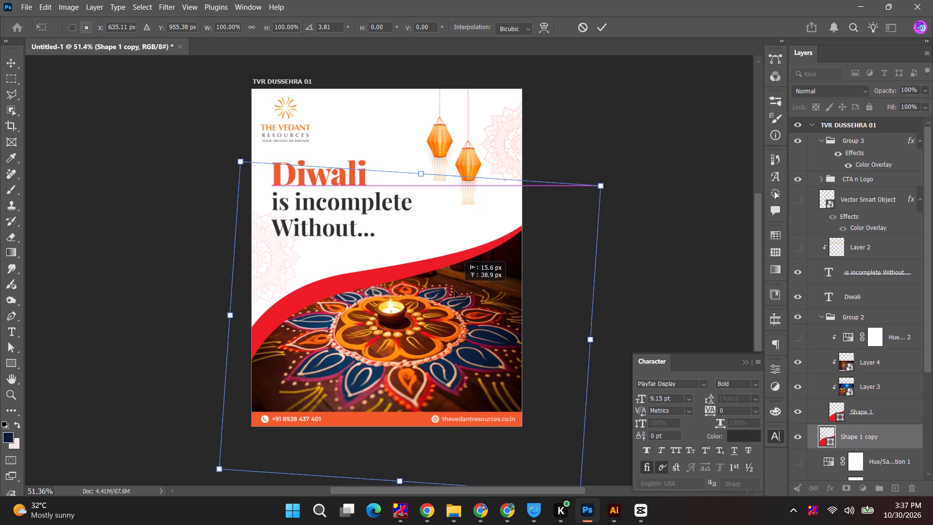
pyautogui.moveTo(455, 291); pyautogui.dragTo(450, 296)
pyautogui.click(602, 28)
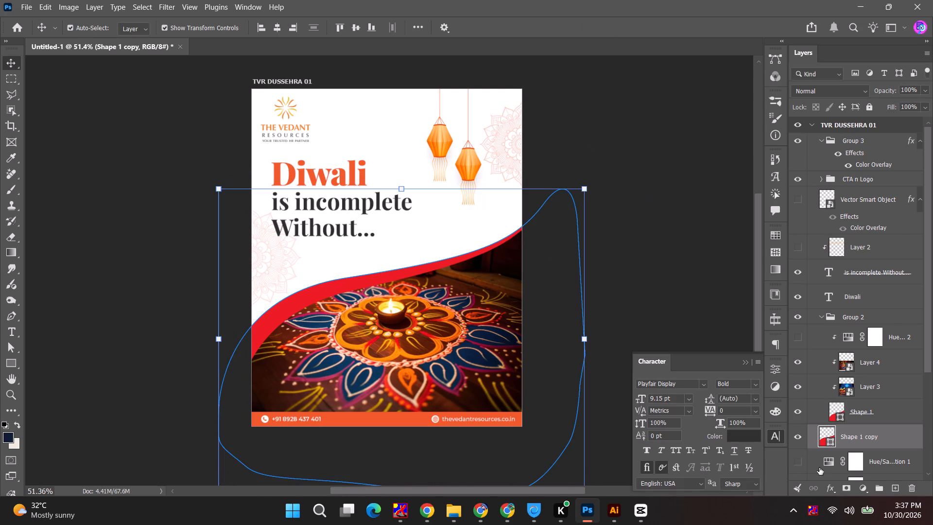
# Add a layer mask to the Shape 1 copy and try brushing over the red band's lower end.
pyautogui.click(842, 488)
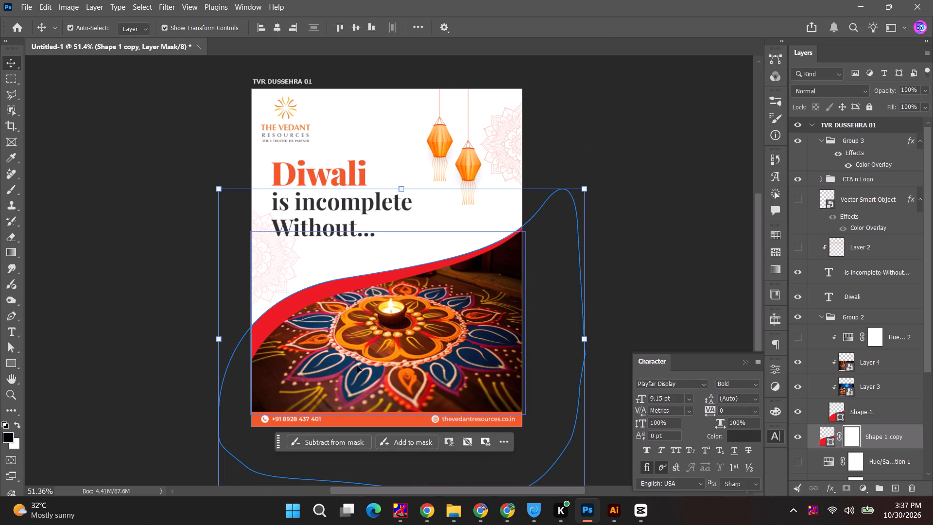
pyautogui.press('b')
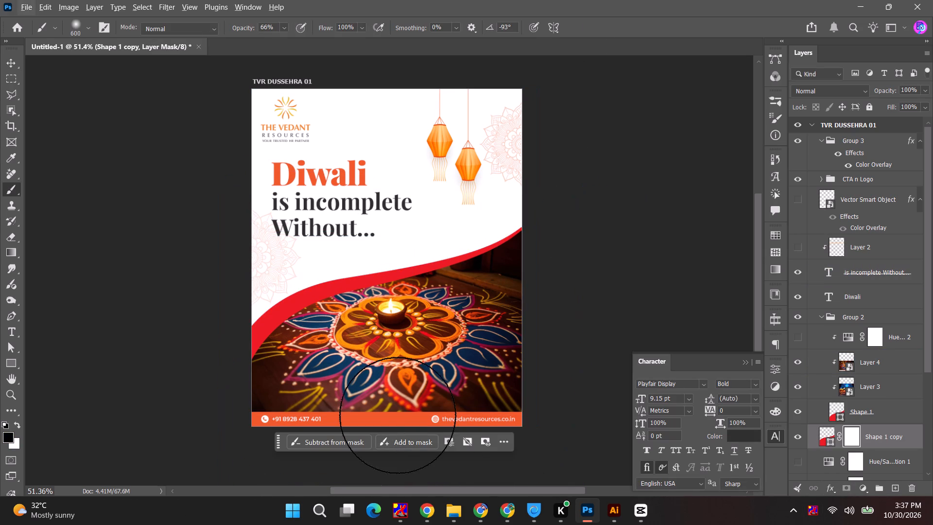
pyautogui.keyDown('alt'); pyautogui.click(387, 420); pyautogui.keyUp('alt')
pyautogui.moveTo(270, 376); pyautogui.dragTo(261, 376)
pyautogui.click(262, 355)
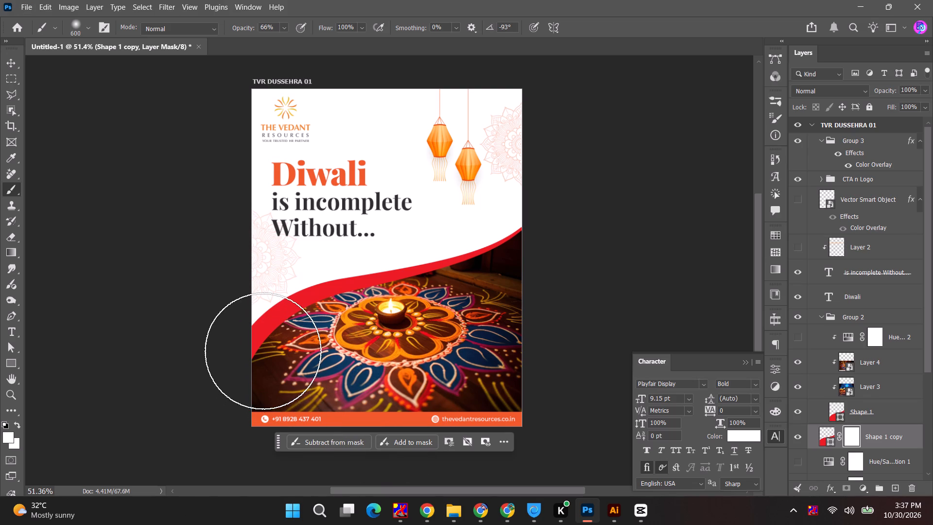
pyautogui.click(263, 351)
# Paint a soft glow in the lantern's orange over the band's left part on a new layer clipped to the Shape 1 copy.
pyautogui.click(868, 429)
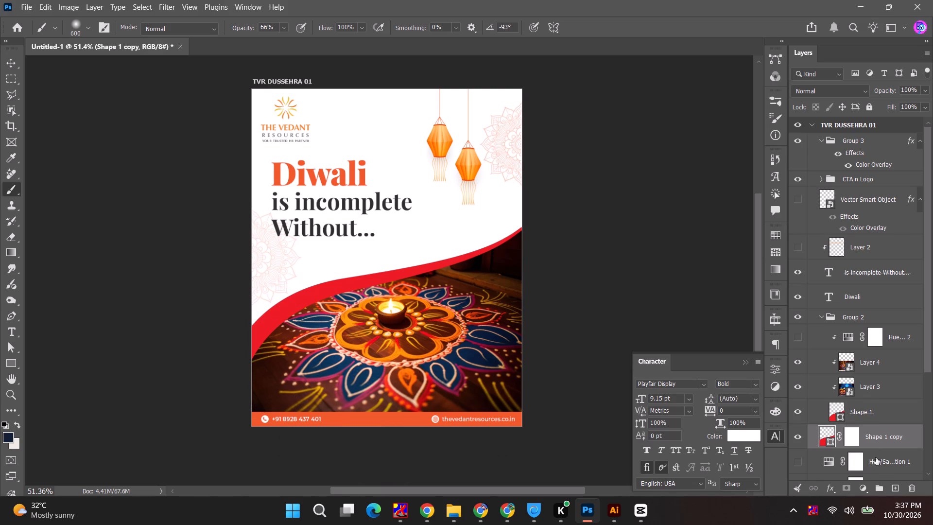
pyautogui.click(890, 487)
pyautogui.click(249, 328)
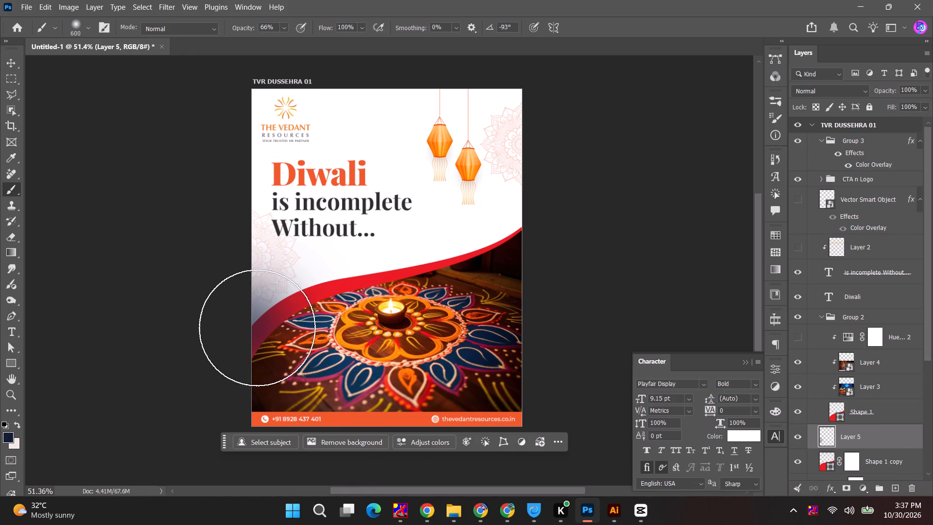
pyautogui.hotkey('ctrl', 'z')
pyautogui.keyDown('alt'); pyautogui.click(473, 161); pyautogui.keyUp('alt')
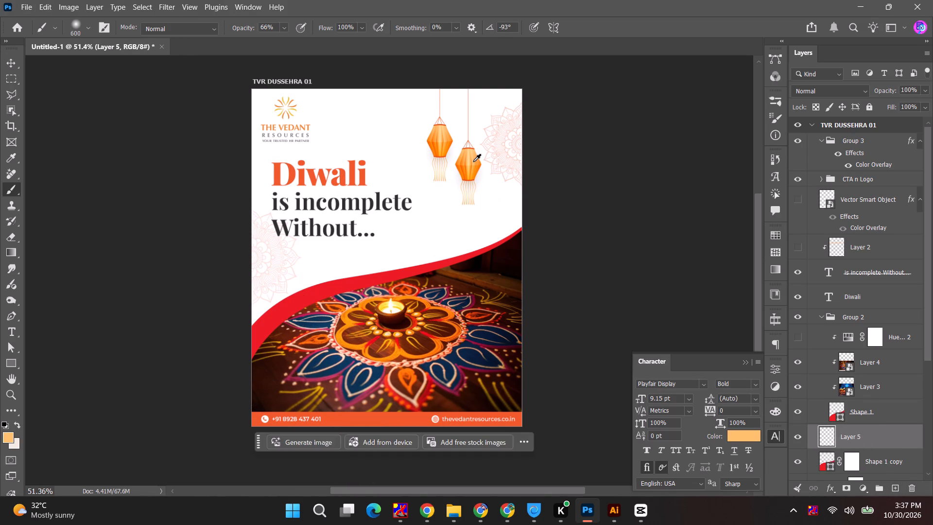
pyautogui.keyDown('alt'); pyautogui.click(466, 164); pyautogui.keyUp('alt')
pyautogui.moveTo(239, 391); pyautogui.dragTo(294, 332)
pyautogui.moveTo(296, 329); pyautogui.dragTo(302, 328)
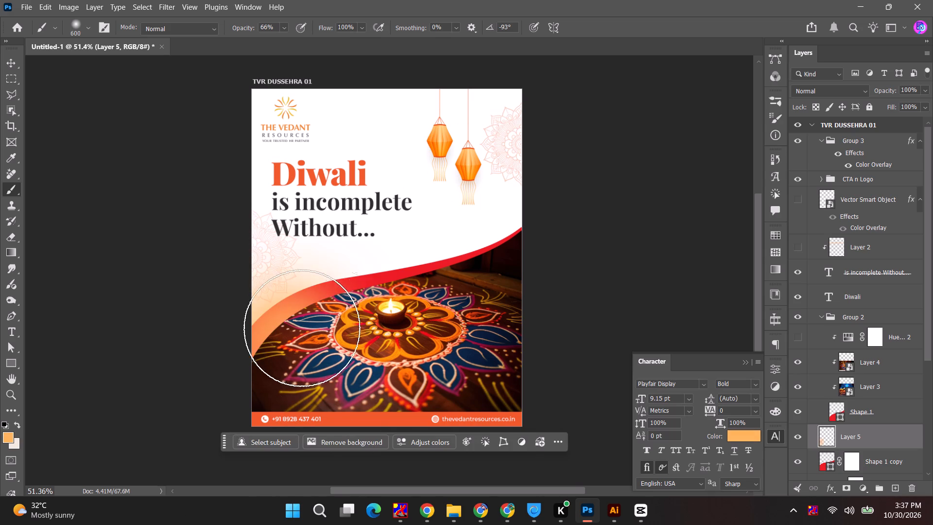
pyautogui.moveTo(302, 328); pyautogui.dragTo(330, 325)
pyautogui.click(393, 323)
pyautogui.click(338, 320)
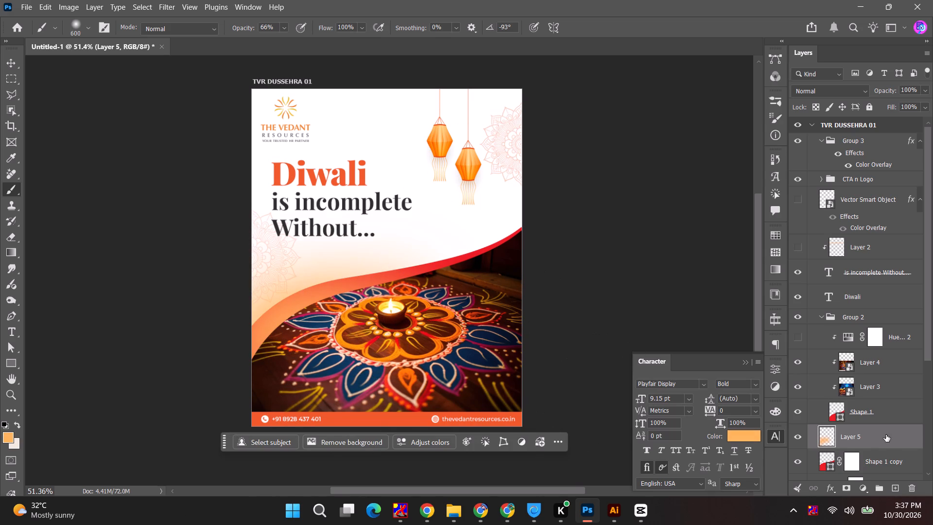
pyautogui.keyDown('alt'); pyautogui.click(847, 451); pyautogui.keyUp('alt')
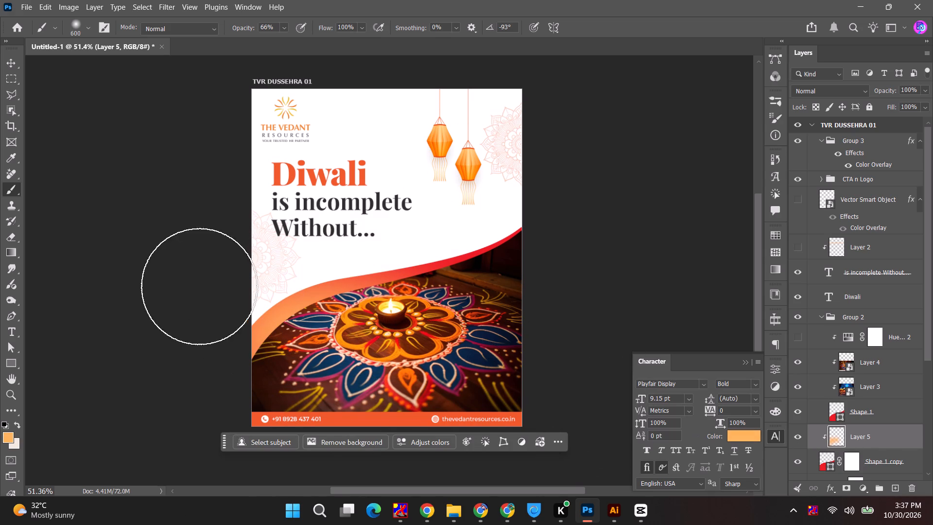
pyautogui.click(8, 66)
pyautogui.click(117, 252)
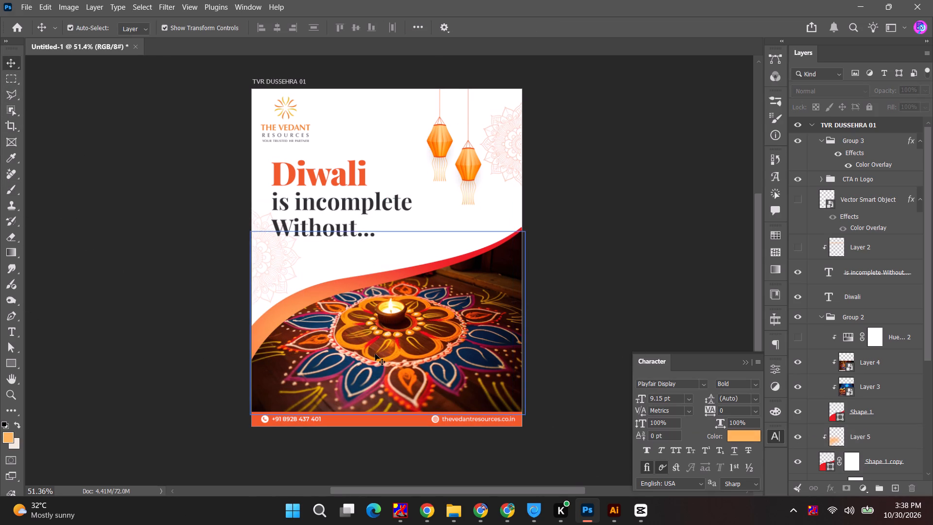
# Nudge the Shape 1 copy slightly down and to the right.
pyautogui.click(873, 462)
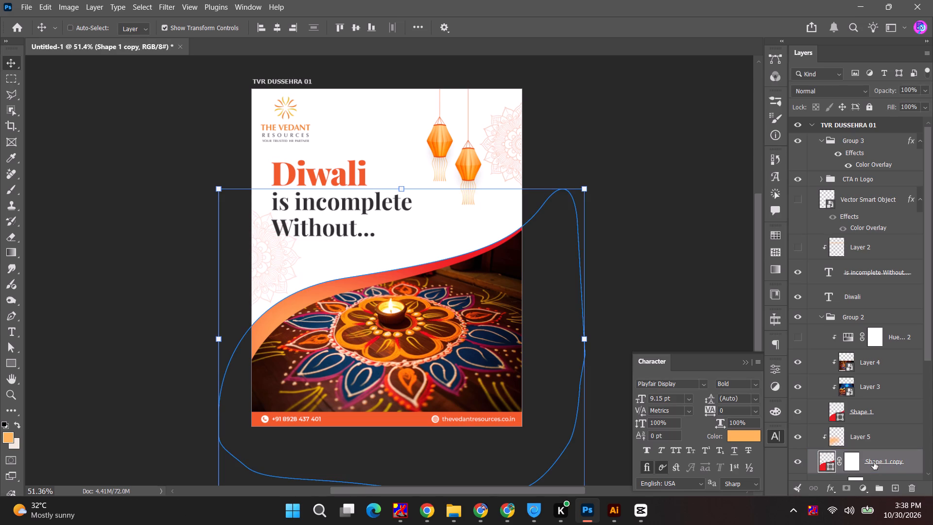
pyautogui.click(875, 419)
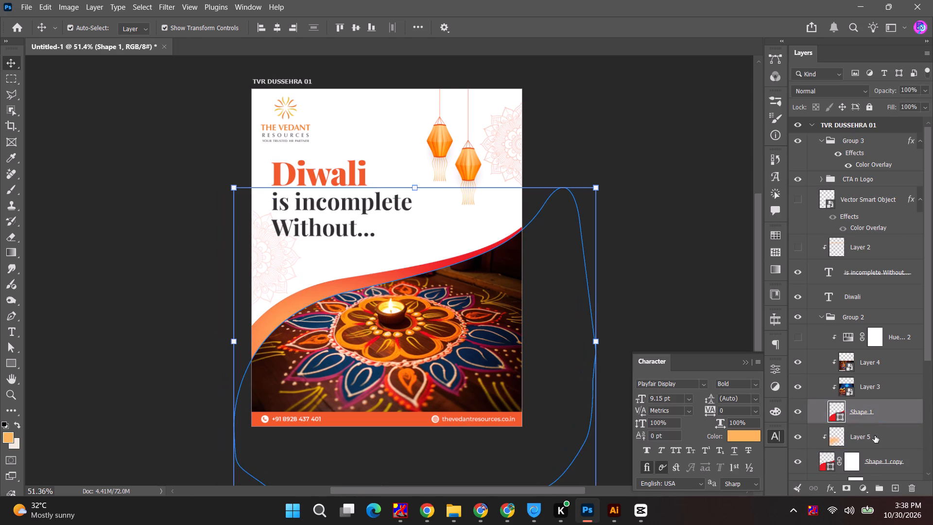
pyautogui.click(874, 468)
pyautogui.hotkey('ctrl', 't')
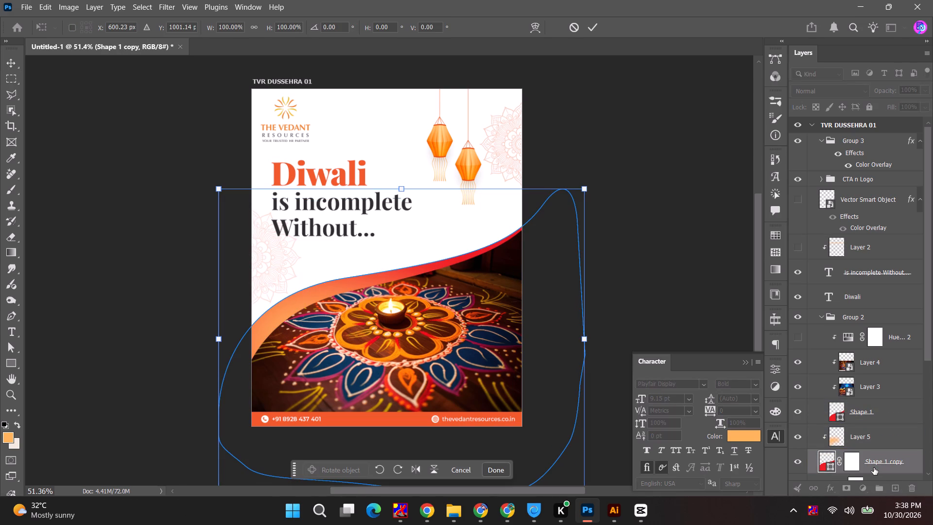
pyautogui.hotkey('shift', 'Down')
pyautogui.press('Right')
pyautogui.press('Right')
pyautogui.press('Up')
pyautogui.press('Up')
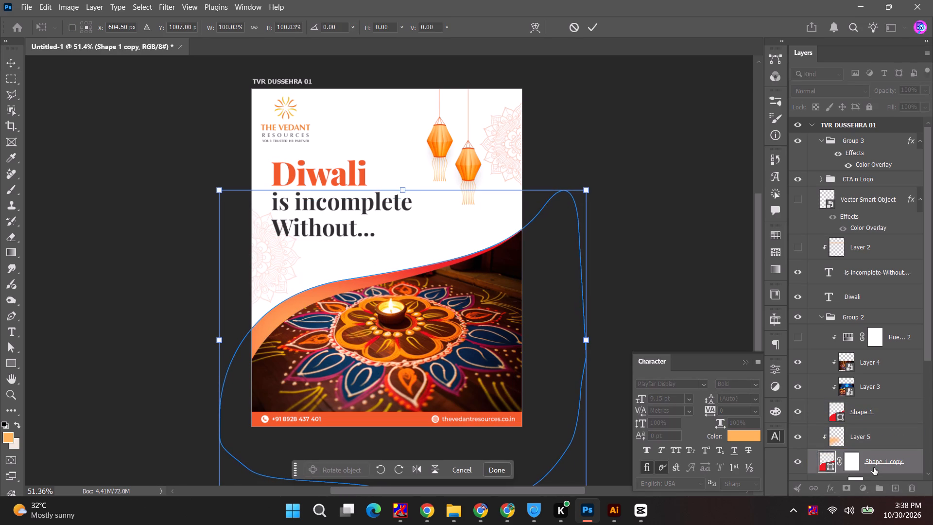
pyautogui.press('Up')
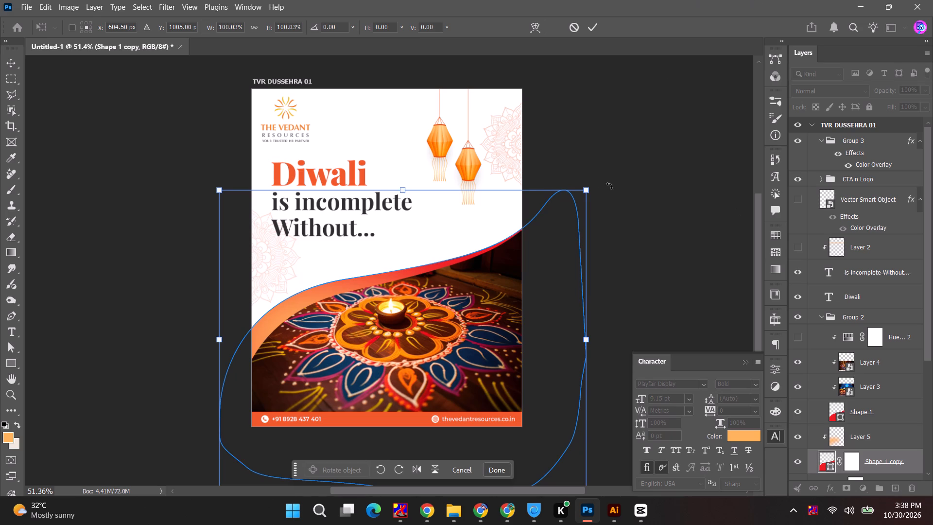
# Rotate the Shape 1 copy to about -1.28° and reposition it so the coloured band along the curve becomes thinner.
pyautogui.moveTo(607, 185); pyautogui.dragTo(602, 174)
pyautogui.moveTo(518, 263); pyautogui.dragTo(520, 268)
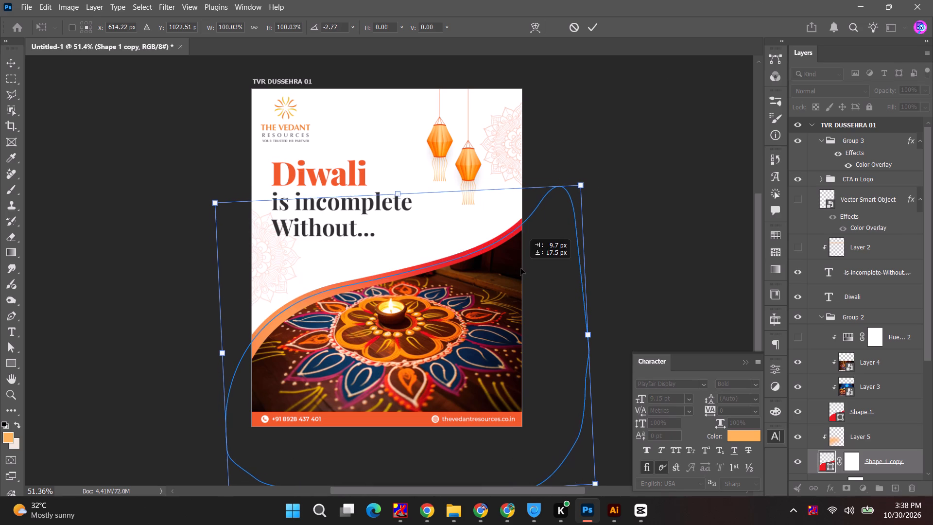
pyautogui.moveTo(520, 268); pyautogui.dragTo(520, 270)
pyautogui.moveTo(593, 172); pyautogui.dragTo(596, 178)
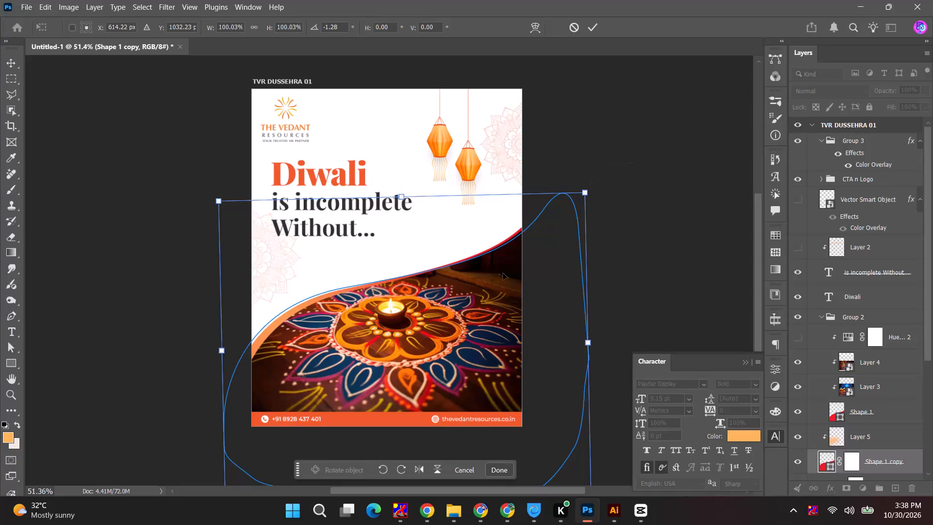
pyautogui.moveTo(497, 285); pyautogui.dragTo(492, 286)
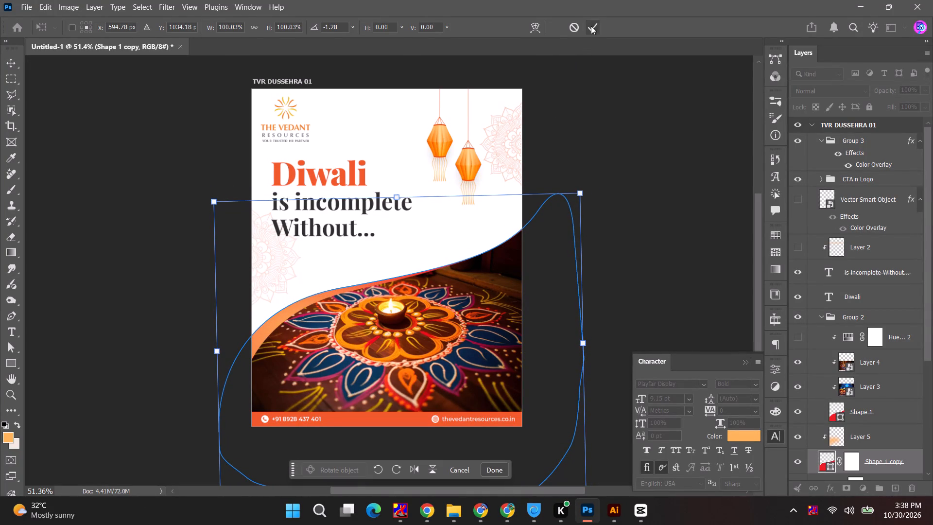
pyautogui.click(591, 25)
pyautogui.click(605, 137)
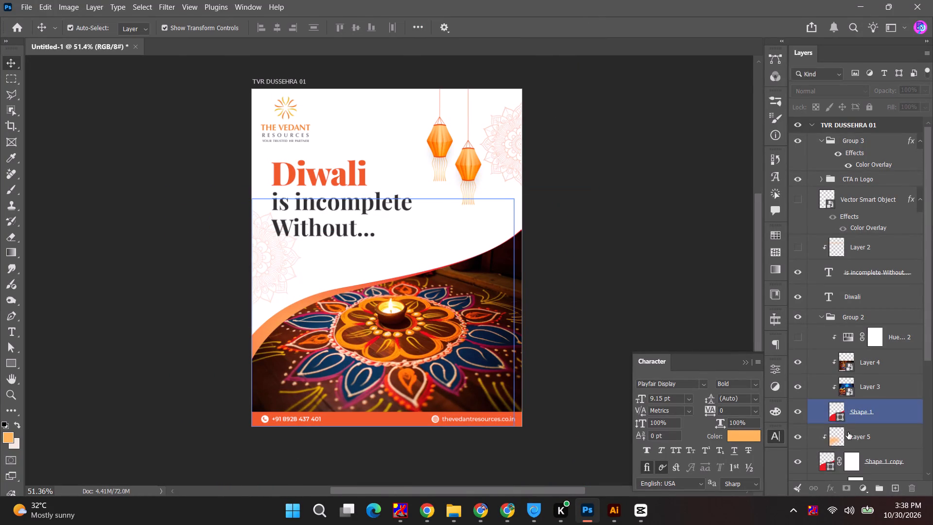
# Move the orange glow layer down and to the left, centred at about X 306.5, Y 1043 px, so the red band shows more.
pyautogui.click(848, 432)
pyautogui.hotkey('ctrl', 't')
pyautogui.moveTo(443, 348); pyautogui.dragTo(404, 361)
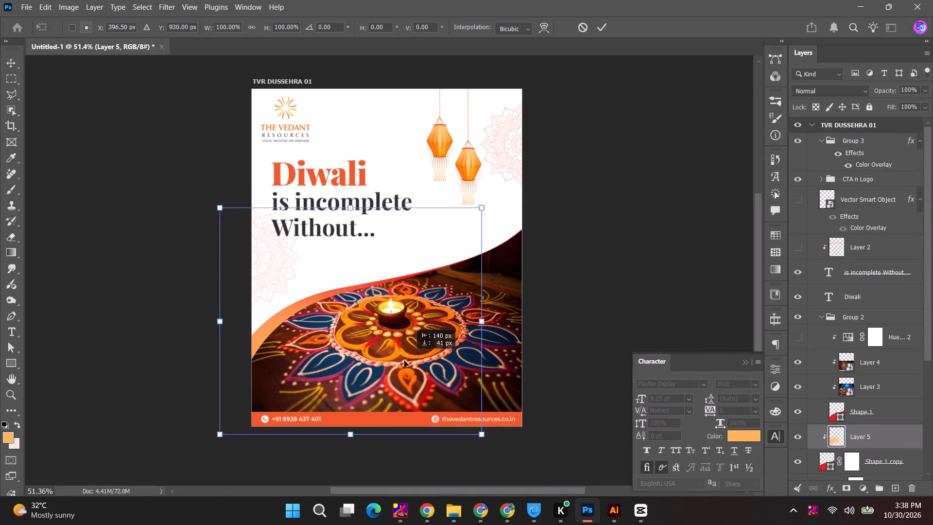
pyautogui.moveTo(404, 361); pyautogui.dragTo(389, 385)
pyautogui.click(604, 20)
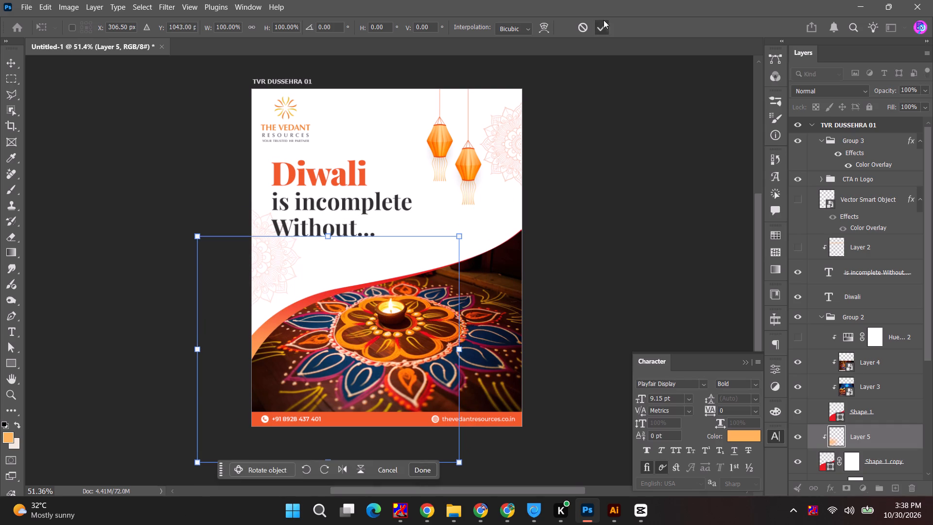
pyautogui.click(601, 151)
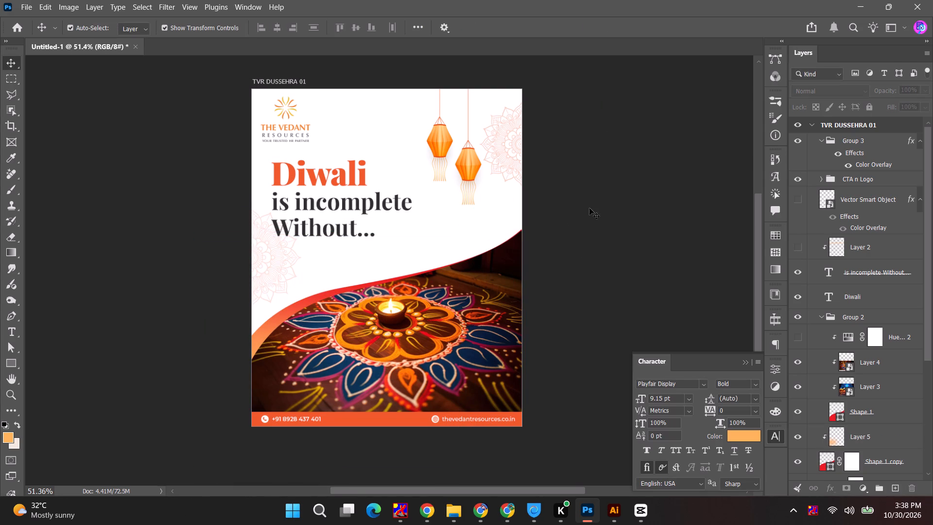
pyautogui.click(607, 180)
# Select both headline texts, "Diwali" and "is incomplete Without...", and move them straight down closer to the curve.
pyautogui.click(285, 178)
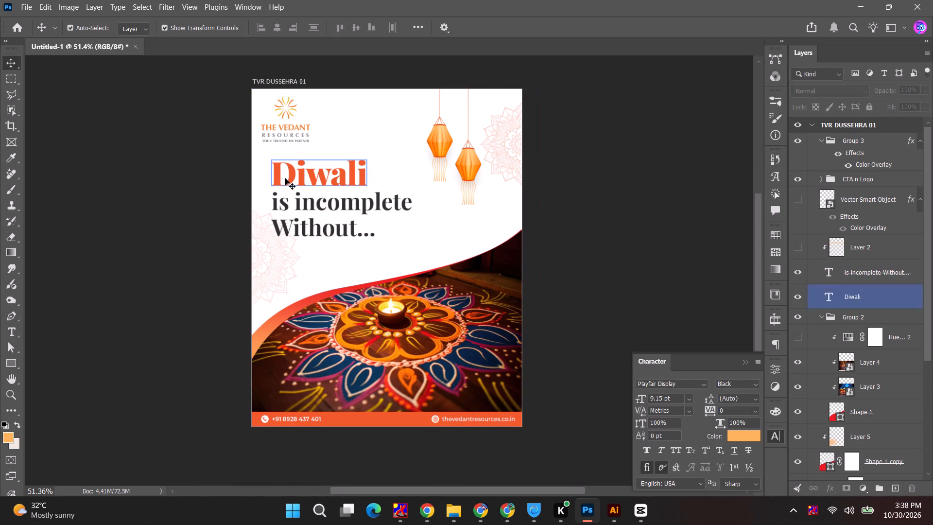
pyautogui.keyDown('shift'); pyautogui.click(298, 216); pyautogui.keyUp('shift')
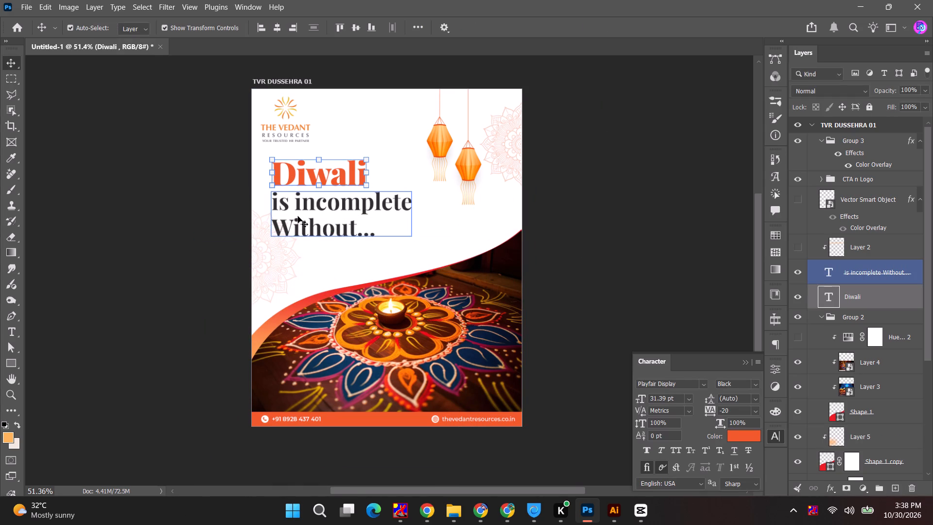
pyautogui.moveTo(303, 214); pyautogui.dragTo(302, 239)
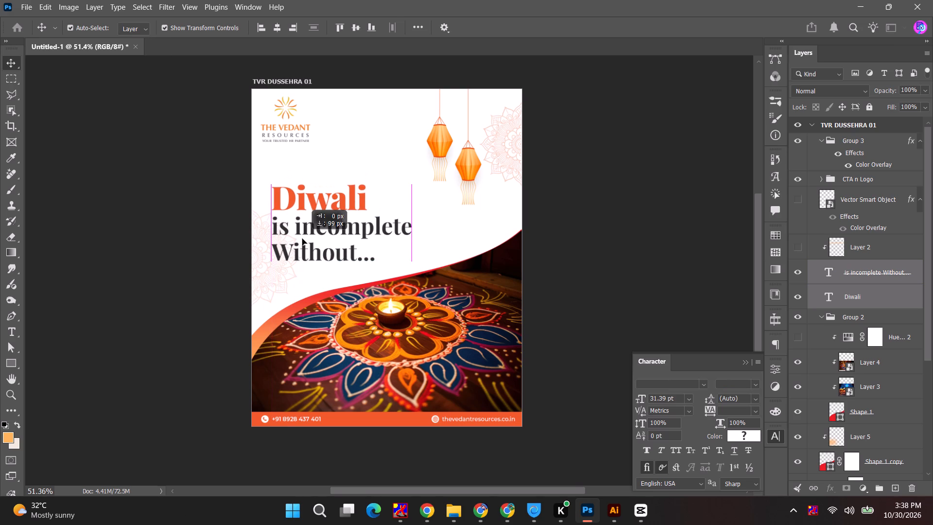
pyautogui.moveTo(302, 239); pyautogui.dragTo(302, 235)
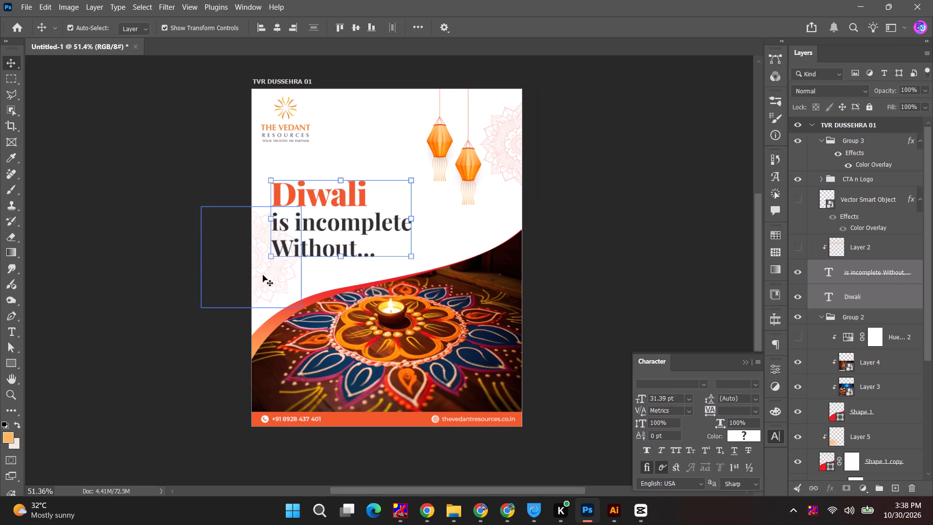
# Resize the faint mandala at the artboard's left edge to about 9.43% and place it just above the curve.
pyautogui.moveTo(263, 275); pyautogui.dragTo(261, 209)
pyautogui.keyDown('alt'); pyautogui.keyDown('shift'); pyautogui.moveTo(299, 239); pyautogui.dragTo(293, 226); pyautogui.keyUp('shift'); pyautogui.keyUp('alt')
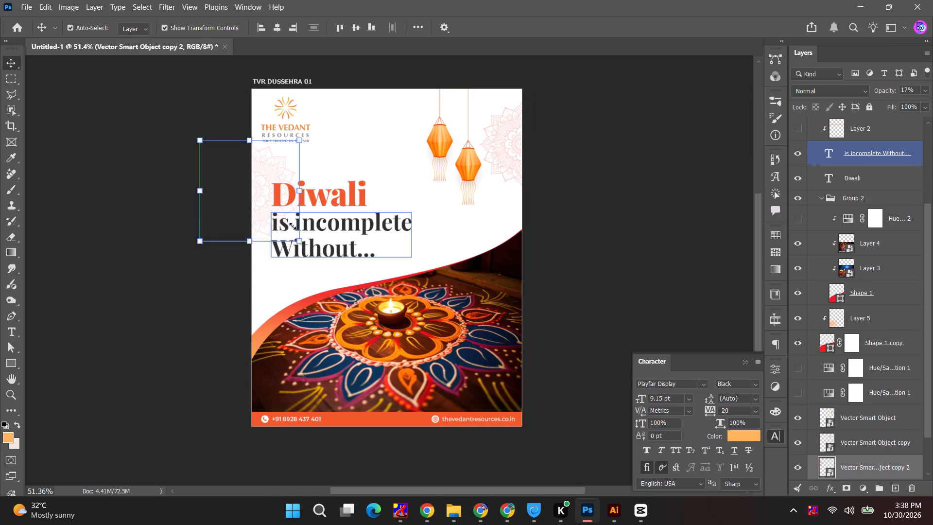
pyautogui.keyDown('alt'); pyautogui.keyDown('shift'); pyautogui.moveTo(293, 226); pyautogui.dragTo(290, 220); pyautogui.keyUp('shift'); pyautogui.keyUp('alt')
pyautogui.moveTo(257, 176); pyautogui.dragTo(256, 272)
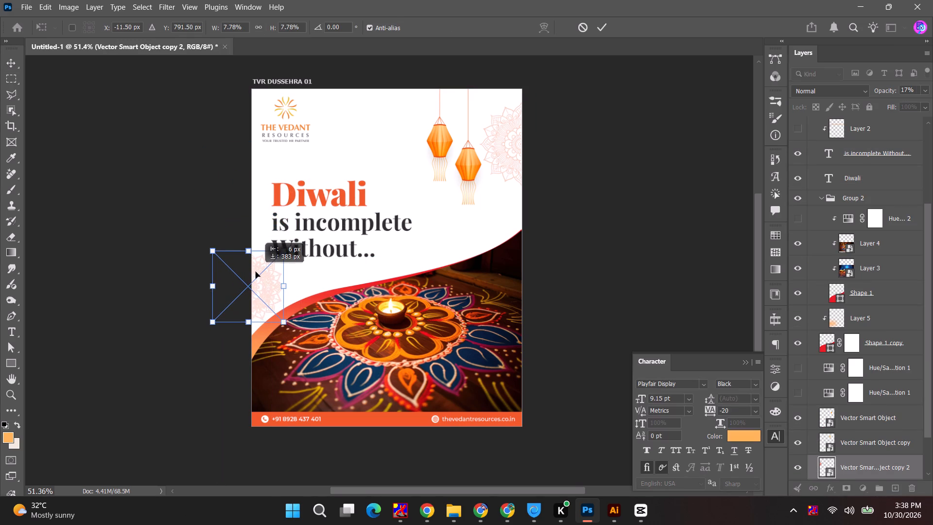
pyautogui.moveTo(256, 272); pyautogui.dragTo(258, 274)
pyautogui.keyDown('shift'); pyautogui.moveTo(289, 328); pyautogui.dragTo(294, 337); pyautogui.keyUp('shift')
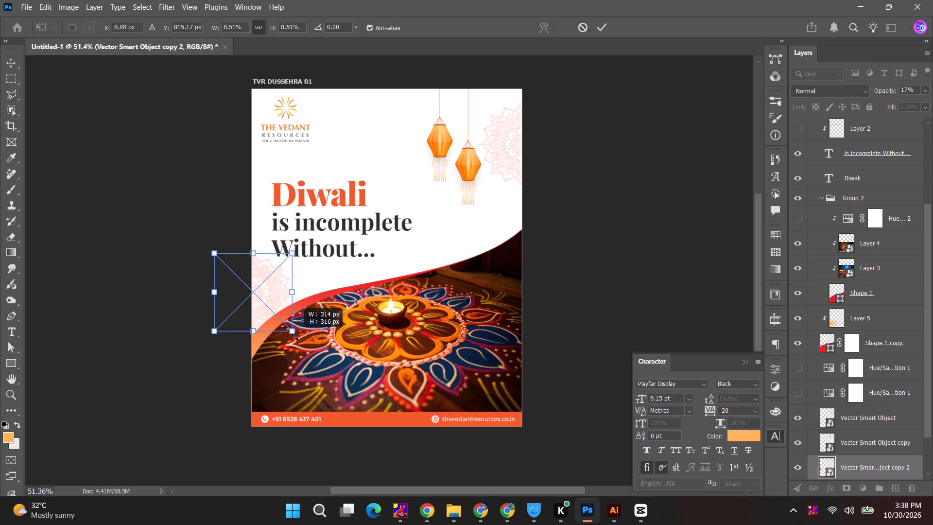
pyautogui.keyDown('shift'); pyautogui.moveTo(294, 337); pyautogui.dragTo(299, 349); pyautogui.keyUp('shift')
pyautogui.click(605, 26)
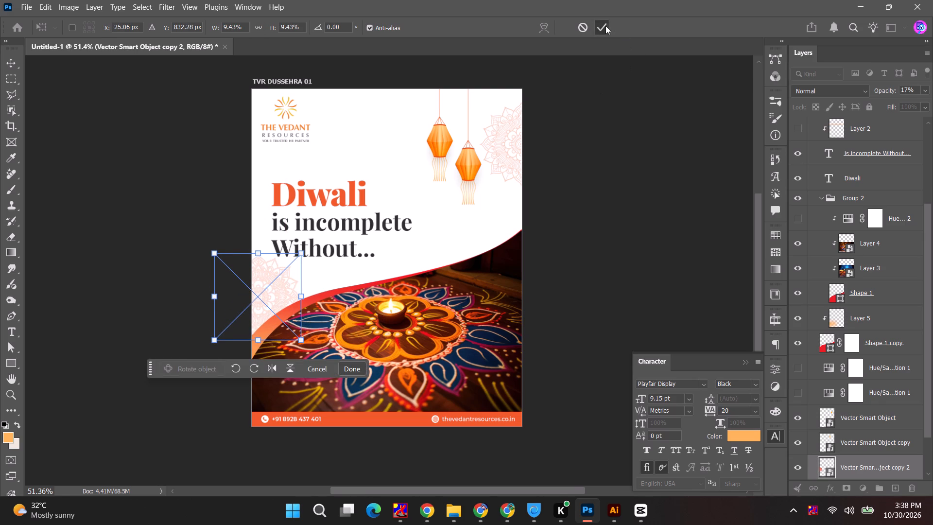
# Move both headline texts back up together and slightly to the right.
pyautogui.click(338, 199)
pyautogui.keyDown('shift'); pyautogui.click(334, 236); pyautogui.keyUp('shift')
pyautogui.moveTo(337, 227); pyautogui.dragTo(338, 213)
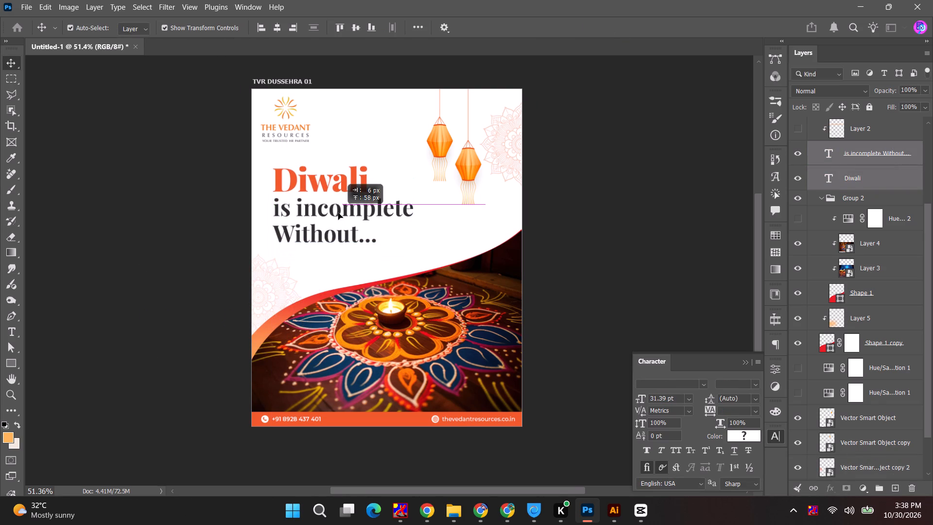
pyautogui.moveTo(338, 213); pyautogui.dragTo(339, 216)
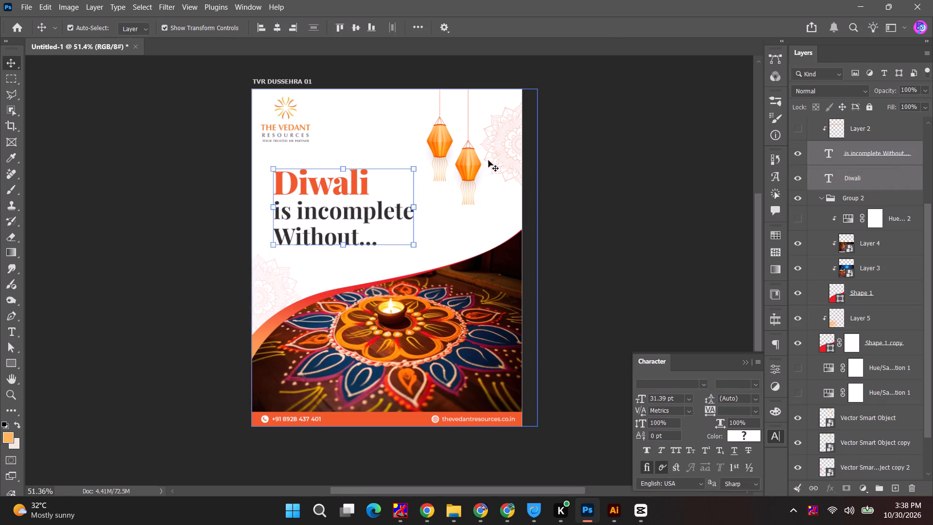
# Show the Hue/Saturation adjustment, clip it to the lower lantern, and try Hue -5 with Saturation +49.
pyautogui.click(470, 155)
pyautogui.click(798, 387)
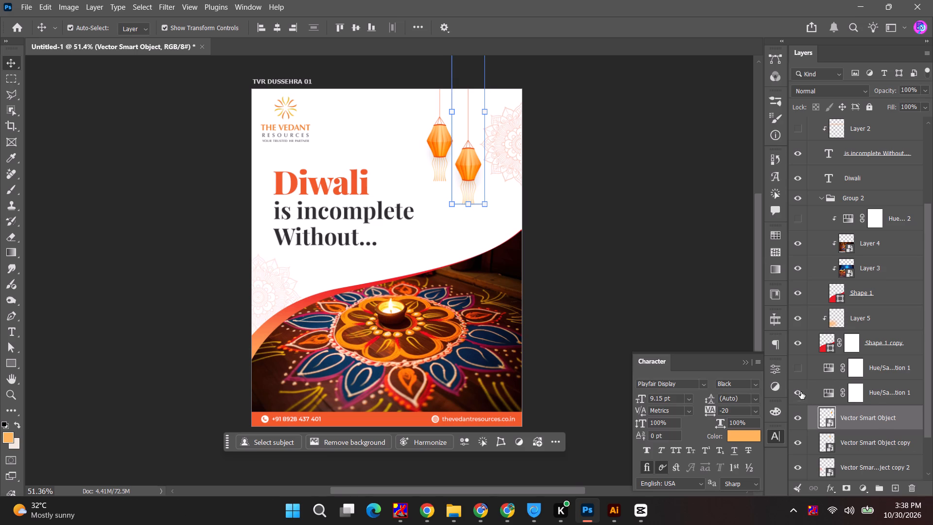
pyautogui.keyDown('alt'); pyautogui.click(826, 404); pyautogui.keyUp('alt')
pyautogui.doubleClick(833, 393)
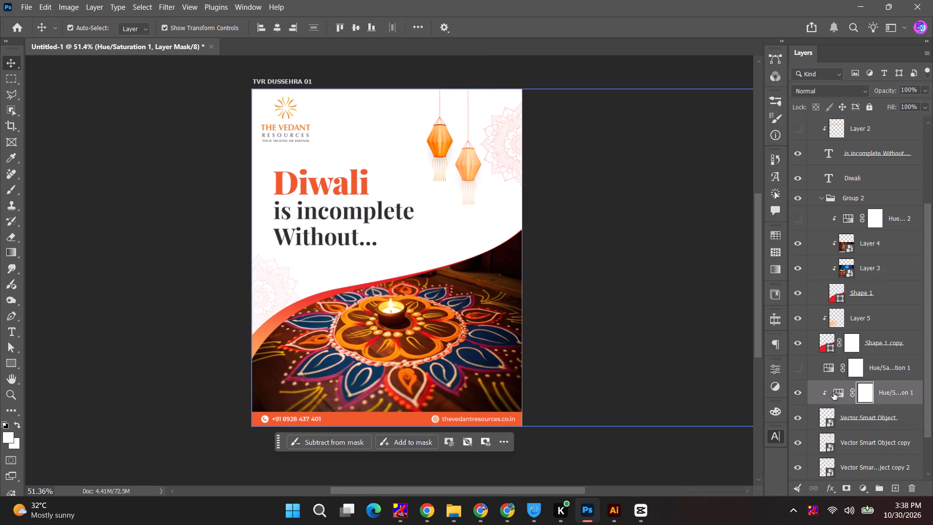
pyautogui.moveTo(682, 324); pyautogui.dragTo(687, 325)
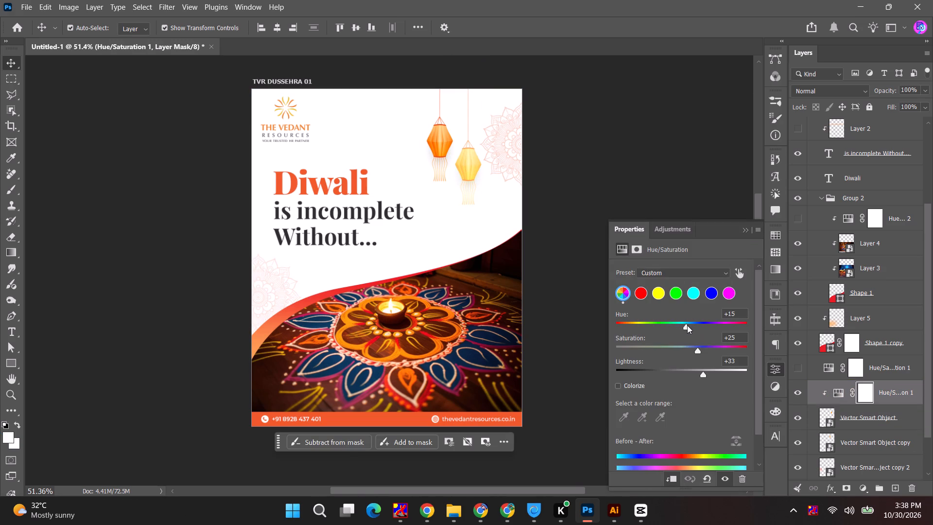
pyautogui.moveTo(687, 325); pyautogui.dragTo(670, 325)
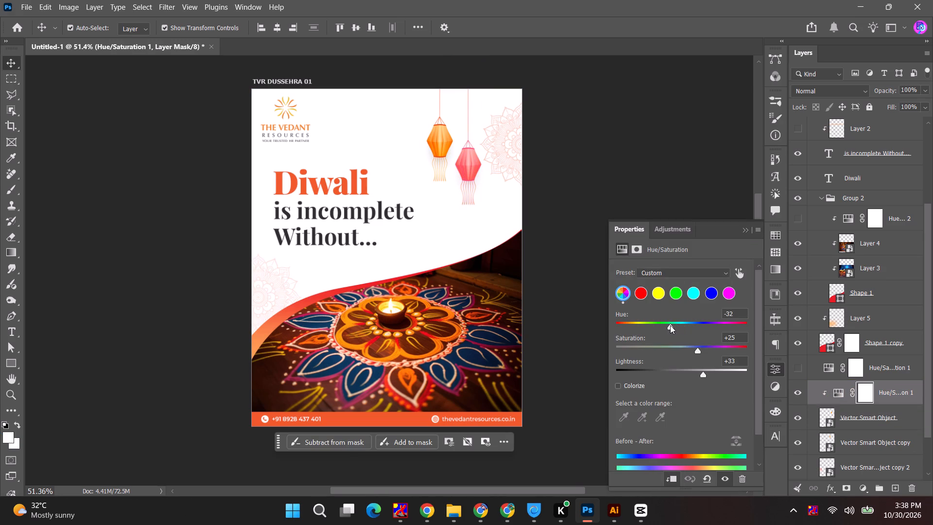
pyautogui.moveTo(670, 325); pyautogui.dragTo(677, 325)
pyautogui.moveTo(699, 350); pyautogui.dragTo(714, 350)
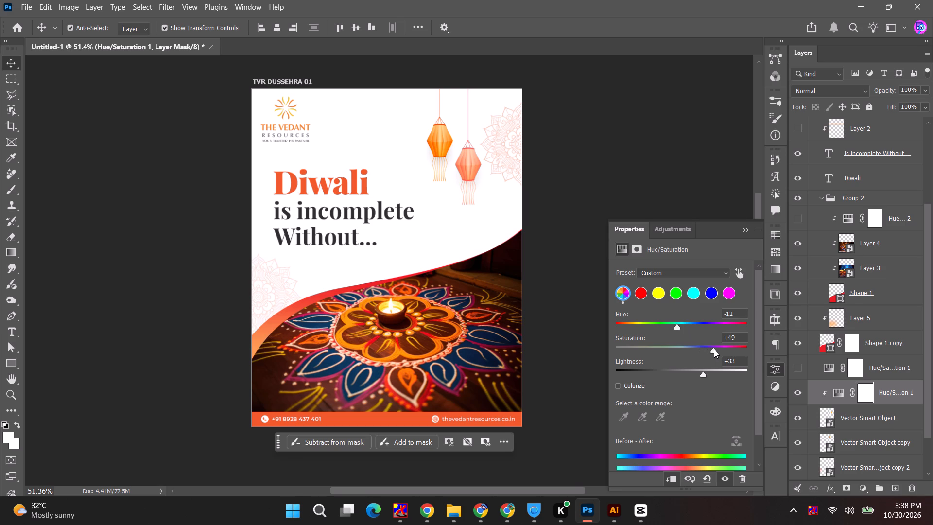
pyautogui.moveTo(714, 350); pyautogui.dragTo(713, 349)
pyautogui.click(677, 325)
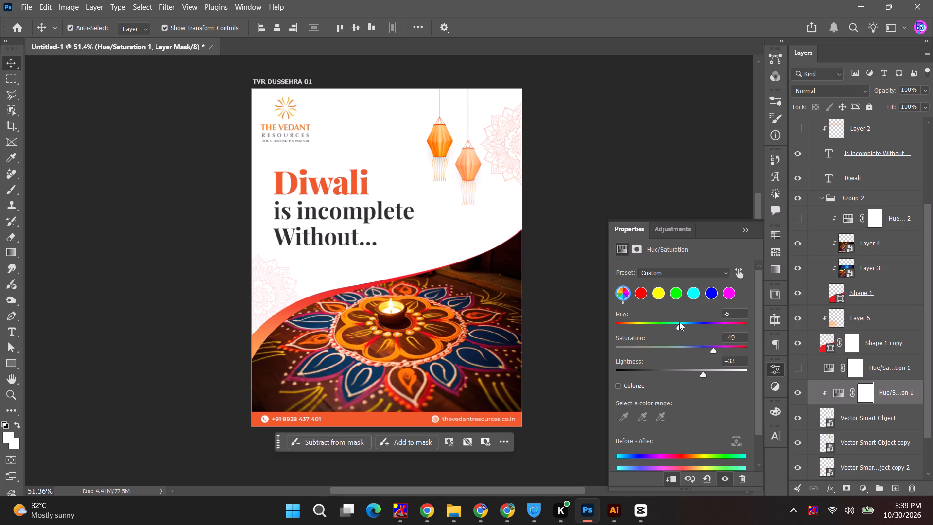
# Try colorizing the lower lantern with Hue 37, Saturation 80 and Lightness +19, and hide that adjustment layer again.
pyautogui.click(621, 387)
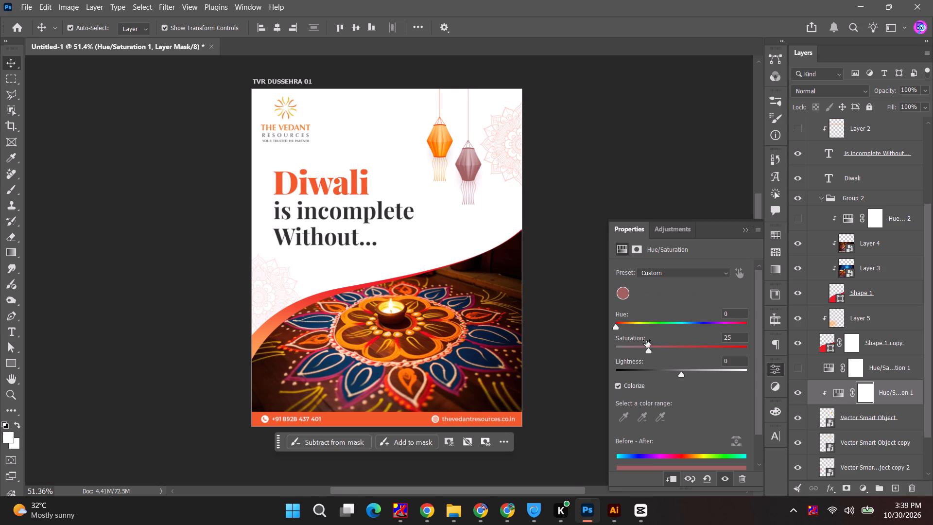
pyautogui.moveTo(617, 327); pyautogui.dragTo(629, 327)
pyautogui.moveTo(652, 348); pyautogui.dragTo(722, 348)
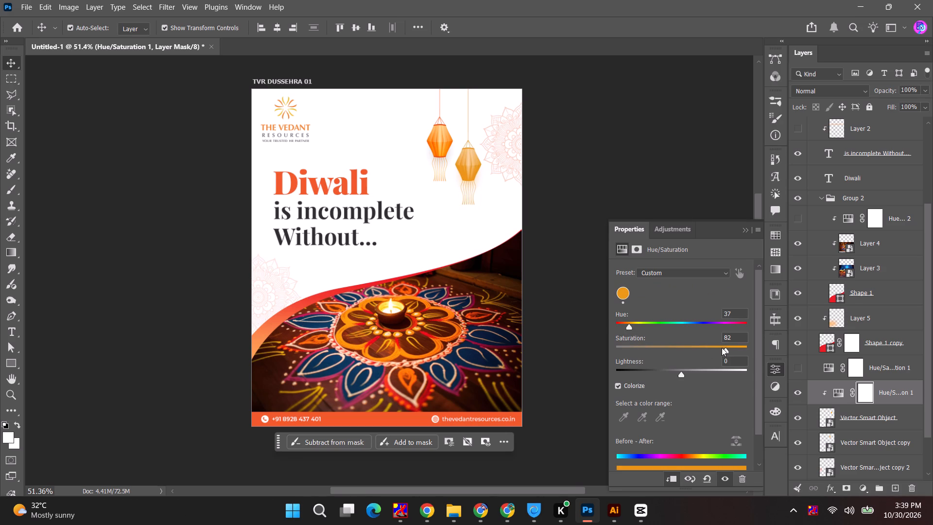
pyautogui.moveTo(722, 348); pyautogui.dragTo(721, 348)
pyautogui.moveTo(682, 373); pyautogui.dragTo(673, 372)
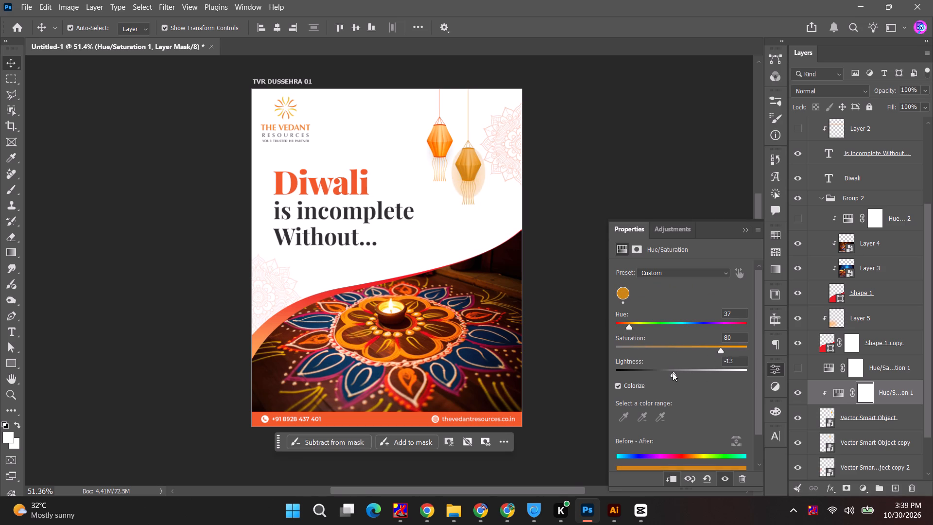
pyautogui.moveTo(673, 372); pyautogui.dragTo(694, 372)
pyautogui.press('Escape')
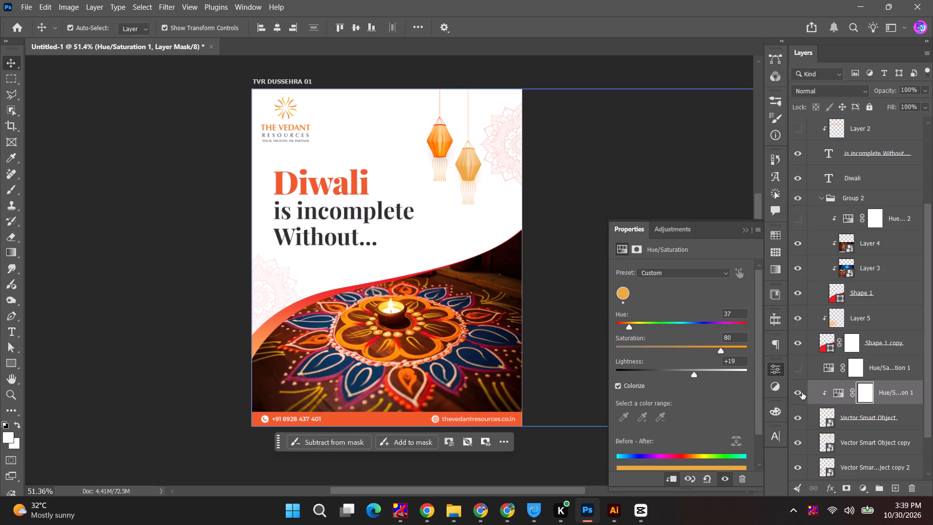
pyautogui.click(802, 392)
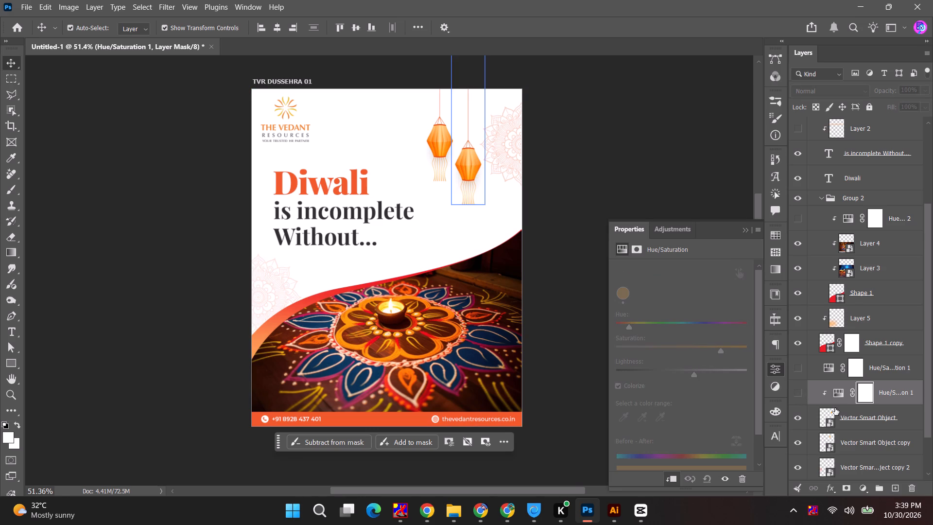
# Move the faint mandala beside the lanterns up into the artboard's top-right corner, centred at about X 1083.5, Y 9.5 px.
pyautogui.click(847, 419)
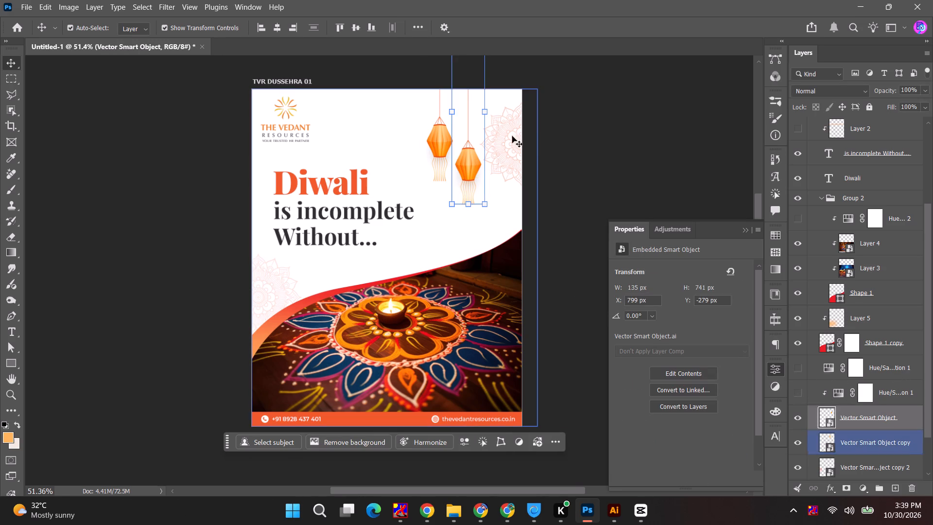
pyautogui.click(559, 134)
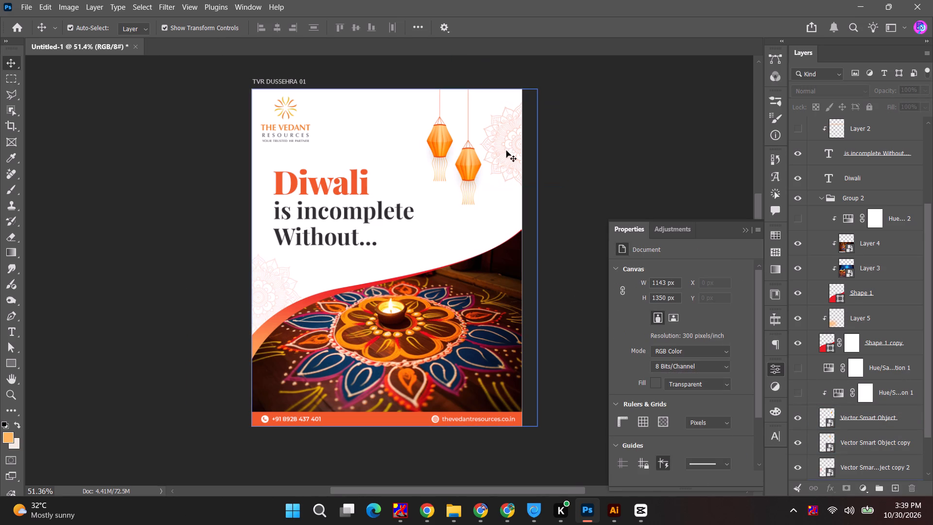
pyautogui.click(501, 170)
pyautogui.moveTo(502, 170); pyautogui.dragTo(503, 152)
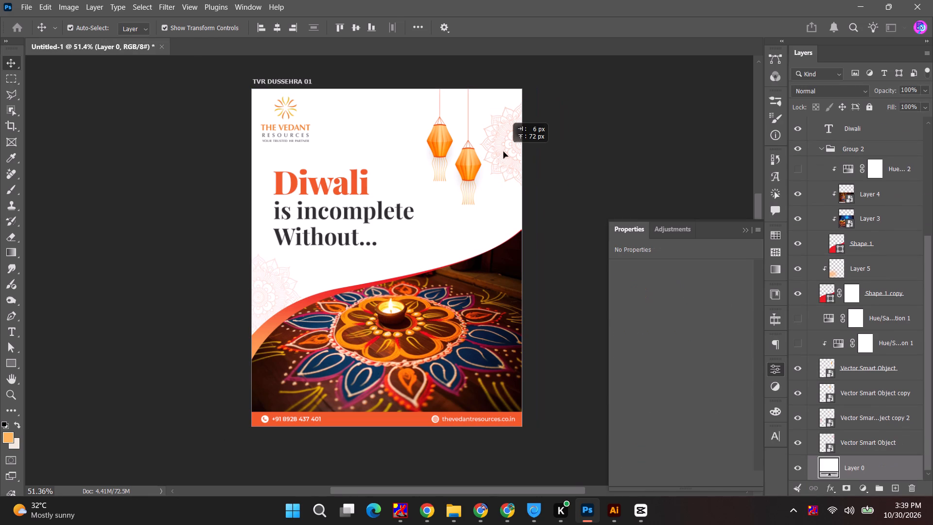
pyautogui.moveTo(503, 152); pyautogui.dragTo(504, 151)
pyautogui.click(497, 172)
pyautogui.moveTo(498, 170); pyautogui.dragTo(498, 152)
pyautogui.click(499, 163)
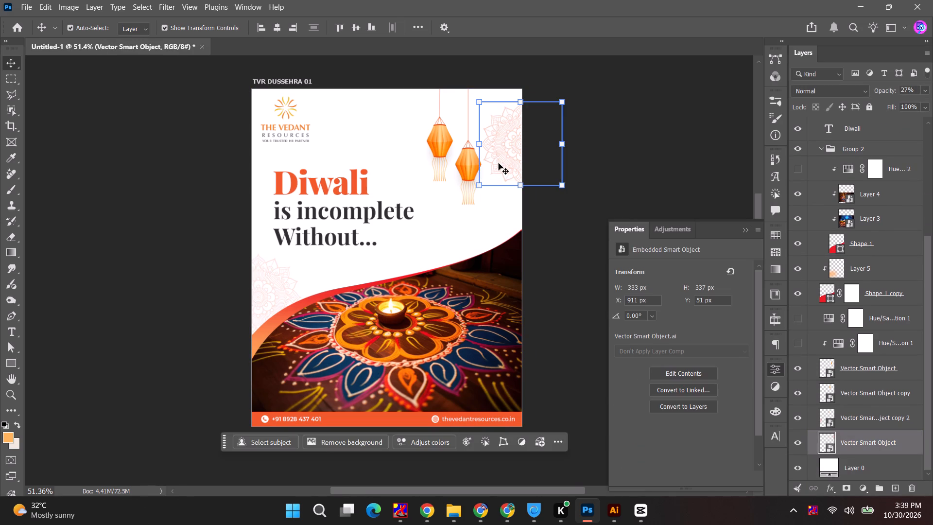
pyautogui.hotkey('ctrl', 't')
pyautogui.moveTo(499, 163); pyautogui.dragTo(500, 120)
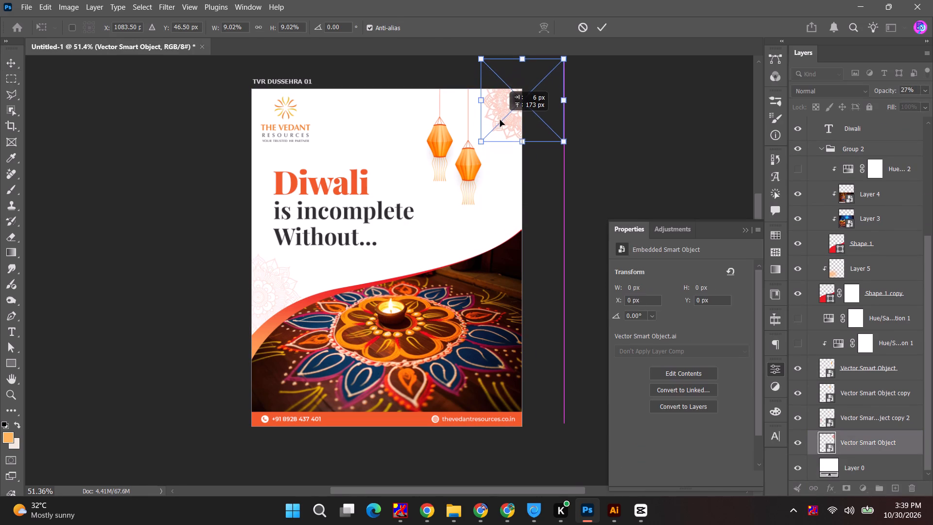
pyautogui.moveTo(500, 120); pyautogui.dragTo(500, 111)
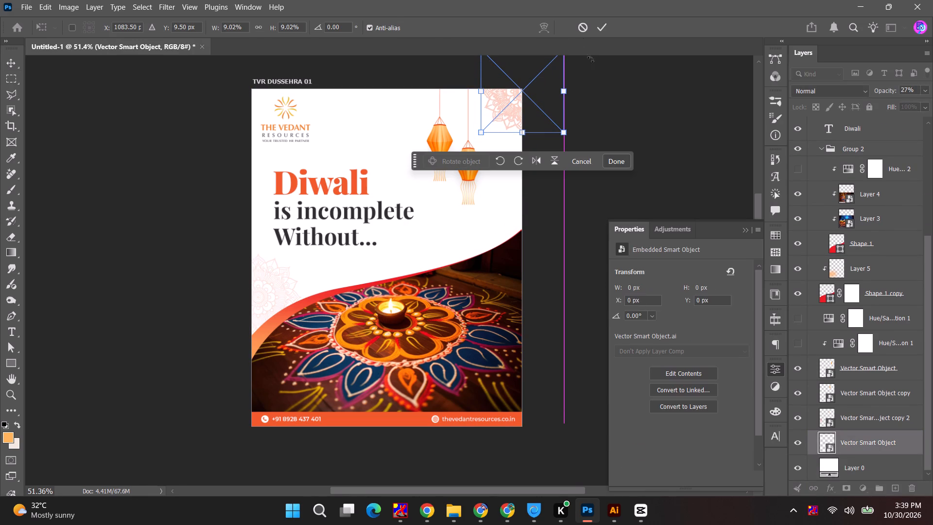
pyautogui.click(604, 29)
pyautogui.click(623, 140)
# Move both hanging lanterns together about 25 px right and 45 px down.
pyautogui.click(462, 168)
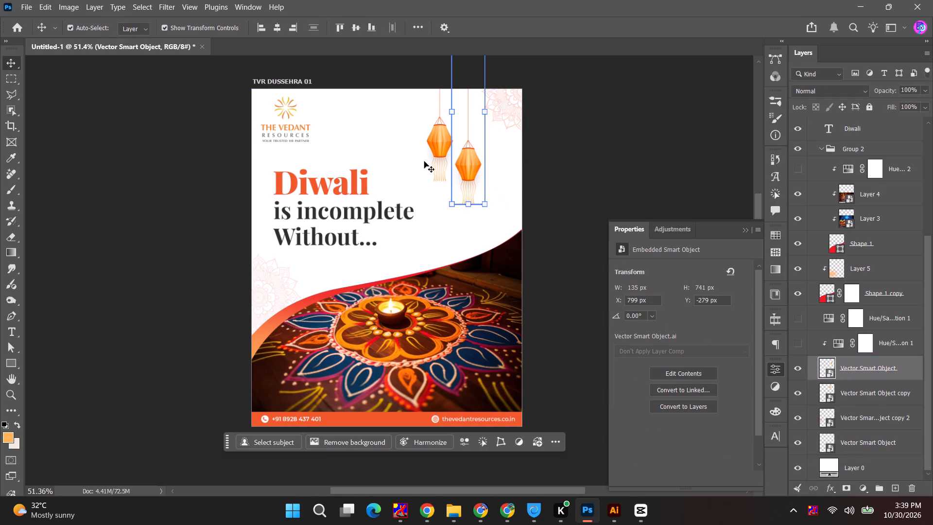
pyautogui.keyDown('shift'); pyautogui.click(432, 145); pyautogui.keyUp('shift')
pyautogui.moveTo(436, 145); pyautogui.dragTo(443, 155)
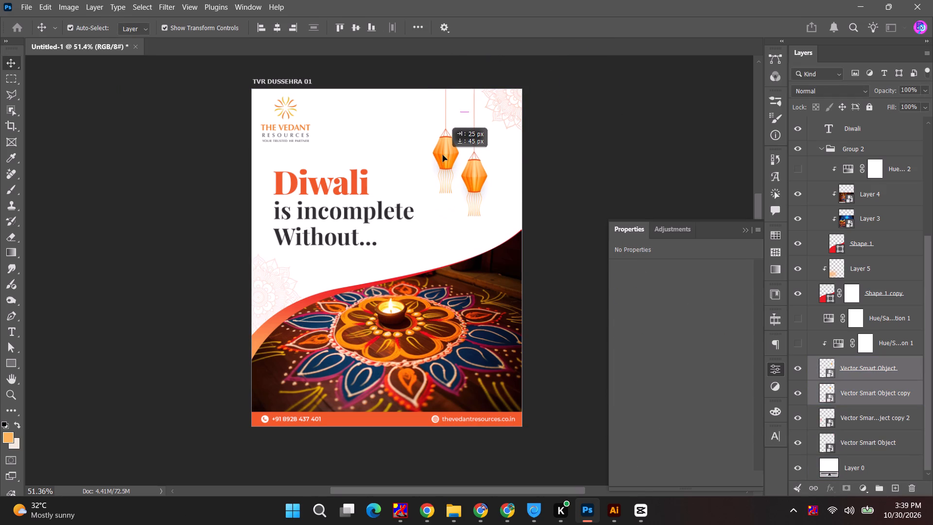
pyautogui.moveTo(443, 155); pyautogui.dragTo(443, 154)
pyautogui.click(577, 150)
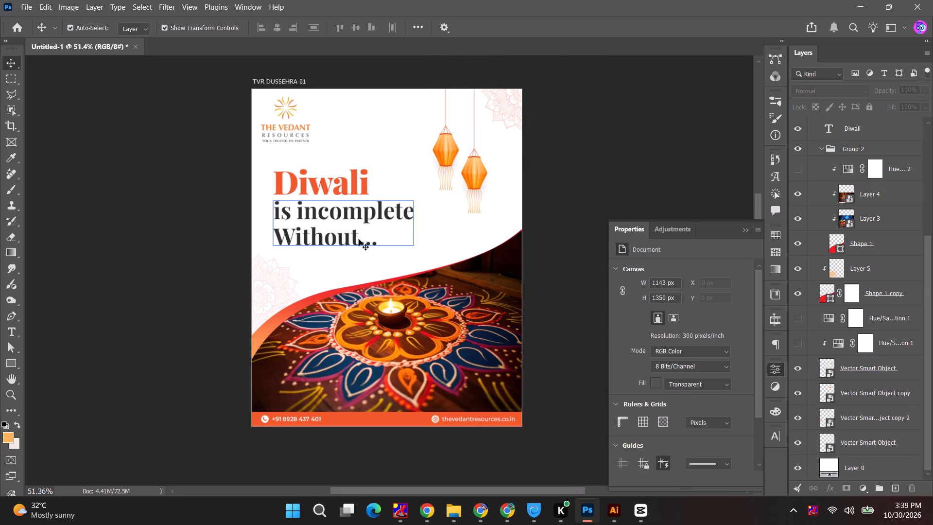
pyautogui.click(581, 211)
# Move the rangoli photo layers, their curved shape and the gradient band together up about 60 px, centred at Y 952 px.
pyautogui.click(466, 317)
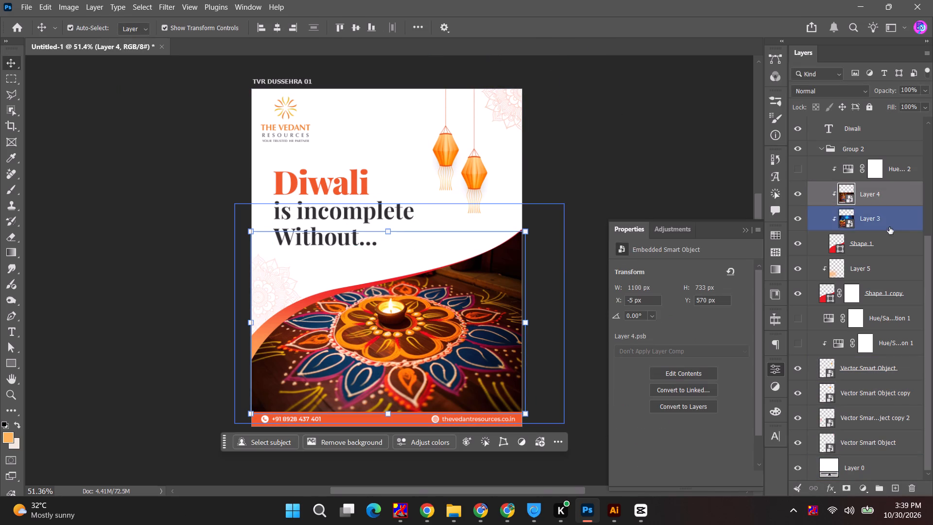
pyautogui.keyDown('ctrl'); pyautogui.click(881, 244); pyautogui.keyUp('ctrl')
pyautogui.keyDown('ctrl'); pyautogui.click(888, 217); pyautogui.keyUp('ctrl')
pyautogui.hotkey('ctrl', 't')
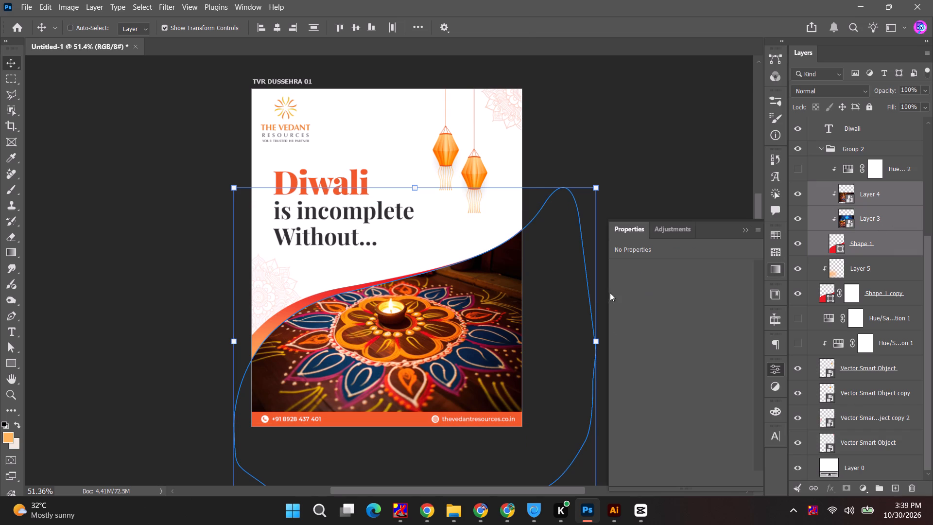
pyautogui.moveTo(457, 320); pyautogui.dragTo(455, 302)
pyautogui.hotkey('ctrl', 'z')
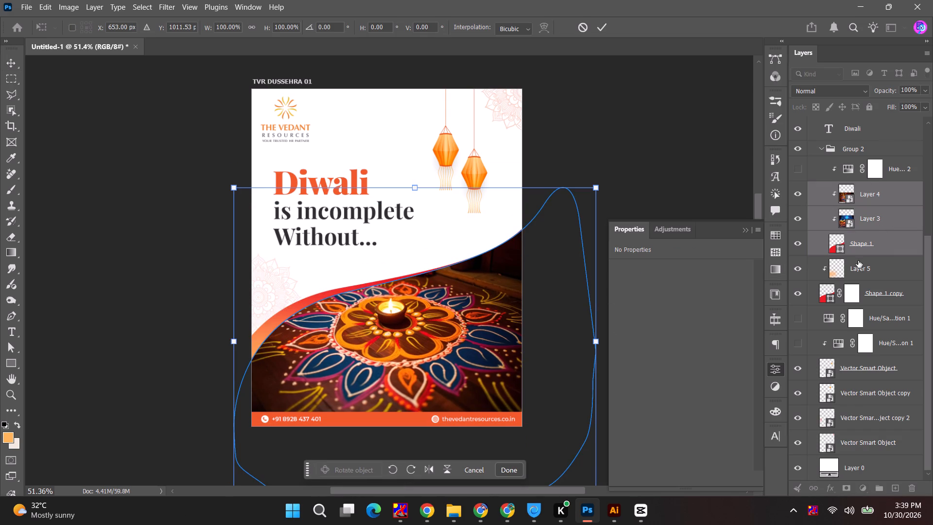
pyautogui.keyDown('ctrl'); pyautogui.click(863, 270); pyautogui.keyUp('ctrl')
pyautogui.keyDown('ctrl'); pyautogui.click(867, 300); pyautogui.keyUp('ctrl')
pyautogui.hotkey('ctrl', 't')
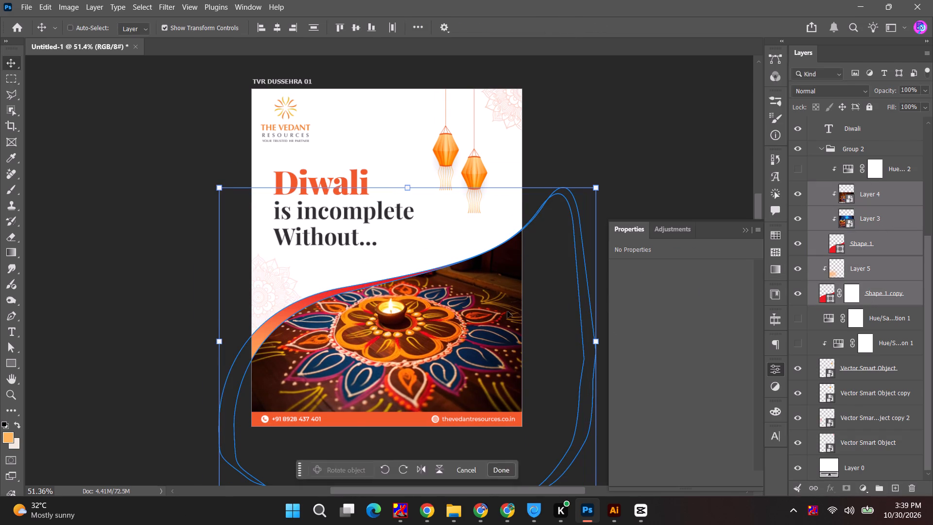
pyautogui.moveTo(481, 326); pyautogui.dragTo(481, 311)
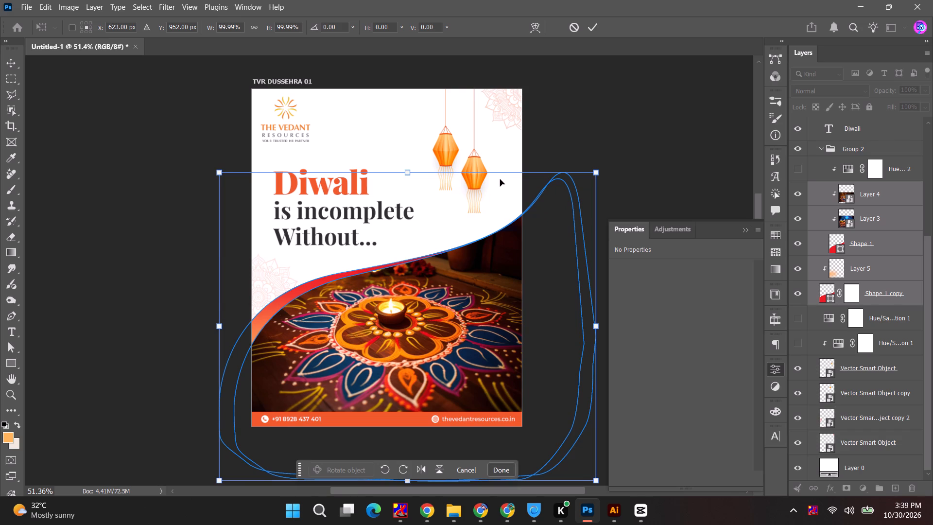
pyautogui.click(596, 25)
pyautogui.click(619, 126)
# Move both headline text layers, "Diwali" and "is incomplete Without...", up together by about 30 px.
pyautogui.keyDown('alt'); pyautogui.scroll(-2, 576, 206); pyautogui.keyUp('alt')
pyautogui.click(313, 203)
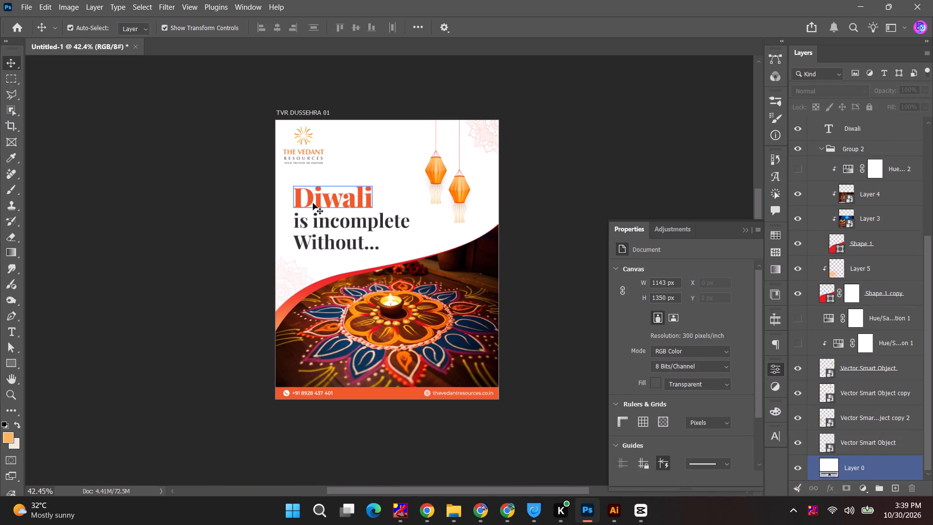
pyautogui.keyDown('shift'); pyautogui.click(318, 229); pyautogui.keyUp('shift')
pyautogui.moveTo(323, 230); pyautogui.dragTo(323, 224)
pyautogui.click(594, 185)
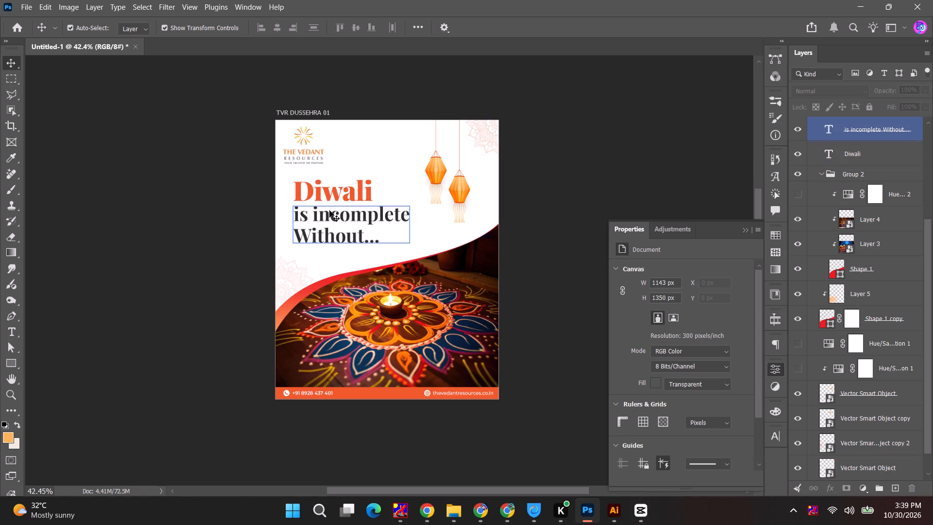
# Add a new layer above the Diwali text and make a rectangular selection of about 415 × 145 px around the word.
pyautogui.click(326, 188)
pyautogui.click(892, 488)
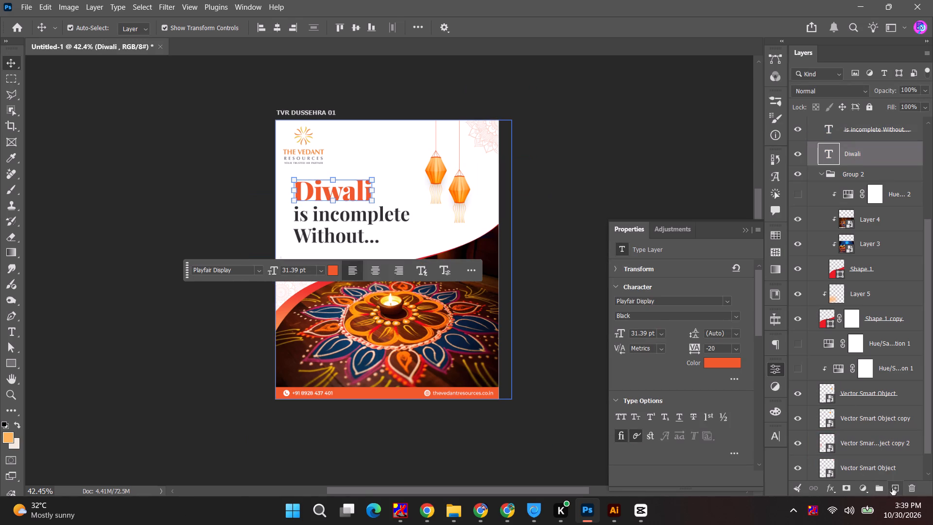
pyautogui.click(17, 80)
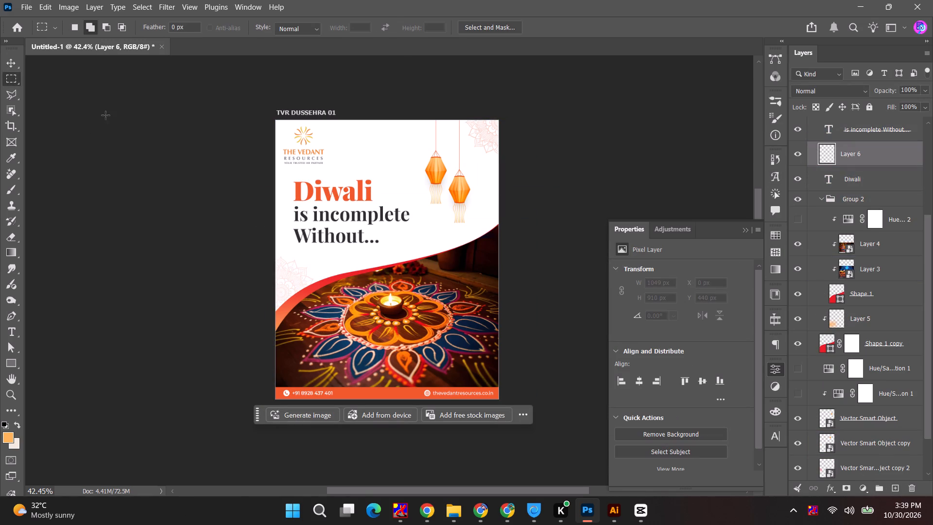
pyautogui.moveTo(292, 175); pyautogui.dragTo(376, 208)
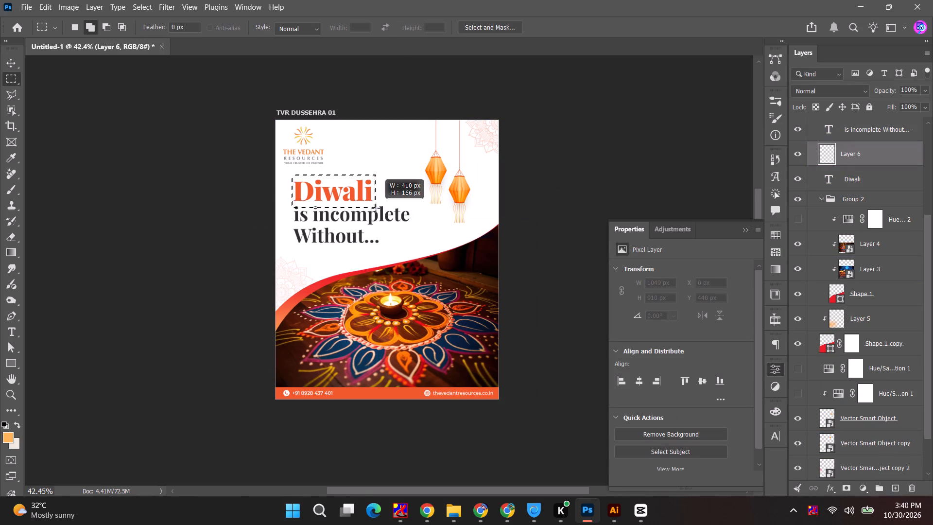
pyautogui.moveTo(376, 208); pyautogui.dragTo(377, 204)
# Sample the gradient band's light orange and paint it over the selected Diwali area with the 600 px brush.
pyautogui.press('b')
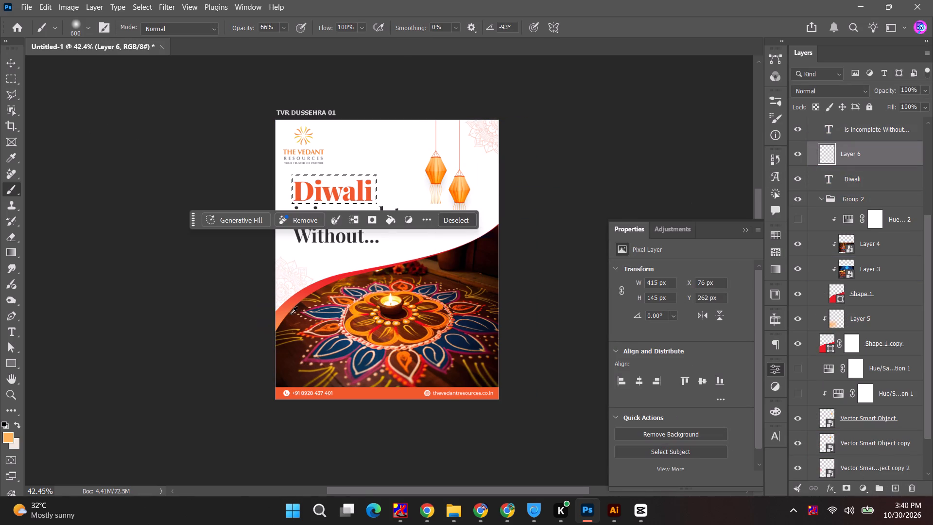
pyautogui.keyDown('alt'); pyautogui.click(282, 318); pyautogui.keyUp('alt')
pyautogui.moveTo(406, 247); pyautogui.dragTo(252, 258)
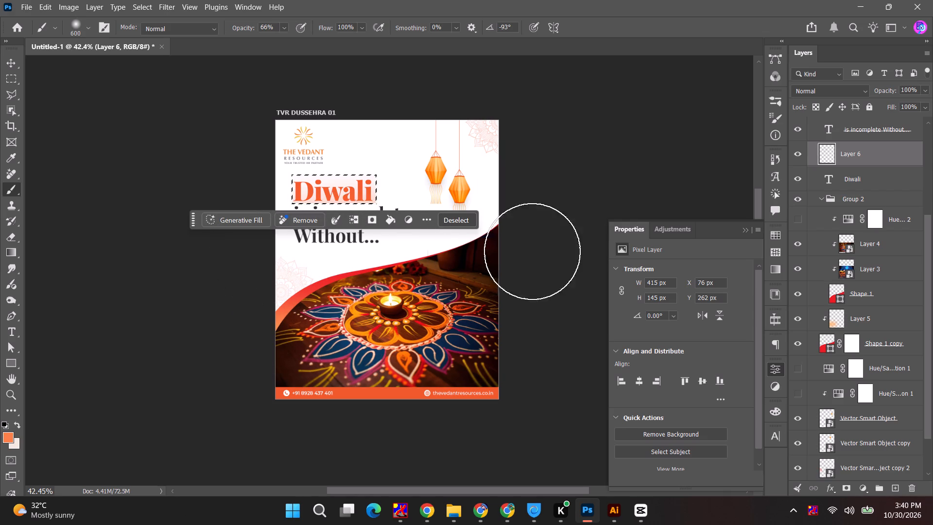
# Clip the new paint layer to the Diwali text and toggle its visibility to compare.
pyautogui.keyDown('alt'); pyautogui.click(887, 165); pyautogui.keyUp('alt')
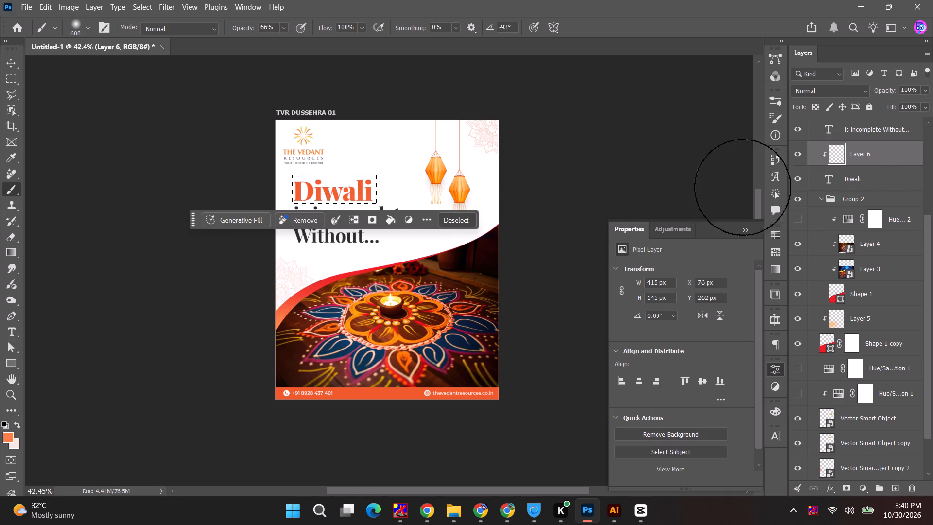
pyautogui.click(801, 155)
pyautogui.click(801, 155)
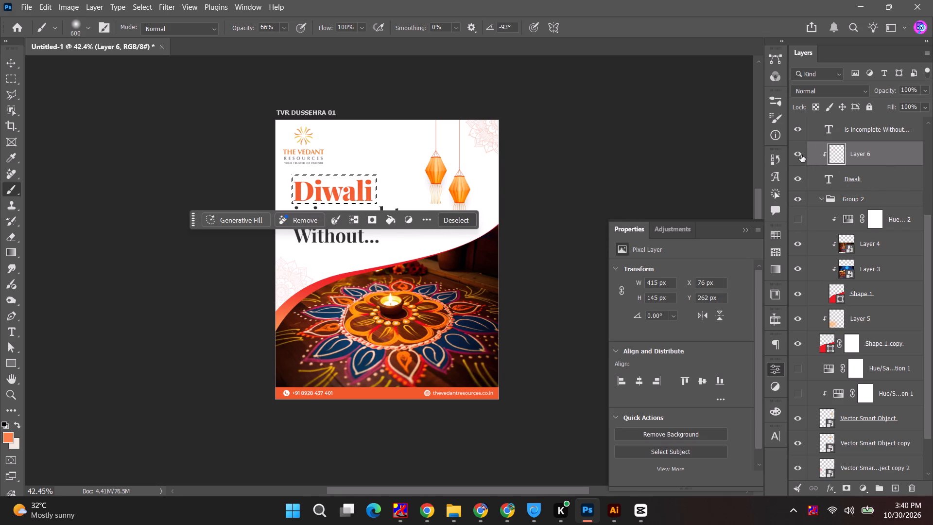
# Sample the footer bar's orange as the brush colour and clear the existing paint from the clipped layer above Diwali.
pyautogui.hotkey('ctrl', 'z')
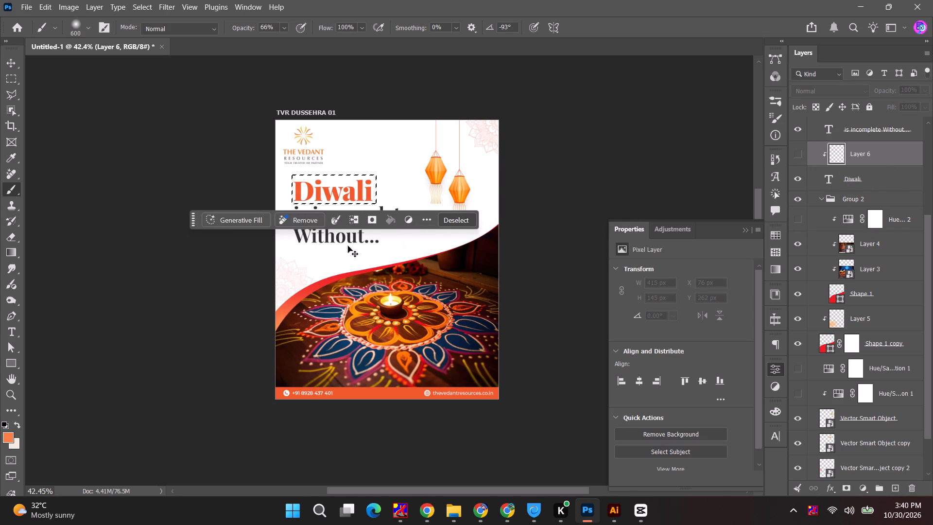
pyautogui.keyDown('alt'); pyautogui.click(358, 397); pyautogui.keyUp('alt')
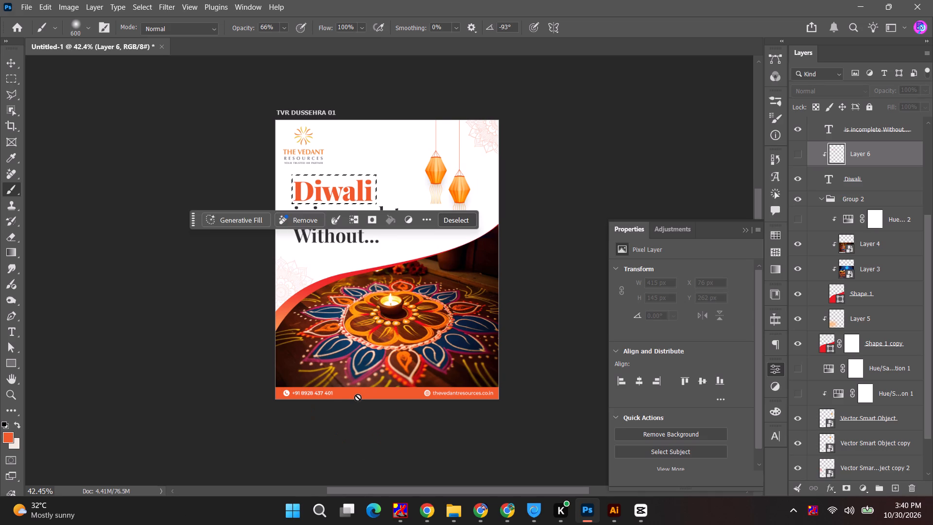
pyautogui.press(']')
pyautogui.keyDown('alt'); pyautogui.scroll(7, 367, 192); pyautogui.keyUp('alt')
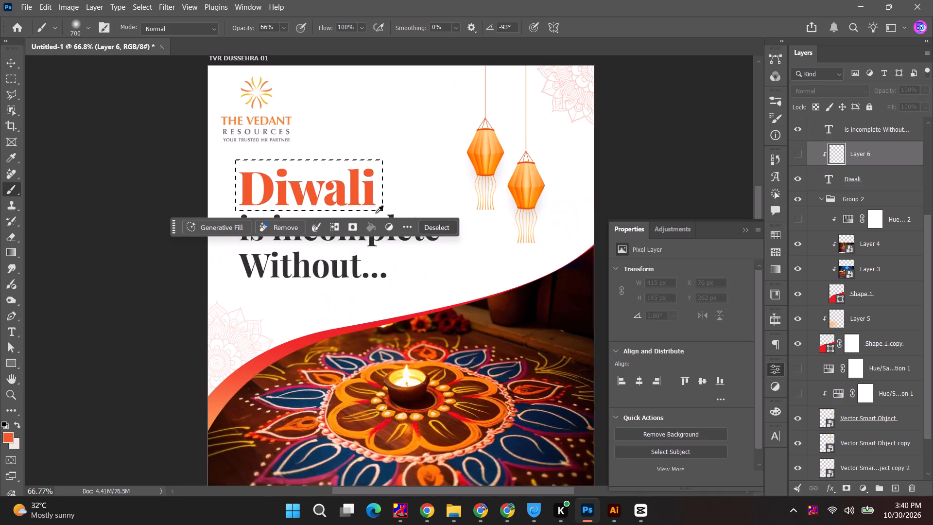
pyautogui.keyDown('alt'); pyautogui.scroll(2, 376, 213); pyautogui.keyUp('alt')
pyautogui.click(794, 156)
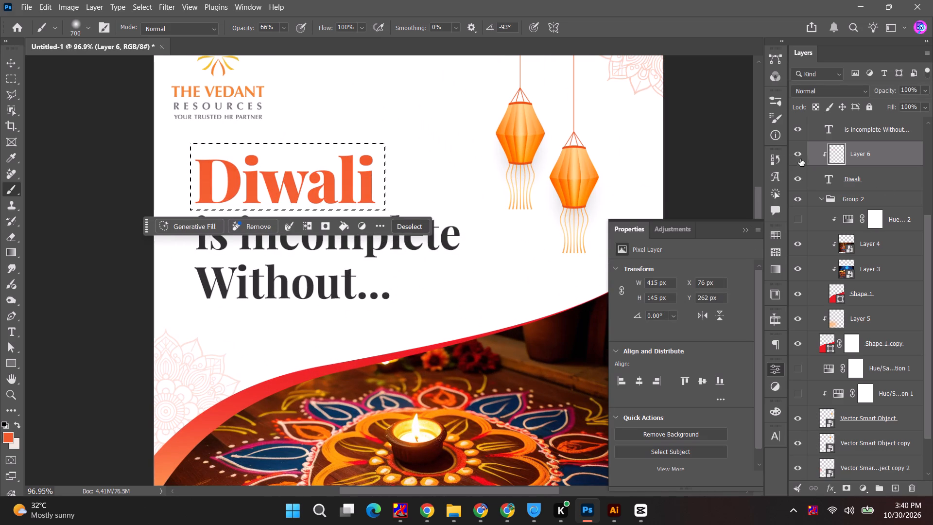
pyautogui.click(833, 156)
pyautogui.press('BackSpace')
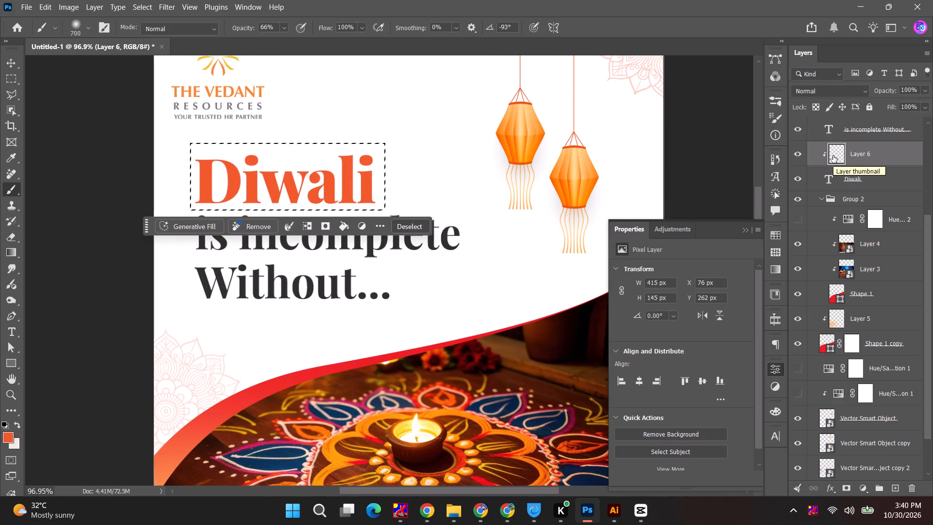
# Paint the footer's orange along the lower part of Diwali with a 150 px brush, and toggle the layers to compare.
pyautogui.press('b')
pyautogui.press('[')
pyautogui.press('[')
pyautogui.press('[')
pyautogui.press('[')
pyautogui.press('[')
pyautogui.press('[')
pyautogui.press('[')
pyautogui.press('[')
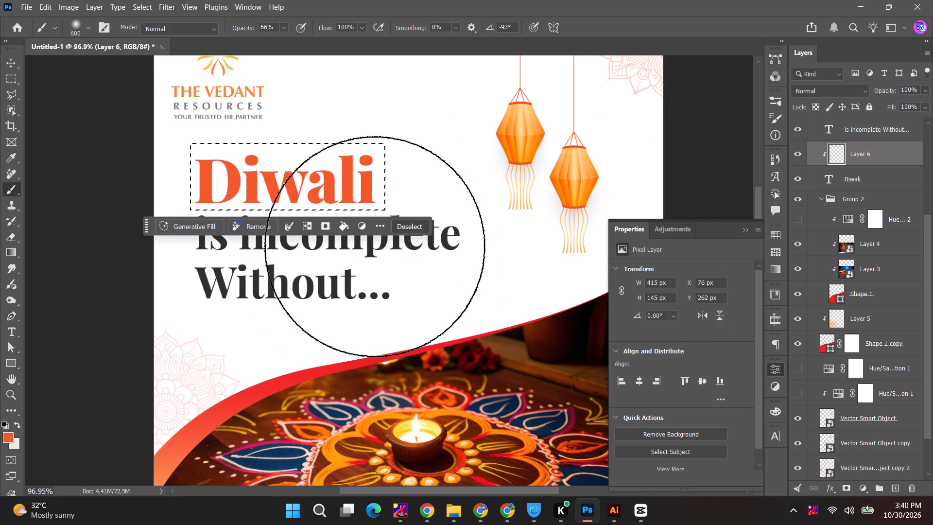
pyautogui.moveTo(398, 206); pyautogui.dragTo(92, 235)
pyautogui.moveTo(190, 205); pyautogui.dragTo(533, 219)
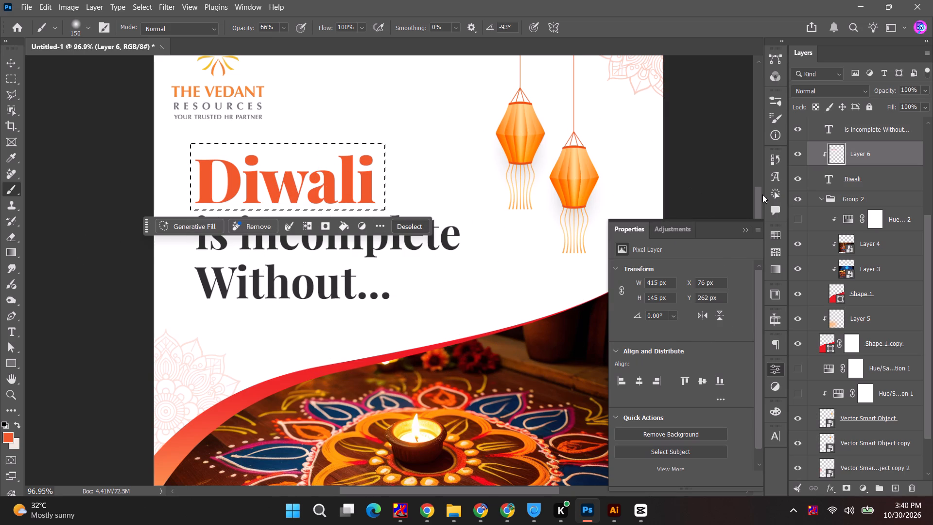
pyautogui.click(798, 153)
pyautogui.click(798, 153)
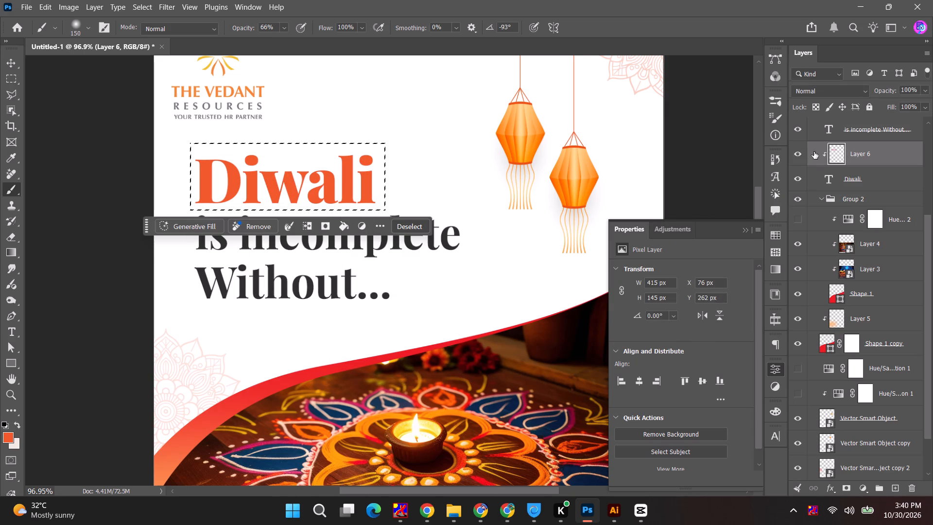
pyautogui.click(798, 177)
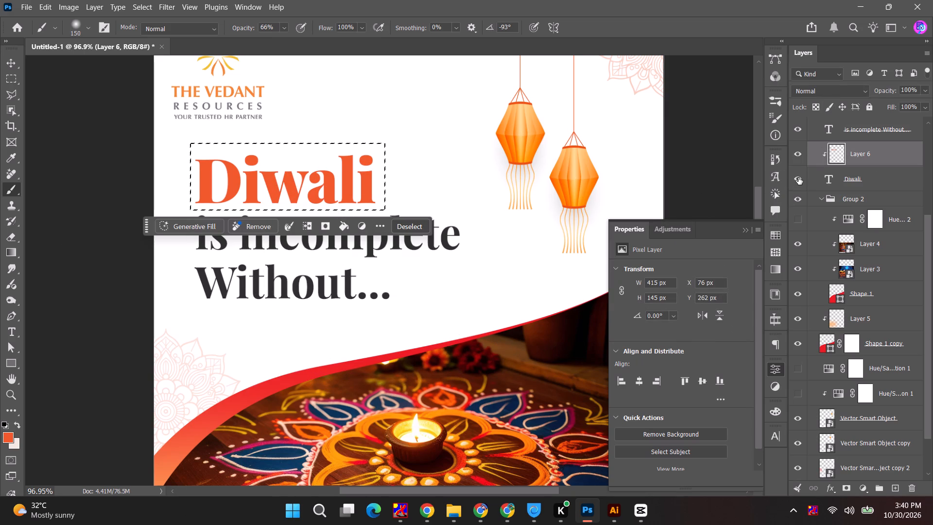
pyautogui.click(798, 177)
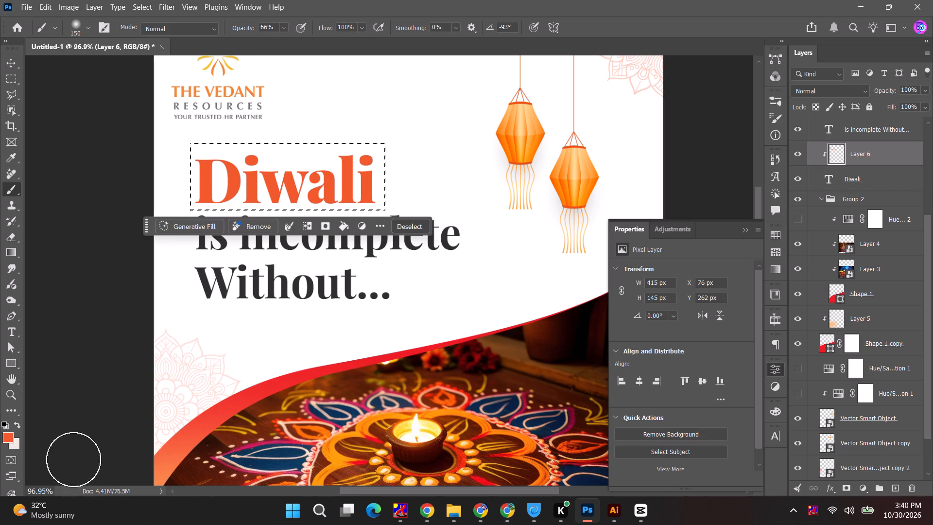
# Sample the gradient band's light orange, shift its hue slightly towards yellow, paint it along the bottom of Diwali, and clear the selection.
pyautogui.doubleClick(8, 439)
pyautogui.click(162, 472)
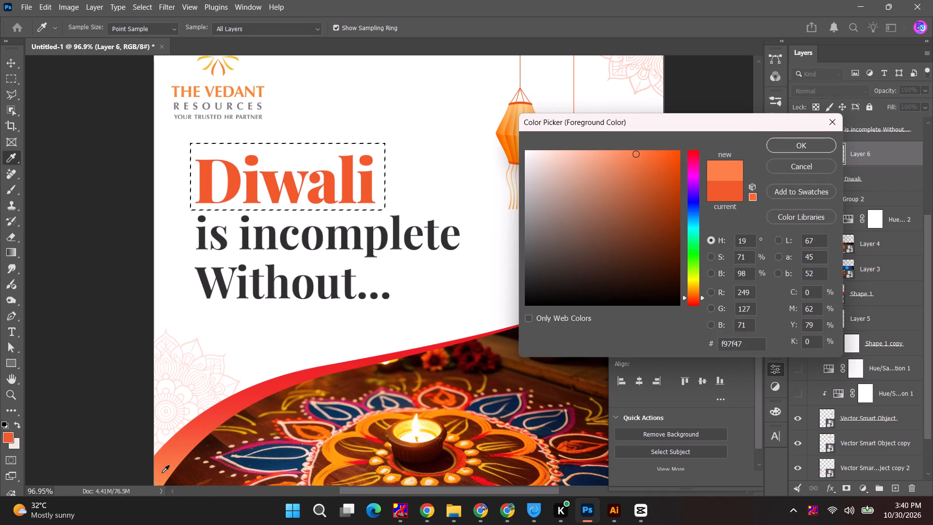
pyautogui.click(698, 294)
pyautogui.click(781, 144)
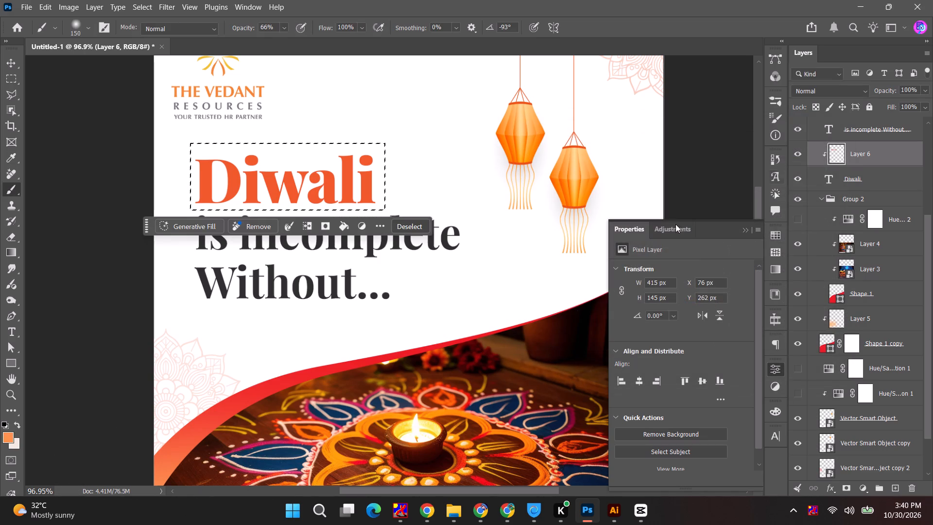
pyautogui.moveTo(403, 215); pyautogui.dragTo(511, 216)
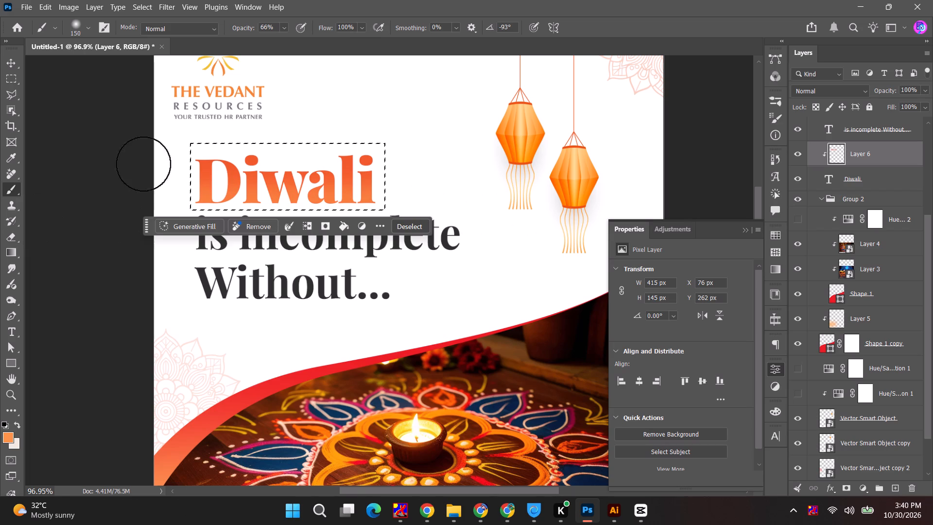
pyautogui.click(11, 64)
pyautogui.click(41, 137)
pyautogui.keyDown('alt'); pyautogui.scroll(-4, 57, 225); pyautogui.keyUp('alt')
pyautogui.hotkey('ctrl', 'd')
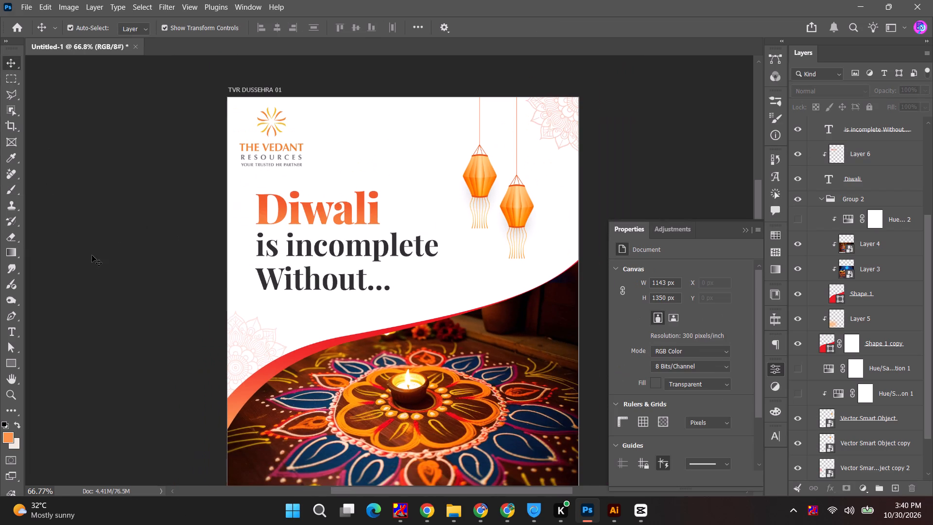
# Set the text colour of "is incomplete Without..." to dark grey 383838.
pyautogui.keyDown('alt'); pyautogui.scroll(-4, 92, 256); pyautogui.keyUp('alt')
pyautogui.press('space')
pyautogui.press('space')
pyautogui.press('space')
pyautogui.press('space')
pyautogui.press('space')
pyautogui.moveTo(150, 282); pyautogui.dragTo(126, 275)
pyautogui.click(313, 262)
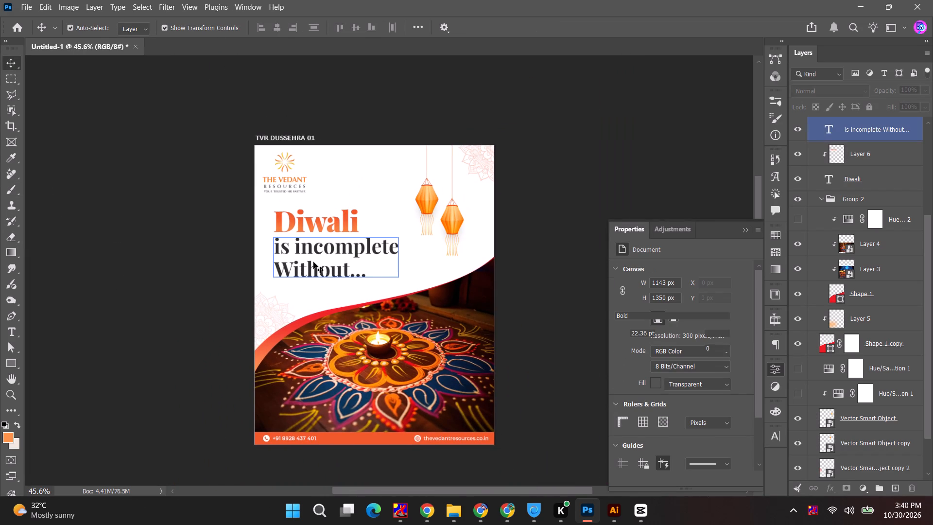
pyautogui.click(724, 364)
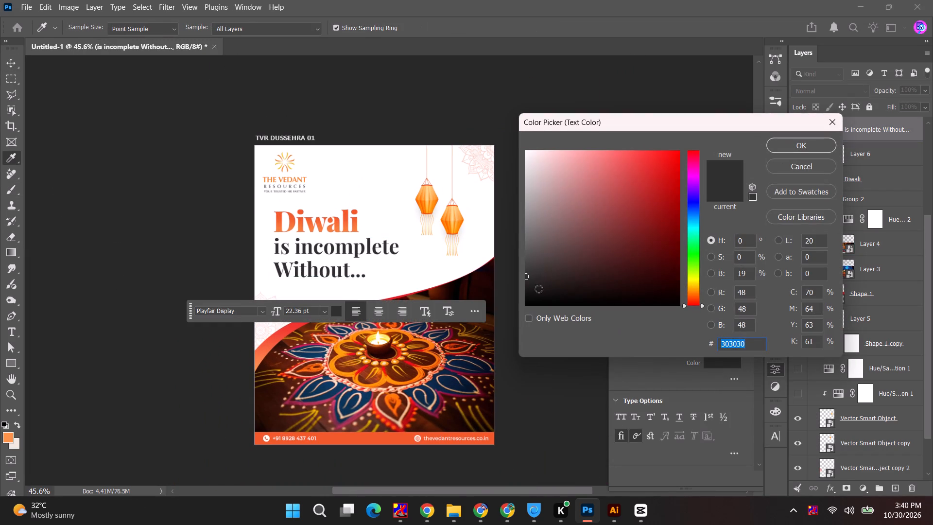
pyautogui.moveTo(526, 277); pyautogui.dragTo(525, 271)
pyautogui.click(794, 149)
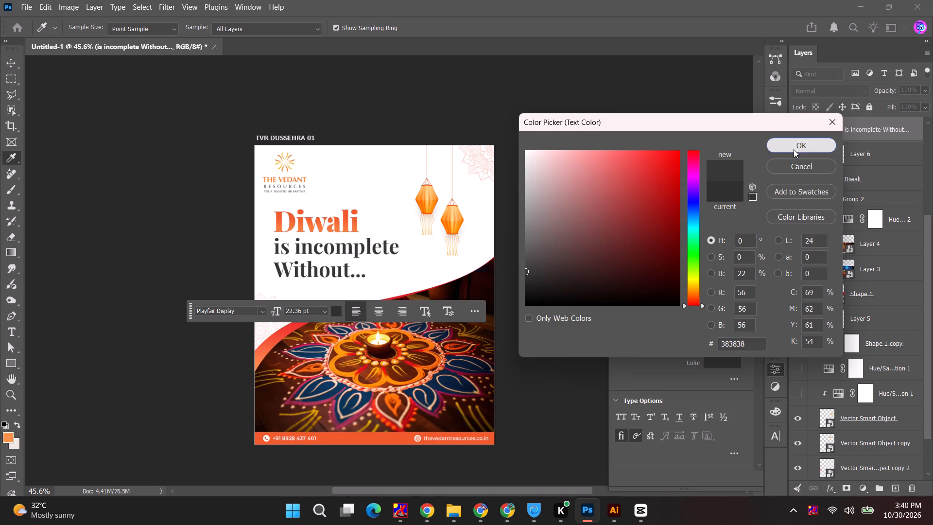
pyautogui.click(553, 130)
# Duplicate the TVR DUSSEHRA 01 artboard with all its content to its right side.
pyautogui.keyDown('alt'); pyautogui.scroll(-3, 540, 149); pyautogui.keyUp('alt')
pyautogui.press('space')
pyautogui.press('space')
pyautogui.press('space')
pyautogui.press('space')
pyautogui.press('space')
pyautogui.press('space')
pyautogui.press('space')
pyautogui.press('space')
pyautogui.press('space')
pyautogui.moveTo(558, 158); pyautogui.dragTo(419, 142)
pyautogui.click(171, 156)
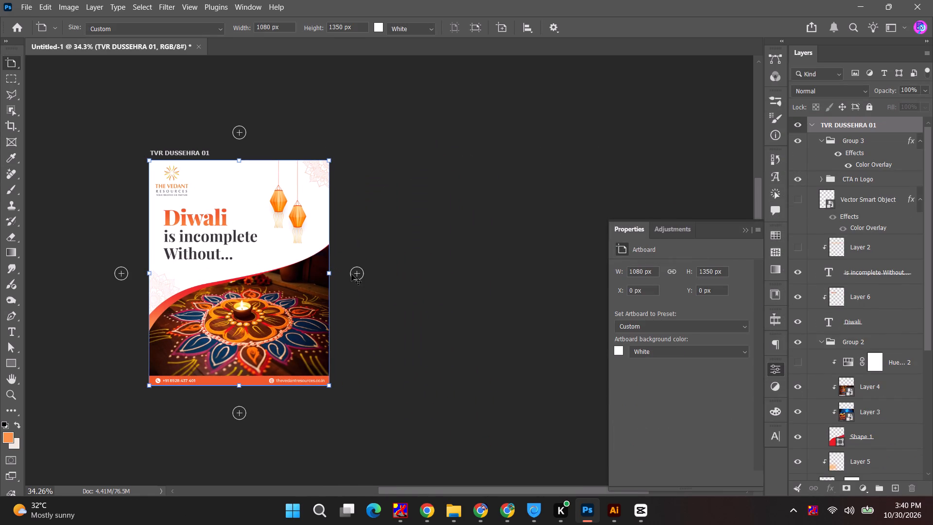
pyautogui.keyDown('alt'); pyautogui.click(355, 275); pyautogui.keyUp('alt')
# Move the duplicated artboard closer to the original, at X 1095 px, Y 0 px.
pyautogui.press('space')
pyautogui.press('space')
pyautogui.press('space')
pyautogui.press('space')
pyautogui.press('space')
pyautogui.press('space')
pyautogui.press('space')
pyautogui.press('space')
pyautogui.press('space')
pyautogui.press('space')
pyautogui.press('space')
pyautogui.press('space')
pyautogui.press('space')
pyautogui.press('space')
pyautogui.press('space')
pyautogui.press('space')
pyautogui.press('space')
pyautogui.moveTo(184, 251); pyautogui.dragTo(300, 232)
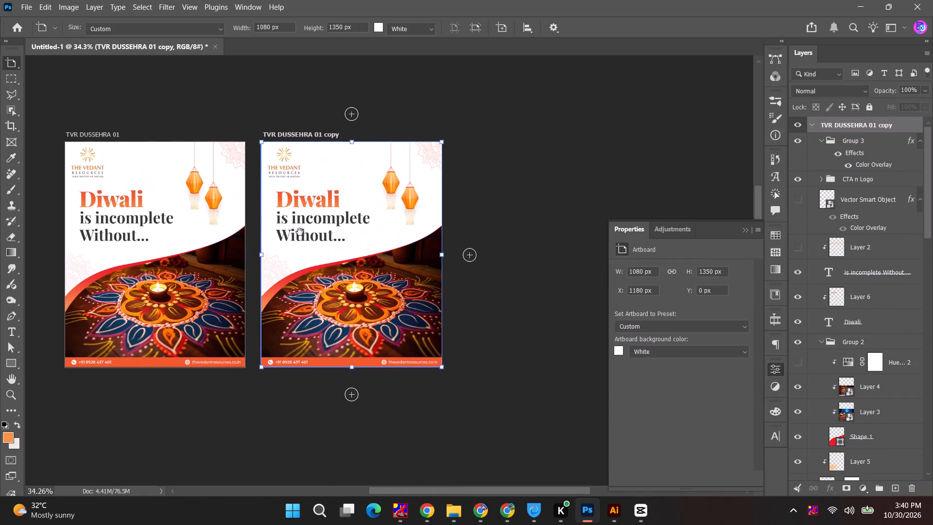
pyautogui.moveTo(300, 232); pyautogui.dragTo(346, 250)
pyautogui.keyDown('alt'); pyautogui.scroll(3, 338, 195); pyautogui.keyUp('alt')
pyautogui.moveTo(342, 141); pyautogui.dragTo(332, 141)
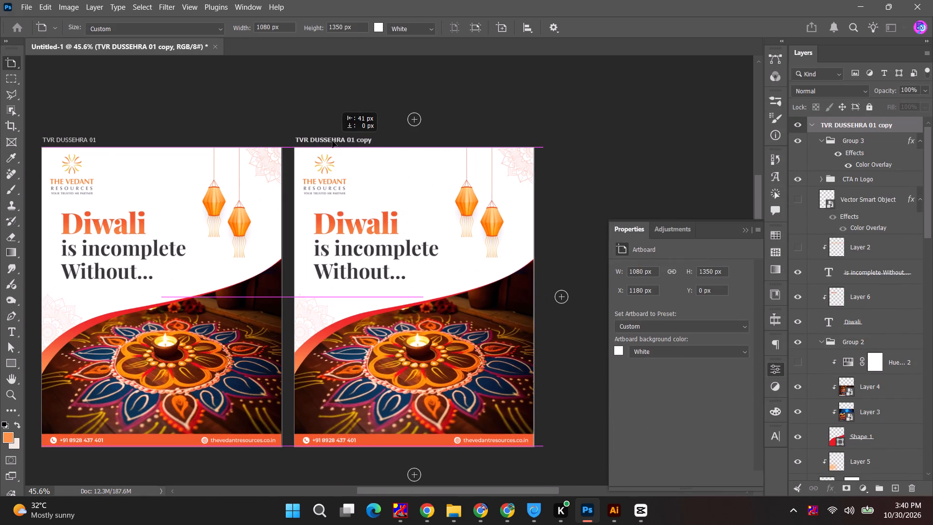
pyautogui.moveTo(332, 141); pyautogui.dragTo(323, 141)
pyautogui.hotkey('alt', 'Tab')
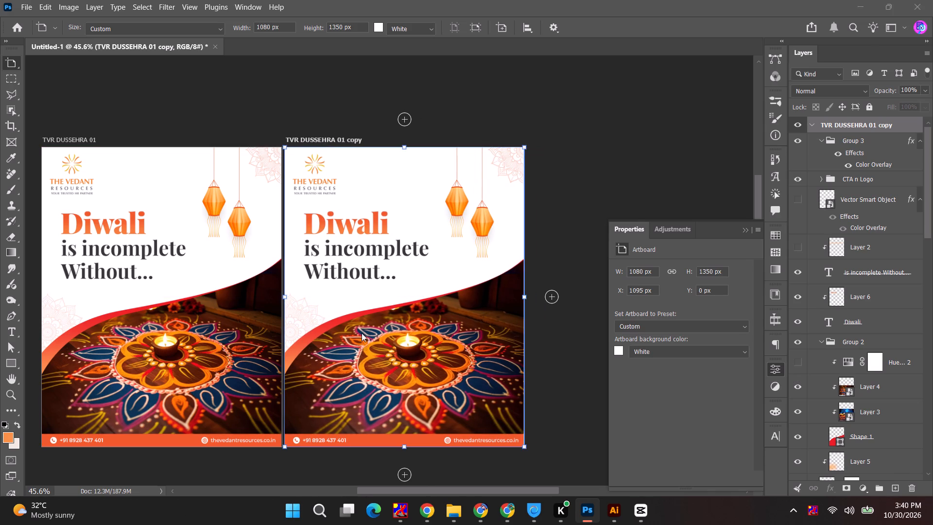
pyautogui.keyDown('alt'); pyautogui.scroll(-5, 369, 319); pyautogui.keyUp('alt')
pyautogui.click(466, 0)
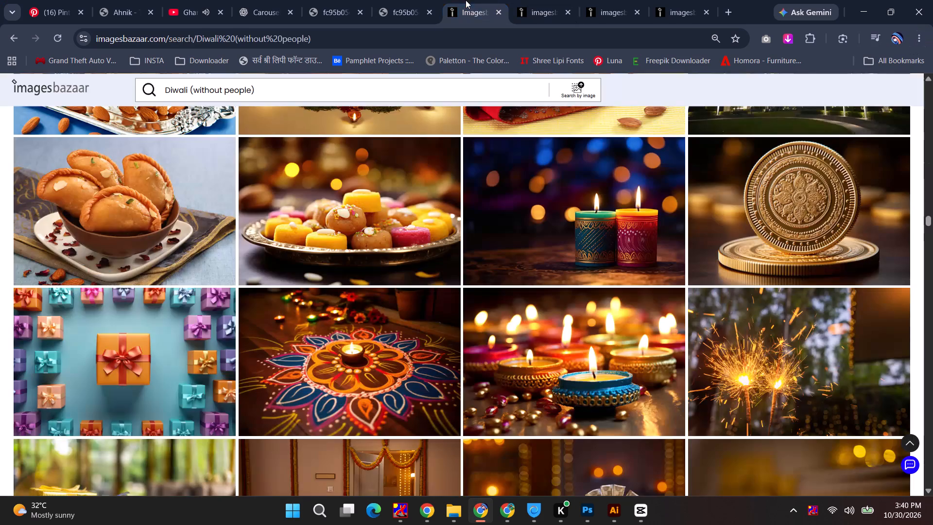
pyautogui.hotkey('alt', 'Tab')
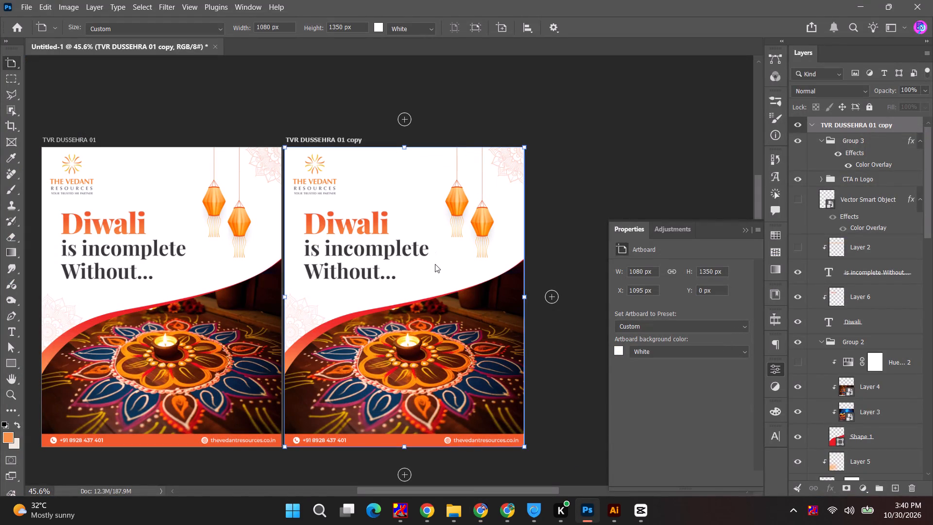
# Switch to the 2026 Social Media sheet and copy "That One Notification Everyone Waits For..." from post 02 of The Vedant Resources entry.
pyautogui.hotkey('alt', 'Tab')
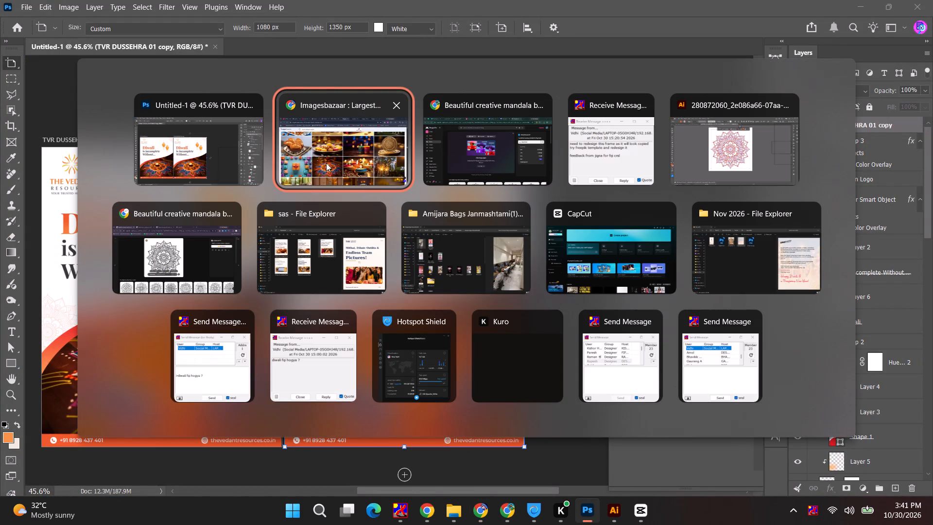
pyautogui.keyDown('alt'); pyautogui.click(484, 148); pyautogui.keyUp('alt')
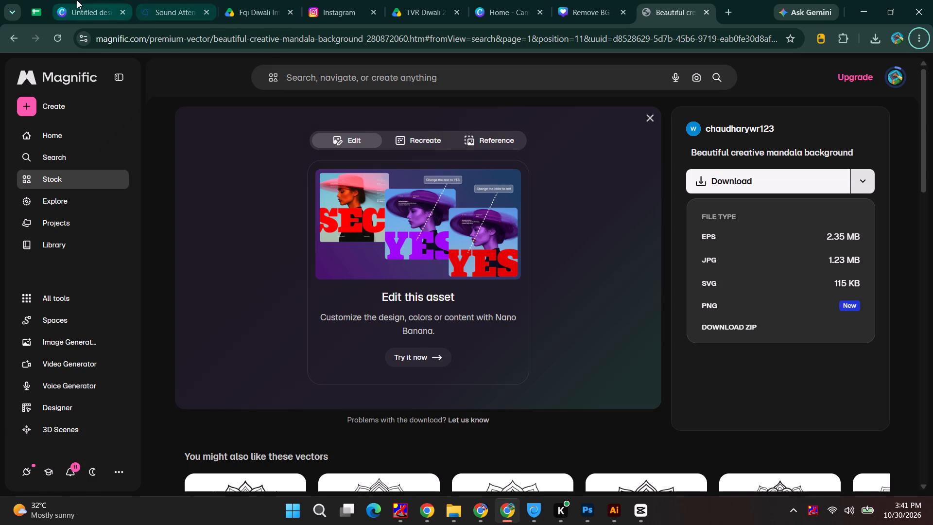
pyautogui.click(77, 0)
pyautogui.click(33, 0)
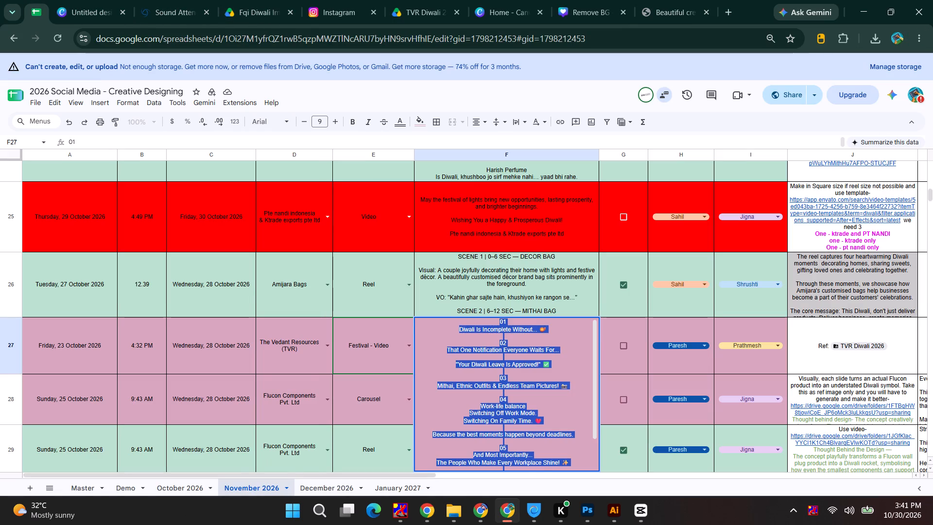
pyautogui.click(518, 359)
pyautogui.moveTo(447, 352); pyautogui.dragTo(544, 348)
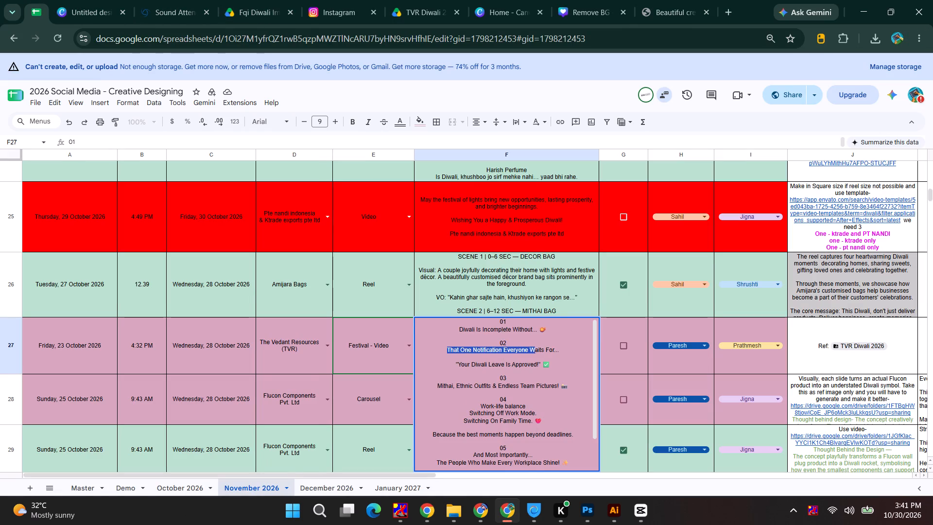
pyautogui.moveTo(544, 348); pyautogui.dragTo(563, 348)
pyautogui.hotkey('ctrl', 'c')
# Switch to the Imagesbazaar page and search the stock library for "phone in hand".
pyautogui.hotkey('alt', 'Tab')
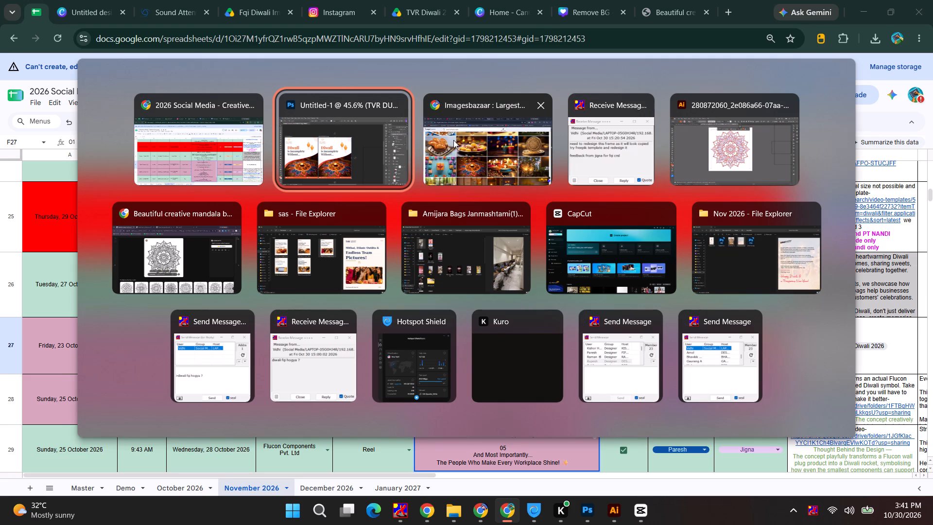
pyautogui.keyDown('alt'); pyautogui.click(453, 140); pyautogui.keyUp('alt')
pyautogui.click(207, 0)
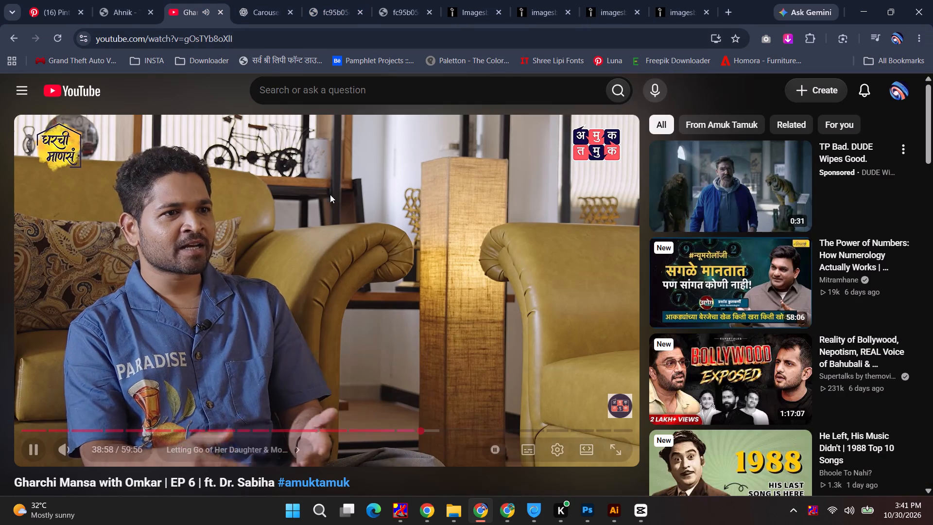
pyautogui.click(409, 0)
pyautogui.click(468, 0)
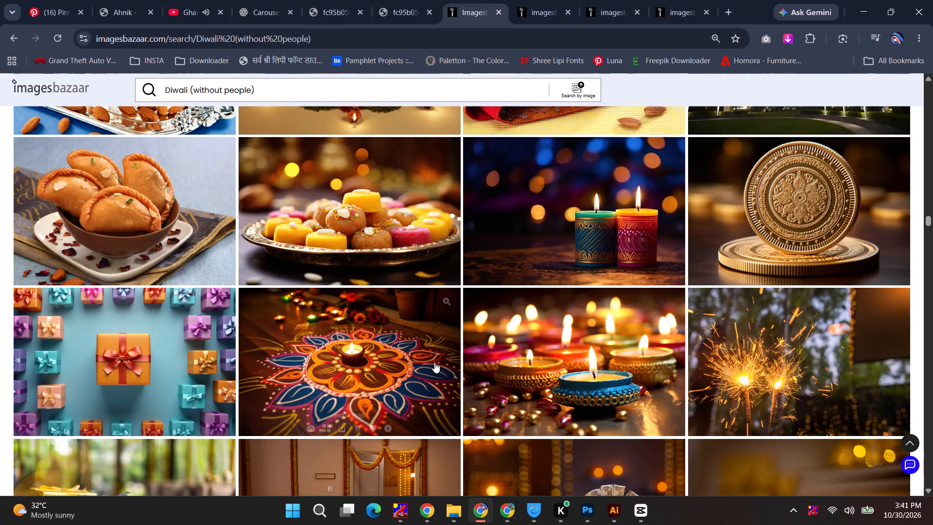
pyautogui.moveTo(271, 81); pyautogui.dragTo(57, 77)
pyautogui.click(245, 92)
pyautogui.hotkey('ctrl', 'a')
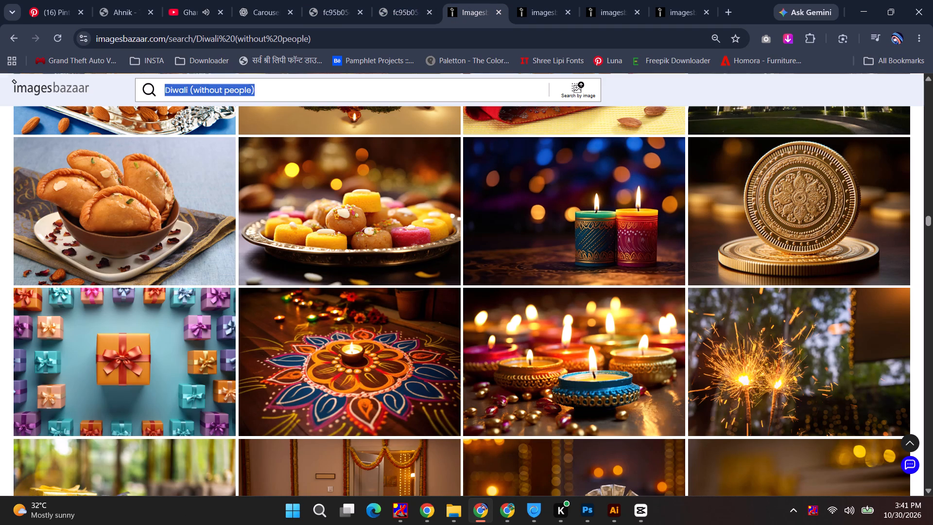
pyautogui.write('phone in hand')
pyautogui.press('Return')
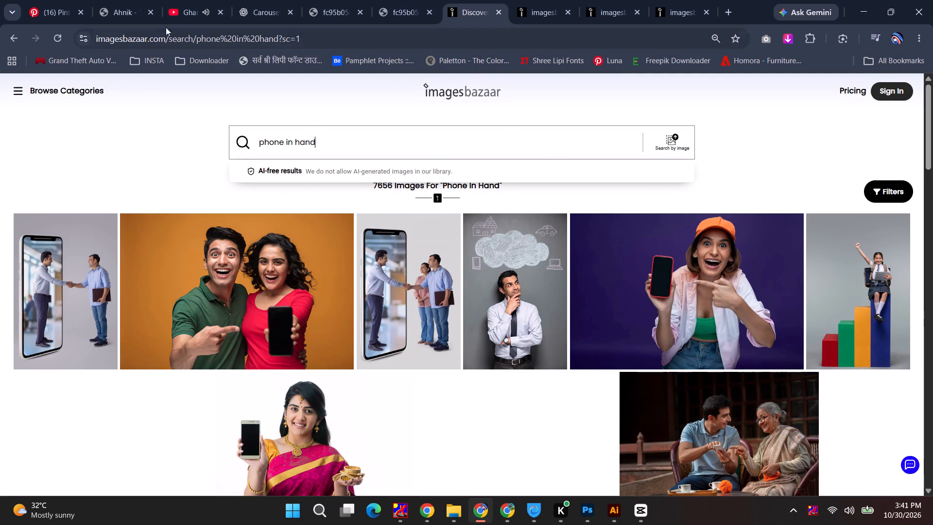
# Refine the stock image search to "phone in hand in diwali".
pyautogui.press('space')
pyautogui.write('in diea')
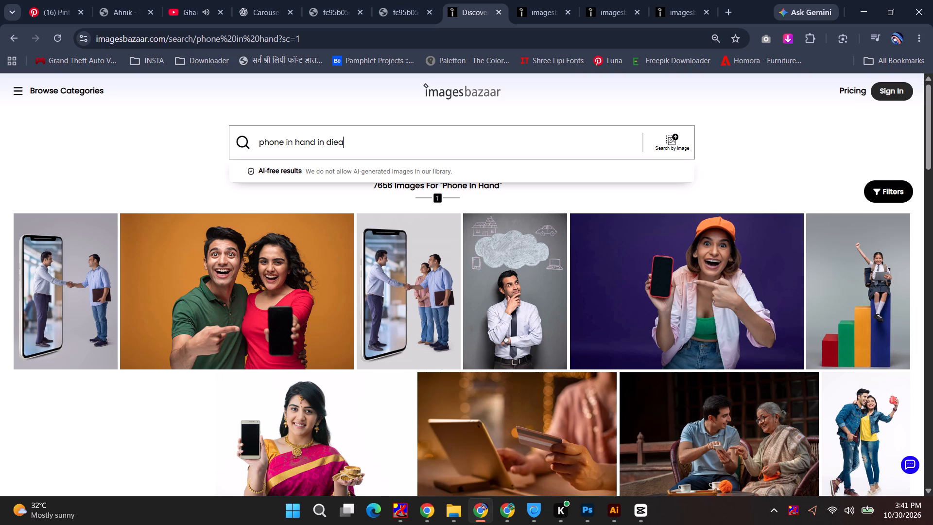
pyautogui.press('BackSpace')
pyautogui.press('BackSpace')
pyautogui.write('wali')
pyautogui.press('Return')
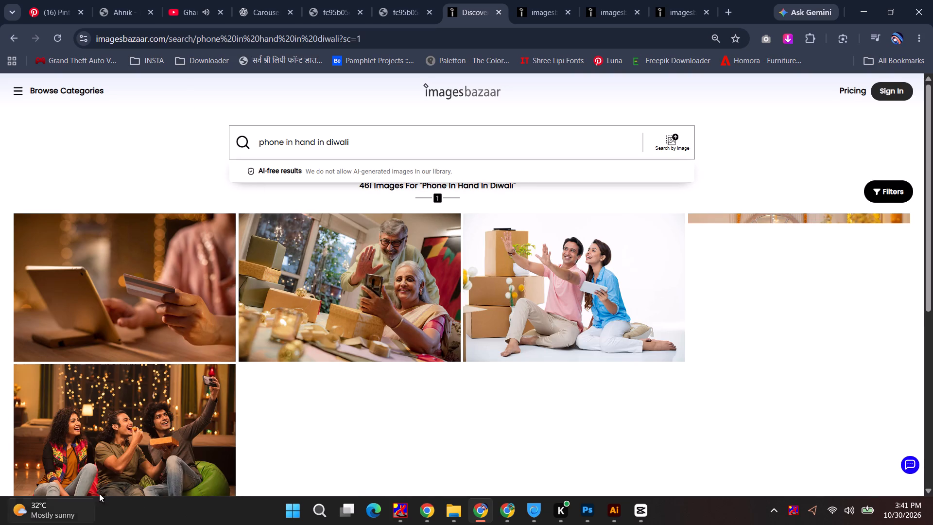
# Browse the image results for a close-up of a hand holding a phone against a warm festive background.
pyautogui.scroll(-3, 299, 369)
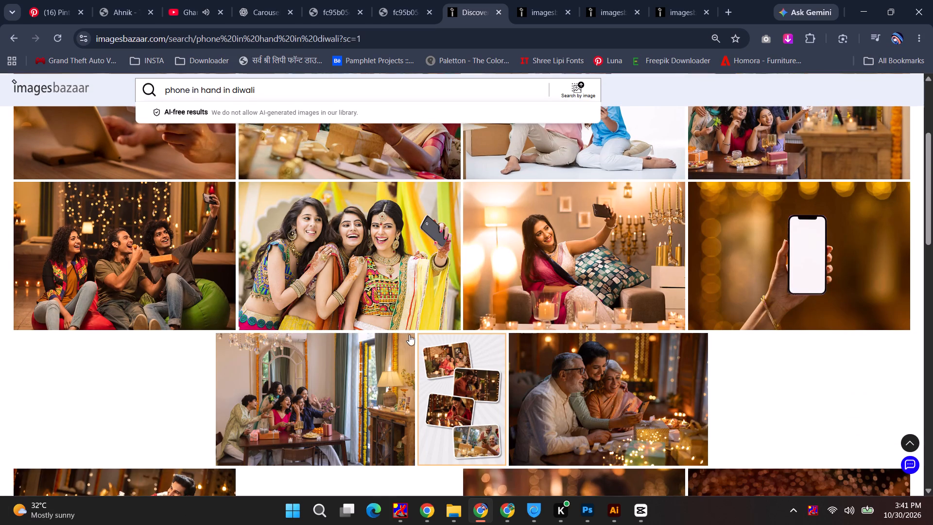
pyautogui.scroll(-2, 539, 325)
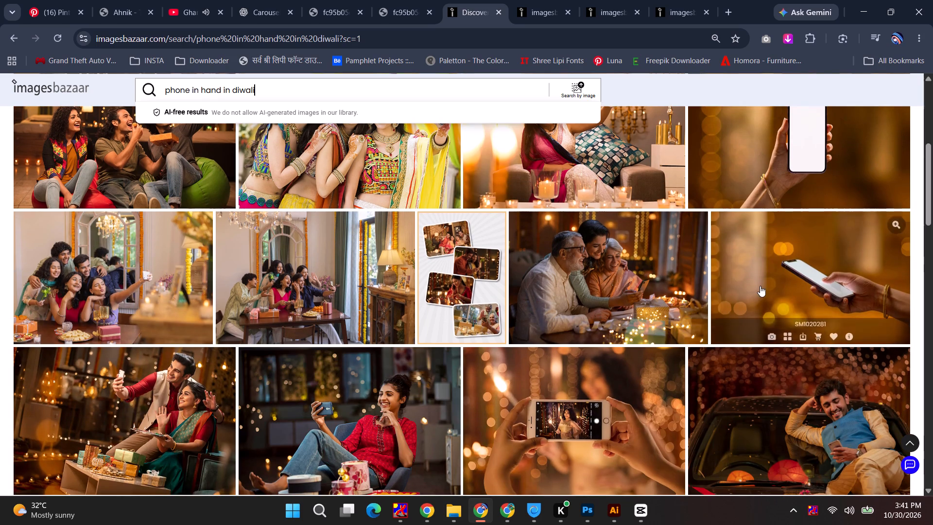
pyautogui.hotkey('alt', 'Tab')
pyautogui.hotkey('alt', 'Tab')
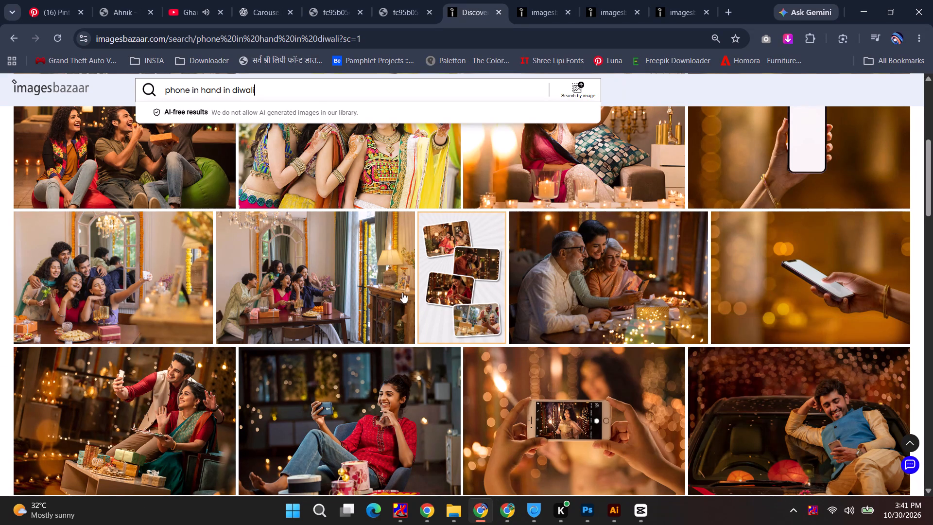
pyautogui.hotkey('alt', 'Tab')
pyautogui.hotkey('alt', 'Tab')
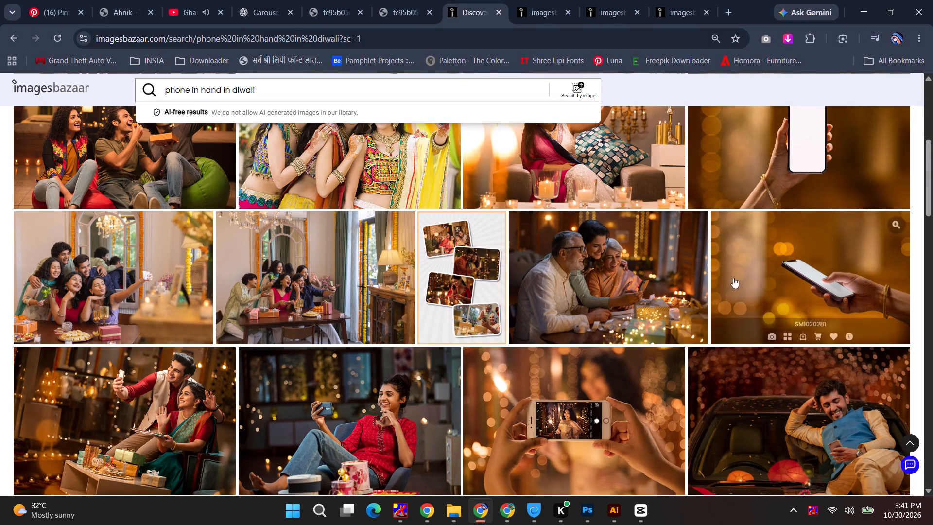
pyautogui.scroll(-7, 471, 278)
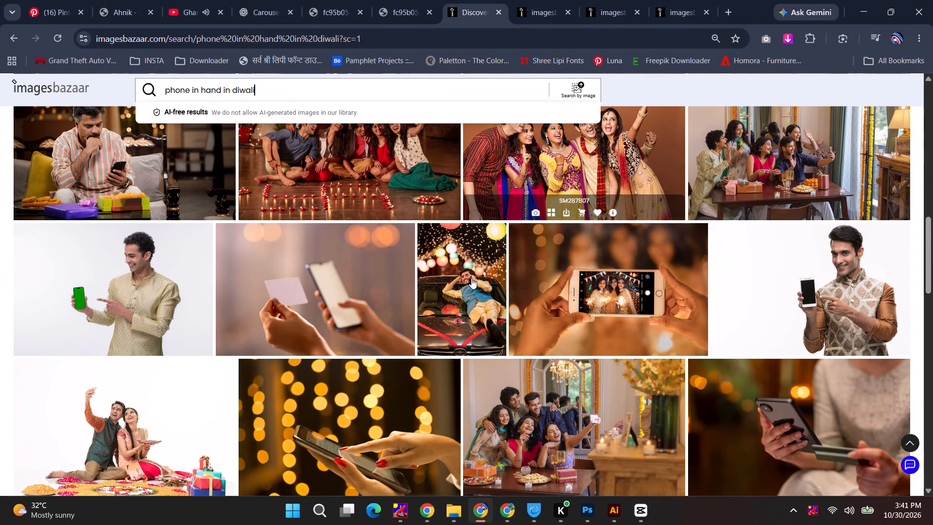
pyautogui.scroll(-2, 471, 278)
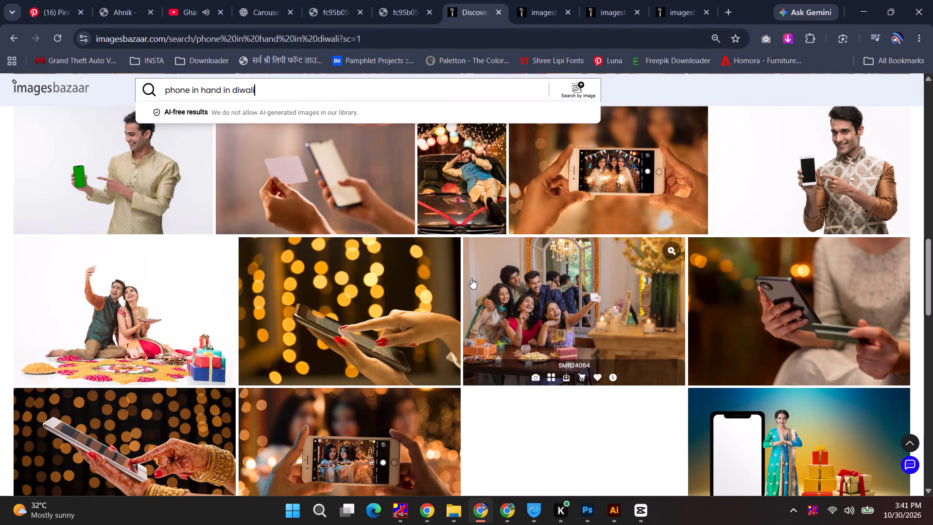
pyautogui.scroll(-8, 471, 278)
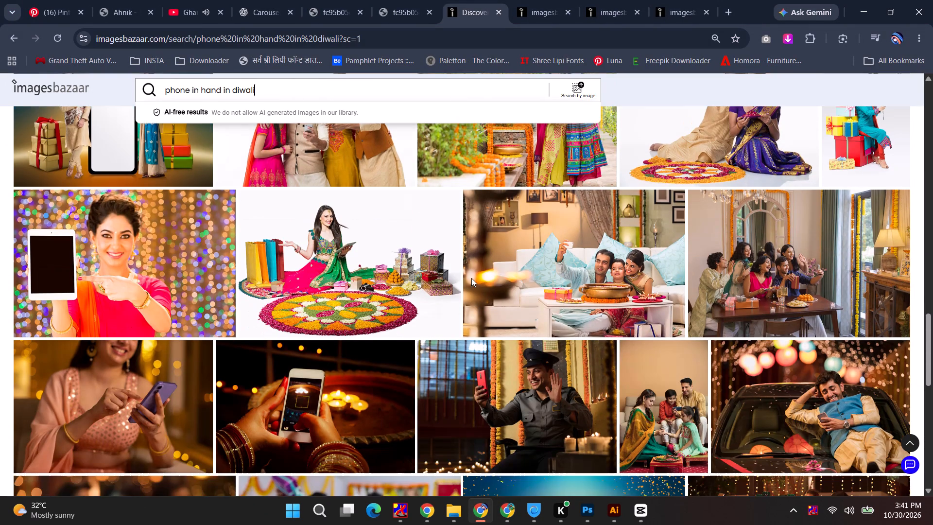
pyautogui.scroll(-5, 471, 278)
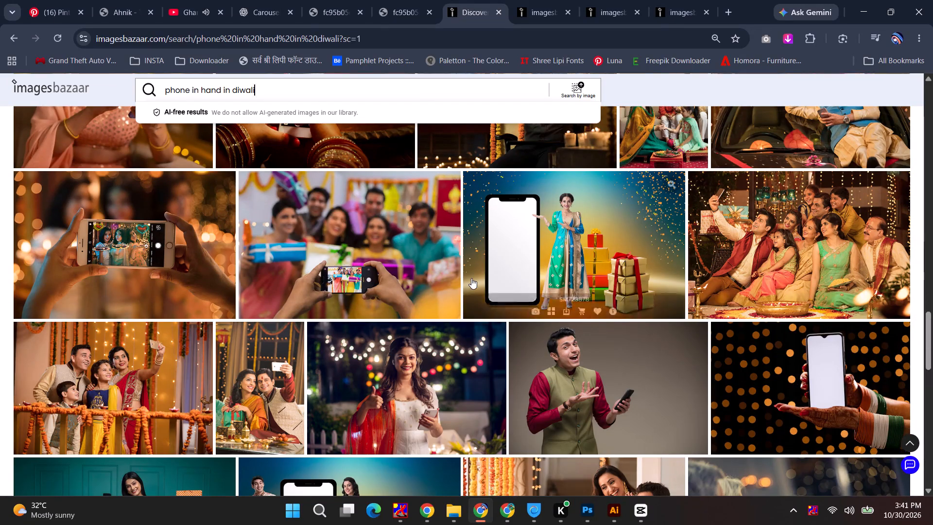
pyautogui.scroll(-8, 471, 278)
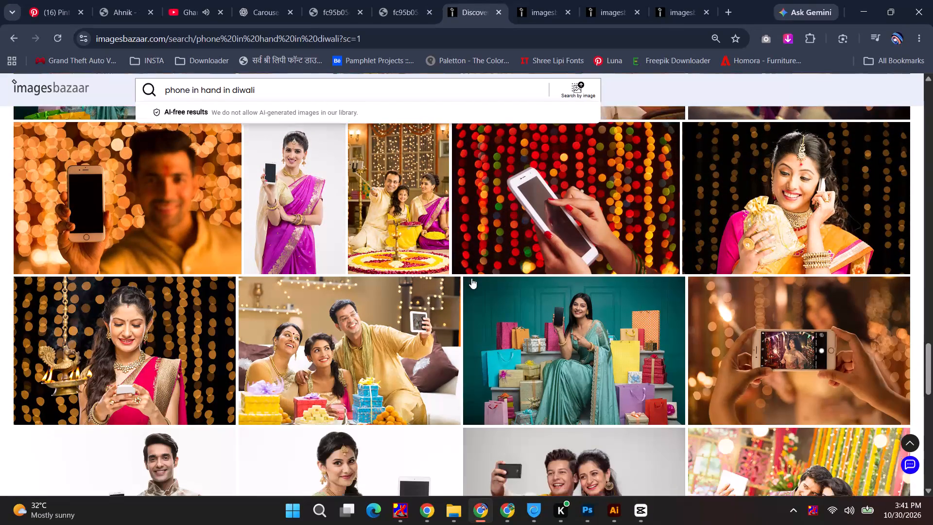
pyautogui.scroll(-4, 471, 278)
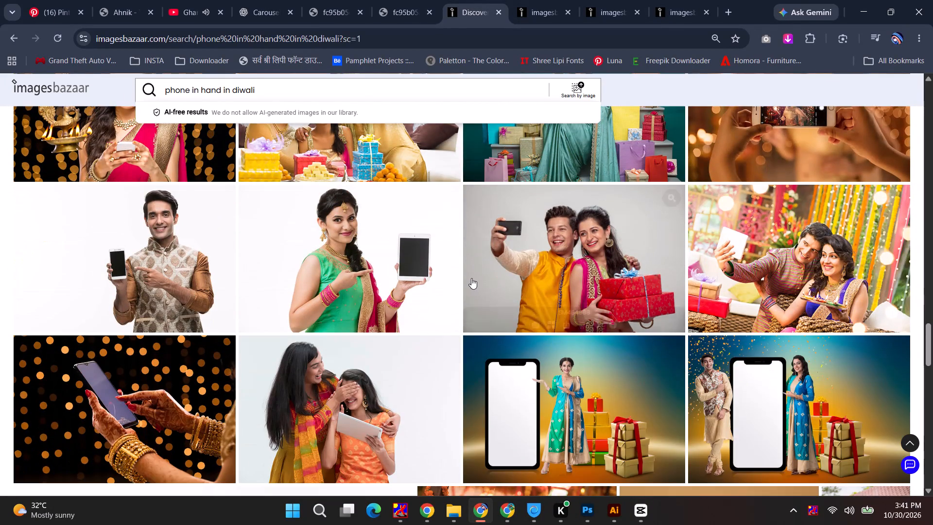
pyautogui.scroll(-5, 471, 278)
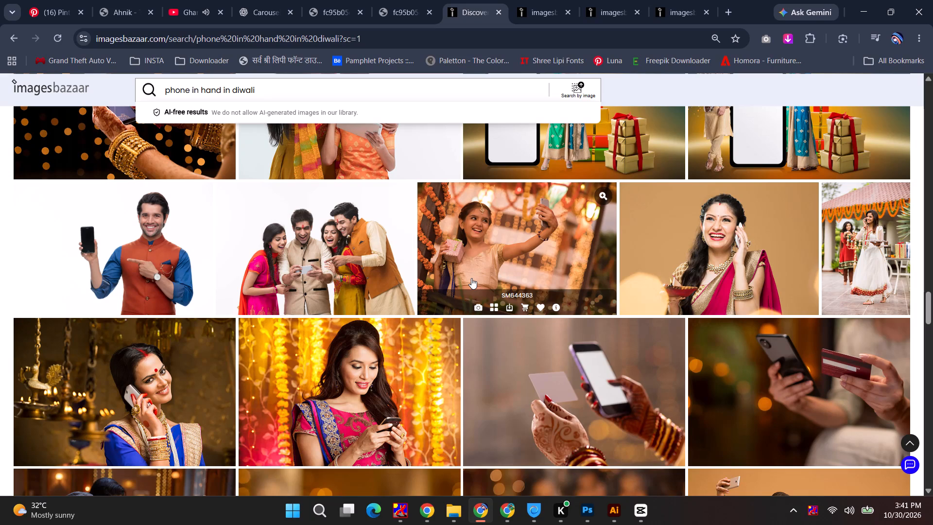
pyautogui.scroll(-4, 471, 278)
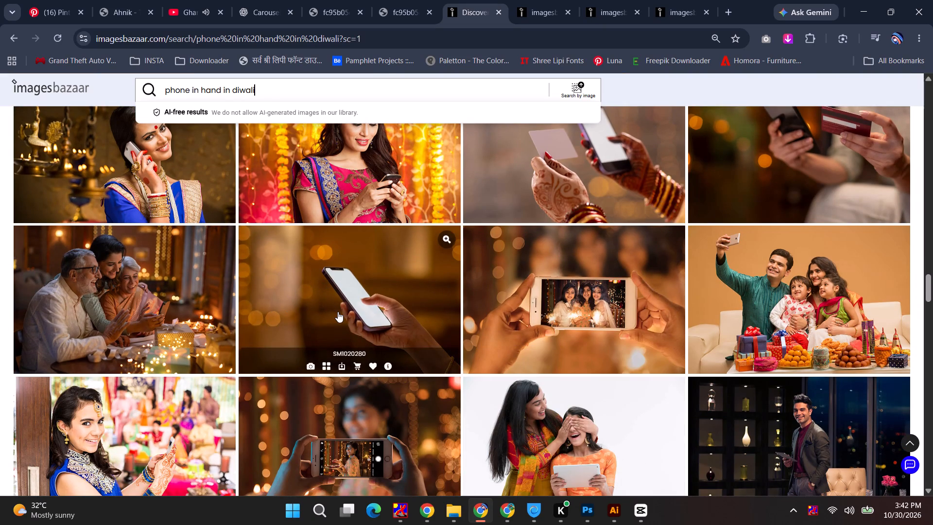
pyautogui.scroll(-3, 338, 312)
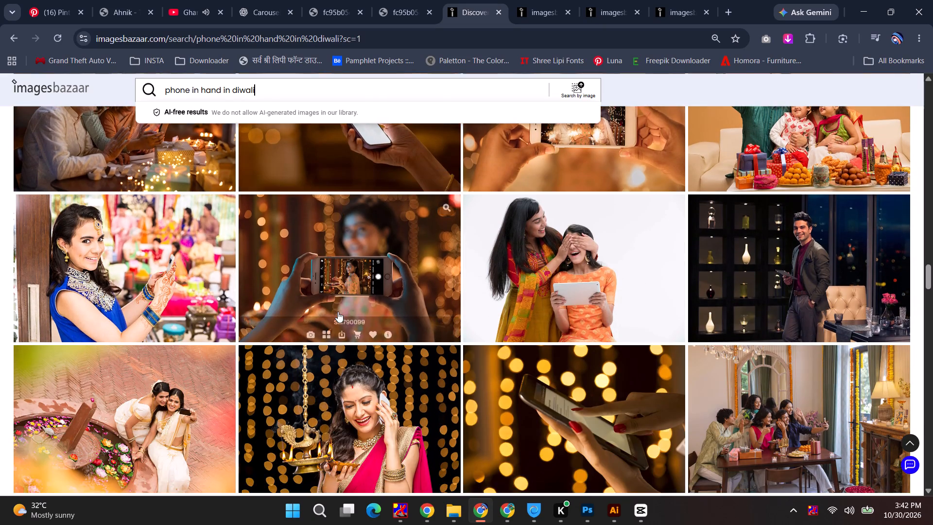
pyautogui.scroll(4, 338, 312)
pyautogui.scroll(-5, 338, 312)
pyautogui.scroll(4, 338, 312)
# Open photo SM1020280 of a hand holding a blank-screen phone and copy the enlarged image.
pyautogui.click(347, 291)
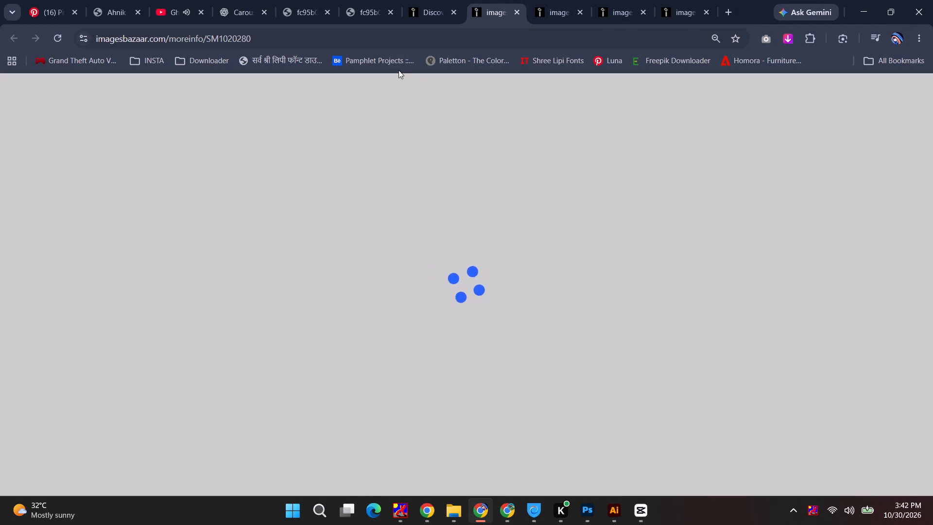
pyautogui.scroll(2, 419, 195)
pyautogui.rightClick(429, 233)
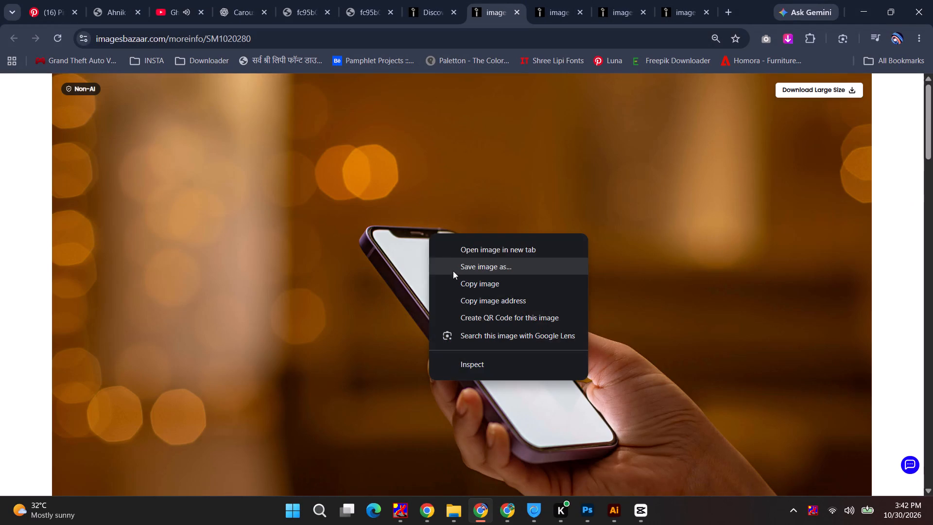
pyautogui.click(459, 286)
# In Photoshop, paste the phone photo directly above the rangoli photo in the duplicated artboard and convert it to a smart object.
pyautogui.hotkey('alt', 'Tab')
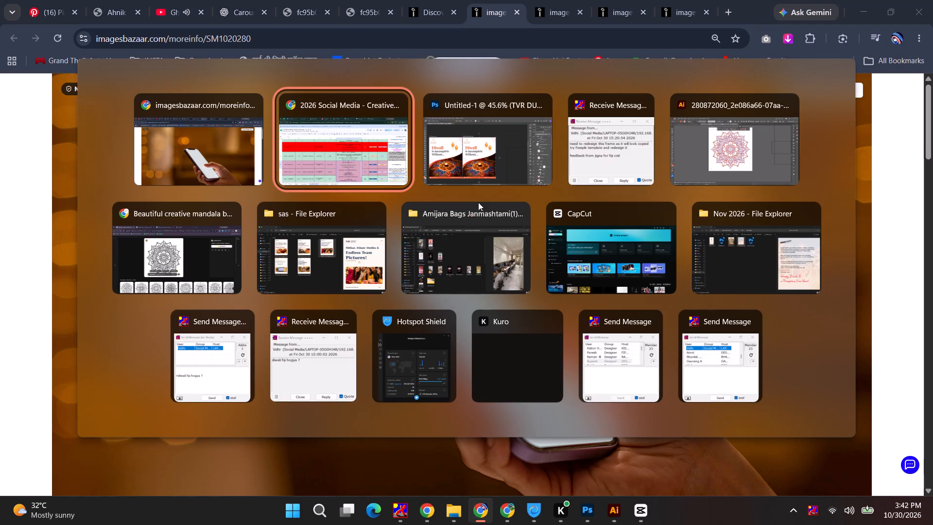
pyautogui.keyDown('alt'); pyautogui.click(486, 169); pyautogui.keyUp('alt')
pyautogui.click(440, 346)
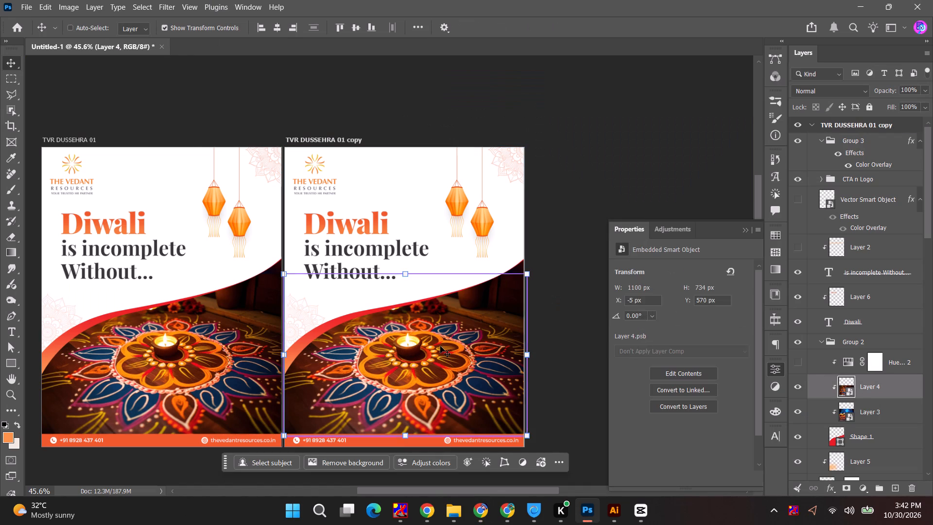
pyautogui.hotkey('ctrl', 'v')
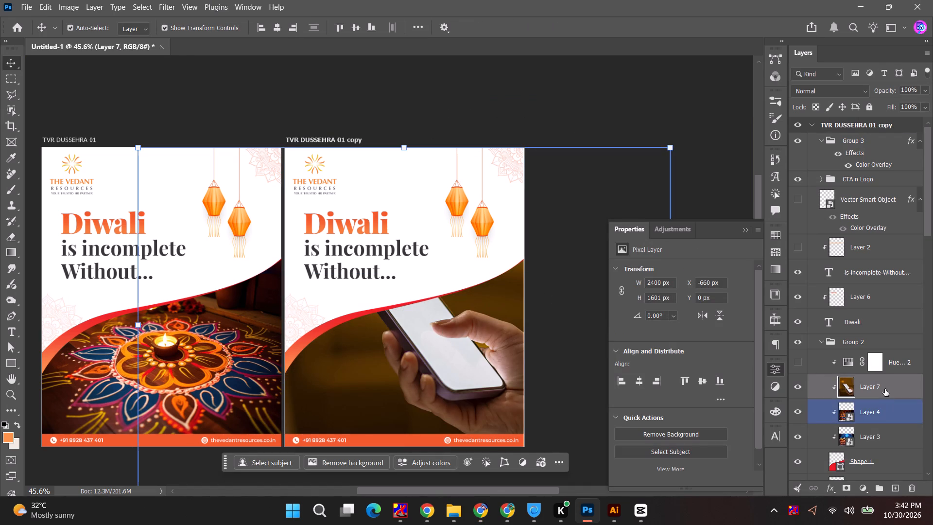
pyautogui.rightClick(885, 389)
pyautogui.click(882, 307)
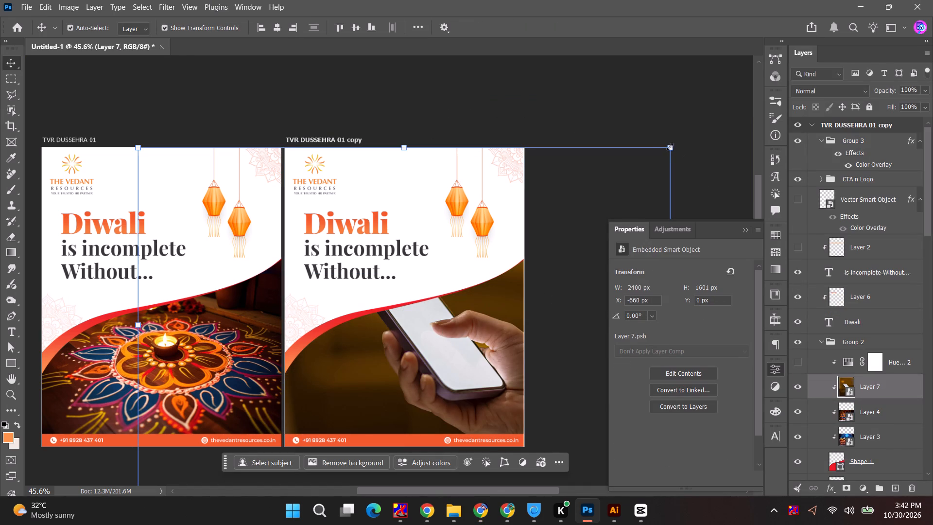
# Scale the phone photo to about 60% and position it at about X -265 px, Y 355 px under the curve.
pyautogui.keyDown('alt'); pyautogui.keyDown('shift'); pyautogui.moveTo(670, 144); pyautogui.dragTo(543, 164); pyautogui.keyUp('shift'); pyautogui.keyUp('alt')
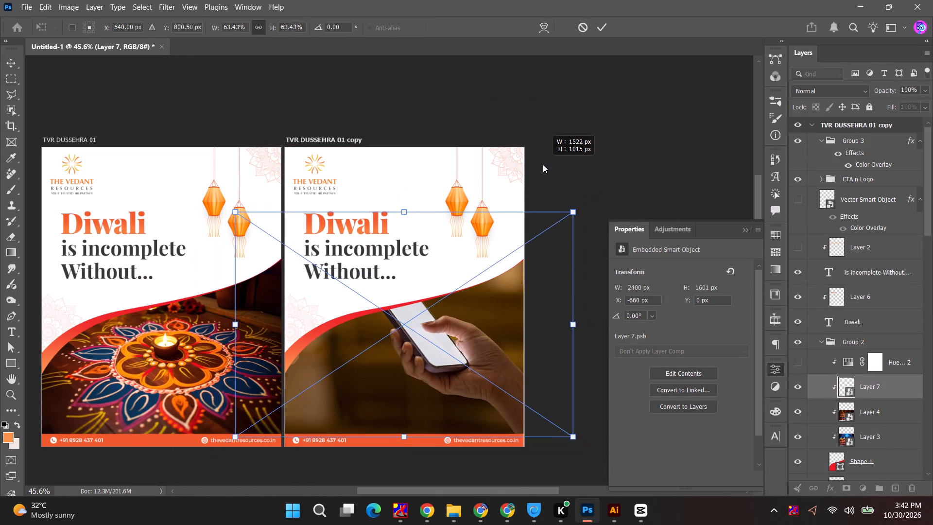
pyautogui.keyDown('alt'); pyautogui.keyDown('shift'); pyautogui.moveTo(543, 164); pyautogui.dragTo(531, 168); pyautogui.keyUp('shift'); pyautogui.keyUp('alt')
pyautogui.moveTo(432, 286); pyautogui.dragTo(431, 286)
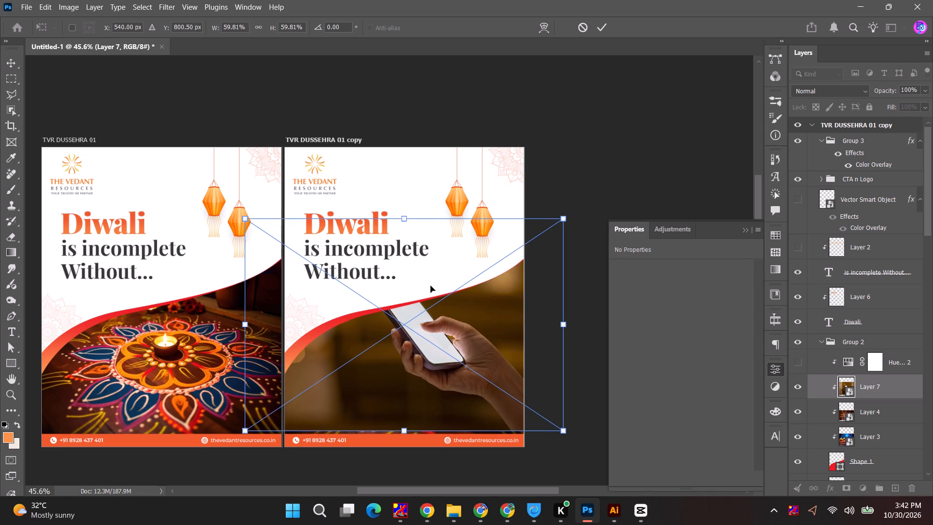
pyautogui.moveTo(431, 286); pyautogui.dragTo(408, 289)
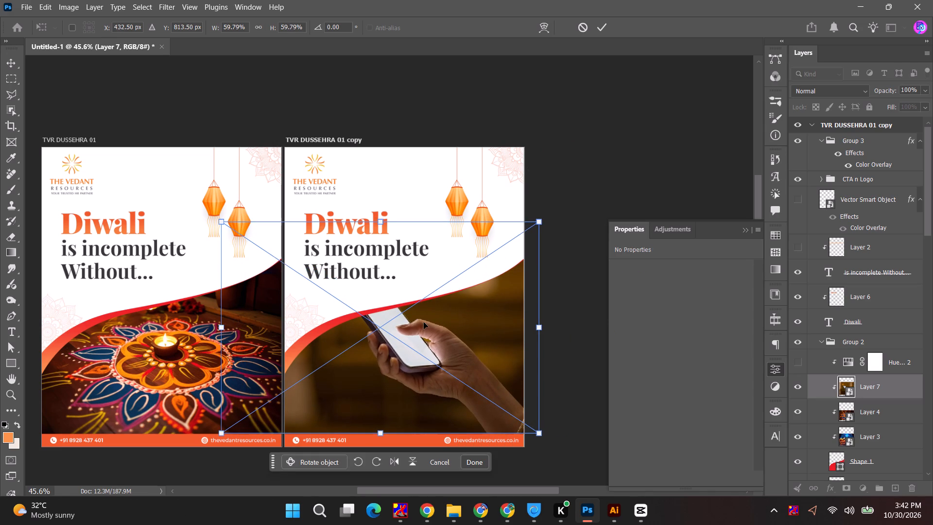
pyautogui.moveTo(424, 322); pyautogui.dragTo(428, 327)
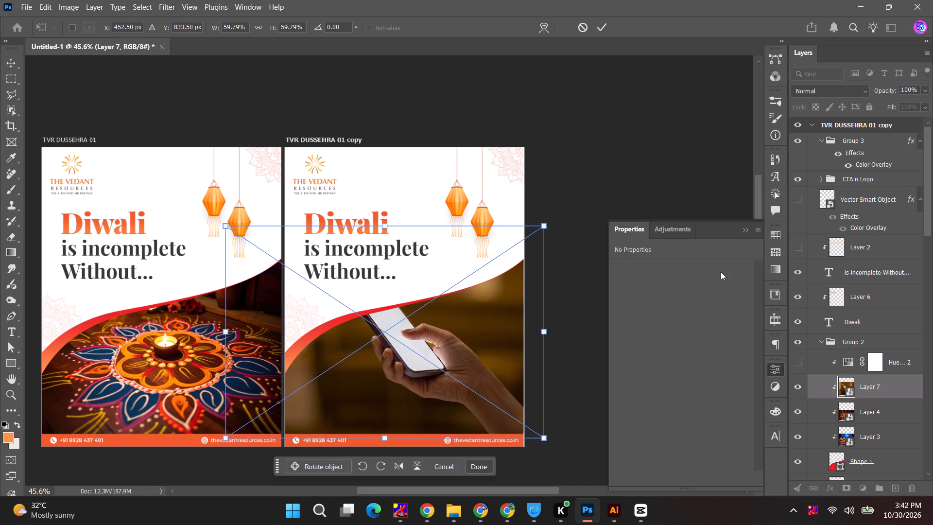
# Move the phone photo layer above the hidden hue adjustment layer in Group 2, keeping it clipped.
pyautogui.moveTo(886, 388); pyautogui.dragTo(885, 355)
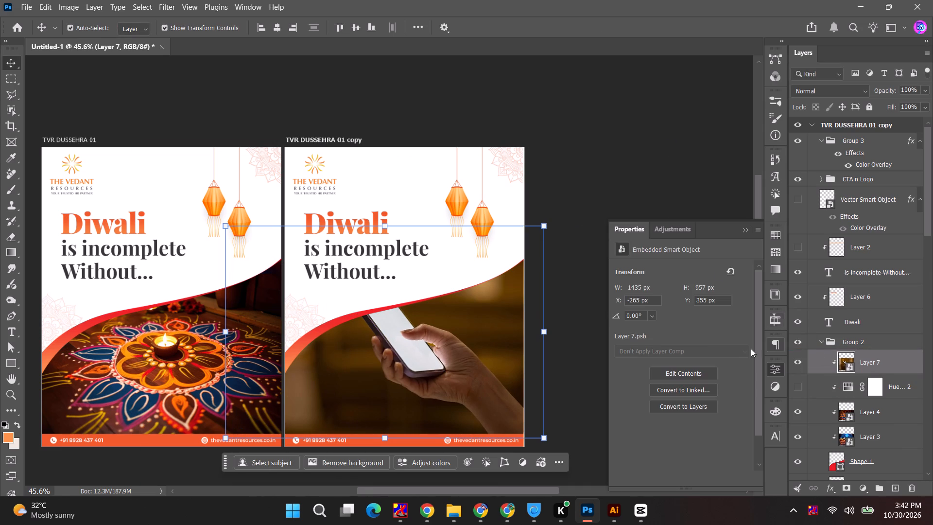
pyautogui.click(565, 221)
# In the content spreadsheet, copy the slide 02 line "That One Notification Everyone Waits For..." from the TVR row.
pyautogui.hotkey('alt', 'Tab')
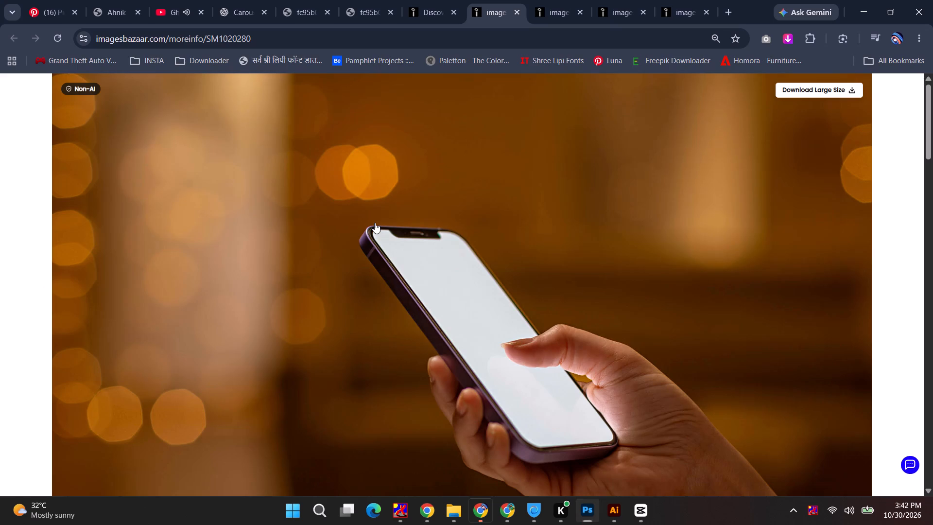
pyautogui.hotkey('alt', 'Tab')
pyautogui.keyDown('alt'); pyautogui.click(506, 149); pyautogui.keyUp('alt')
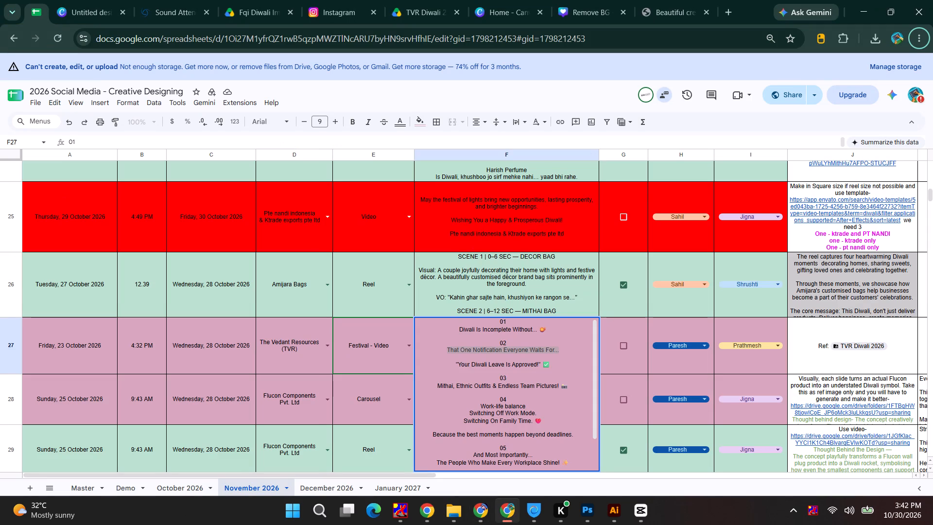
pyautogui.click(447, 351)
pyautogui.moveTo(447, 350); pyautogui.dragTo(561, 348)
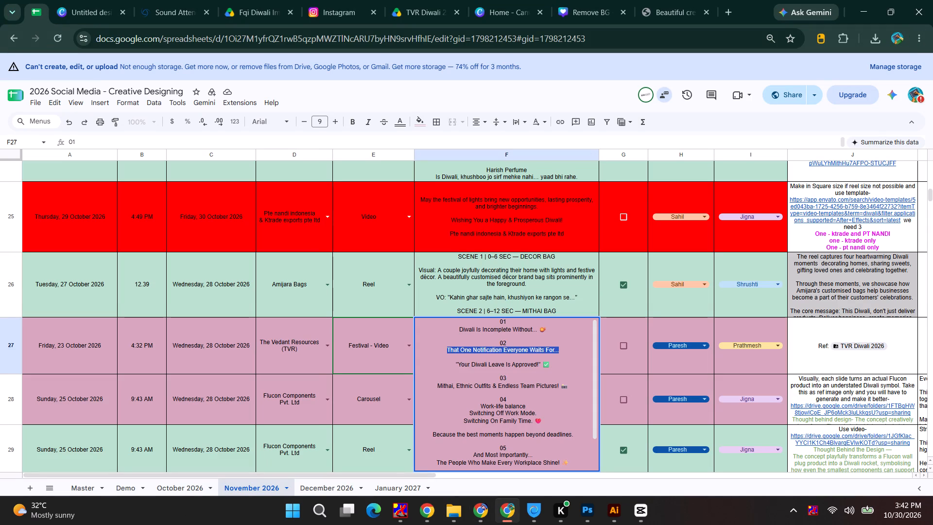
pyautogui.moveTo(561, 348); pyautogui.dragTo(562, 348)
pyautogui.hotkey('ctrl', 'c')
# In Photoshop, move the "is incomplete Without..." text up under the logo and replace it with the copied slide 02 line.
pyautogui.hotkey('alt', 'Tab')
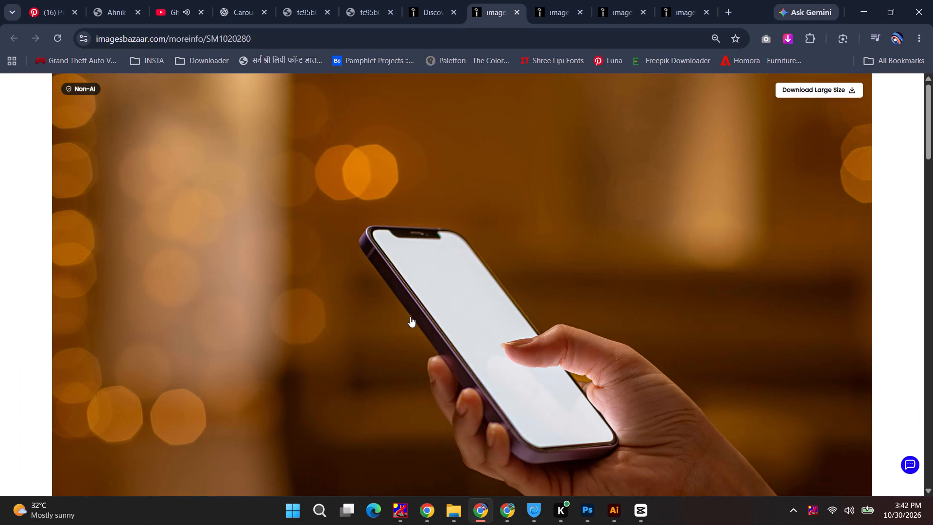
pyautogui.hotkey('alt', 'Tab')
pyautogui.keyDown('alt'); pyautogui.click(466, 162); pyautogui.keyUp('alt')
pyautogui.keyDown('alt'); pyautogui.scroll(4, 371, 270); pyautogui.keyUp('alt')
pyautogui.moveTo(346, 268); pyautogui.dragTo(346, 209)
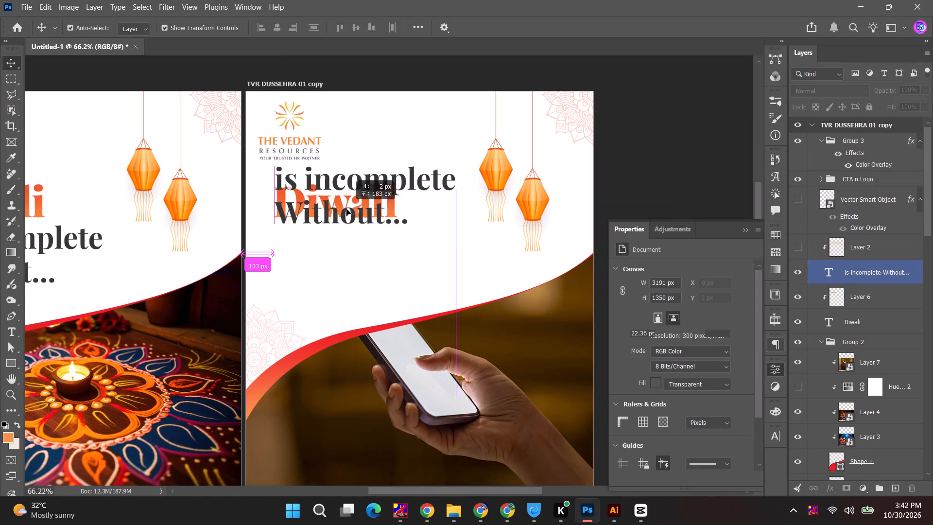
pyautogui.moveTo(346, 209); pyautogui.dragTo(346, 210)
pyautogui.doubleClick(346, 210)
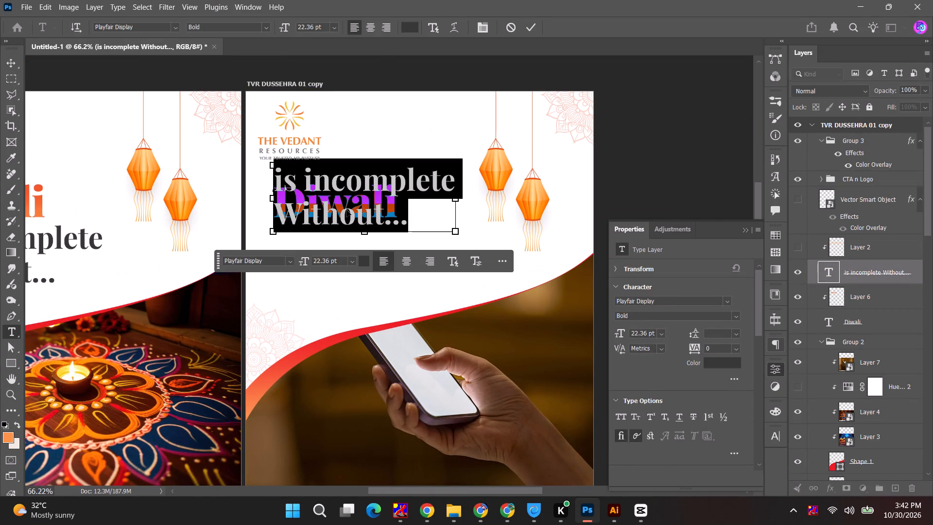
pyautogui.hotkey('ctrl', 'v')
# Set the new headline to 11 pt with Auto leading and break the line before "Everyone".
pyautogui.hotkey('ctrl', 'a')
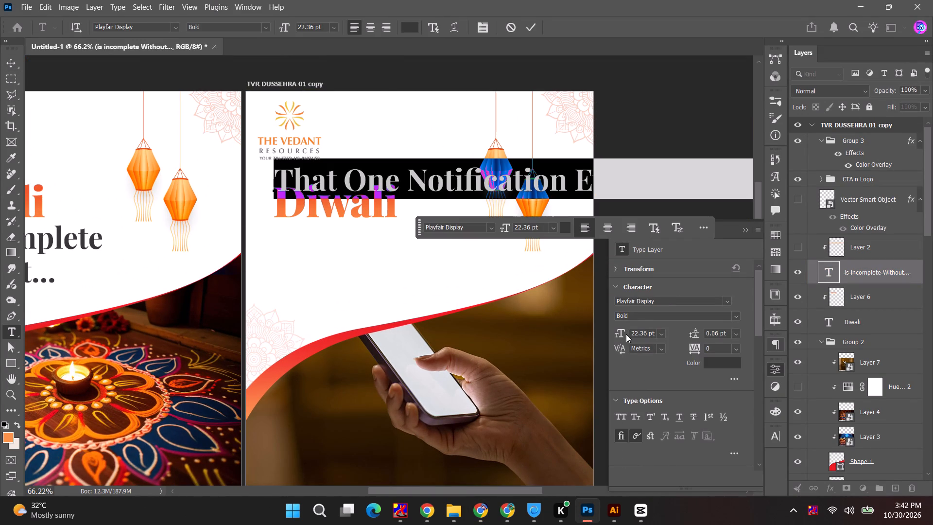
pyautogui.moveTo(623, 332); pyautogui.dragTo(617, 330)
pyautogui.click(419, 187)
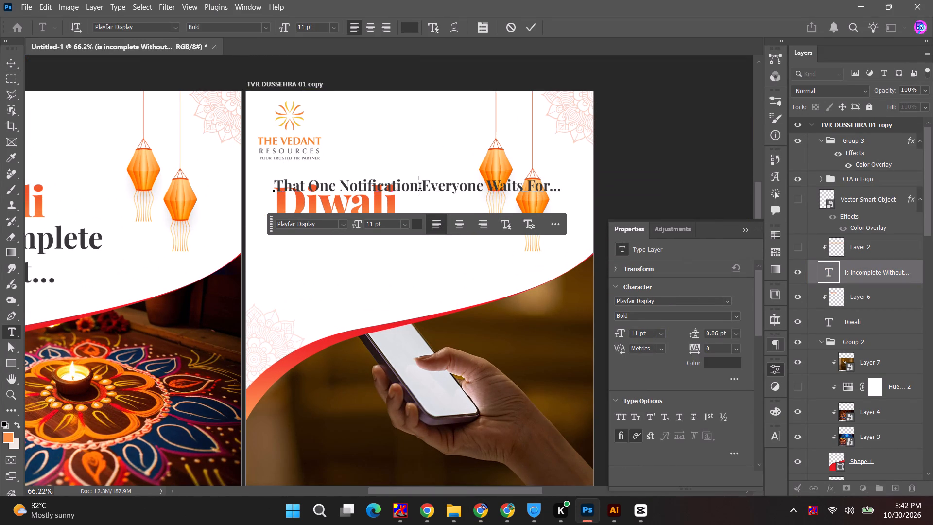
pyautogui.click(424, 187)
pyautogui.press('BackSpace')
pyautogui.press('Return')
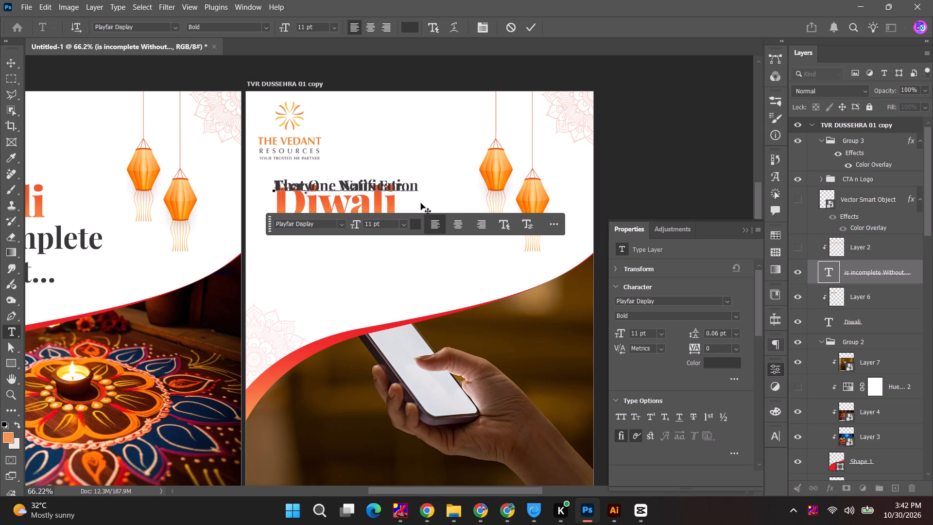
pyautogui.hotkey('ctrl', 'a')
pyautogui.click(734, 334)
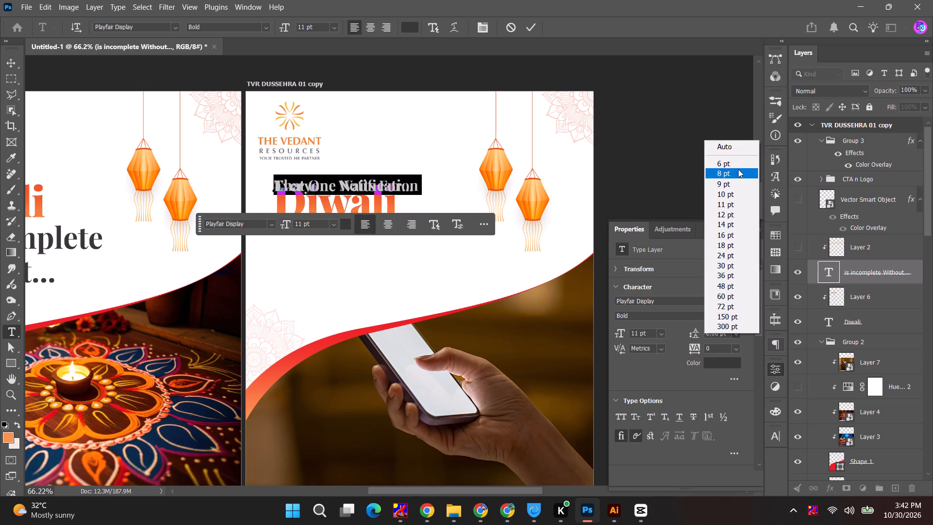
pyautogui.click(729, 149)
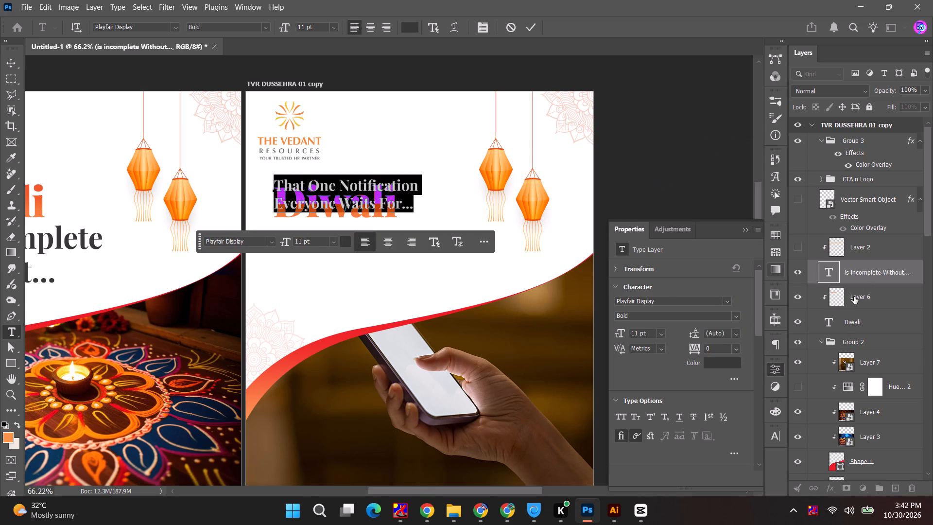
# Move the "Diwali" text together with its clipped Layer 6 down to sit directly below the two-line headline.
pyautogui.click(864, 308)
pyautogui.keyDown('ctrl'); pyautogui.click(859, 326); pyautogui.keyUp('ctrl')
pyautogui.hotkey('ctrl', 't')
pyautogui.moveTo(356, 207); pyautogui.dragTo(355, 223)
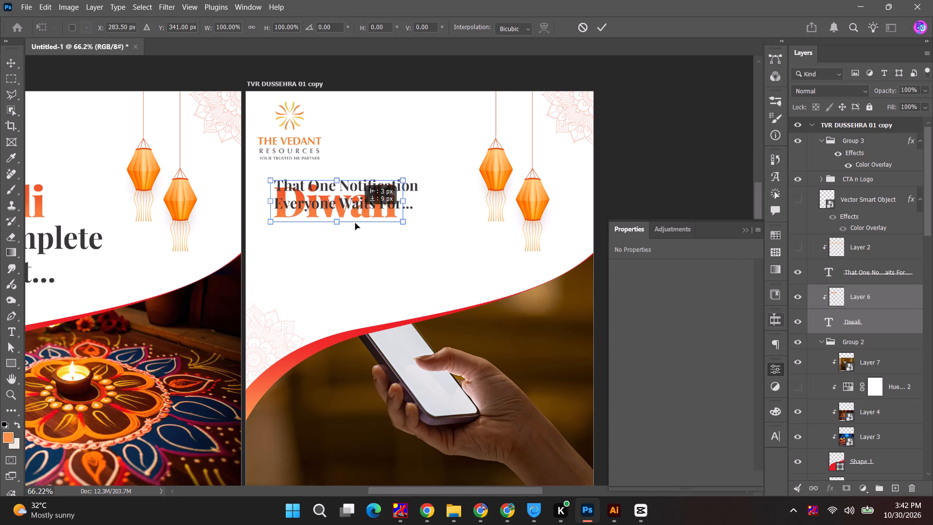
pyautogui.moveTo(355, 223); pyautogui.dragTo(363, 237)
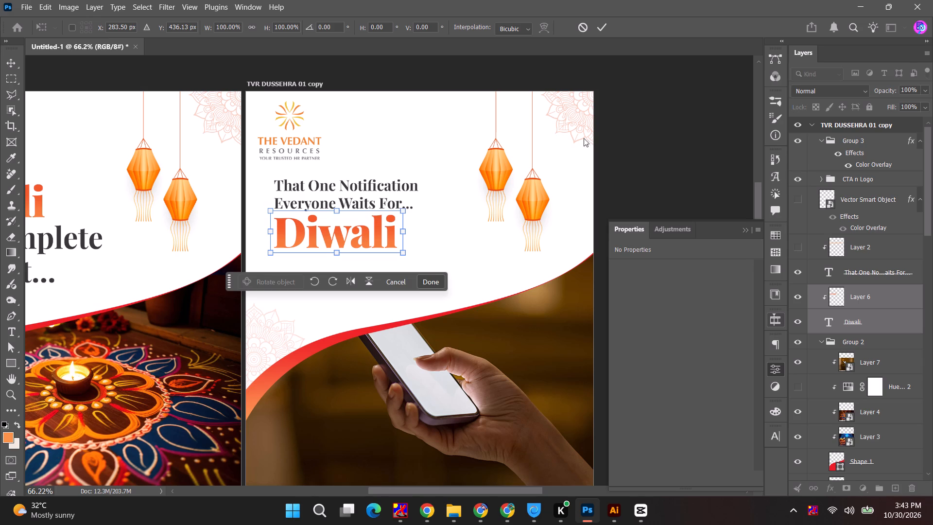
pyautogui.click(607, 28)
pyautogui.click(670, 116)
# In the content spreadsheet, select the slide 02 text "Your Diwali Leave Is Approved!" without its quotation marks and emoji.
pyautogui.hotkey('alt', 'Tab')
pyautogui.hotkey('alt', 'Tab')
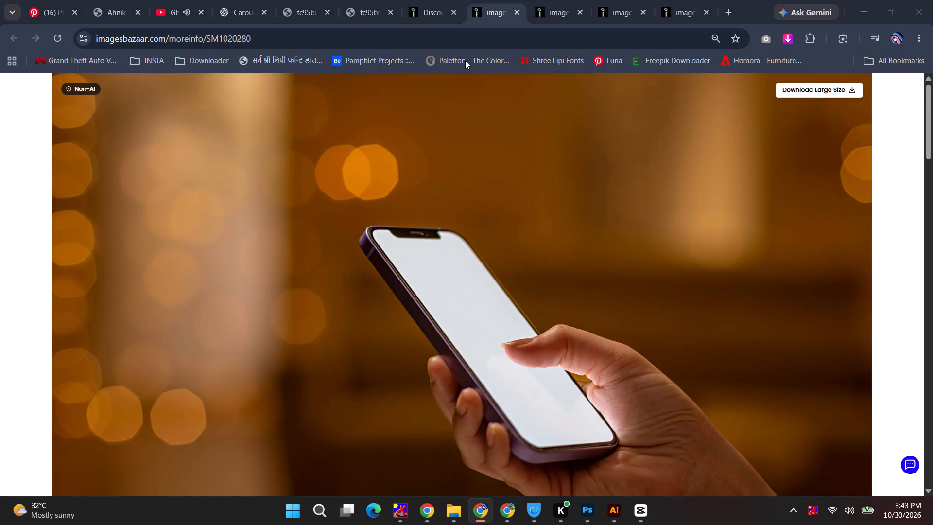
pyautogui.hotkey('alt', 'Tab')
pyautogui.click(503, 511)
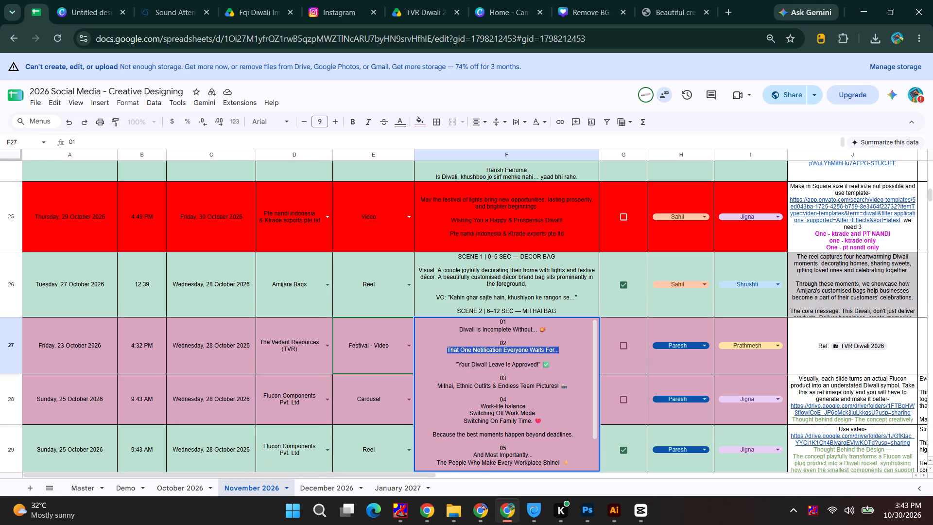
pyautogui.moveTo(459, 364); pyautogui.dragTo(520, 368)
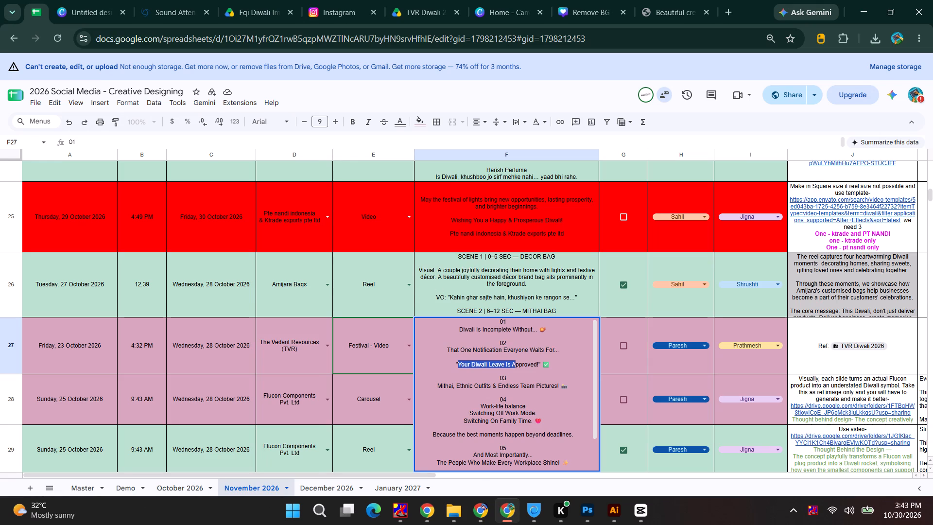
pyautogui.moveTo(520, 368); pyautogui.dragTo(538, 365)
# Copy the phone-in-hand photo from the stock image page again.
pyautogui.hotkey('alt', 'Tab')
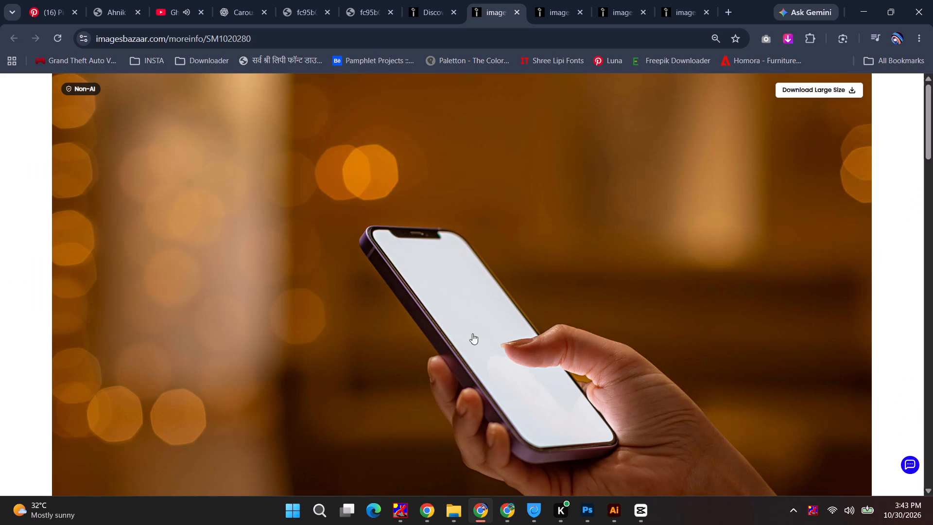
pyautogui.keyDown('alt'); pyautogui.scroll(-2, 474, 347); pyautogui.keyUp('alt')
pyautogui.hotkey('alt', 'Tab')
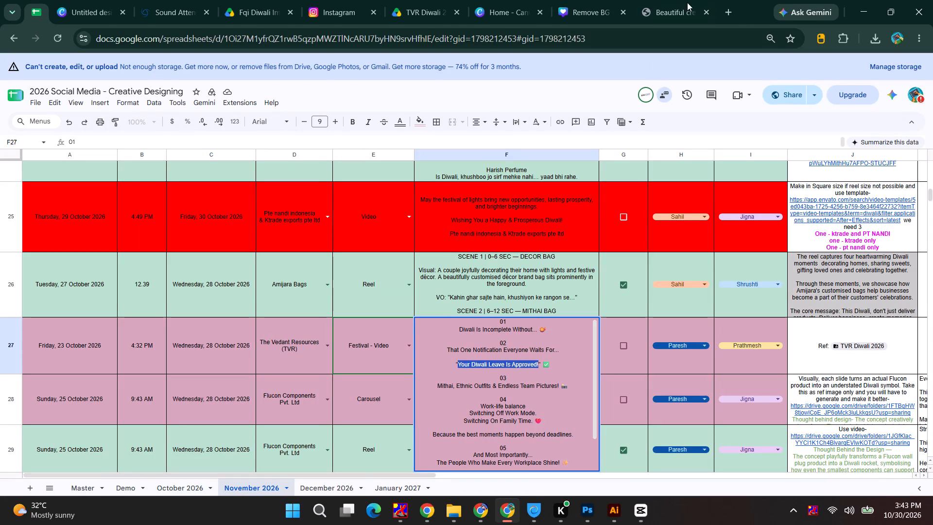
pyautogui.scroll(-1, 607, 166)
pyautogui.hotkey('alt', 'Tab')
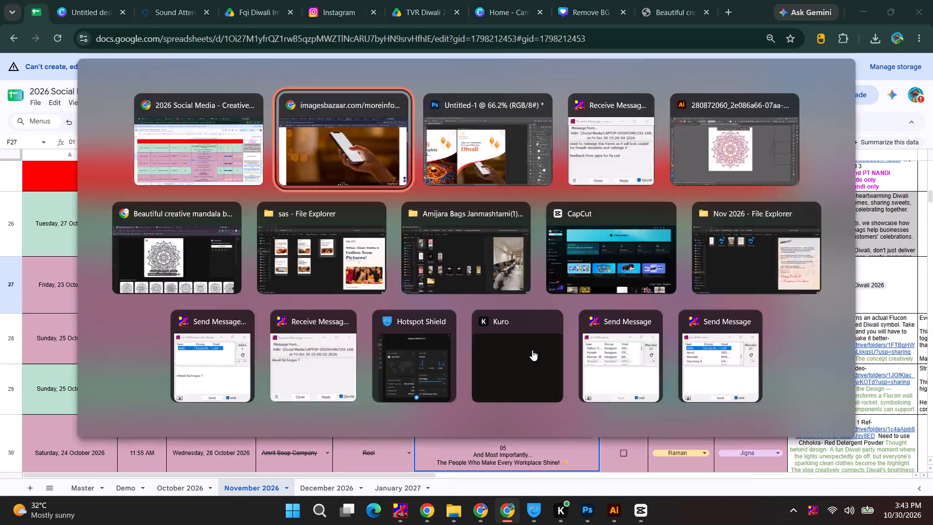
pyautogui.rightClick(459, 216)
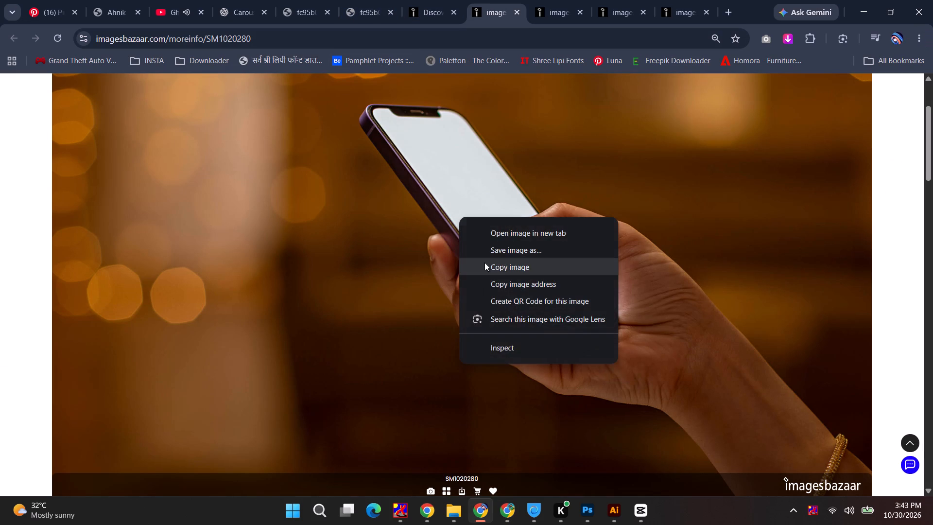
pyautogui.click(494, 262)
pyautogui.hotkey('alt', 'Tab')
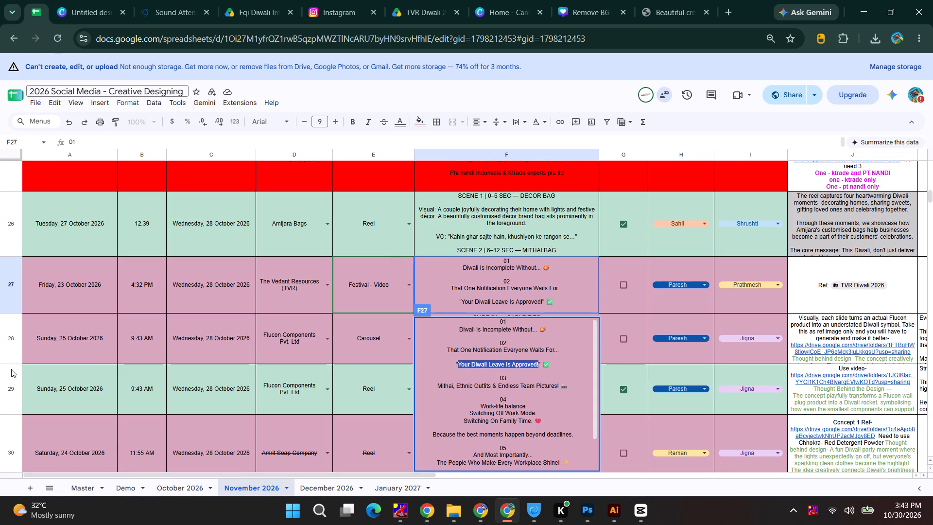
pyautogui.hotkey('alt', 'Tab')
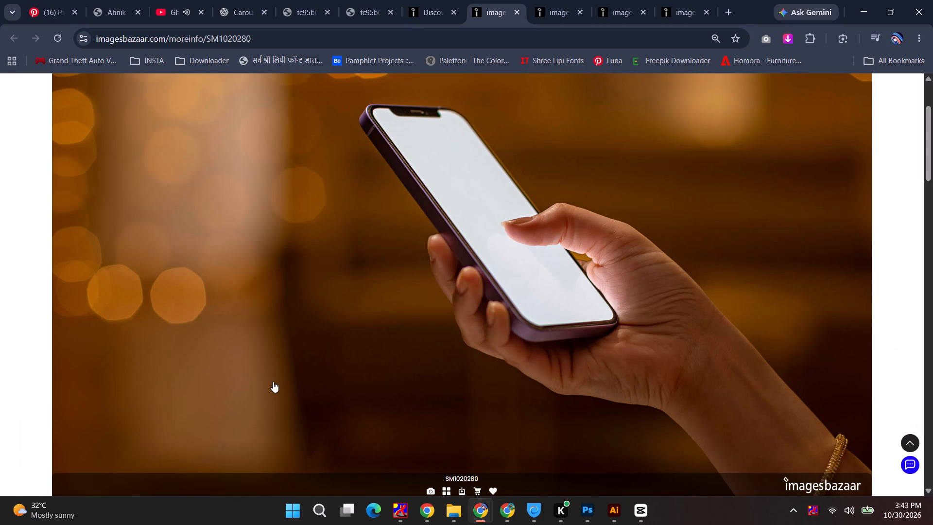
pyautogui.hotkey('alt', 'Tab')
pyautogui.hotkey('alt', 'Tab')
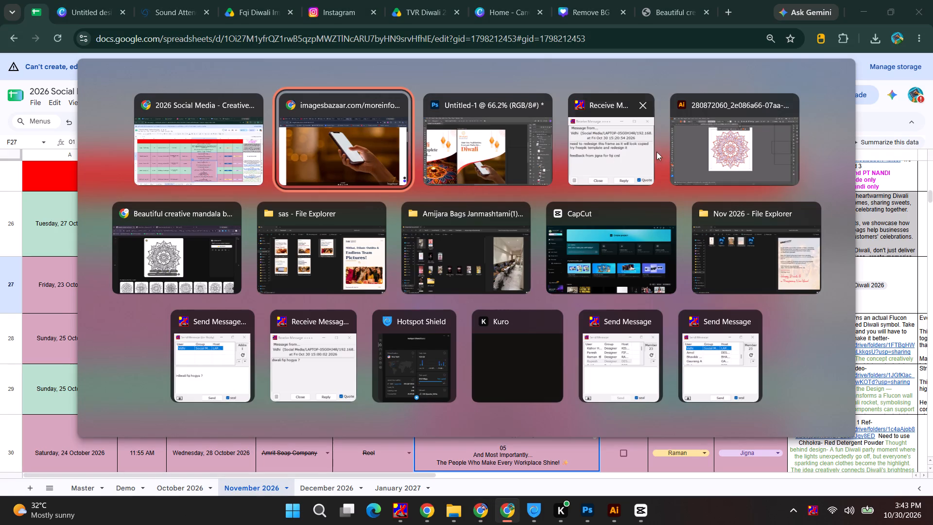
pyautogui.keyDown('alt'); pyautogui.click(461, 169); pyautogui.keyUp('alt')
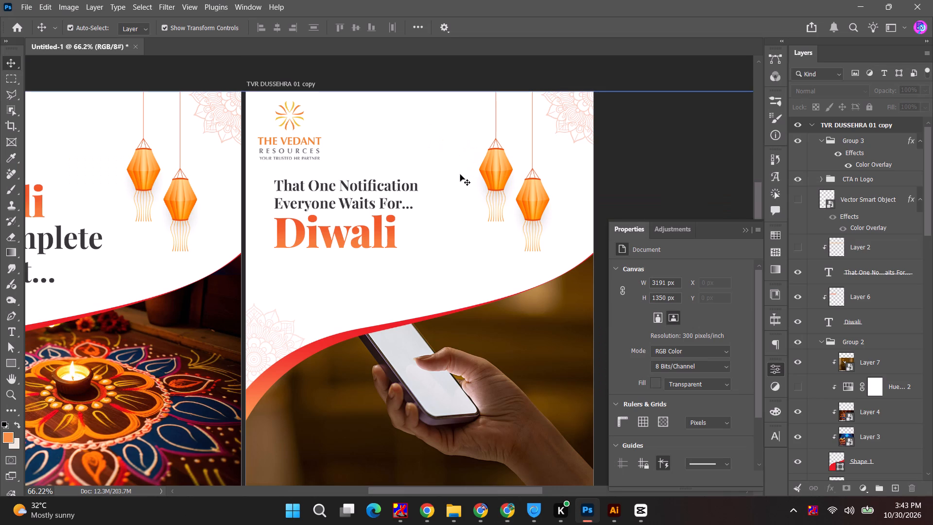
# Open the five-slide reference image in the browser and examine the slide 02 layout against the duplicated artboard.
pyautogui.hotkey('alt', 'Tab')
pyautogui.keyDown('alt'); pyautogui.click(487, 149); pyautogui.keyUp('alt')
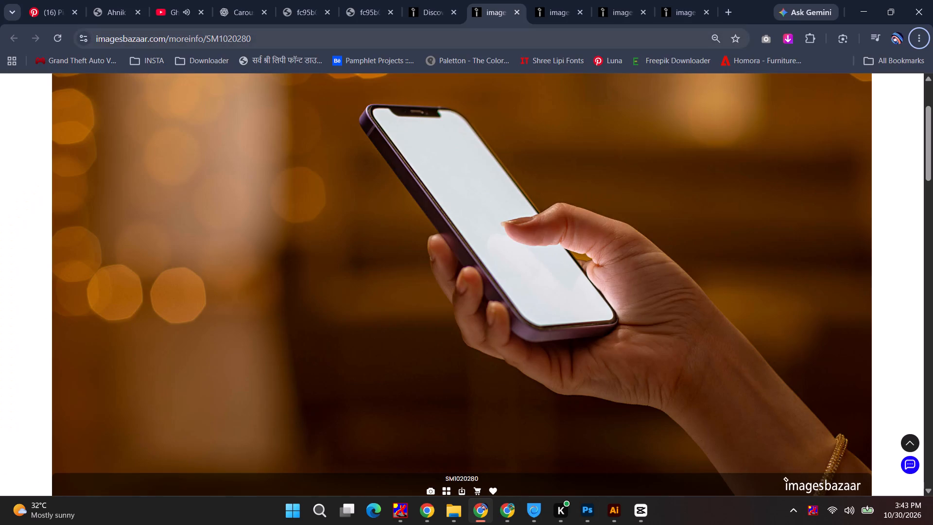
pyautogui.click(358, 0)
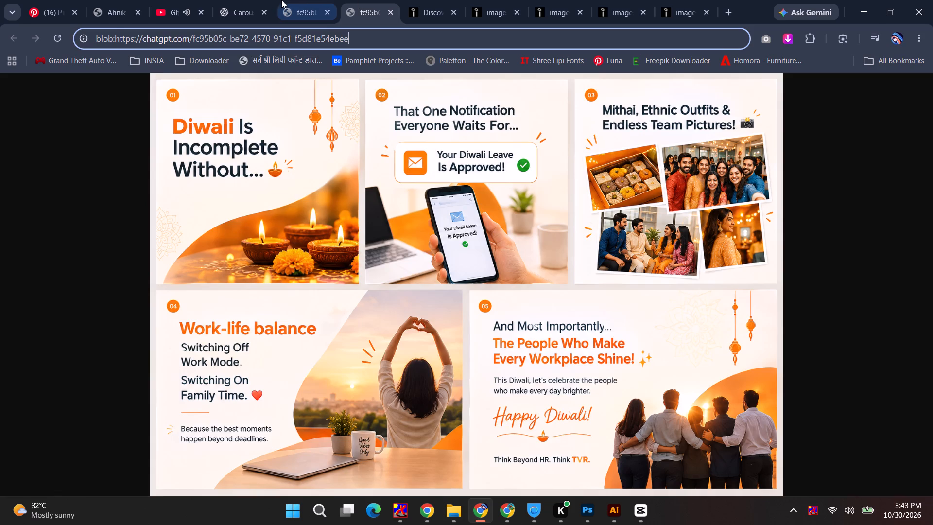
pyautogui.click(243, 0)
pyautogui.click(312, 0)
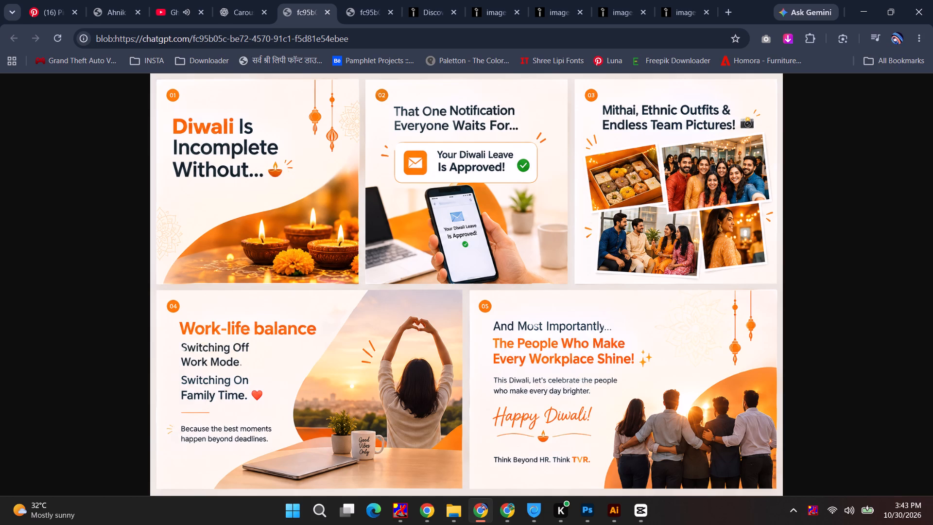
pyautogui.hotkey('ctrl', 'c')
pyautogui.hotkey('alt', 'Tab')
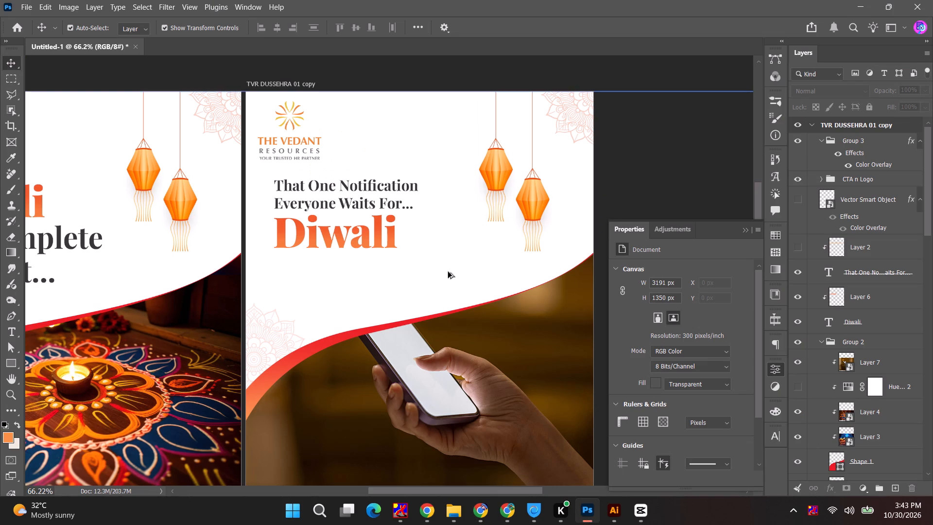
pyautogui.hotkey('alt', 'Tab')
pyautogui.hotkey('alt', 'Tab')
pyautogui.hotkey('alt', 'Tab')
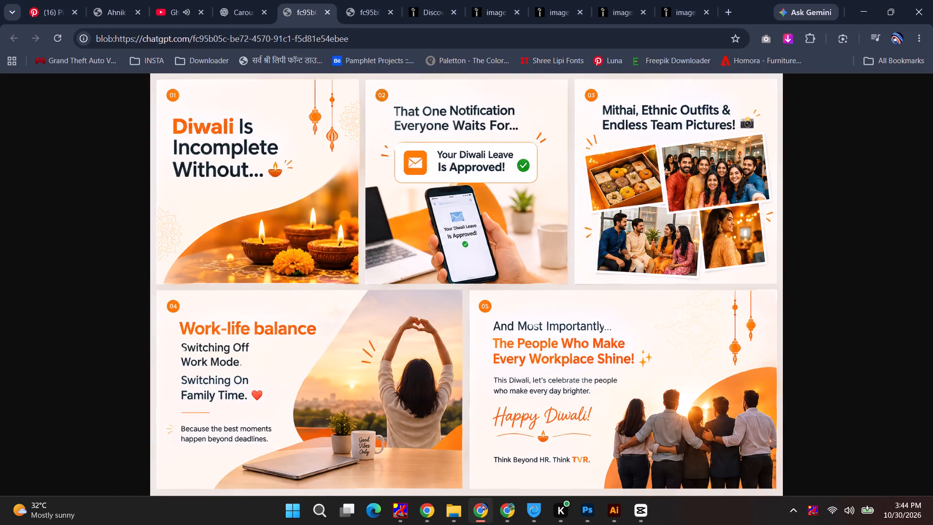
# Compare the duplicated artboard with slide 02 in the five-slide reference image, examining the headline, notification card and phone placement.
pyautogui.hotkey('alt', 'Tab')
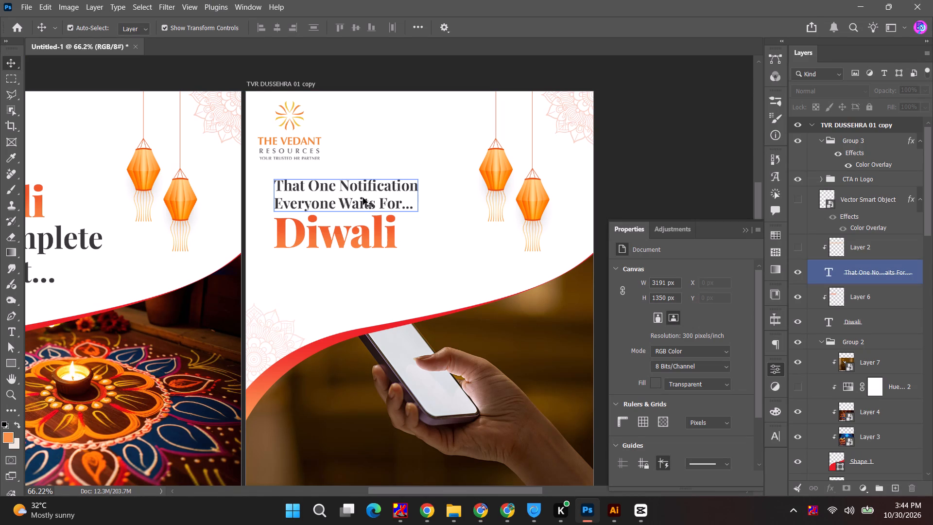
pyautogui.keyDown('alt'); pyautogui.scroll(-3, 359, 231); pyautogui.keyUp('alt')
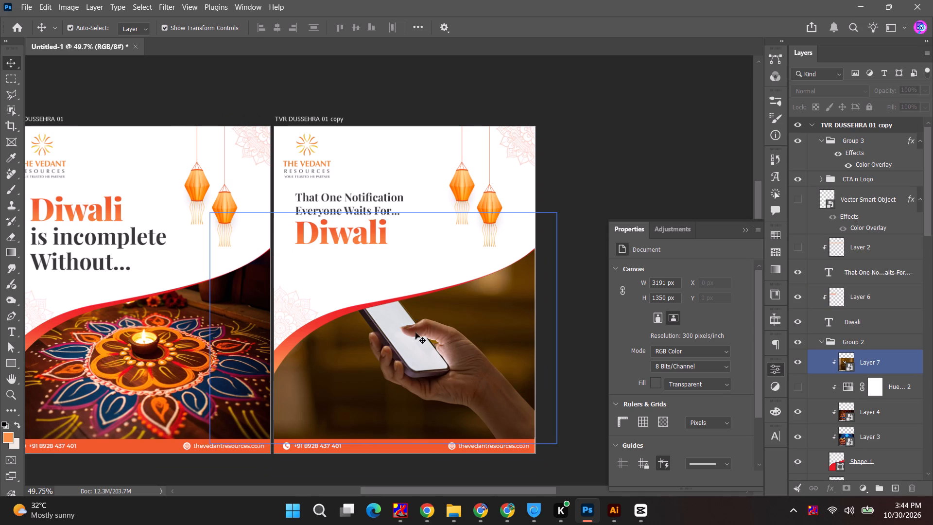
pyautogui.keyDown('alt'); pyautogui.scroll(-2, 415, 339); pyautogui.keyUp('alt')
pyautogui.press('space')
pyautogui.press('space')
pyautogui.press('space')
pyautogui.press('space')
pyautogui.press('space')
pyautogui.moveTo(398, 327); pyautogui.dragTo(417, 326)
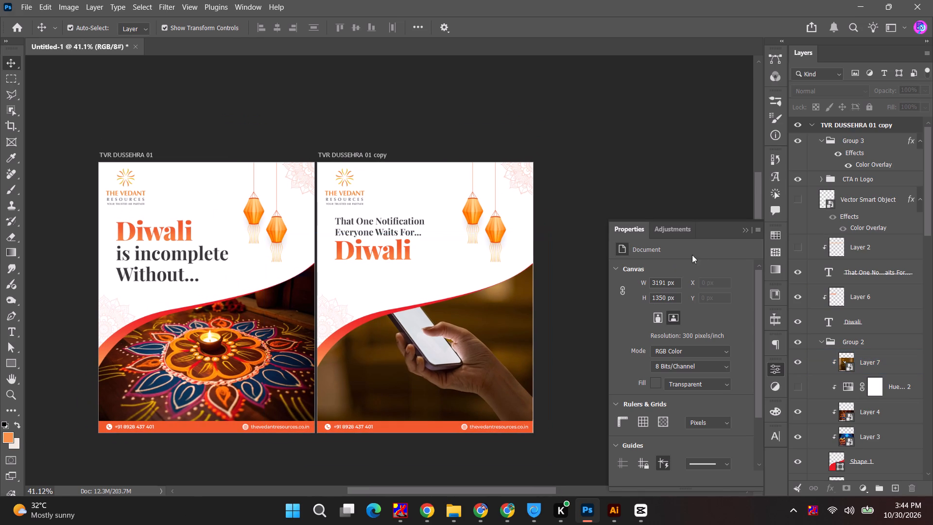
pyautogui.click(749, 230)
pyautogui.hotkey('alt', 'Tab')
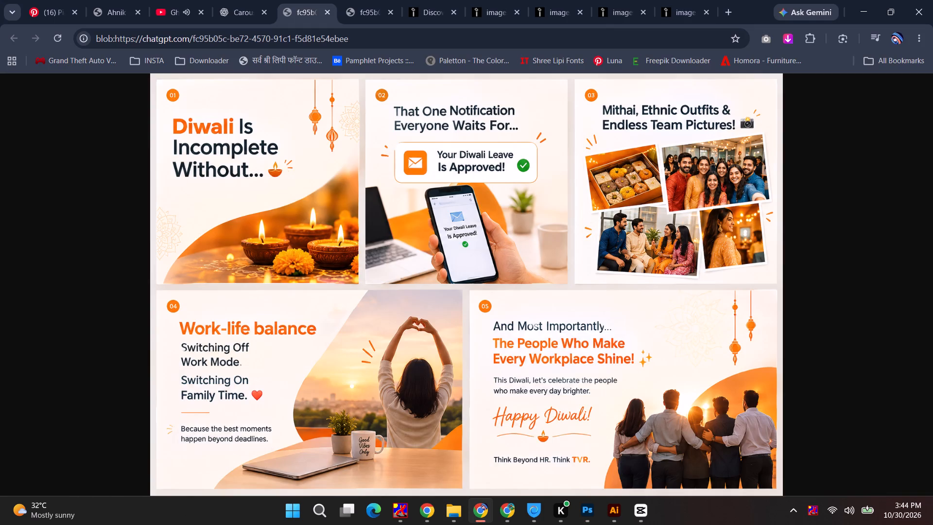
pyautogui.hotkey('alt', 'Tab')
pyautogui.hotkey('alt', 'Tab')
pyautogui.hotkey('alt', 'Tab')
pyautogui.hotkey('alt', 'Tab')
pyautogui.hotkey('alt', 'Tab')
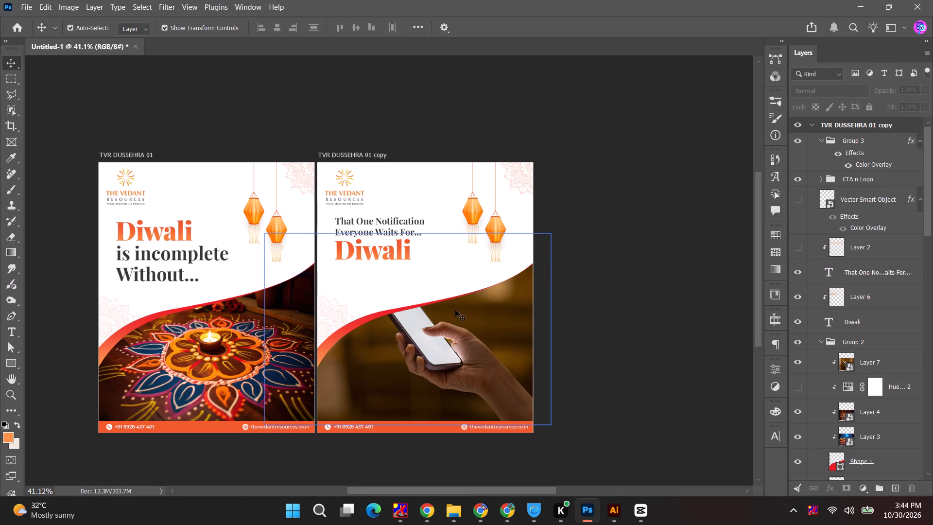
pyautogui.hotkey('alt', 'Tab')
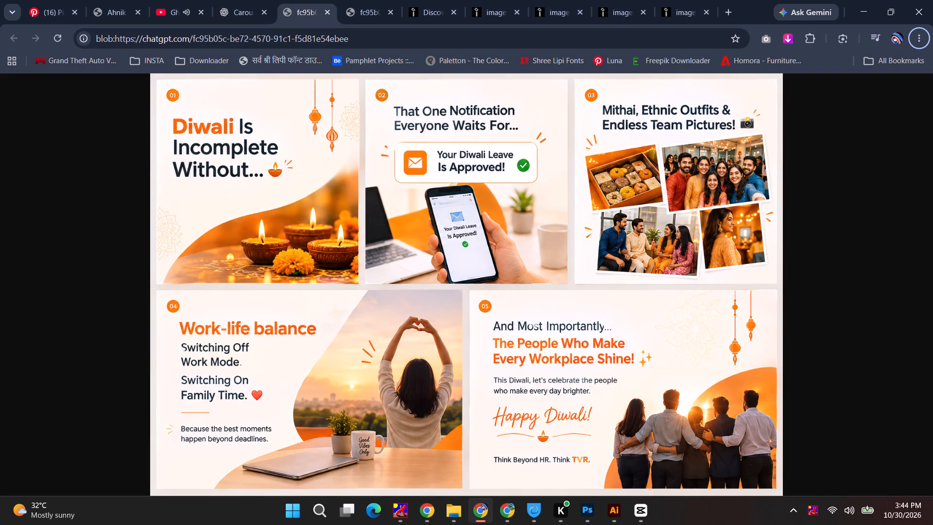
pyautogui.scroll(-2, 463, 220)
pyautogui.hotkey('alt', 'Tab')
pyautogui.keyDown('alt'); pyautogui.click(374, 165); pyautogui.keyUp('alt')
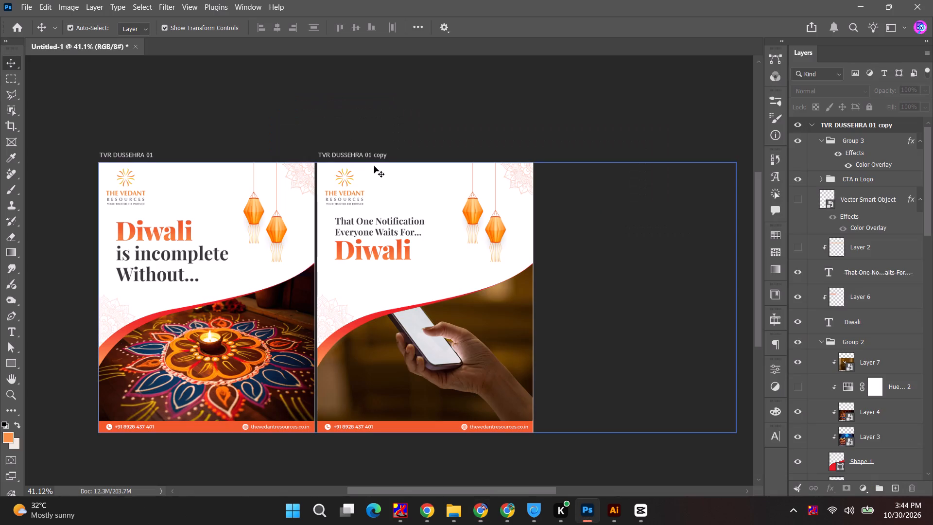
pyautogui.press('Escape')
pyautogui.hotkey('alt', 'Tab')
pyautogui.press('Escape')
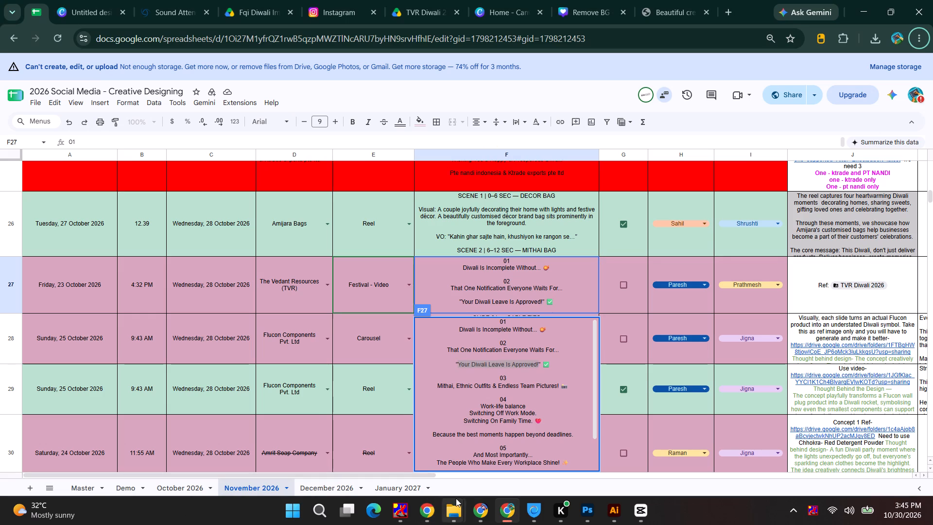
pyautogui.click(483, 508)
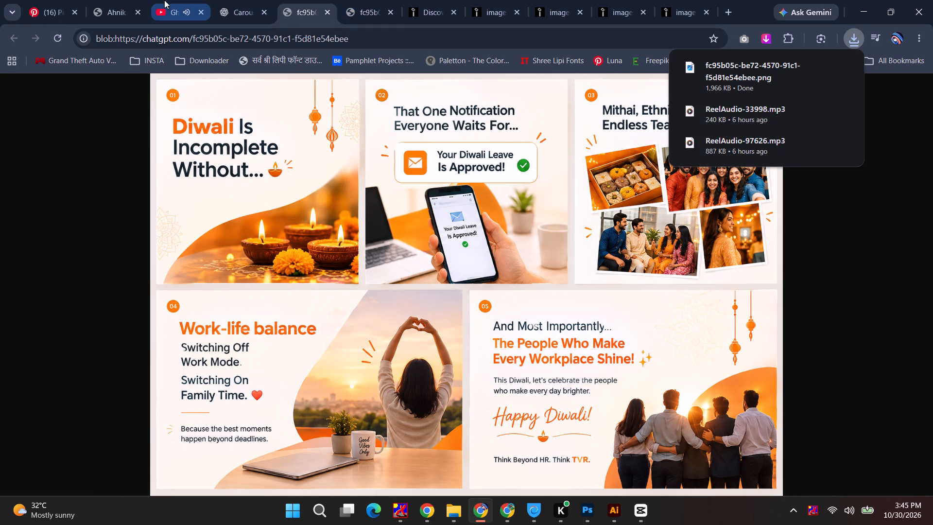
pyautogui.click(64, 0)
pyautogui.moveTo(250, 93); pyautogui.dragTo(0, 87)
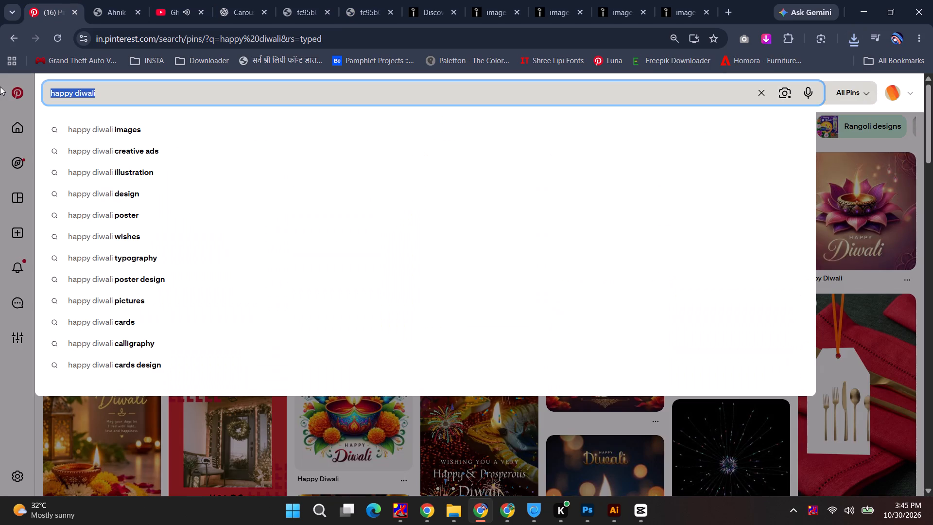
pyautogui.write('notifia')
pyautogui.press('BackSpace')
pyautogui.write('cation')
pyautogui.press('space')
pyautogui.write('on phone')
pyautogui.press('Return')
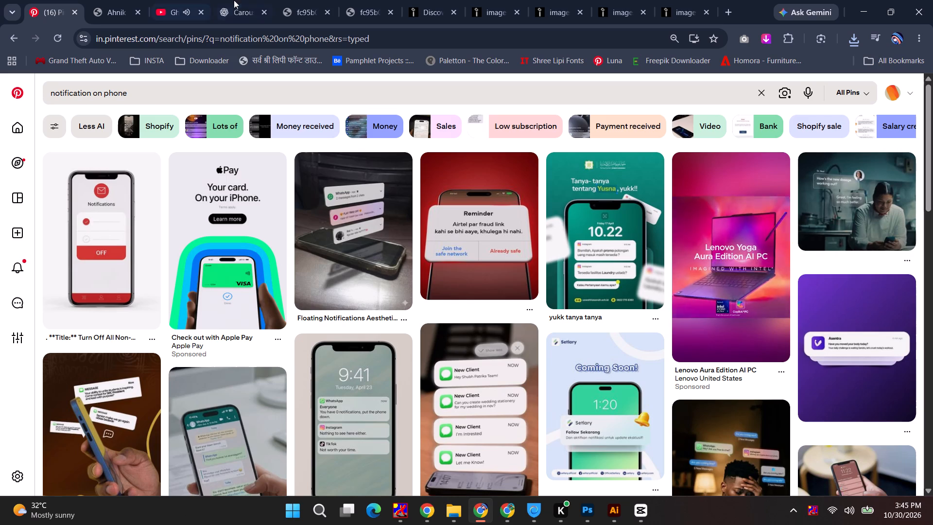
pyautogui.scroll(-3, 896, 290)
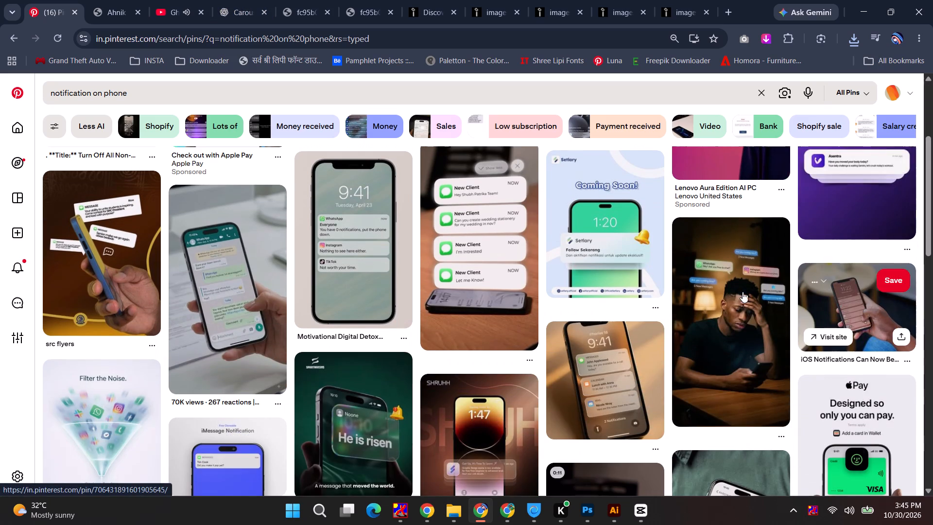
pyautogui.scroll(-3, 715, 297)
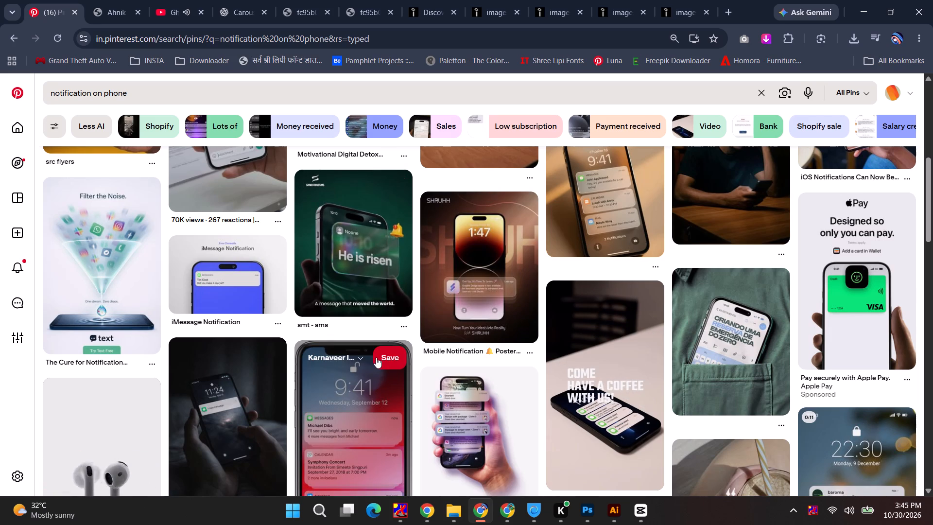
pyautogui.scroll(-4, 376, 357)
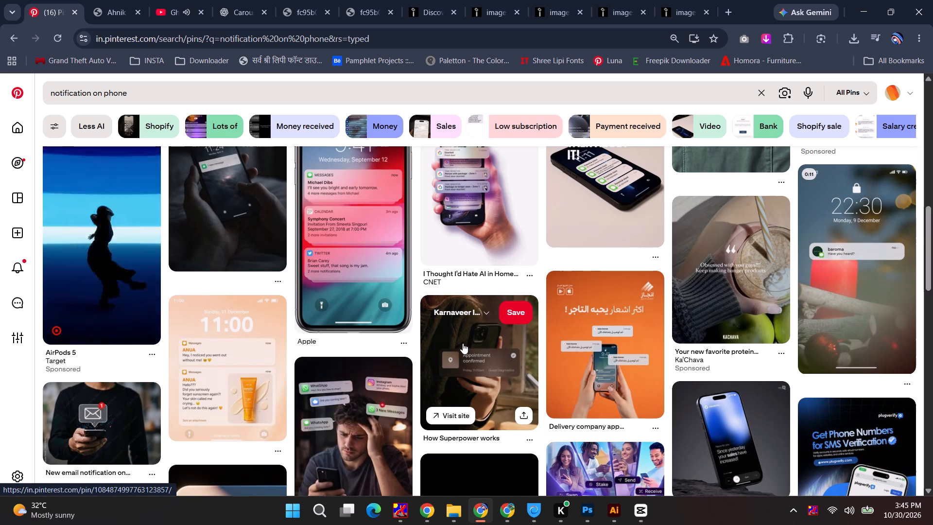
pyautogui.scroll(-2, 463, 343)
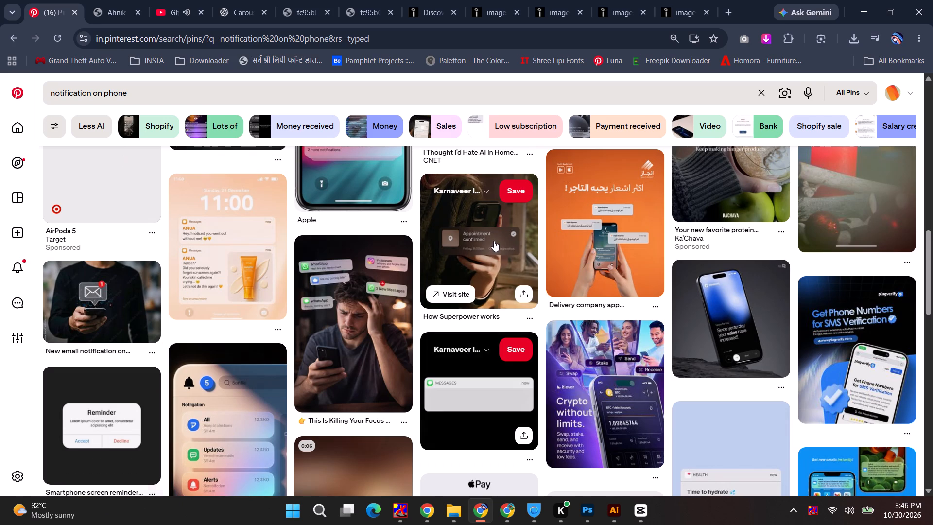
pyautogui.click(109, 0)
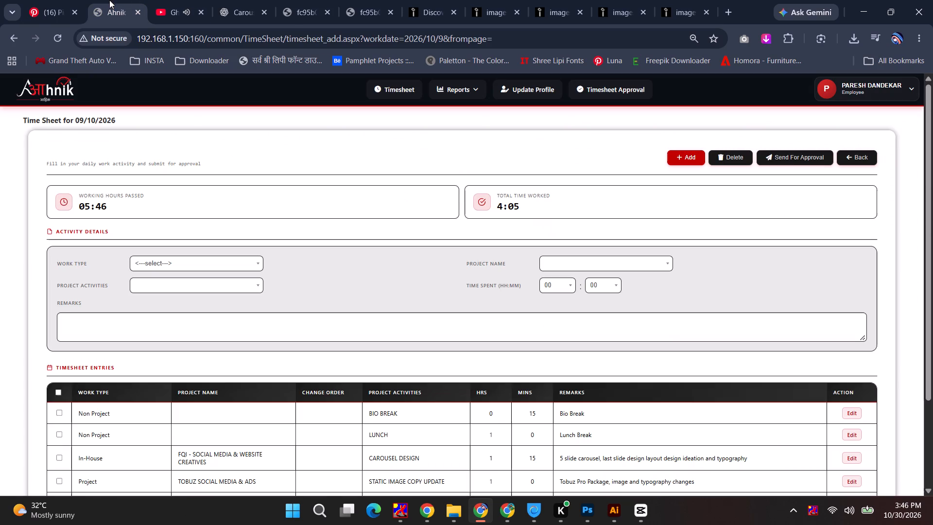
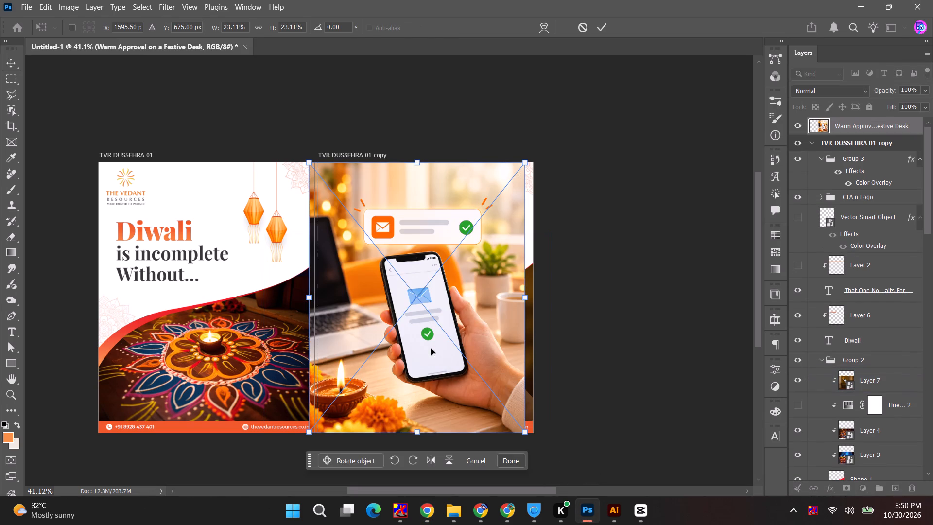
pyautogui.moveTo(480, 307); pyautogui.dragTo(489, 365)
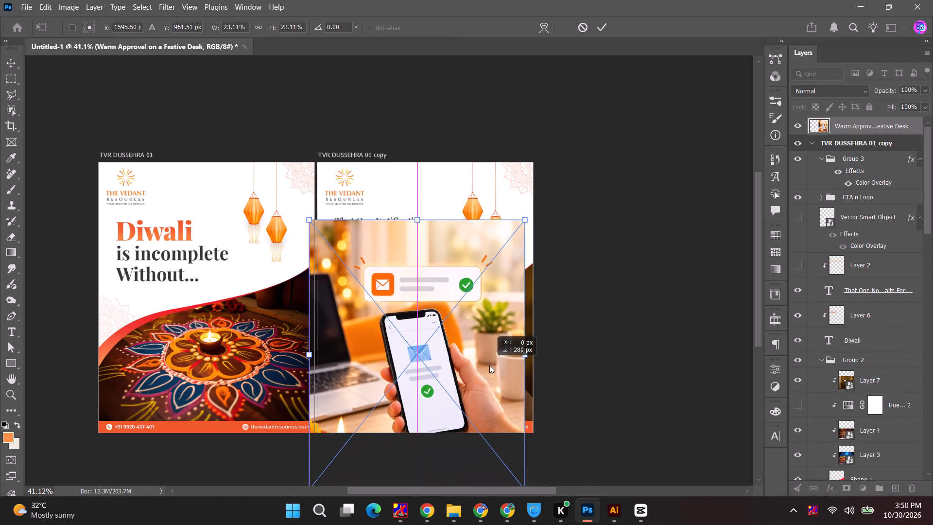
pyautogui.moveTo(489, 365); pyautogui.dragTo(490, 323)
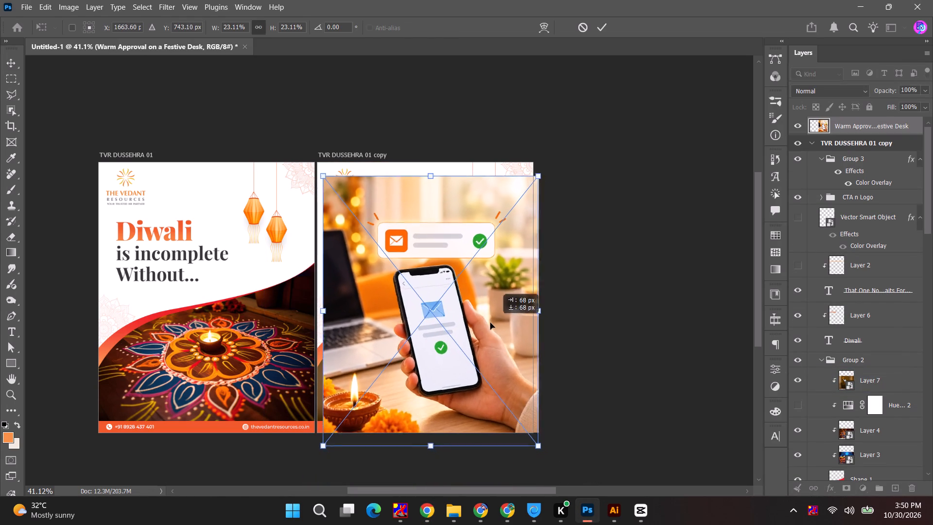
pyautogui.moveTo(490, 323); pyautogui.dragTo(489, 321)
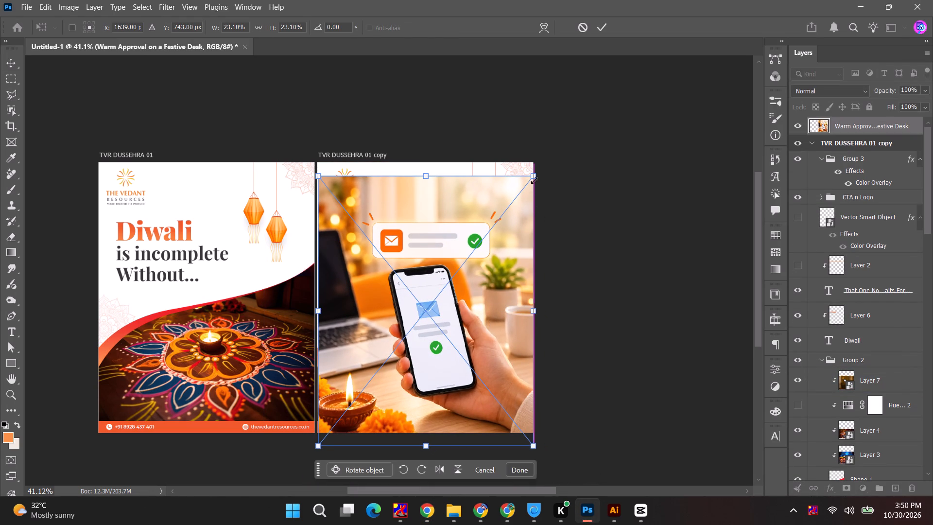
pyautogui.keyDown('alt'); pyautogui.keyDown('shift'); pyautogui.moveTo(534, 180); pyautogui.dragTo(503, 200); pyautogui.keyUp('shift'); pyautogui.keyUp('alt')
pyautogui.moveTo(459, 263); pyautogui.dragTo(459, 279)
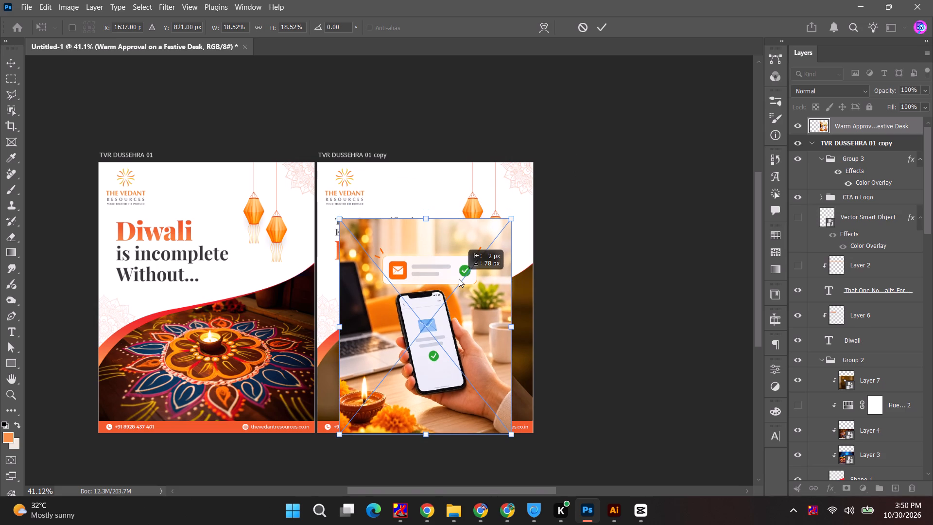
pyautogui.moveTo(459, 279); pyautogui.dragTo(459, 289)
pyautogui.click(601, 21)
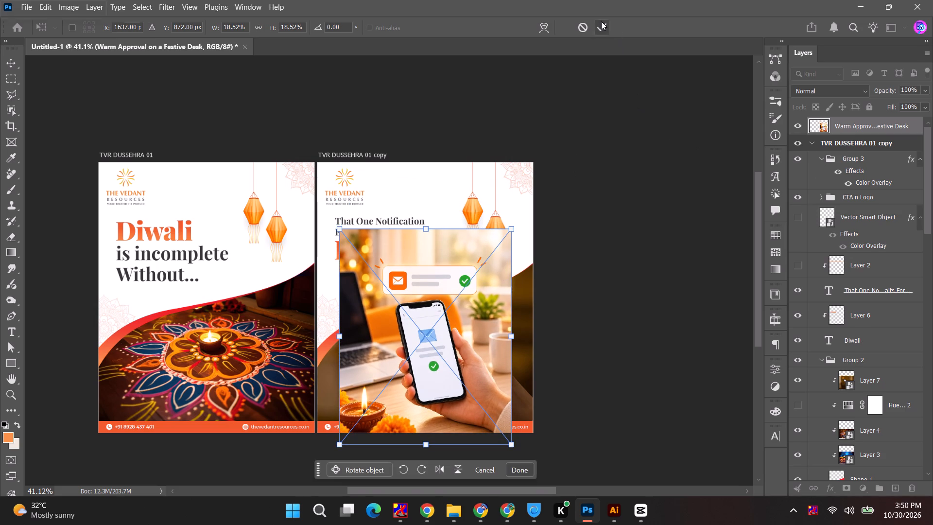
# Add a blank 1080 × 1350 px artboard directly beside the TVR DUSSEHRA 01 copy artboard.
pyautogui.click(607, 238)
pyautogui.click(437, 309)
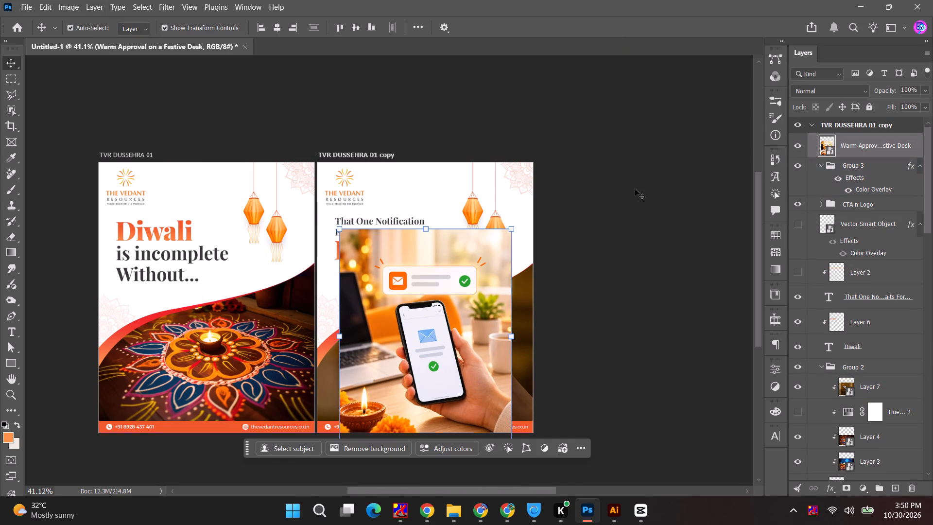
pyautogui.click(374, 157)
pyautogui.click(809, 123)
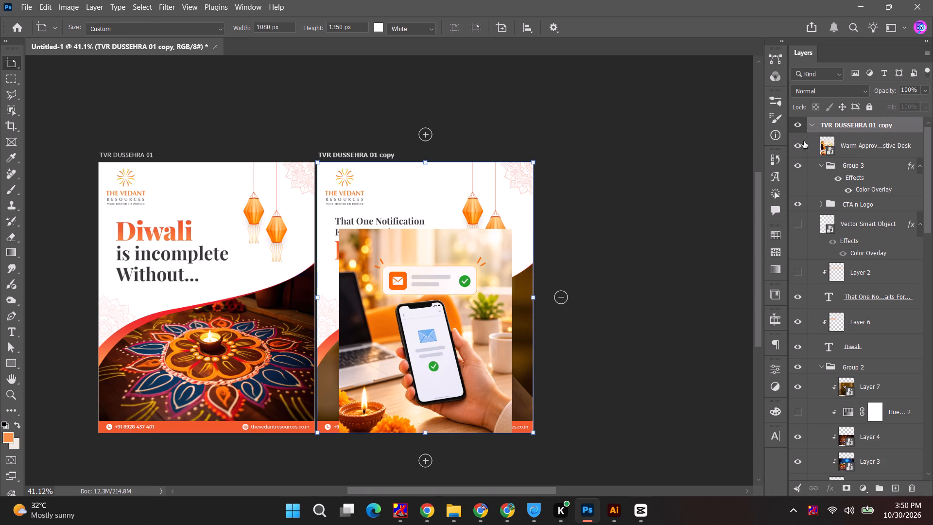
pyautogui.click(560, 296)
# Move the placed phone image layer into Artboard 1 and hide the TVR DUSSEHRA 01 copy artboard.
pyautogui.moveTo(882, 161); pyautogui.dragTo(880, 125)
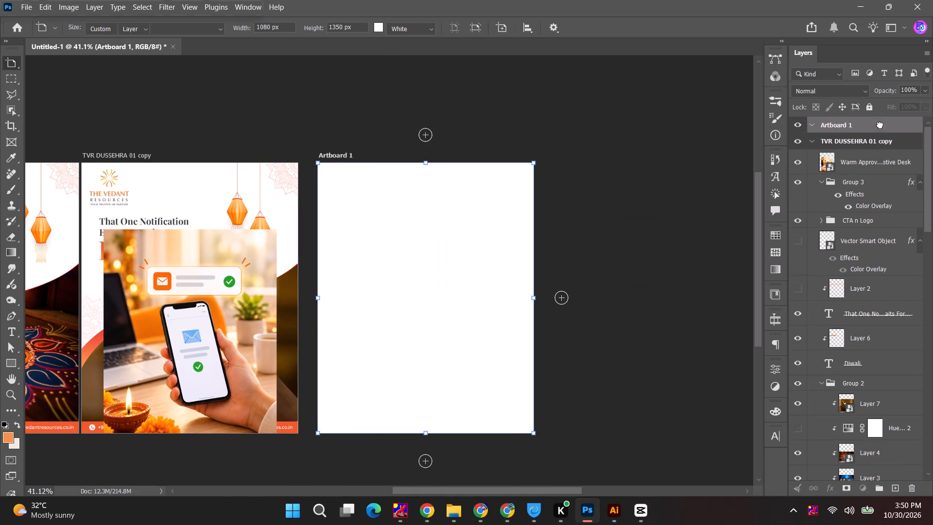
pyautogui.click(795, 168)
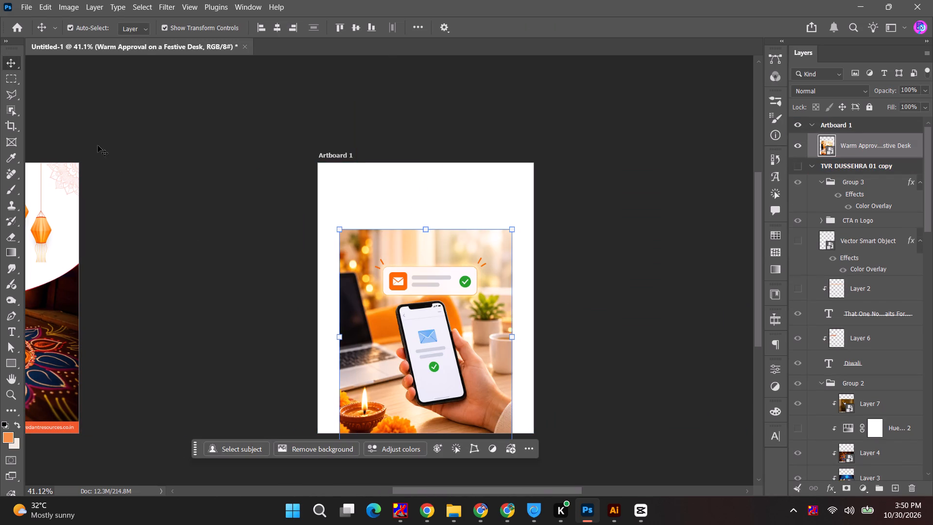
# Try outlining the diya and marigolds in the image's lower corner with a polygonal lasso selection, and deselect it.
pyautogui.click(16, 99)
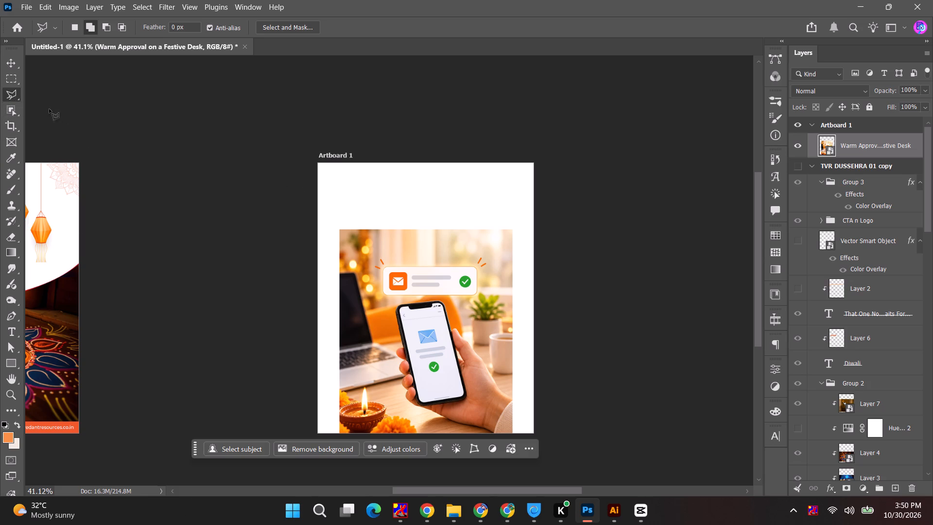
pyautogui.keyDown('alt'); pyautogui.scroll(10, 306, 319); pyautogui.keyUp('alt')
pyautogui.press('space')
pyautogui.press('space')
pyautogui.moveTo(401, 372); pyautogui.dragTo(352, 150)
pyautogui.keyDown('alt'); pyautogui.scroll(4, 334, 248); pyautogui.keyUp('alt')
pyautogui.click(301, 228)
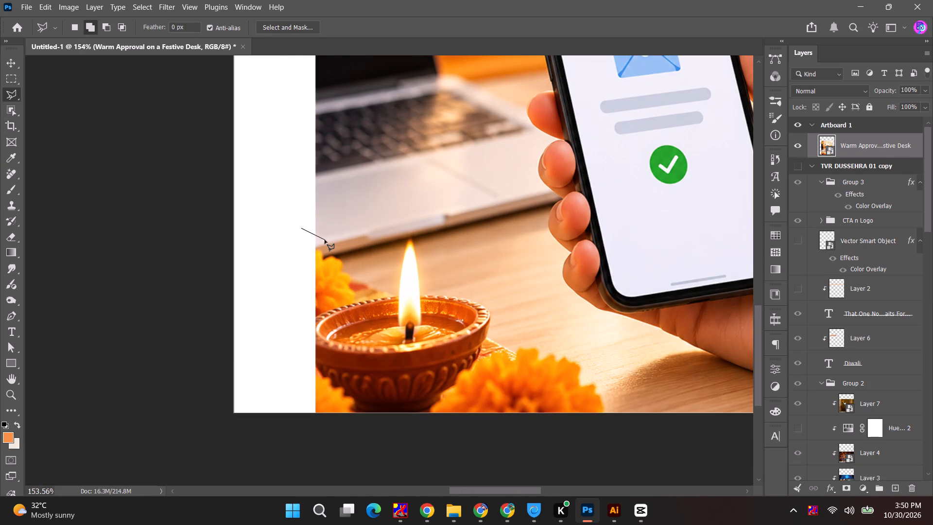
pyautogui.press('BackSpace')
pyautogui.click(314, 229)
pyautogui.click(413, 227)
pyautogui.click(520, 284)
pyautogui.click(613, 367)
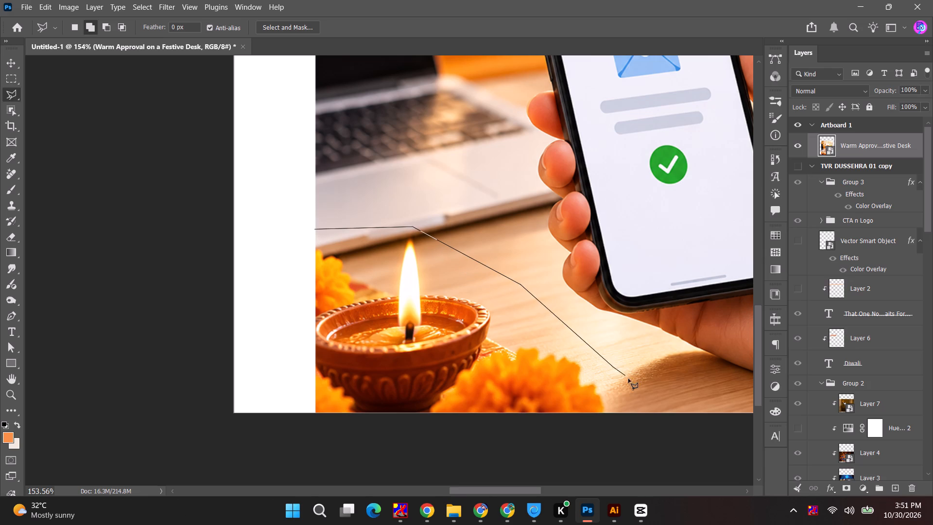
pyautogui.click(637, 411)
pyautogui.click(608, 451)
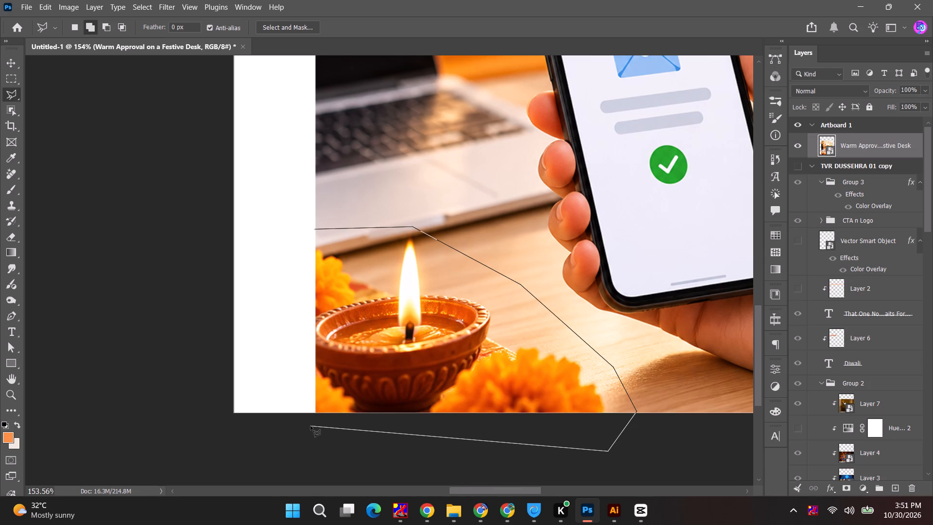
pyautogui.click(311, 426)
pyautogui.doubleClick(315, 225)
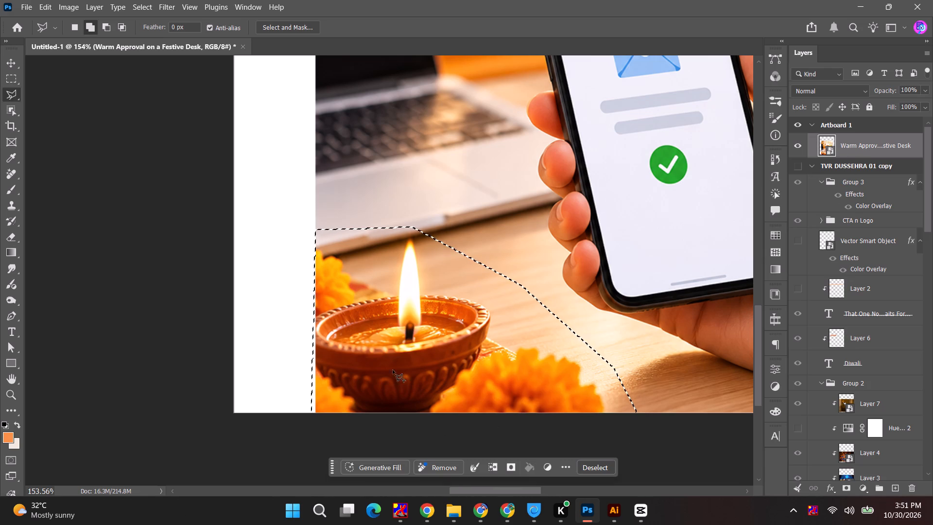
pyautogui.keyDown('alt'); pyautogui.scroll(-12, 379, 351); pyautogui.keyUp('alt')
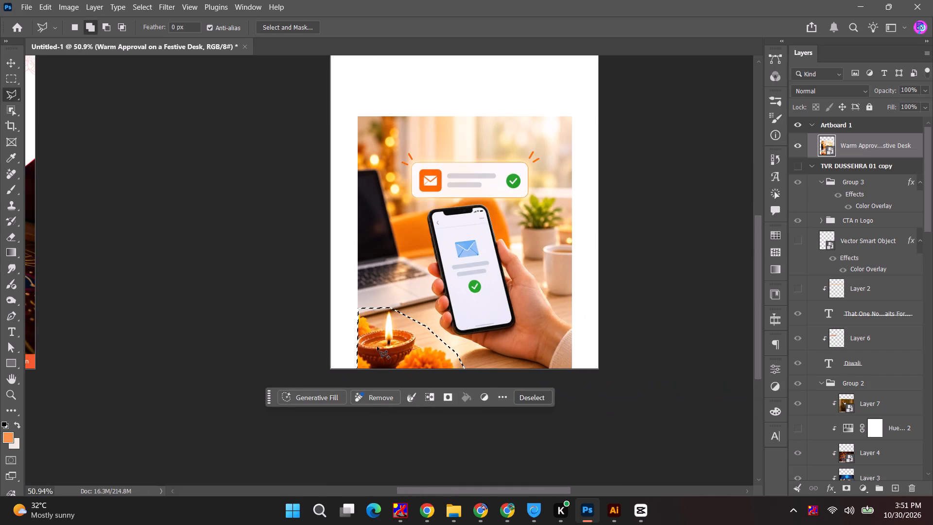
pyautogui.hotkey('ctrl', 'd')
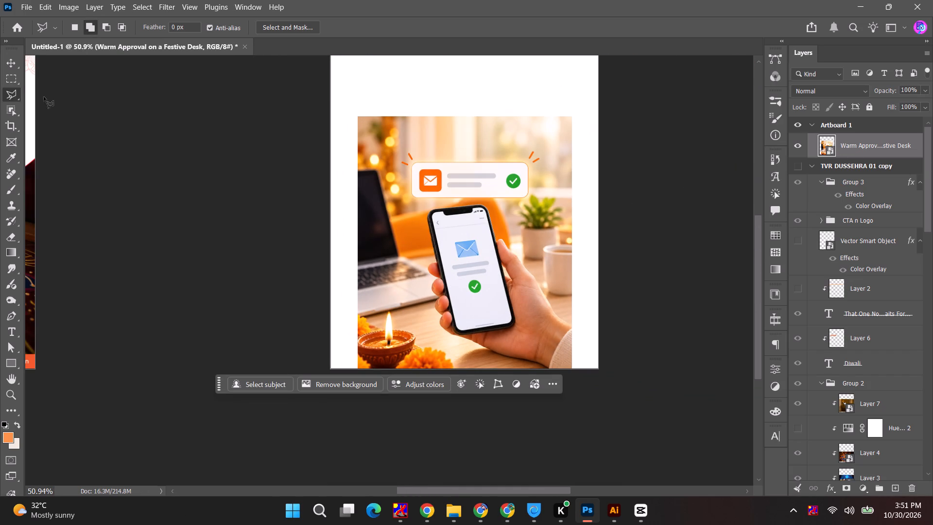
# Select the whole artboard minus the phone image's area and run Firefly Generative Fill on it with an empty prompt.
pyautogui.click(15, 80)
pyautogui.scroll(3, 365, 118)
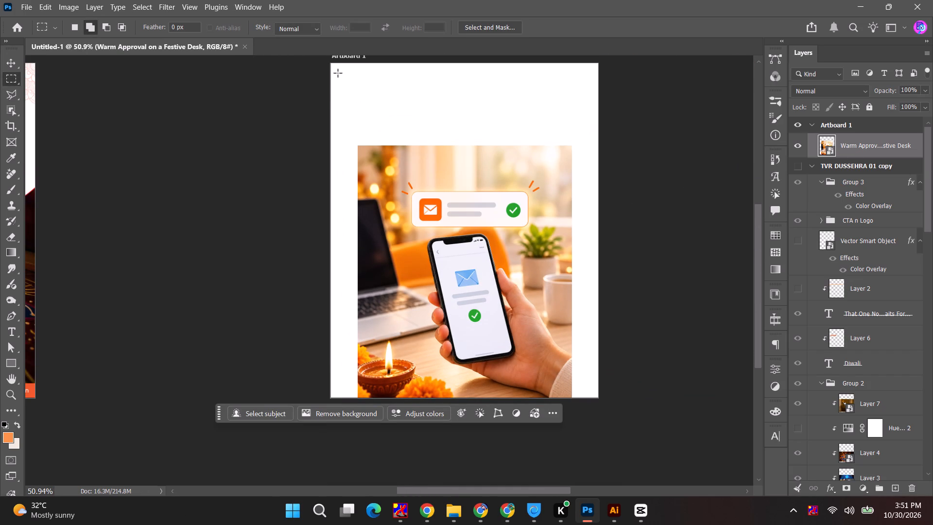
pyautogui.moveTo(328, 61); pyautogui.dragTo(625, 390)
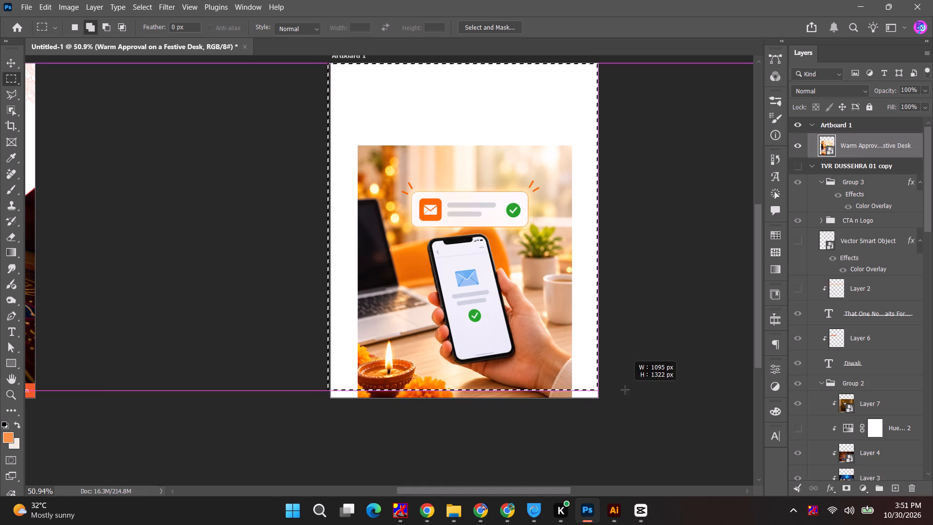
pyautogui.moveTo(625, 390); pyautogui.dragTo(658, 409)
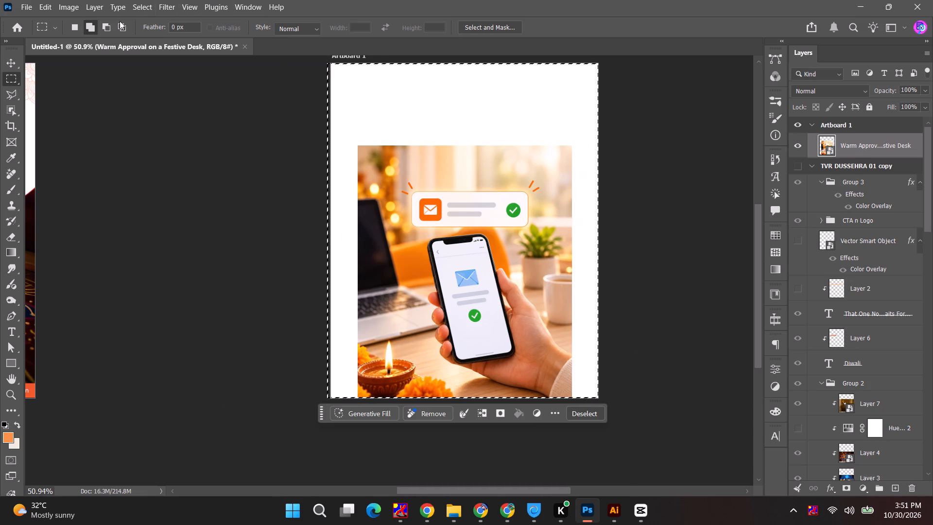
pyautogui.click(112, 25)
pyautogui.moveTo(359, 149); pyautogui.dragTo(386, 208)
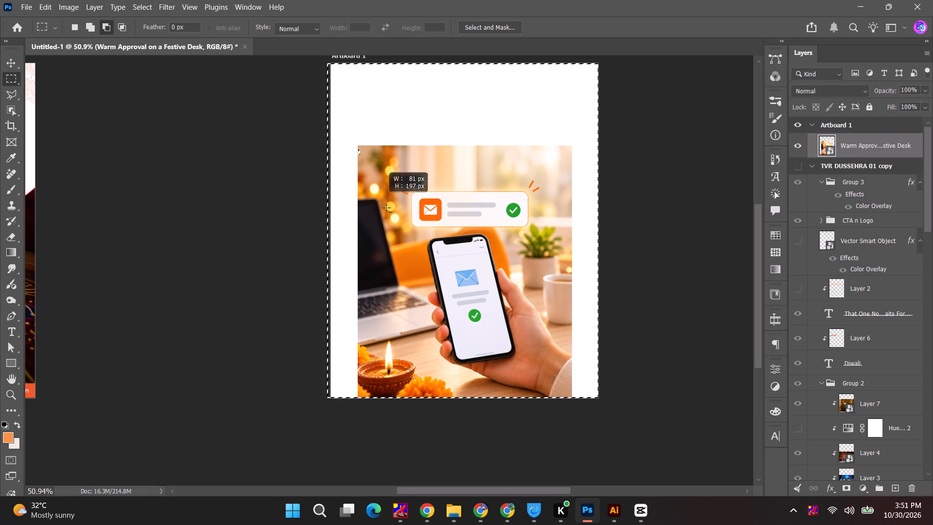
pyautogui.moveTo(386, 208); pyautogui.dragTo(569, 411)
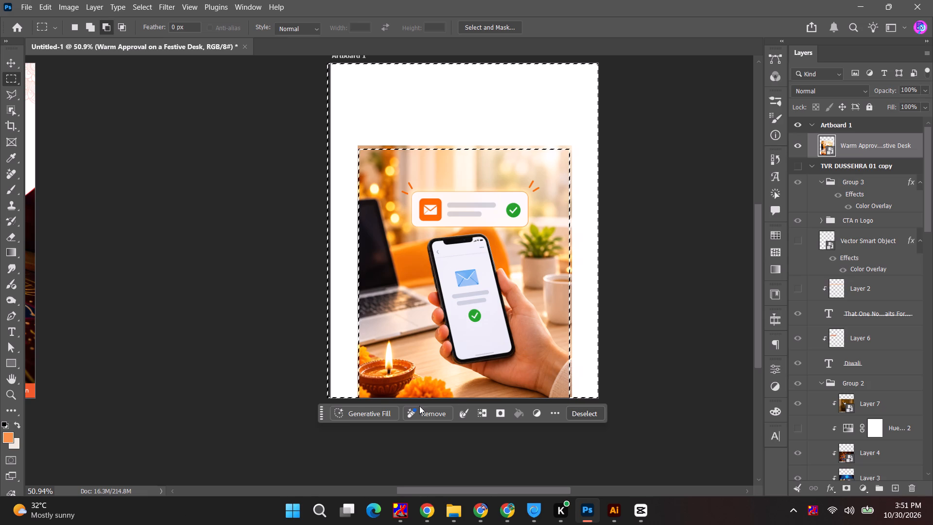
pyautogui.click(370, 413)
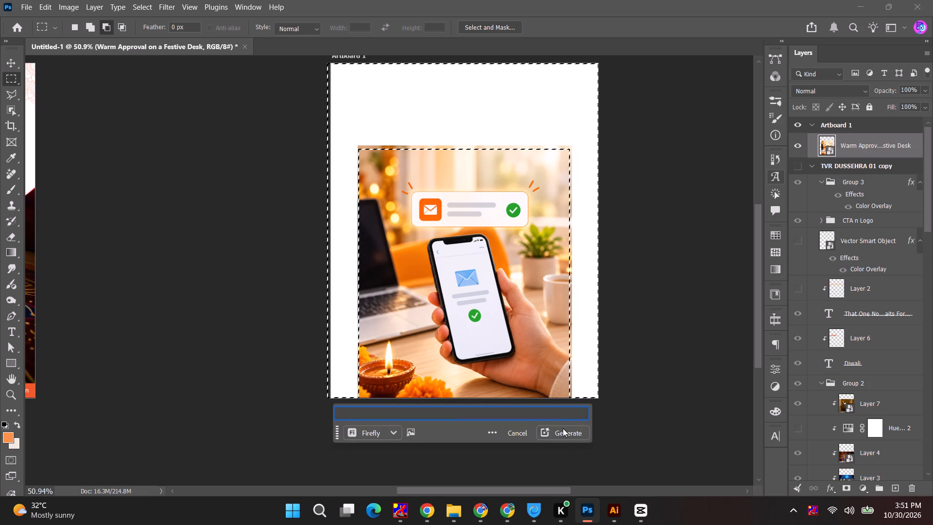
pyautogui.click(562, 439)
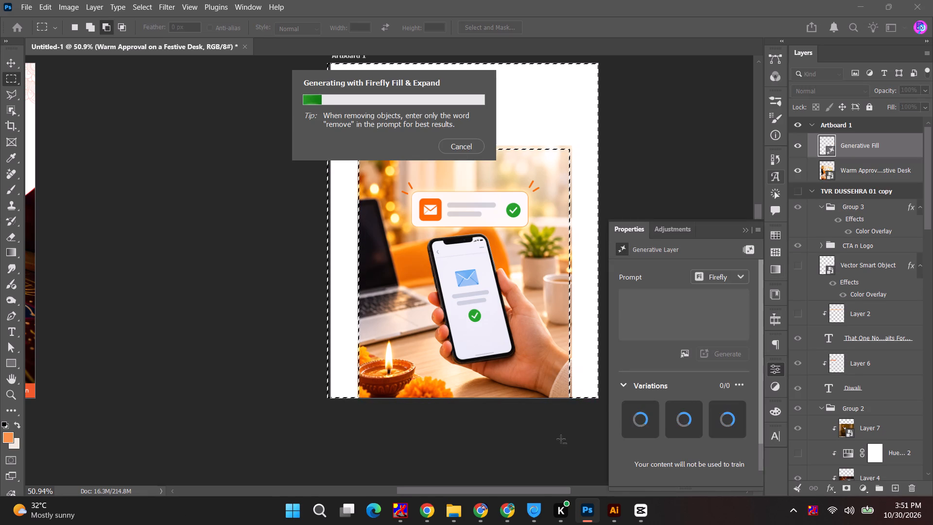
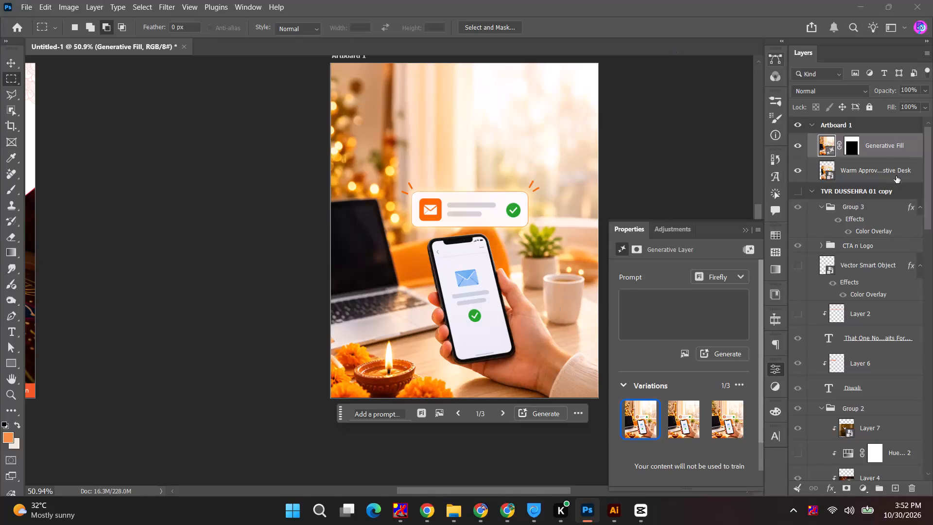
# Select the Generative Fill layer together with the Warm Approv...stive Desk phone image layer in Artboard 1.
pyautogui.keyDown('ctrl'); pyautogui.click(896, 176); pyautogui.keyUp('ctrl')
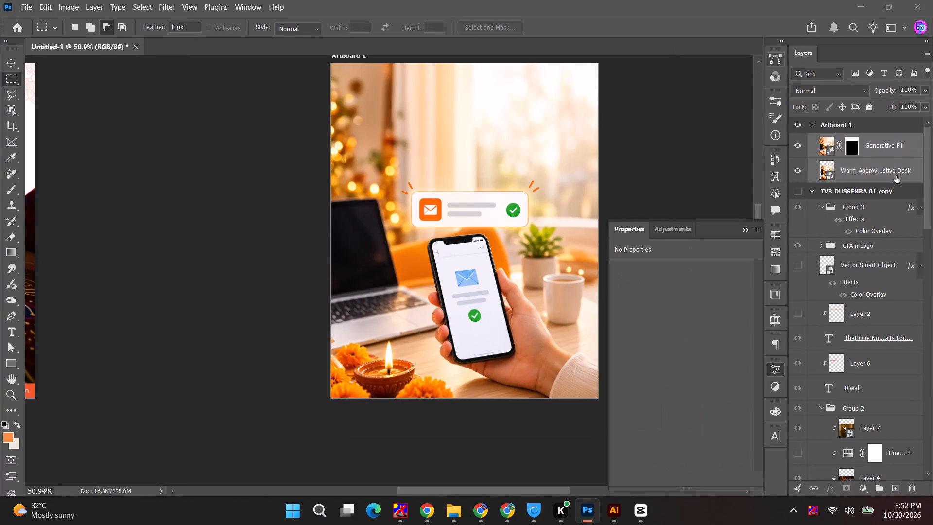
# Merge the Generative Fill layer and the phone image layer into one layer.
pyautogui.hotkey('ctrl', 'e')
# Outline the diya and marigolds with a polygonal lasso selection and run Firefly Generative Fill on it with the prompt "remove".
pyautogui.click(11, 92)
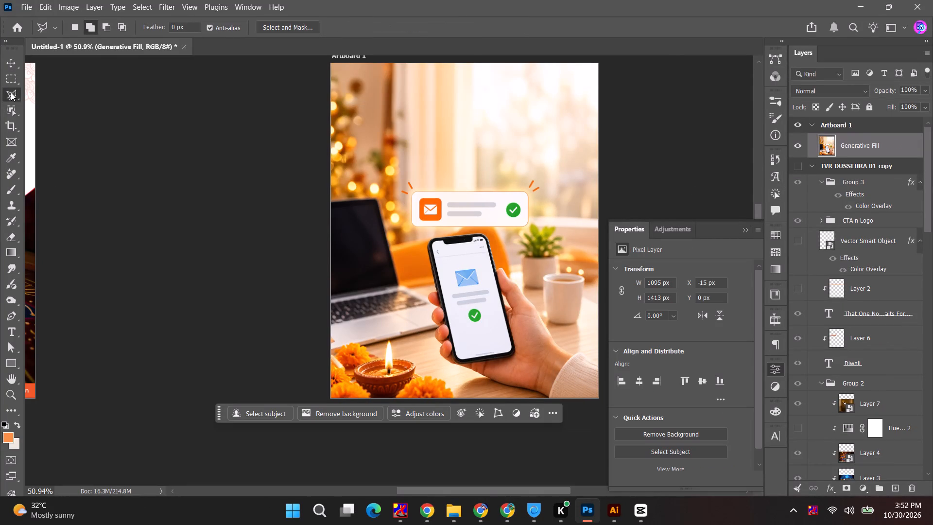
pyautogui.click(319, 335)
pyautogui.click(346, 331)
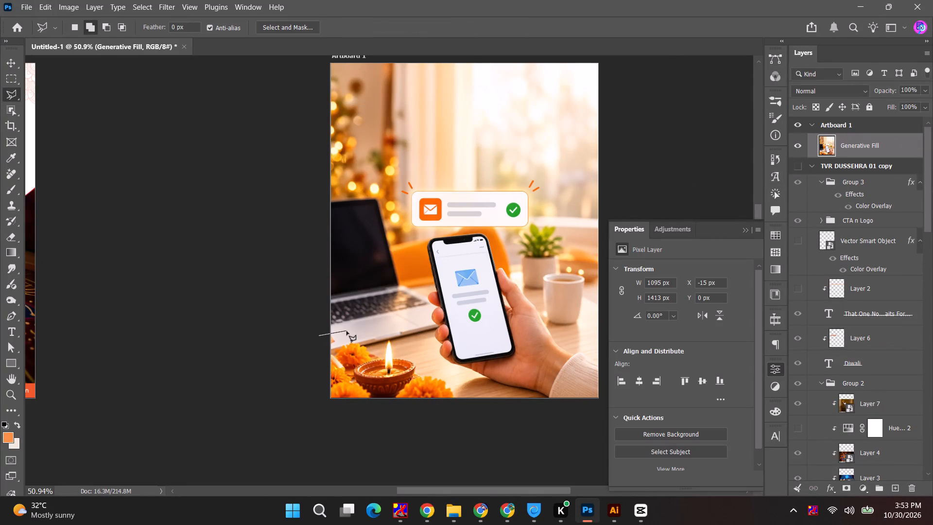
pyautogui.click(373, 344)
pyautogui.click(394, 337)
pyautogui.click(458, 384)
pyautogui.click(464, 427)
pyautogui.tripleClick(308, 428)
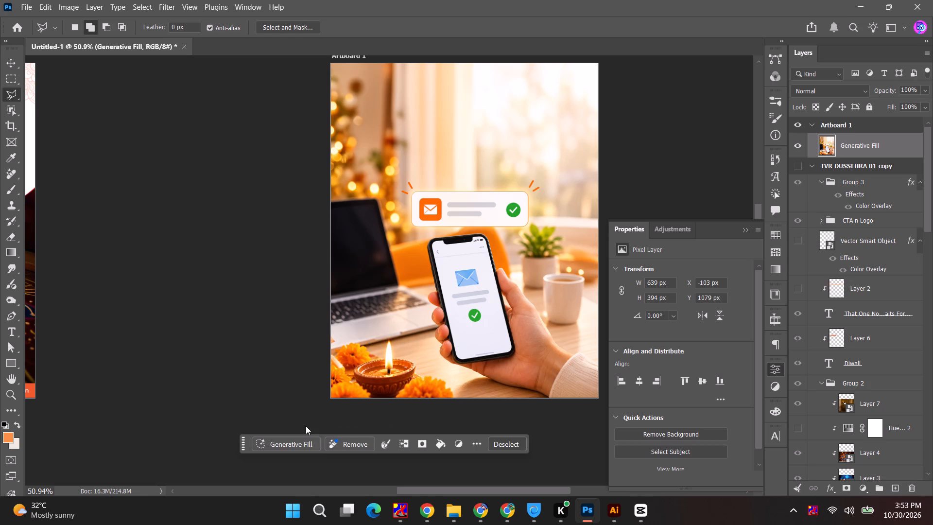
pyautogui.click(289, 440)
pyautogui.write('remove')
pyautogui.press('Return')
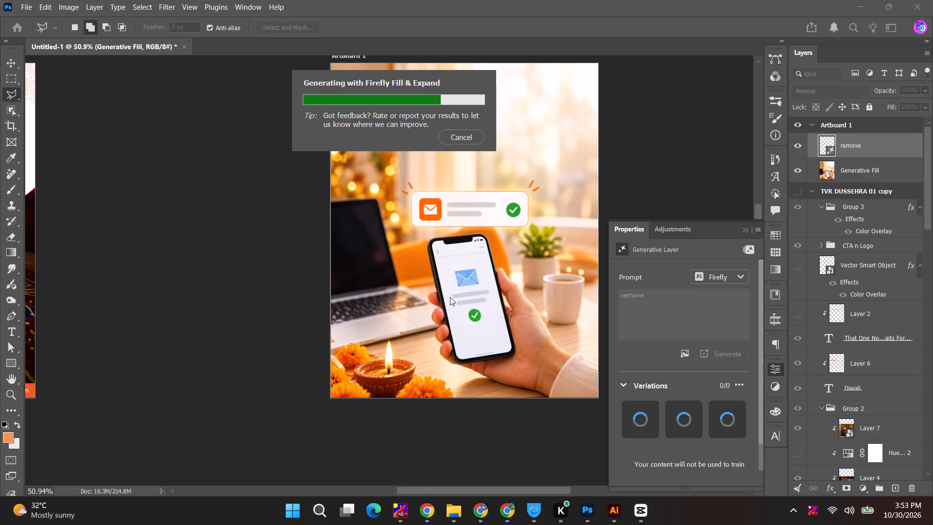
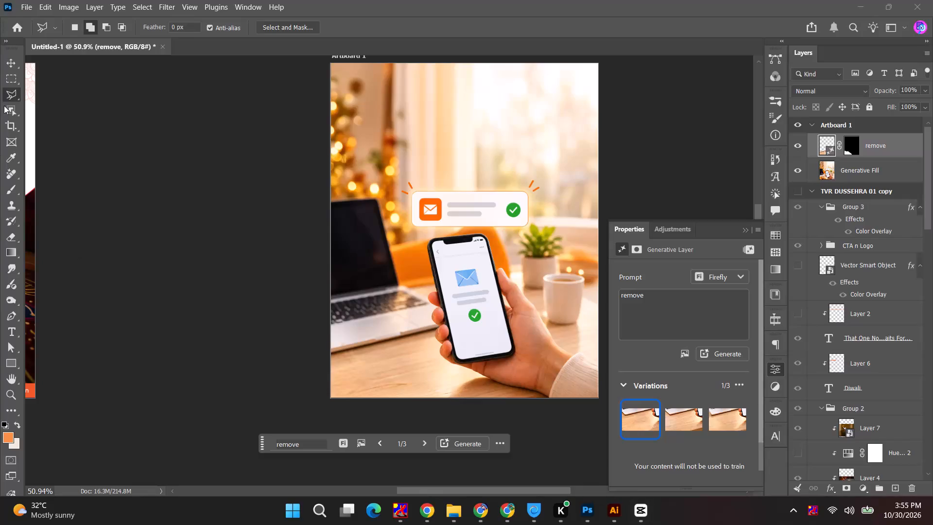
# Combine the selected remove and Generative Fill layers in Artboard 1 into a single Smart Object.
pyautogui.click(743, 227)
pyautogui.keyDown('ctrl'); pyautogui.click(871, 163); pyautogui.keyUp('ctrl')
pyautogui.rightClick(871, 163)
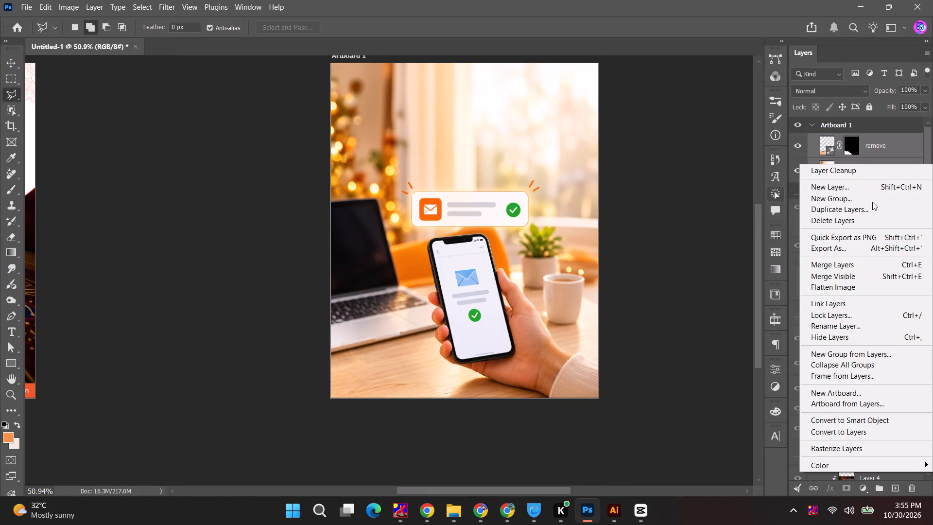
pyautogui.click(863, 419)
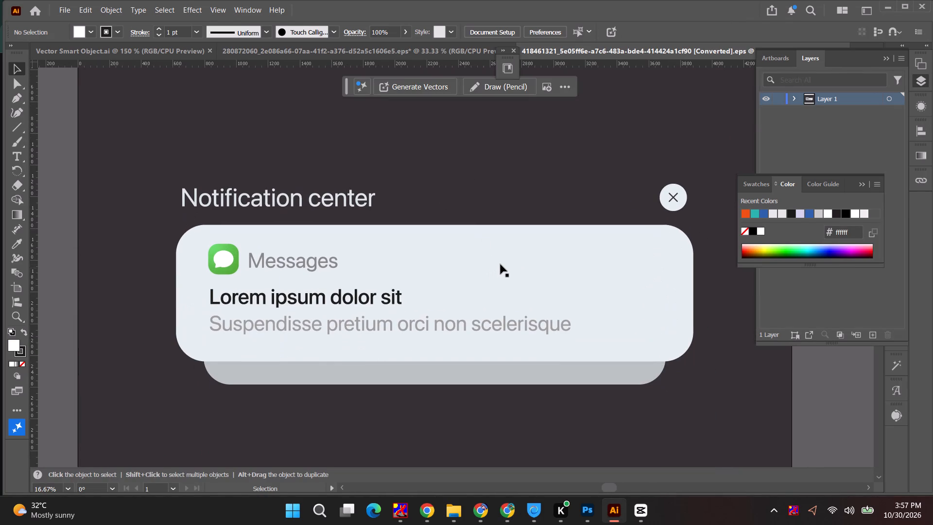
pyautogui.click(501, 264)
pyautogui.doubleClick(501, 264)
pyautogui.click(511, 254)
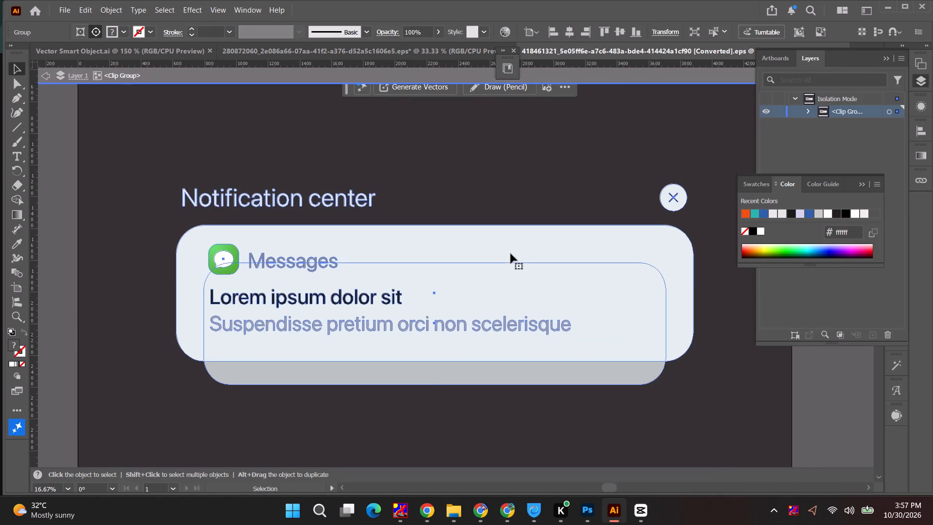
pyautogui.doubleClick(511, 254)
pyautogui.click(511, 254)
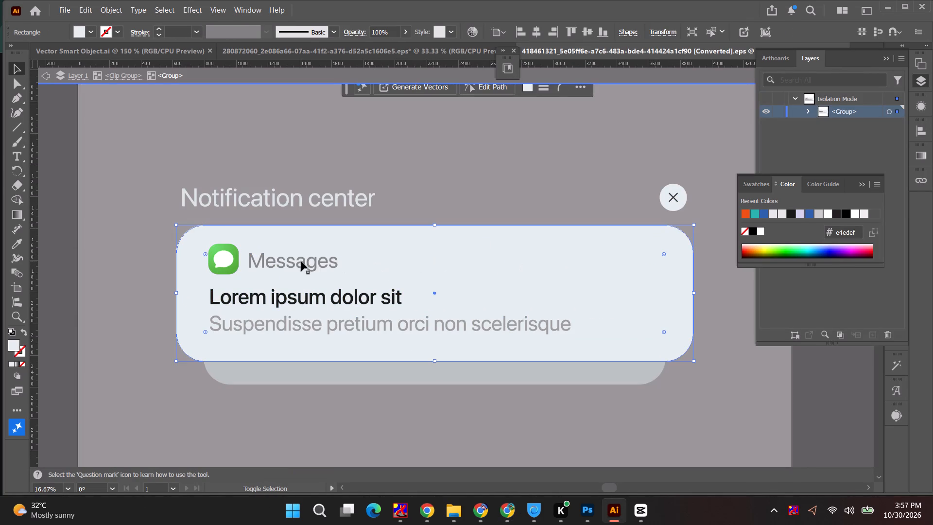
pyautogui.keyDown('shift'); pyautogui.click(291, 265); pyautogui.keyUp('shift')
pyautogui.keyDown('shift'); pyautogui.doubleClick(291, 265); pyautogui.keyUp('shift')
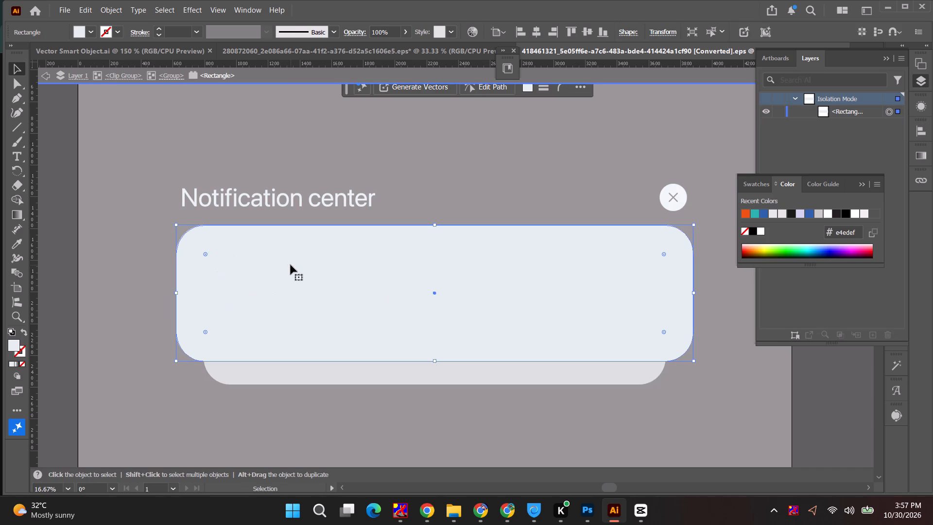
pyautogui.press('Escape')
# Expand Layer 1 down to its individual shapes and hide the dark background rectangle and the grey card behind the notification.
pyautogui.click(858, 183)
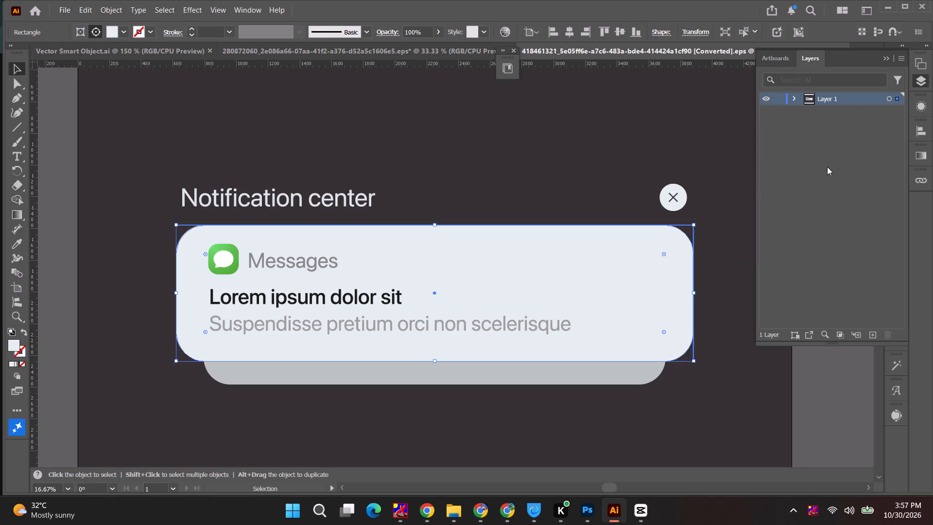
pyautogui.click(793, 98)
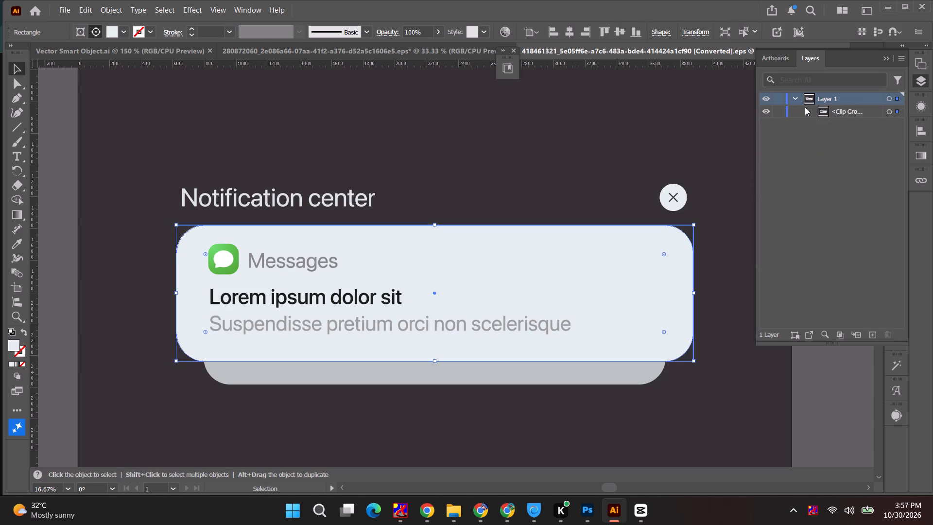
pyautogui.click(805, 107)
pyautogui.click(820, 137)
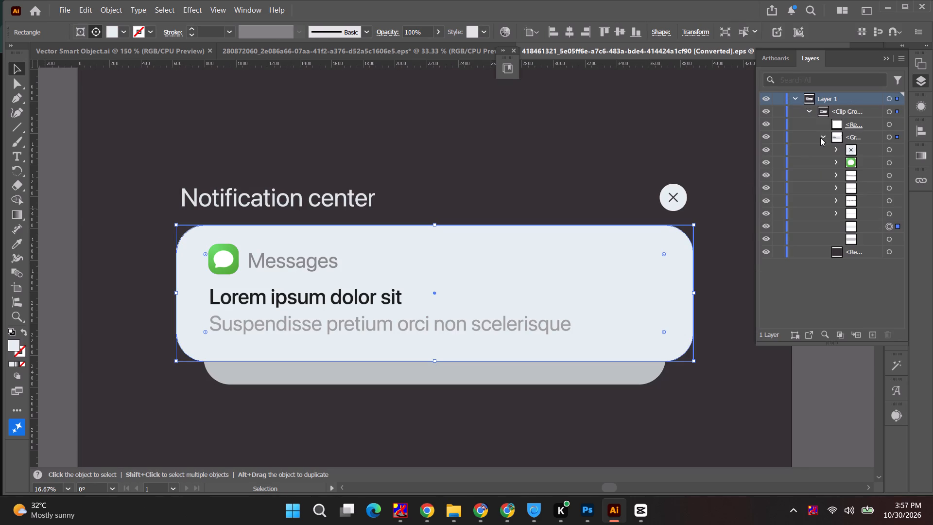
pyautogui.keyDown('shift'); pyautogui.click(900, 161); pyautogui.keyUp('shift')
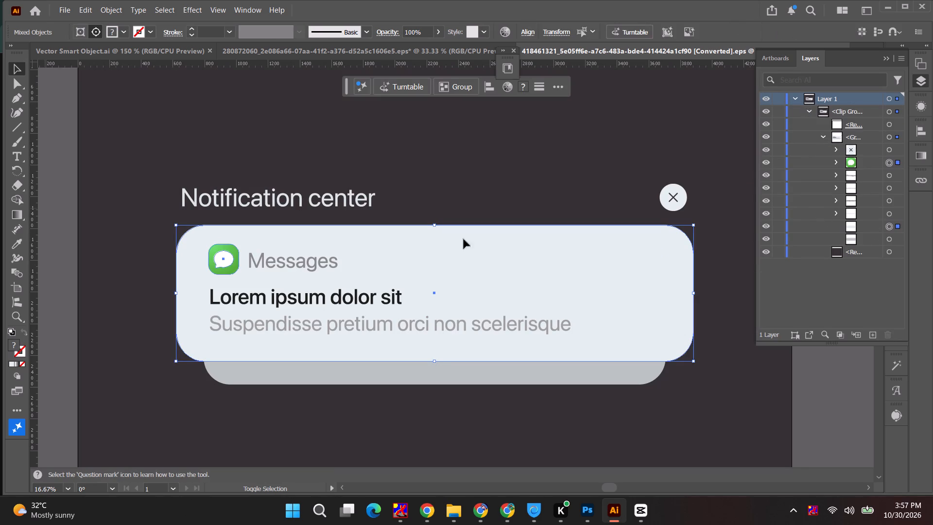
pyautogui.keyDown('shift'); pyautogui.click(283, 261); pyautogui.keyUp('shift')
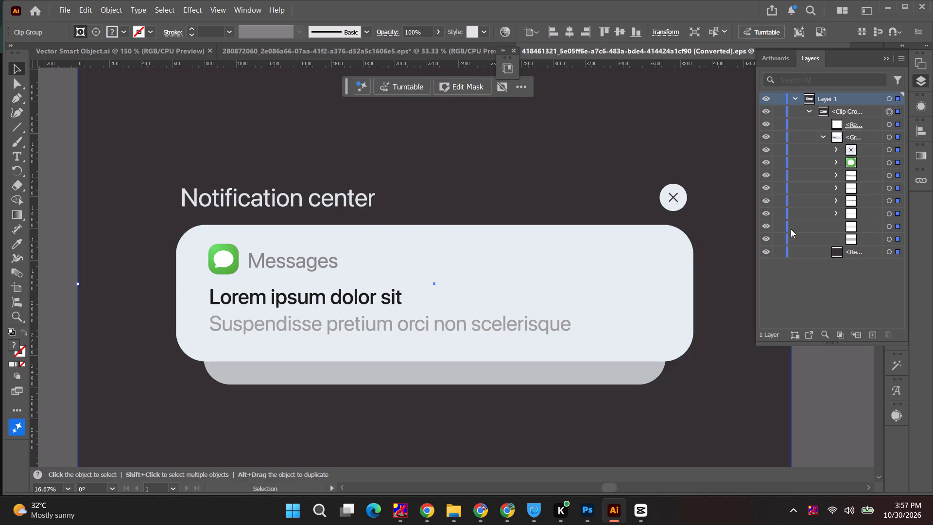
pyautogui.click(902, 170)
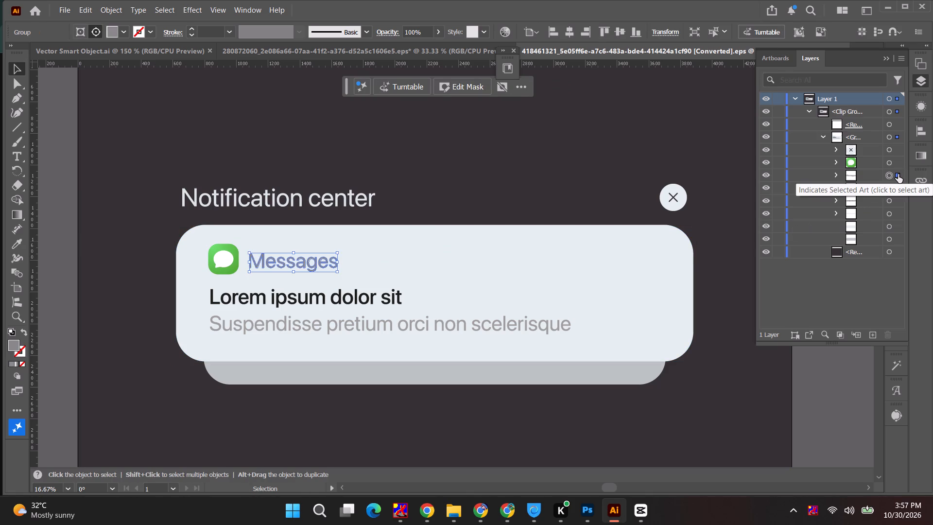
pyautogui.keyDown('shift'); pyautogui.click(903, 162); pyautogui.keyUp('shift')
pyautogui.keyDown('shift'); pyautogui.click(619, 269); pyautogui.keyUp('shift')
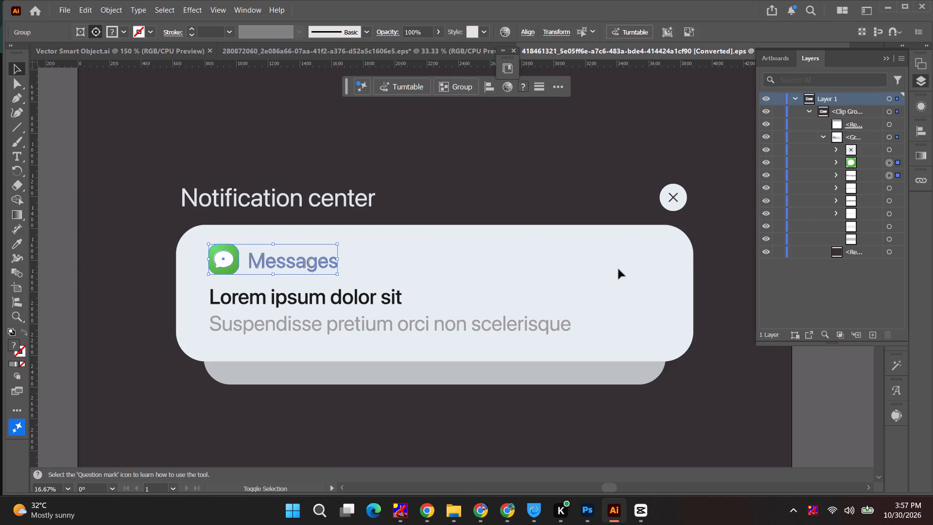
pyautogui.click(768, 250)
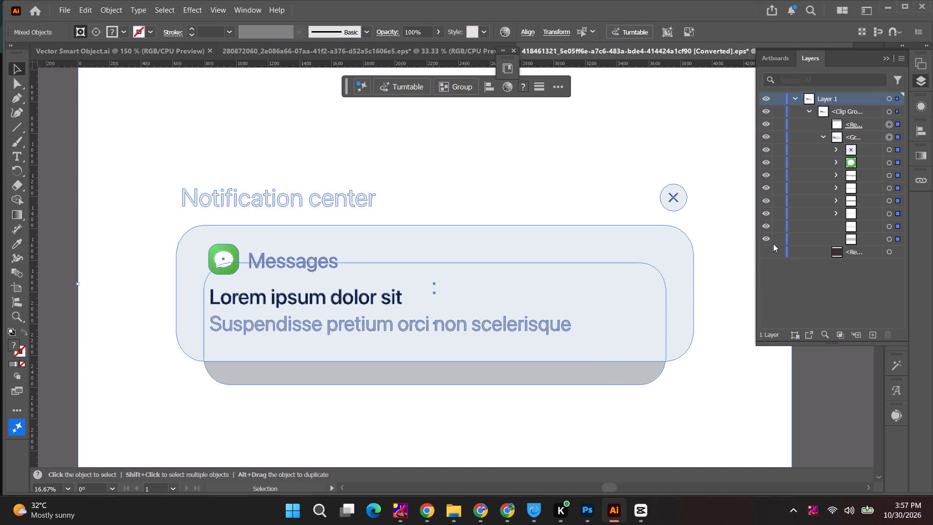
pyautogui.click(762, 237)
pyautogui.click(670, 276)
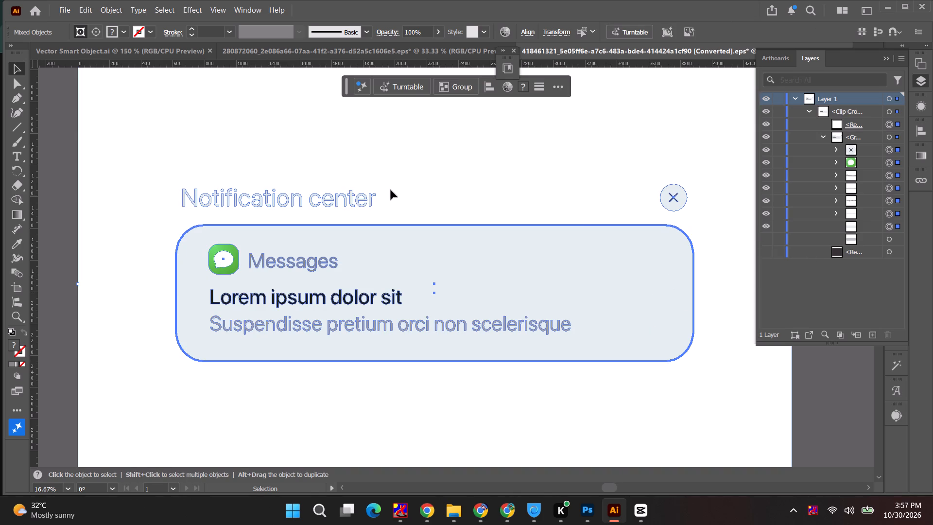
pyautogui.click(392, 167)
# Delete the "Notification center" heading and the close icon above the message card.
pyautogui.press('a')
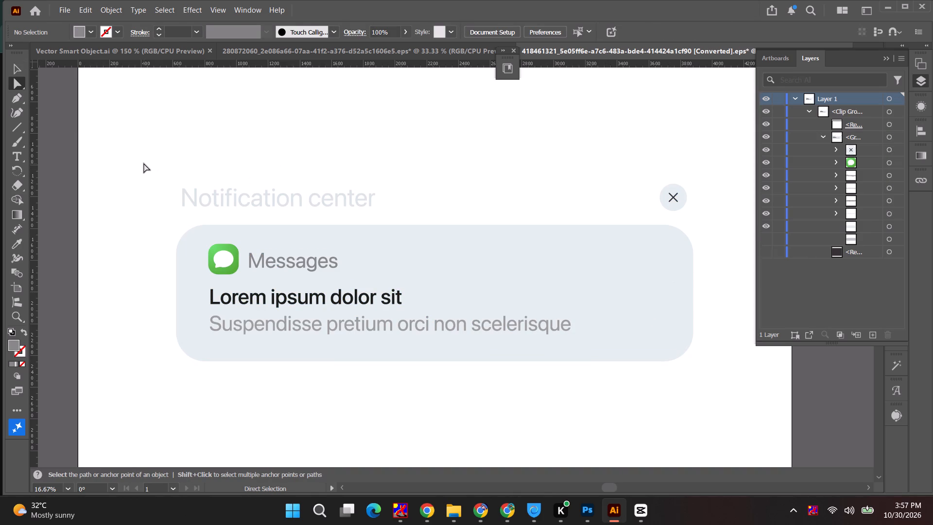
pyautogui.moveTo(141, 139); pyautogui.dragTo(707, 217)
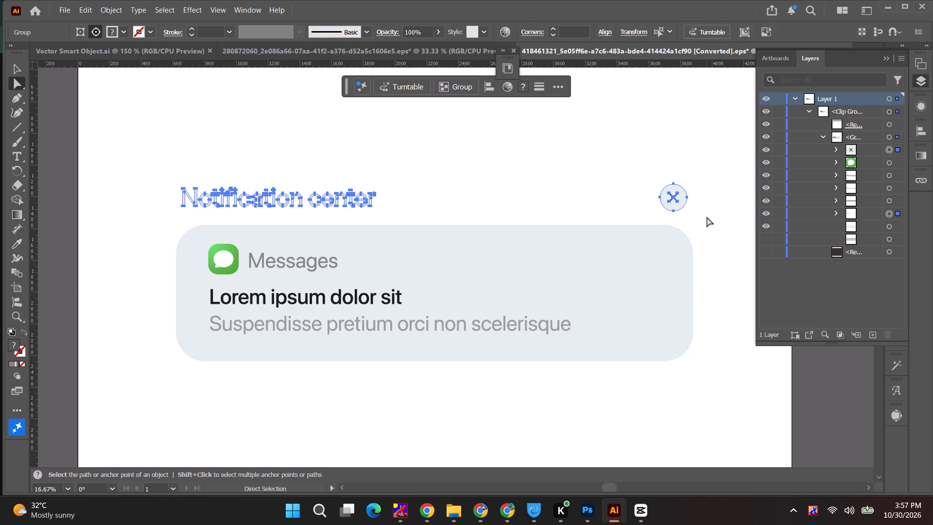
pyautogui.press('v')
pyautogui.press('BackSpace')
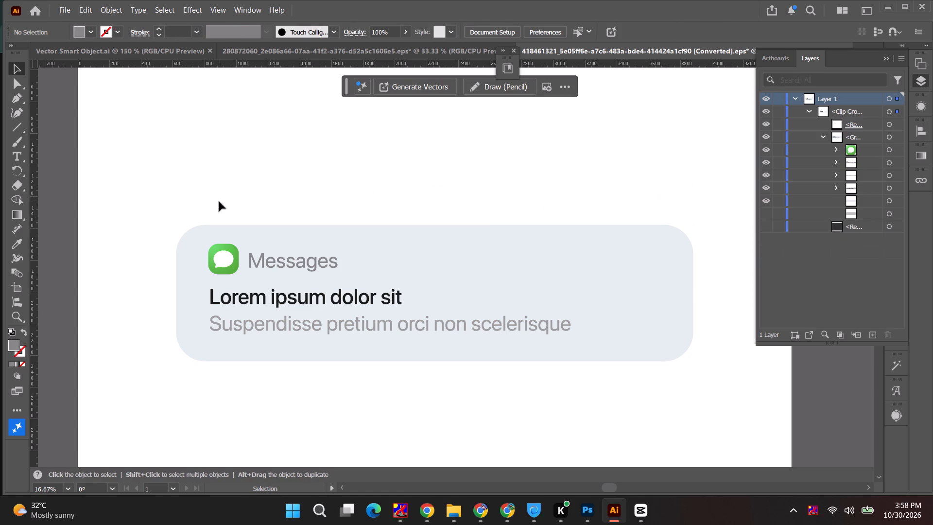
# Isolate the card's inner group and delete the two placeholder lines "Lorem ipsum dolor sit" and "Suspendisse pretium orci non scelerisque".
pyautogui.click(293, 330)
pyautogui.doubleClick(293, 330)
pyautogui.click(296, 328)
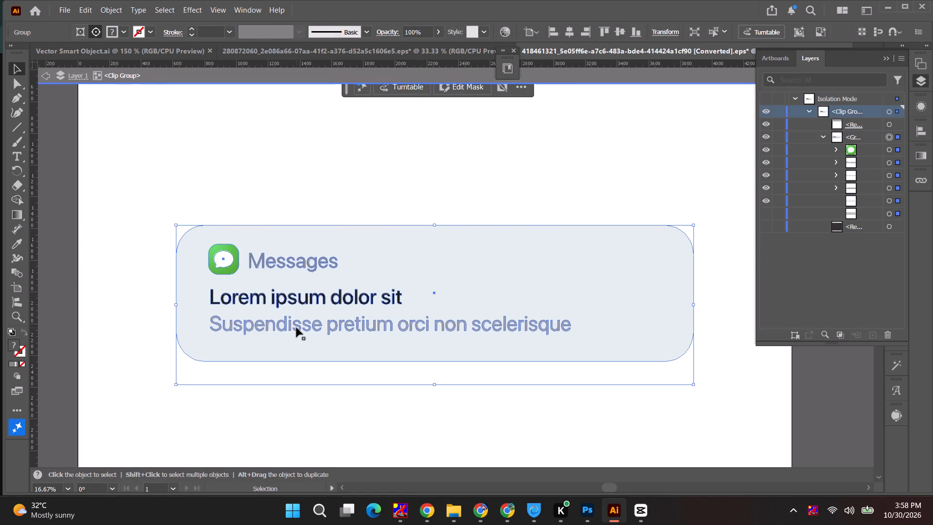
pyautogui.doubleClick(317, 326)
pyautogui.click(317, 326)
pyautogui.keyDown('shift'); pyautogui.click(359, 300); pyautogui.keyUp('shift')
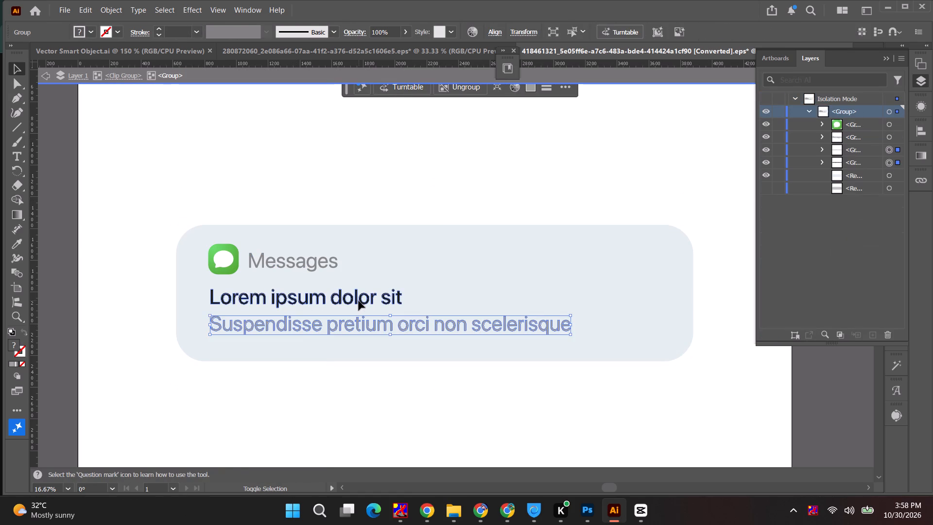
pyautogui.press('BackSpace')
# Check the notification wording on the second slide of the ChatGPT carousel concept, and return to the Illustrator card.
pyautogui.hotkey('alt', 'Tab')
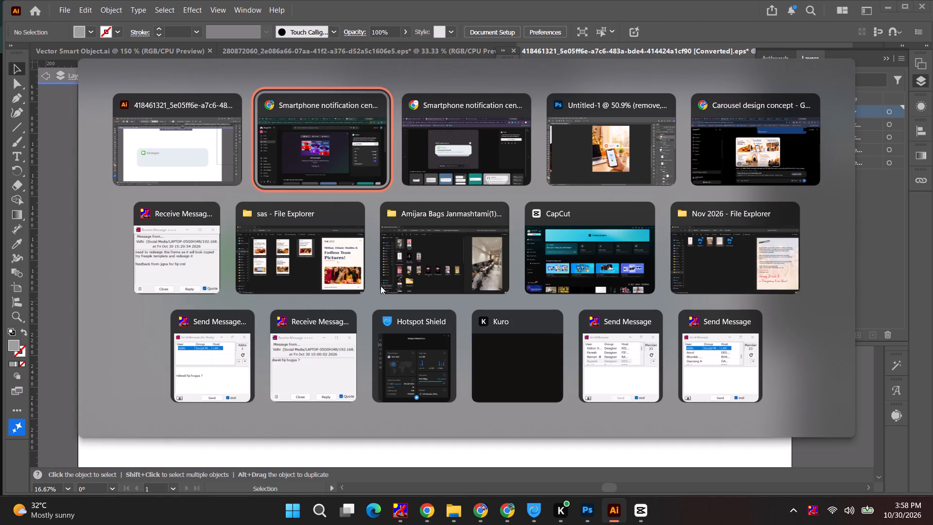
pyautogui.keyDown('alt'); pyautogui.click(631, 152); pyautogui.keyUp('alt')
pyautogui.hotkey('alt', 'Tab')
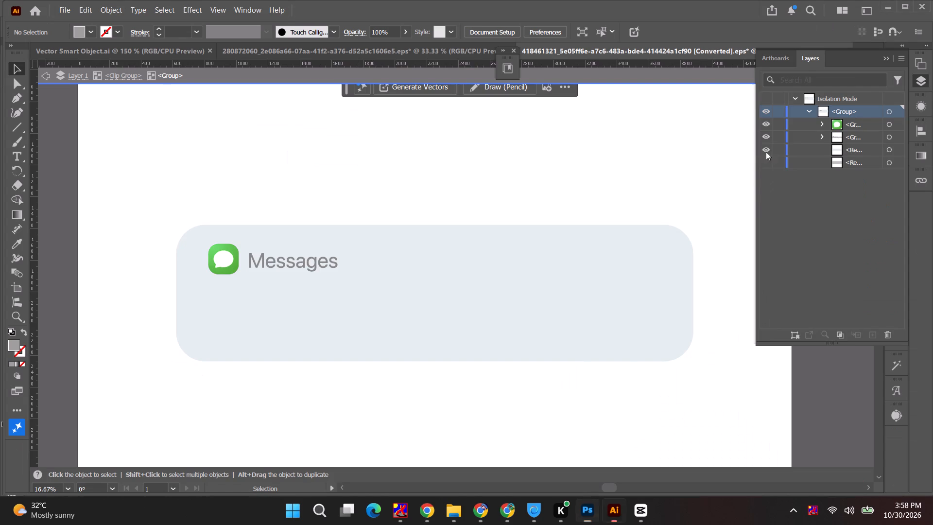
pyautogui.hotkey('alt', 'Tab')
pyautogui.keyDown('alt'); pyautogui.click(739, 163); pyautogui.keyUp('alt')
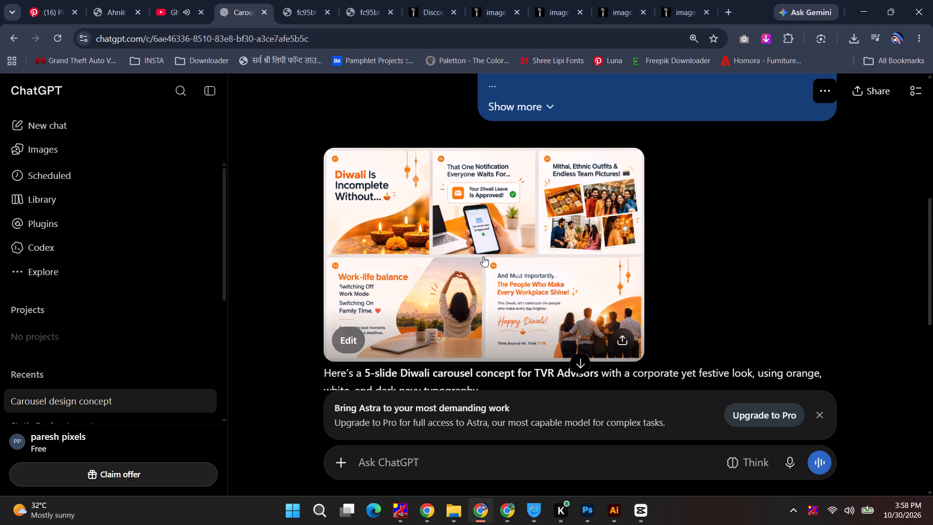
pyautogui.hotkey('alt', 'Tab')
pyautogui.hotkey('alt', 'Tab')
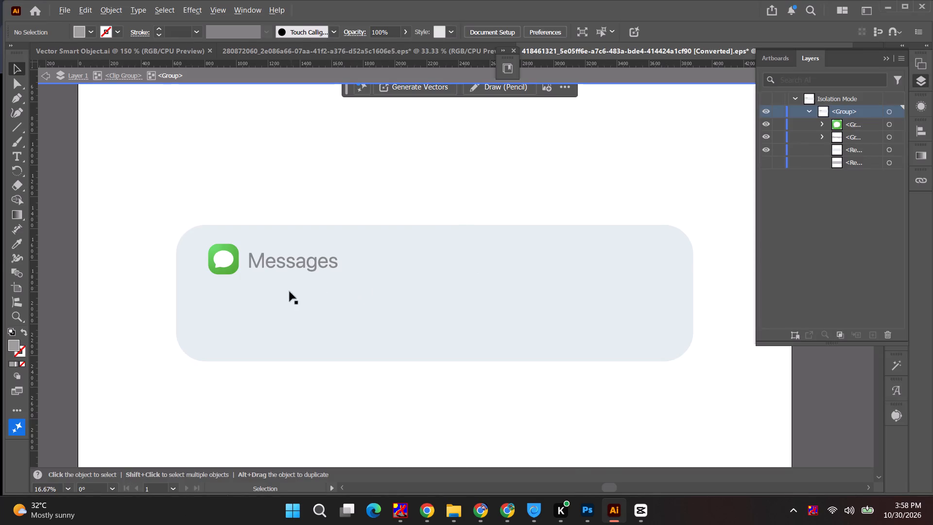
pyautogui.hotkey('alt', 'Tab')
# Add point text under the Messages label on two lines: "Yur Diwali Leav" and "is Approved".
pyautogui.click(21, 160)
pyautogui.click(22, 161)
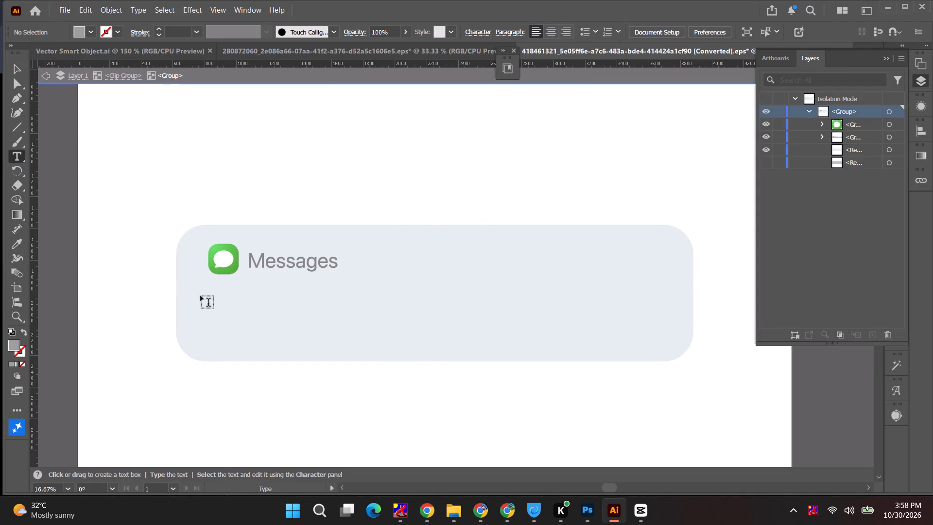
pyautogui.click(215, 297)
pyautogui.write('YO')
pyautogui.press('BackSpace')
pyautogui.write('ur Diwali Leab')
pyautogui.press('BackSpace')
pyautogui.write('v')
pyautogui.press('space')
pyautogui.hotkey('alt', 'Tab')
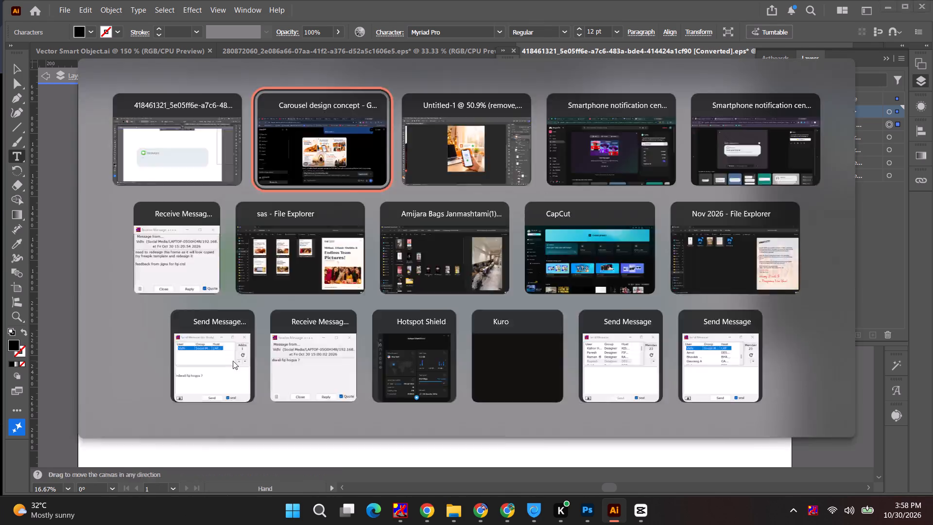
pyautogui.hotkey('alt', 'Tab')
pyautogui.press('Return')
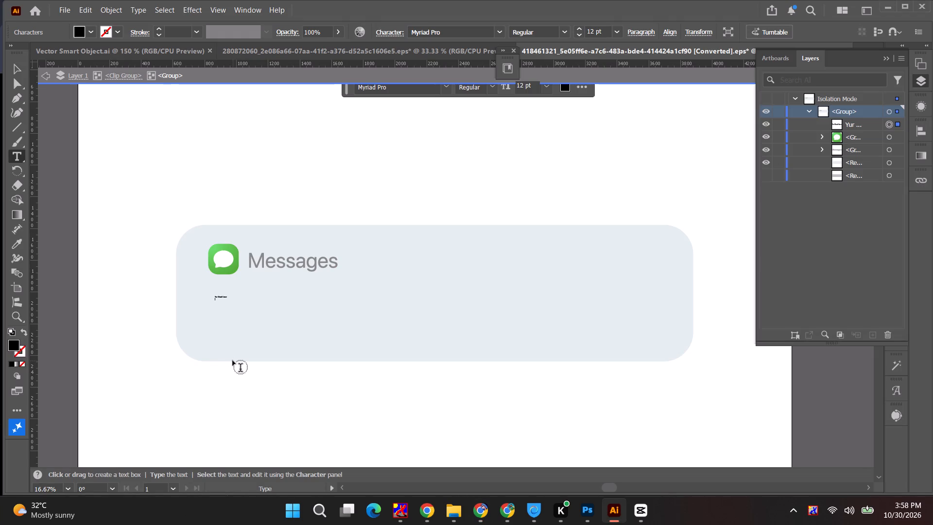
pyautogui.write('is Approved')
# Enlarge the new text to about 148 pt and complete the first line's last word as "Leave".
pyautogui.hotkey('ctrl', 'a')
pyautogui.click(11, 62)
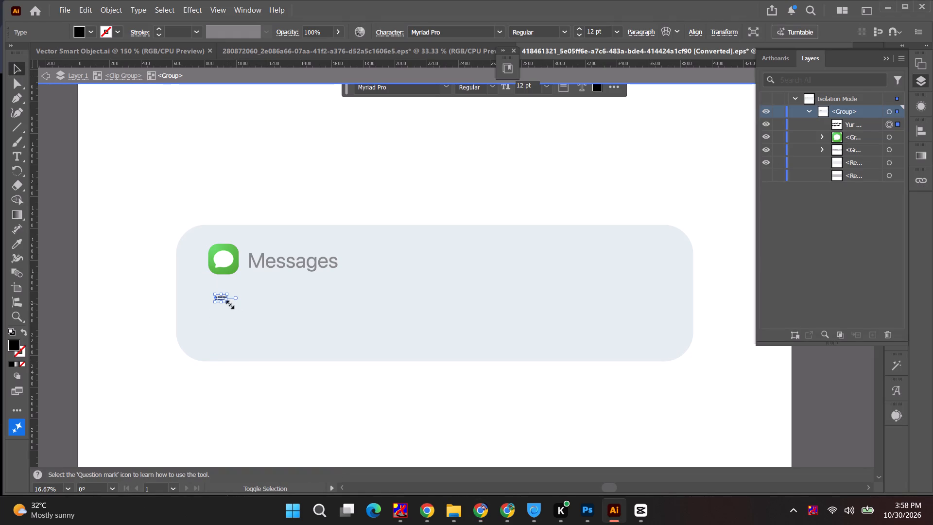
pyautogui.keyDown('shift'); pyautogui.moveTo(229, 303); pyautogui.dragTo(756, 390); pyautogui.keyUp('shift')
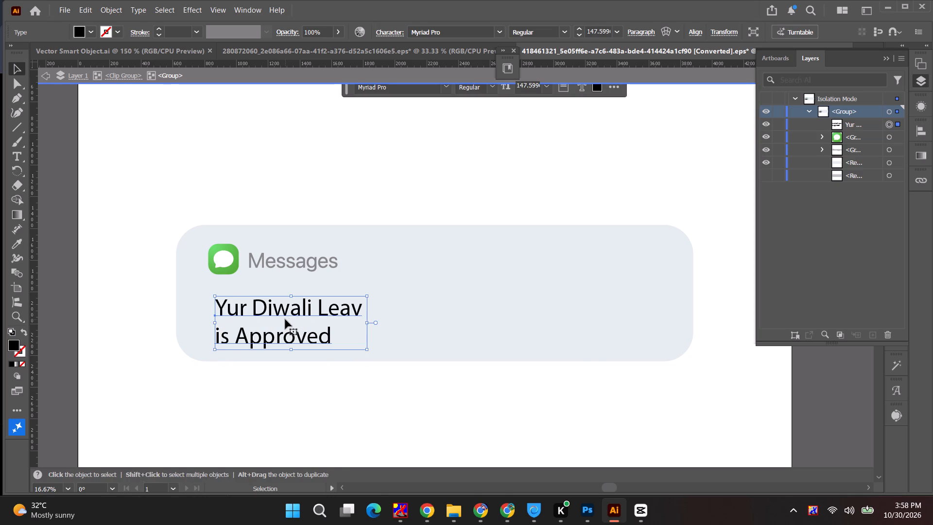
pyautogui.doubleClick(285, 319)
pyautogui.click(363, 314)
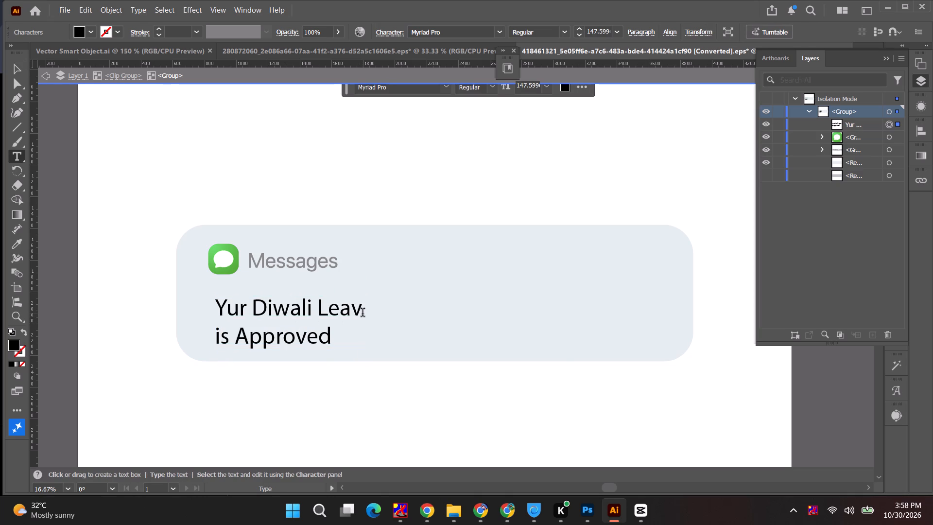
pyautogui.press('e')
# Set the whole two-line text to the Poppins Regular font.
pyautogui.moveTo(216, 335); pyautogui.dragTo(478, 341)
pyautogui.hotkey('ctrl', 'a')
pyautogui.click(426, 31)
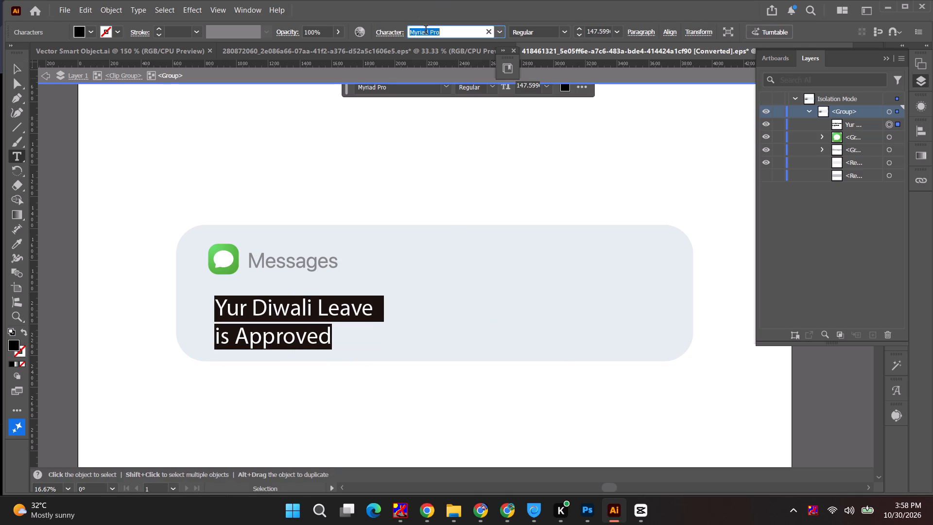
pyautogui.hotkey('ctrl', 'a')
pyautogui.write('popp')
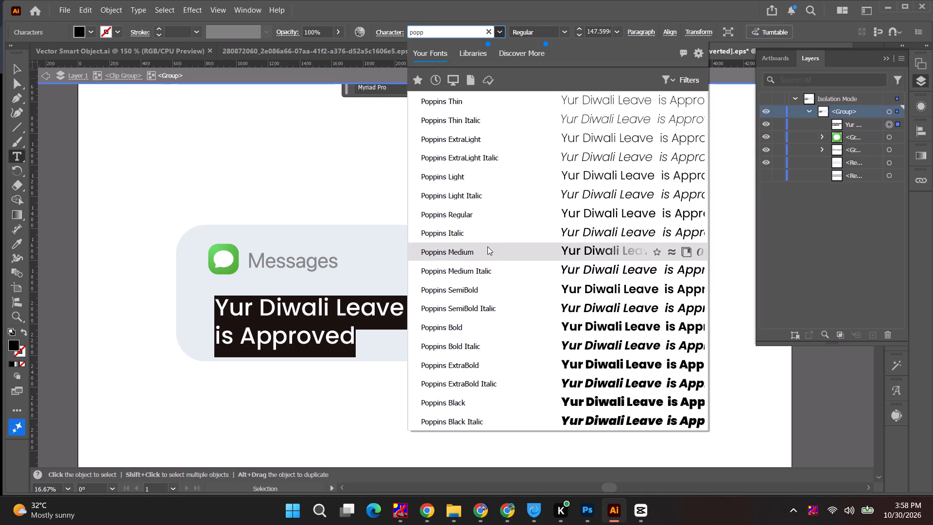
pyautogui.click(484, 217)
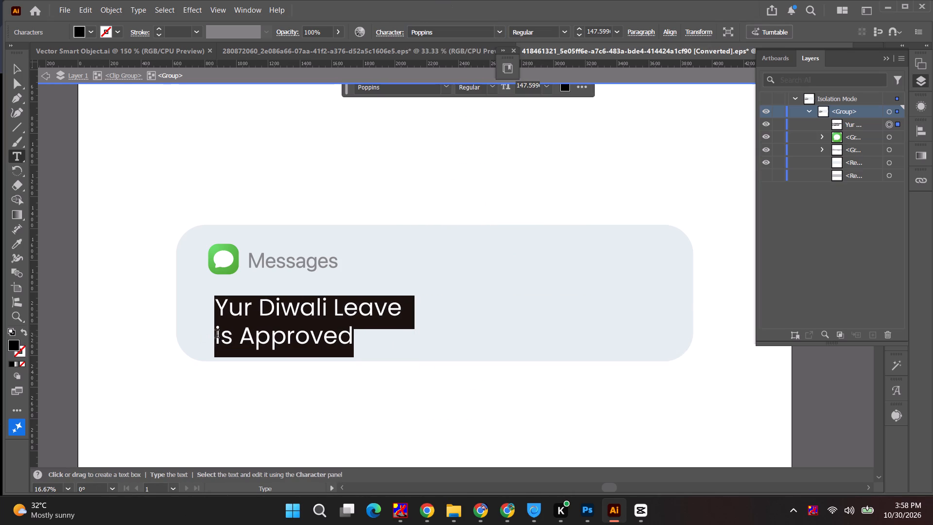
# Set the second line, "is Approved", to the Medium weight.
pyautogui.moveTo(217, 335); pyautogui.dragTo(457, 348)
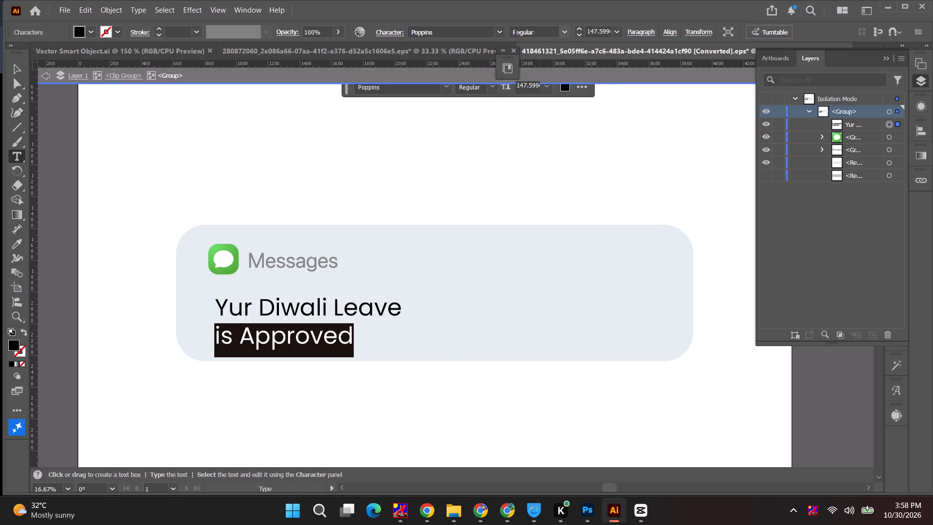
pyautogui.click(565, 34)
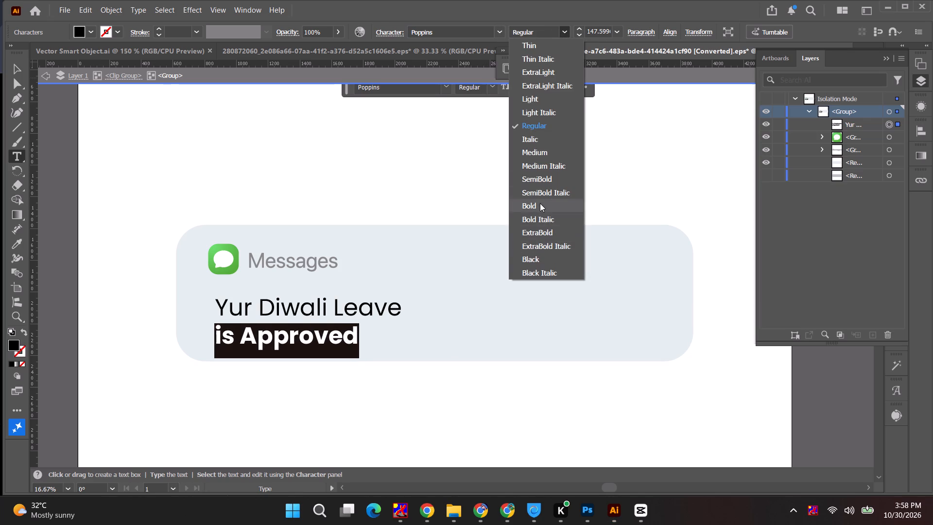
pyautogui.click(543, 151)
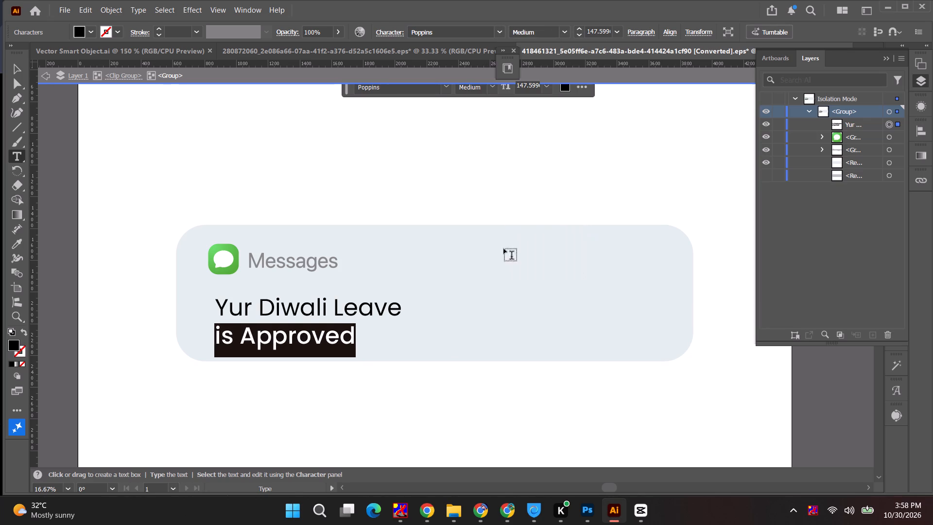
# Move the text up closer to the Messages label and enlarge it to about 186 pt.
pyautogui.click(22, 65)
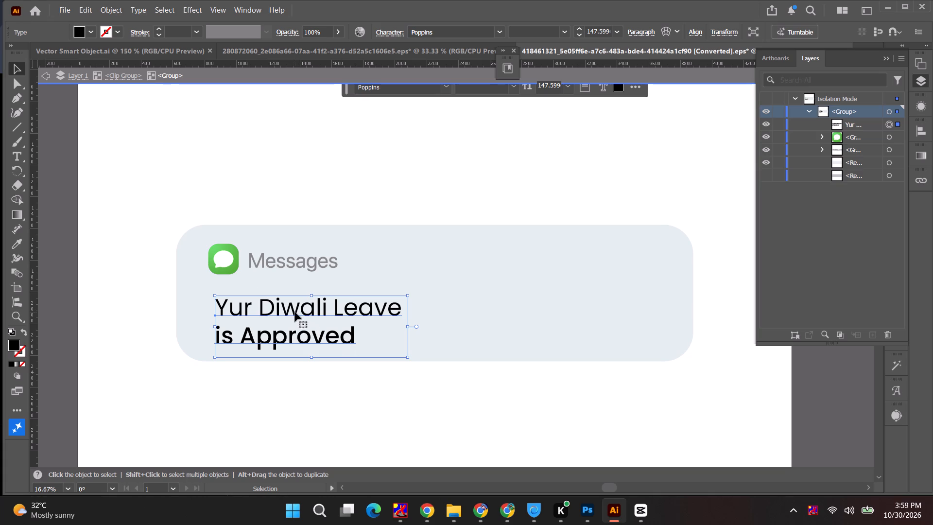
pyautogui.moveTo(295, 312); pyautogui.dragTo(291, 301)
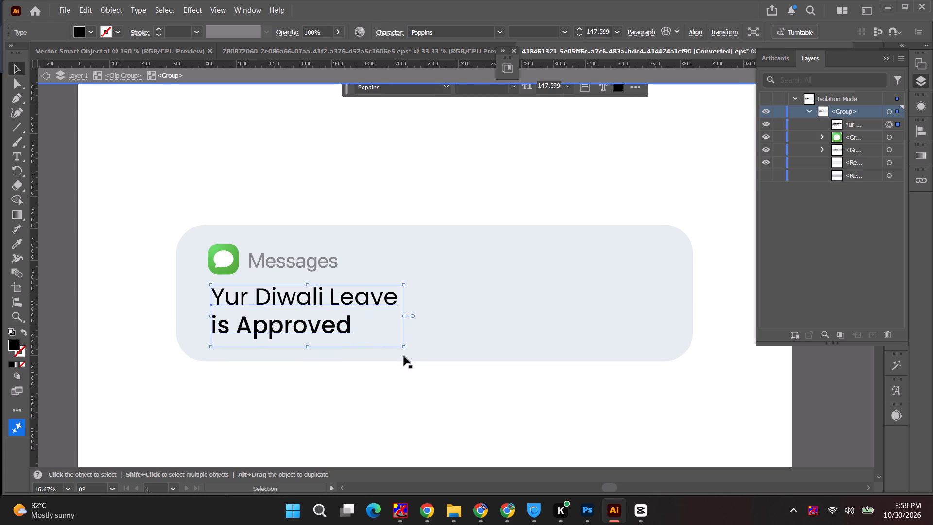
pyautogui.keyDown('shift'); pyautogui.moveTo(404, 346); pyautogui.dragTo(526, 363); pyautogui.keyUp('shift')
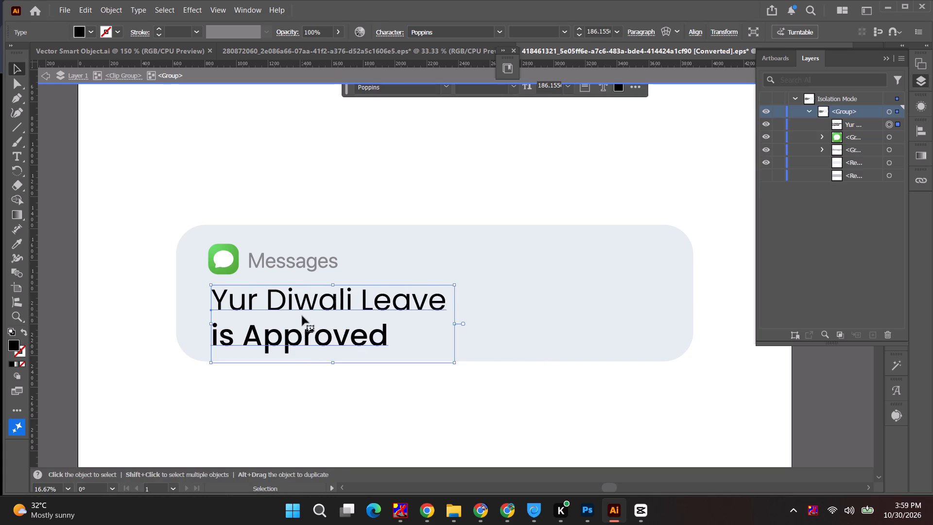
# Tighten the line spacing between "Yur Diwali Leave" and "is Approved", undoing any accidental change to the text.
pyautogui.doubleClick(301, 319)
pyautogui.hotkey('ctrl', 'a')
pyautogui.hotkey('alt', 'Up')
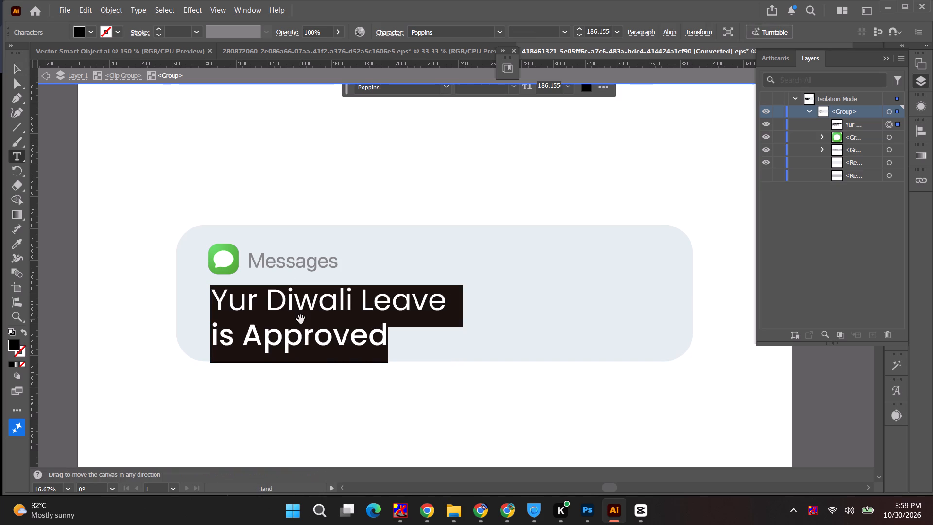
pyautogui.hotkey('alt', 'Up')
pyautogui.hotkey('alt', 'Up')
pyautogui.hotkey('alt', 'Up')
pyautogui.hotkey('alt', 'Up')
pyautogui.hotkey('alt', 'Up')
pyautogui.hotkey('alt', 'Up')
pyautogui.hotkey('alt', 'Up')
pyautogui.hotkey('alt', 'Up')
pyautogui.hotkey('alt', 'Up')
pyautogui.hotkey('alt', 'Up')
pyautogui.hotkey('alt', 'Up')
pyautogui.hotkey('alt', 'Up')
pyautogui.hotkey('alt', 'Up')
pyautogui.hotkey('alt', 'Up')
pyautogui.hotkey('alt', 'Up')
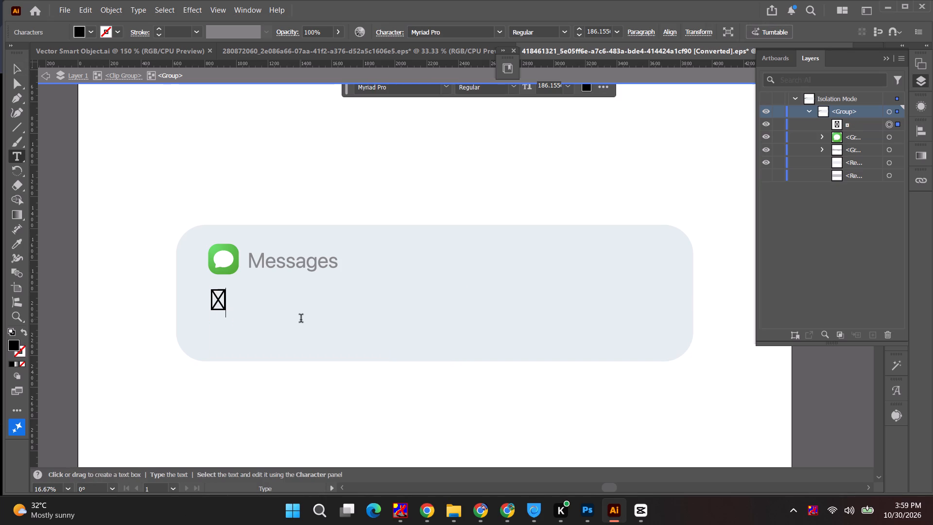
pyautogui.hotkey('ctrl', 'z')
pyautogui.hotkey('shift', 'Up')
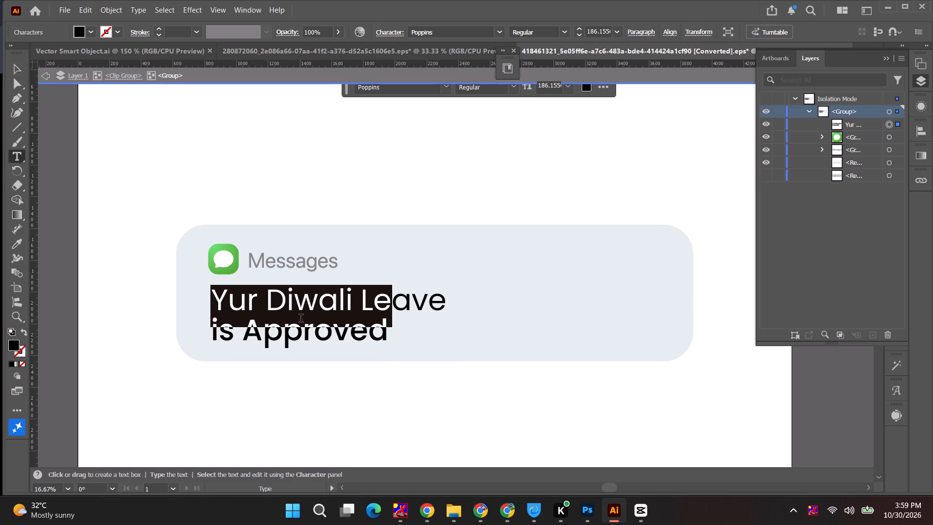
pyautogui.hotkey('ctrl', 'z')
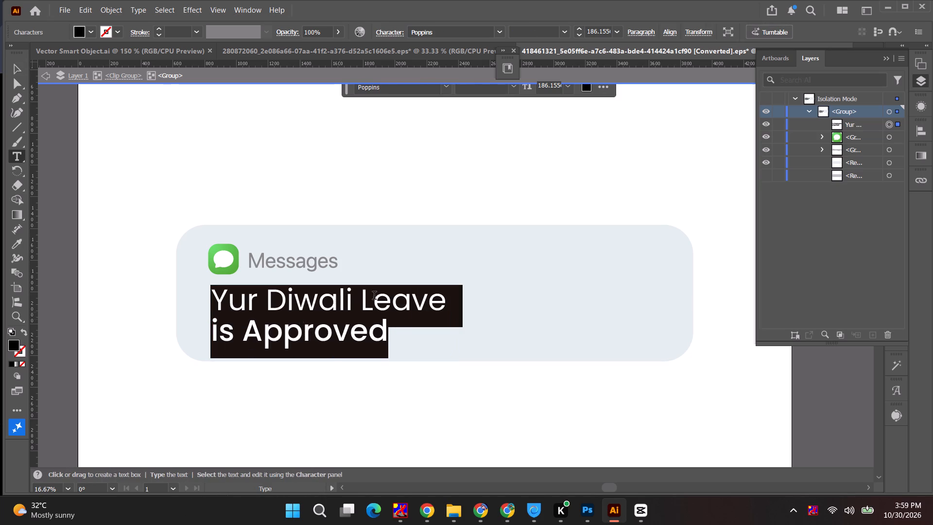
pyautogui.click(9, 70)
pyautogui.click(106, 130)
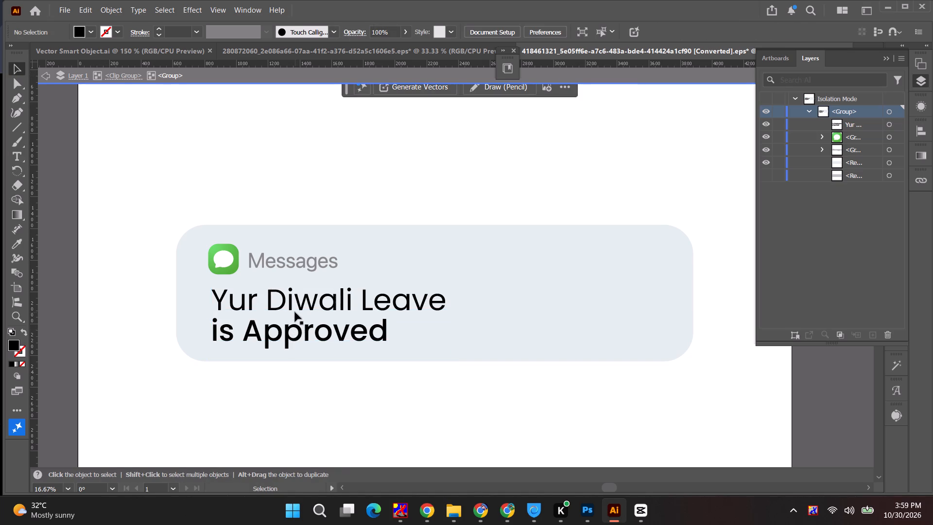
# Reposition the two-line leave text so its left edge lines up with the green Messages icon.
pyautogui.hotkey('alt', 'Tab')
pyautogui.hotkey('alt', 'Tab')
pyautogui.moveTo(295, 302); pyautogui.dragTo(332, 299)
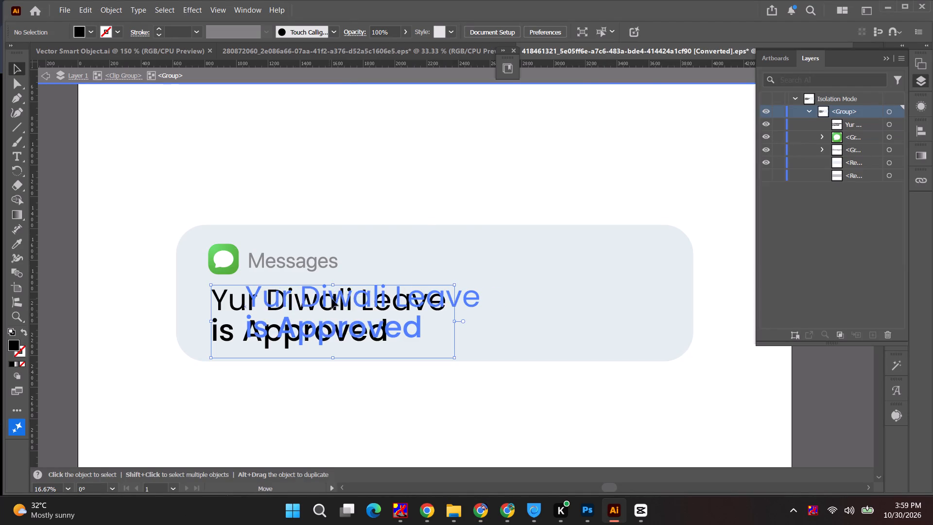
pyautogui.moveTo(332, 299); pyautogui.dragTo(333, 299)
pyautogui.click(149, 258)
pyautogui.moveTo(375, 307); pyautogui.dragTo(331, 307)
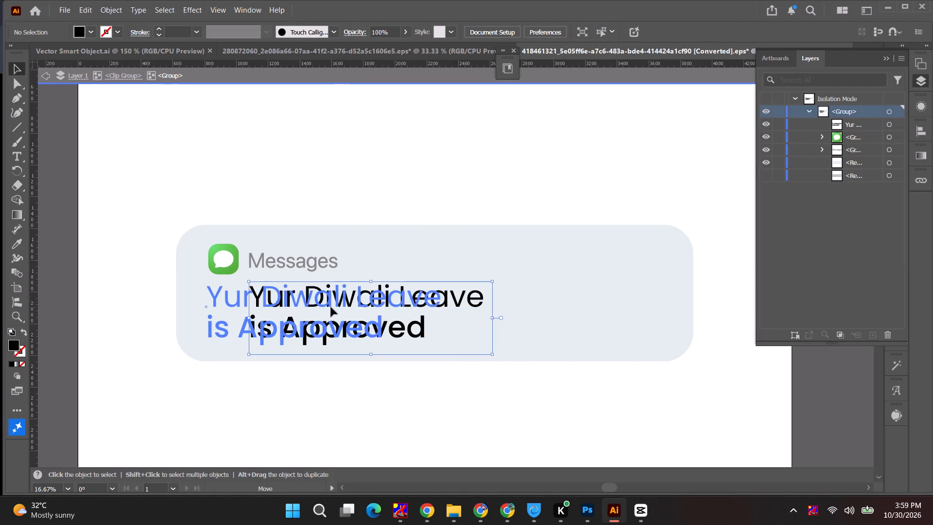
pyautogui.moveTo(331, 307); pyautogui.dragTo(335, 307)
pyautogui.click(118, 204)
pyautogui.keyDown('alt'); pyautogui.scroll(-4, 122, 265); pyautogui.keyUp('alt')
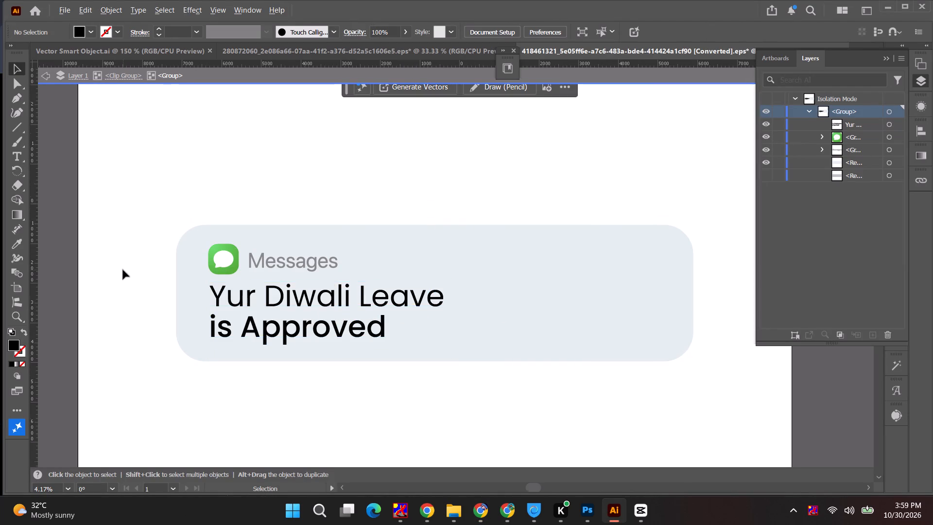
# Narrow the notification card's background rectangle by pulling in its empty side so it fits the message text more closely.
pyautogui.keyDown('alt'); pyautogui.scroll(2, 549, 294); pyautogui.keyUp('alt')
pyautogui.click(618, 280)
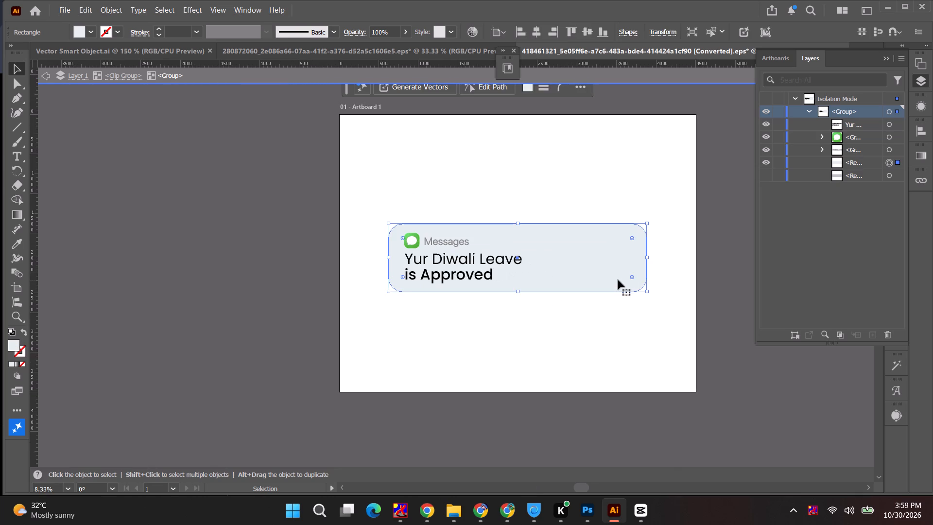
pyautogui.press('a')
pyautogui.press('v')
pyautogui.moveTo(648, 258); pyautogui.dragTo(612, 259)
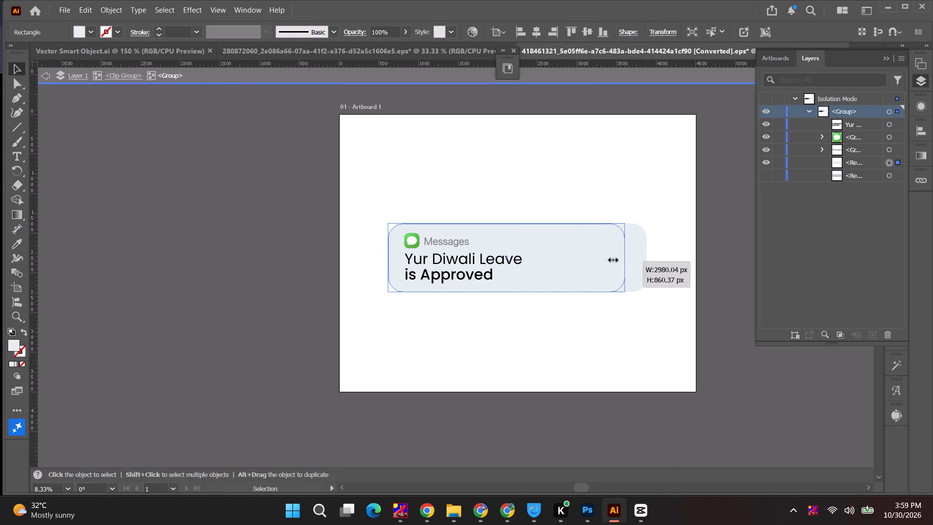
pyautogui.moveTo(612, 259); pyautogui.dragTo(590, 258)
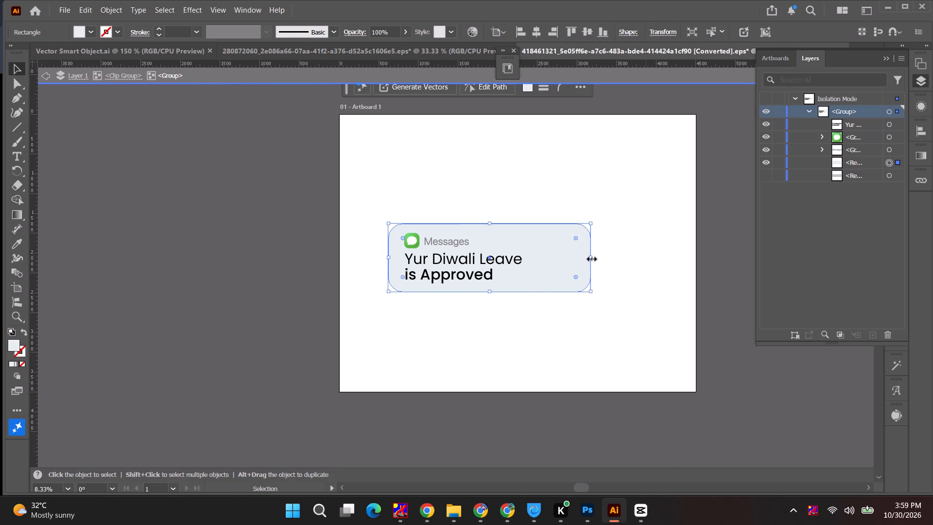
pyautogui.click(639, 258)
# Compare the notification card in Illustrator with the ChatGPT carousel concept and the notification on the Photoshop phone image.
pyautogui.moveTo(374, 203); pyautogui.dragTo(664, 310)
pyautogui.hotkey('ctrl', 'c')
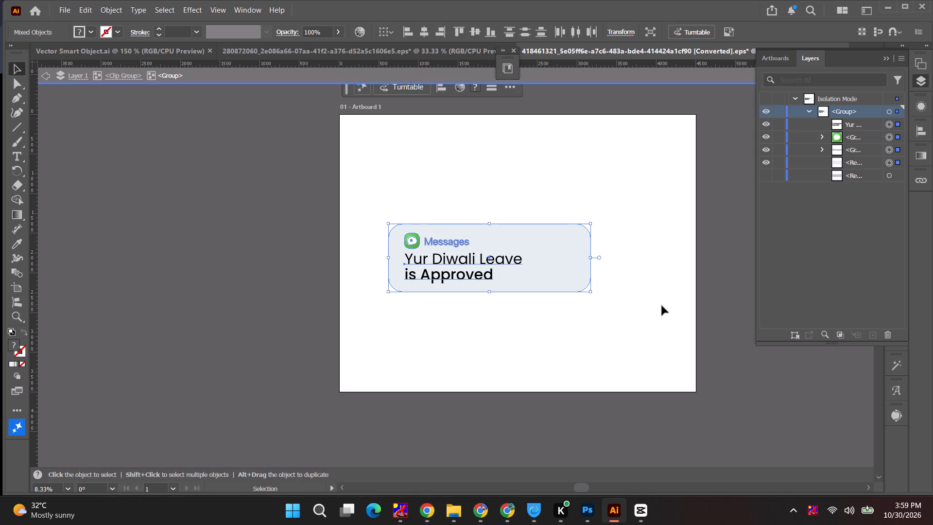
pyautogui.press('v')
pyautogui.hotkey('alt', 'Tab')
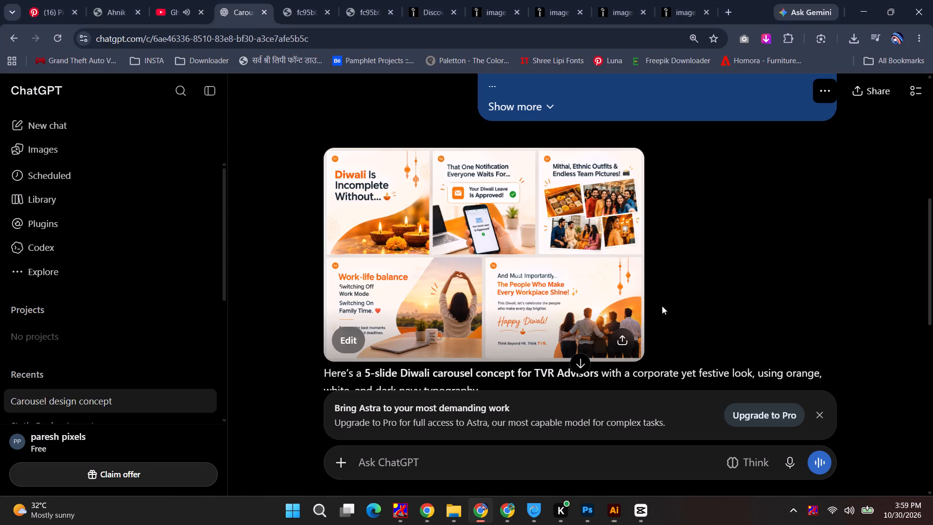
pyautogui.hotkey('alt', 'Tab')
pyautogui.click(435, 329)
pyautogui.hotkey('alt', 'Tab')
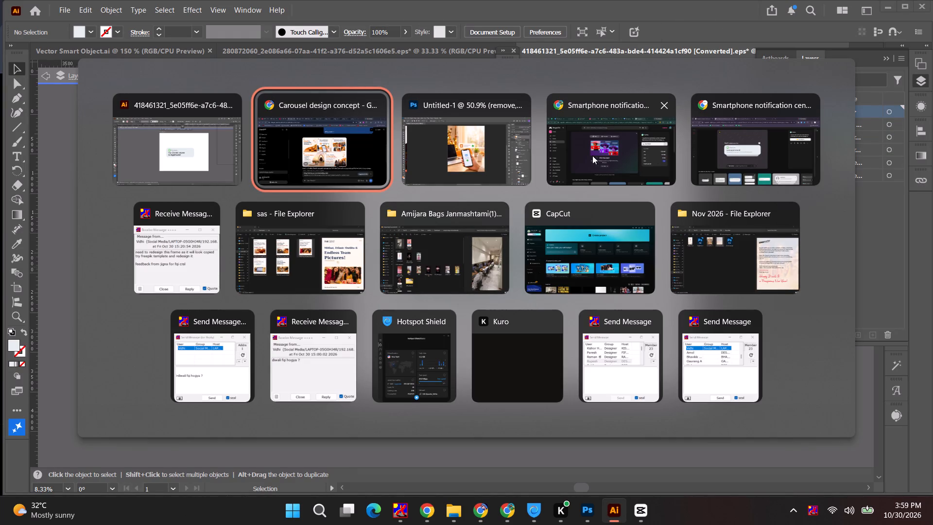
pyautogui.keyDown('alt'); pyautogui.click(450, 156); pyautogui.keyUp('alt')
pyautogui.hotkey('alt', 'Tab')
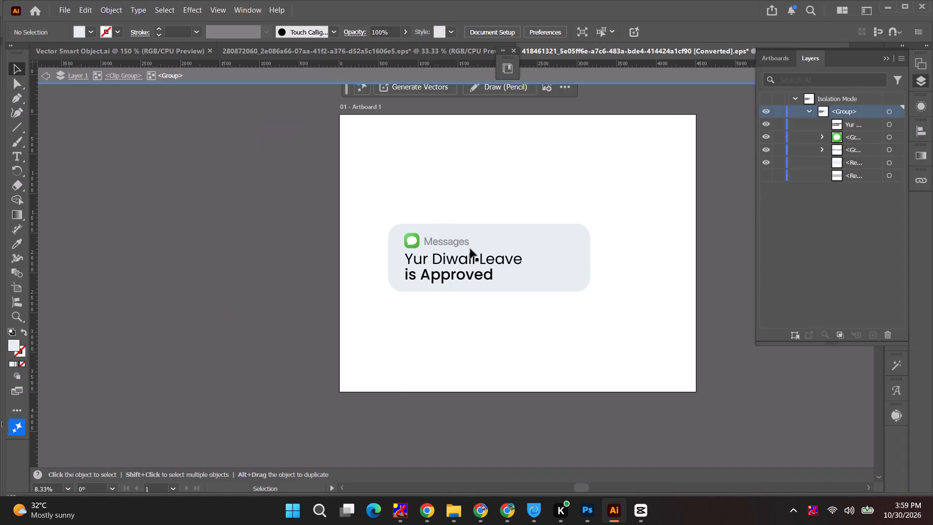
pyautogui.hotkey('alt', 'Tab')
pyautogui.hotkey('alt', 'Tab')
pyautogui.hotkey('alt', 'Tab')
pyautogui.hotkey('alt', 'Tab')
# Switch to Chrome, open Flaticon in a new tab and search its icons for "check".
pyautogui.click(496, 515)
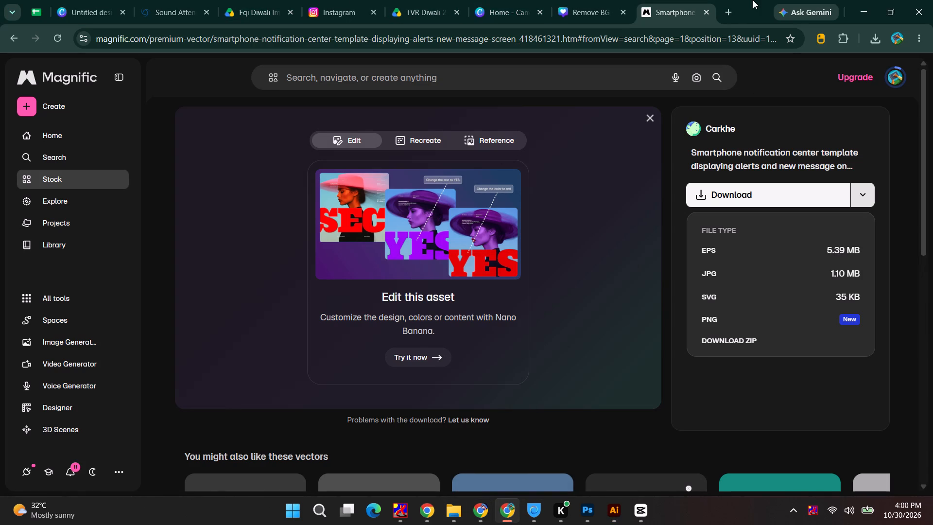
pyautogui.click(730, 17)
pyautogui.write('fla')
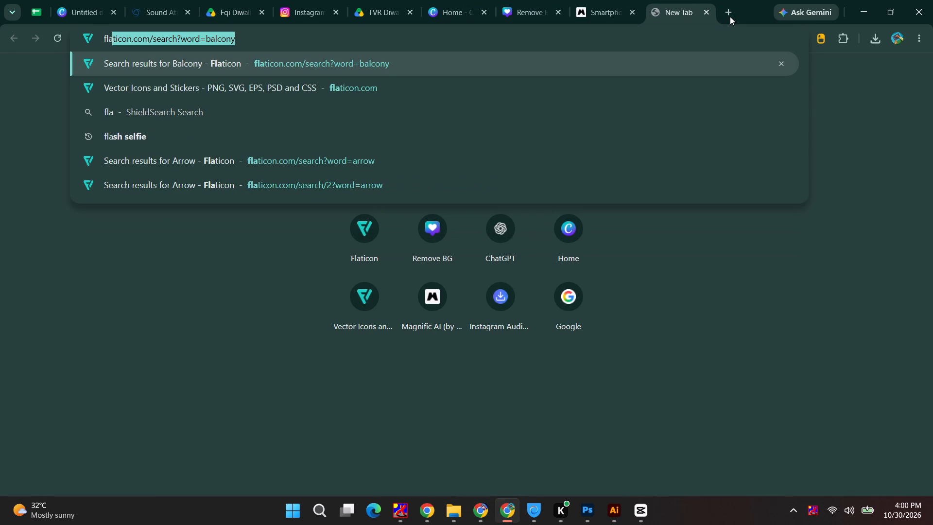
pyautogui.press('Return')
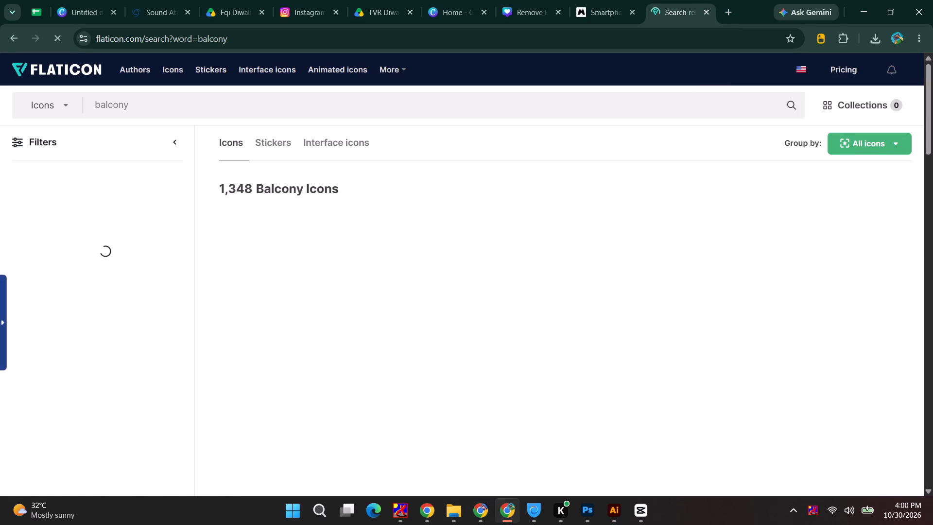
pyautogui.moveTo(147, 111); pyautogui.dragTo(0, 118)
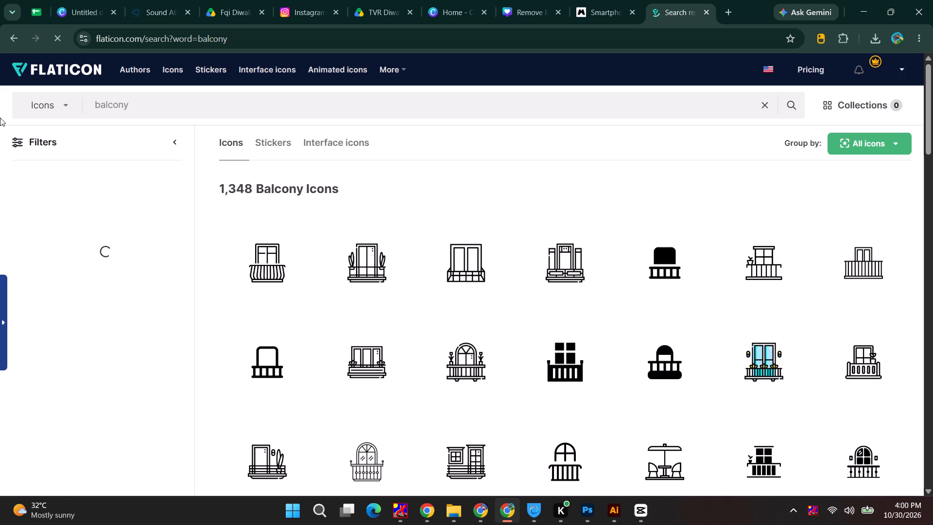
pyautogui.write('che')
pyautogui.press('c')
pyautogui.press('k')
pyautogui.press('Return')
pyautogui.hotkey('ctrl', 'a')
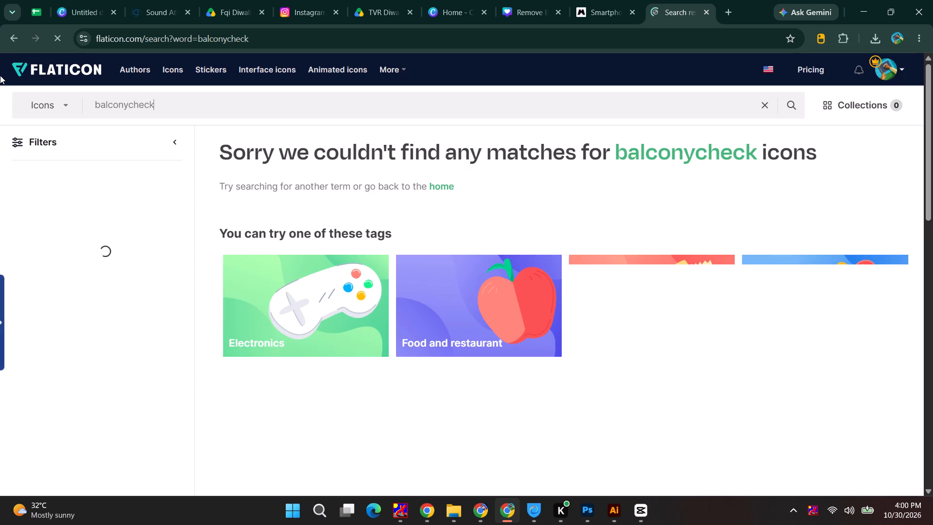
pyautogui.doubleClick(130, 105)
pyautogui.press('a')
pyautogui.hotkey('ctrl', 'a')
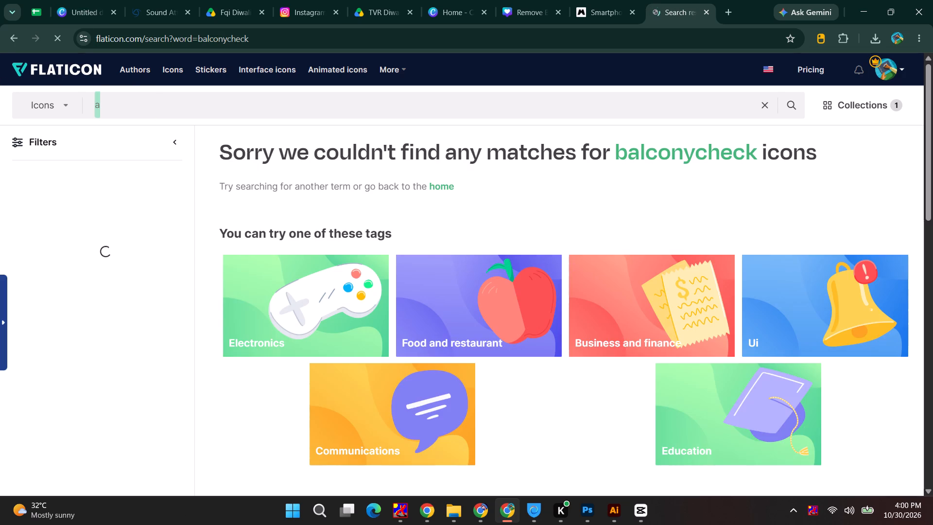
pyautogui.write('check')
pyautogui.press('Return')
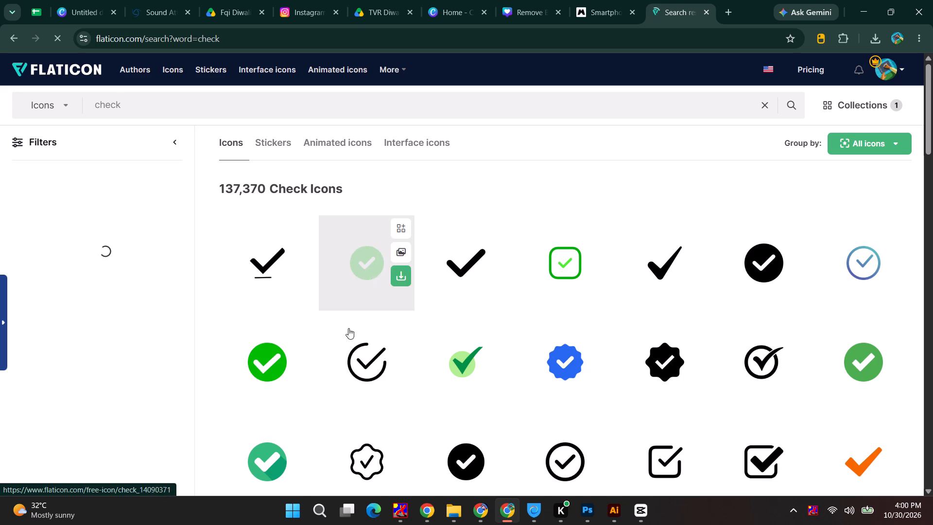
# Find a solid green circle icon with a white check mark in the results and download it as PNG.
pyautogui.scroll(-1, 323, 363)
pyautogui.scroll(-1, 391, 329)
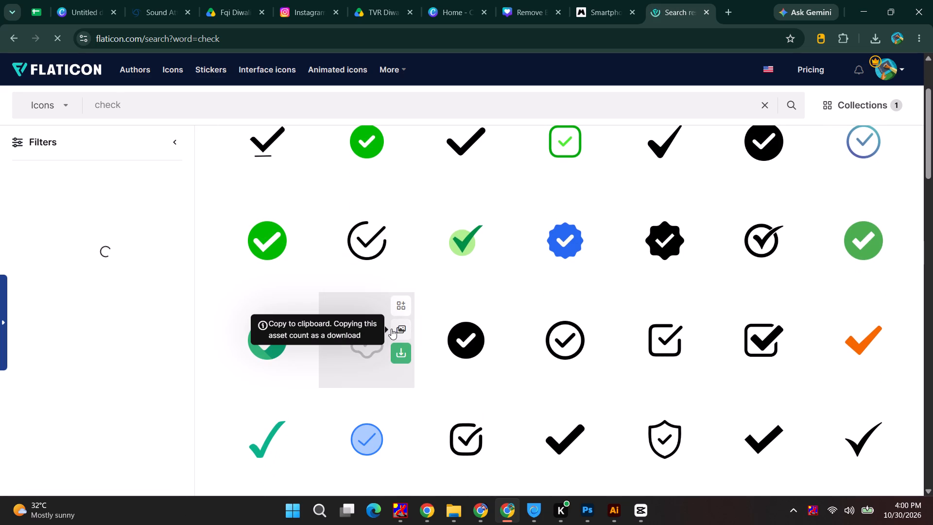
pyautogui.scroll(-3, 391, 329)
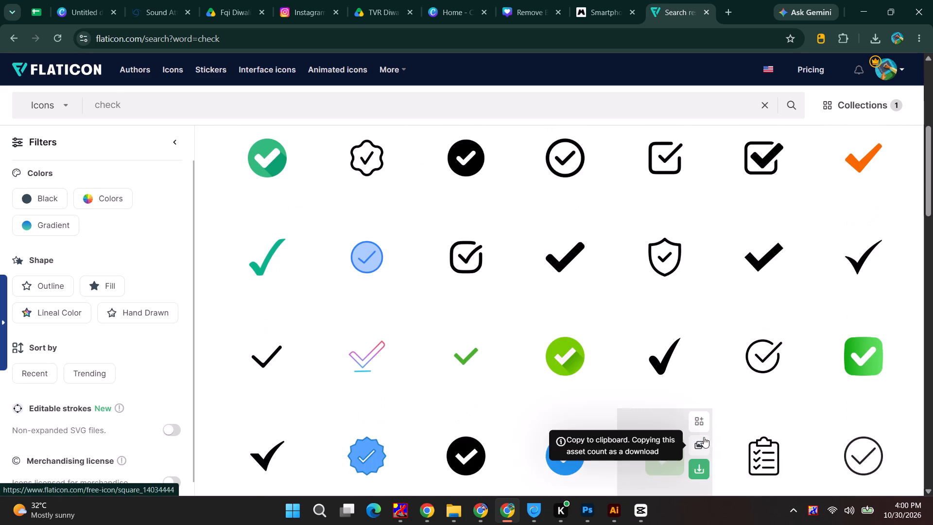
pyautogui.scroll(-5, 701, 437)
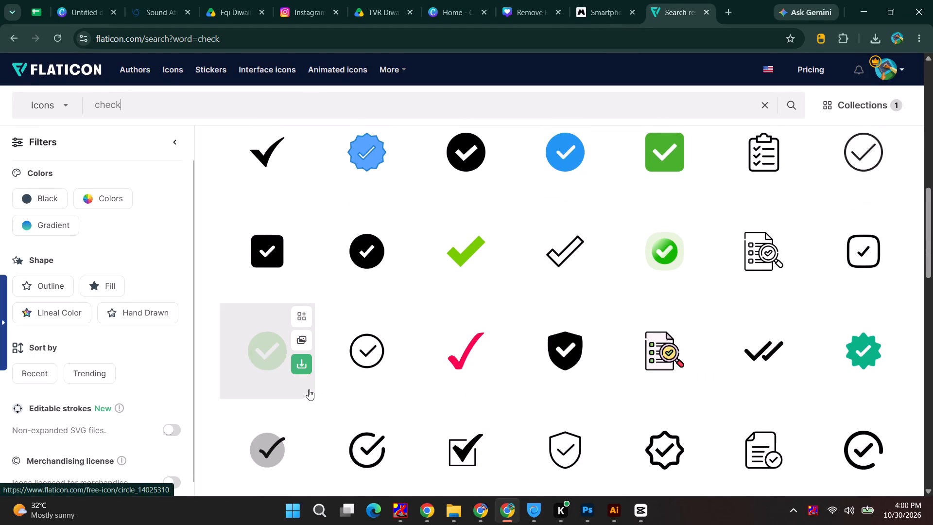
pyautogui.click(300, 365)
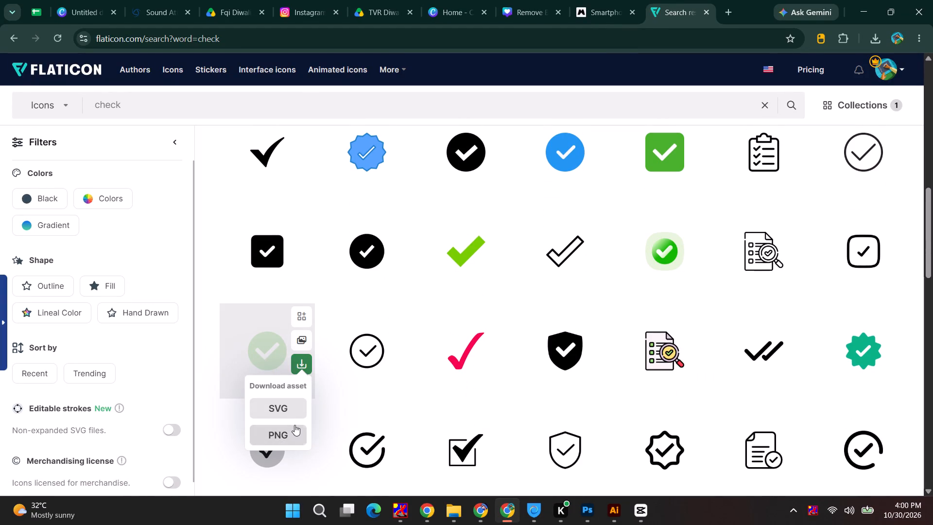
pyautogui.click(292, 431)
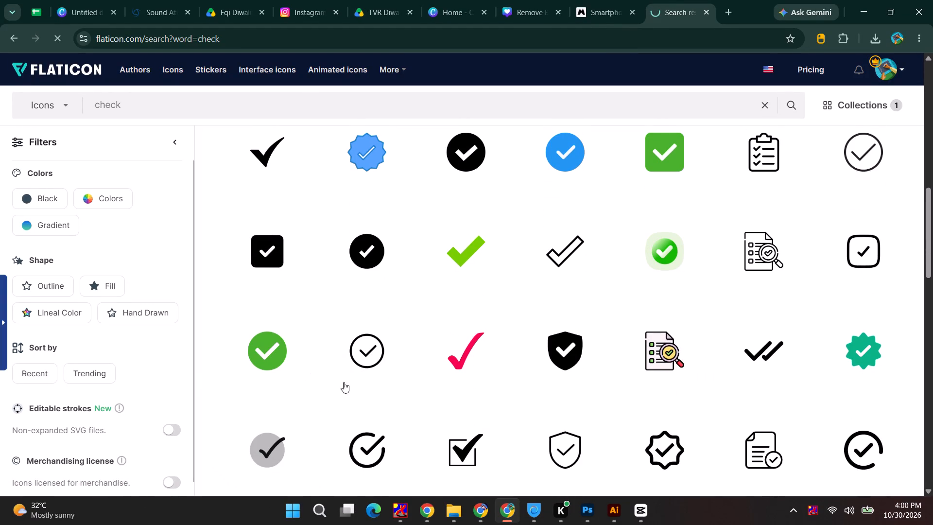
# Place the downloaded circle.png into the Illustrator card after "is Approved" and enlarge it to roughly the height of the text.
pyautogui.moveTo(765, 66); pyautogui.dragTo(504, 274)
pyautogui.hotkey('alt', 'Tab')
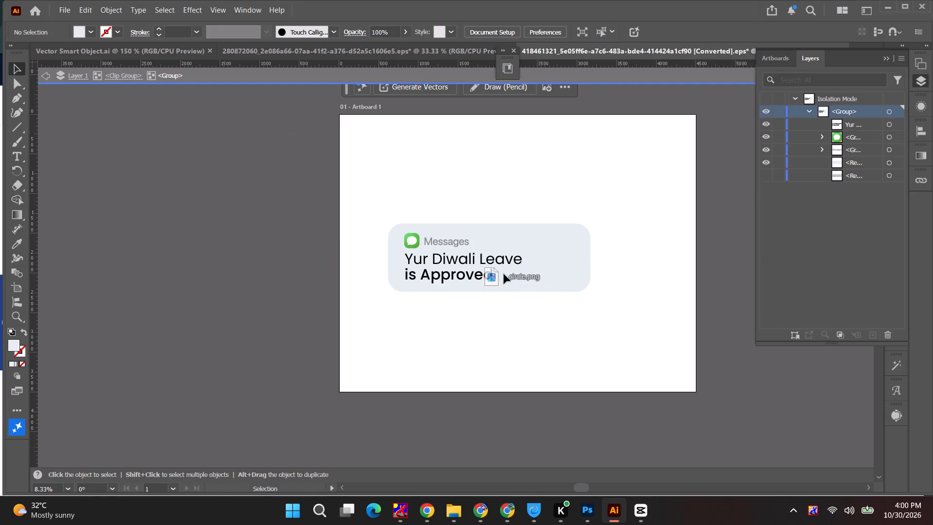
pyautogui.keyDown('alt'); pyautogui.scroll(5, 509, 288); pyautogui.keyUp('alt')
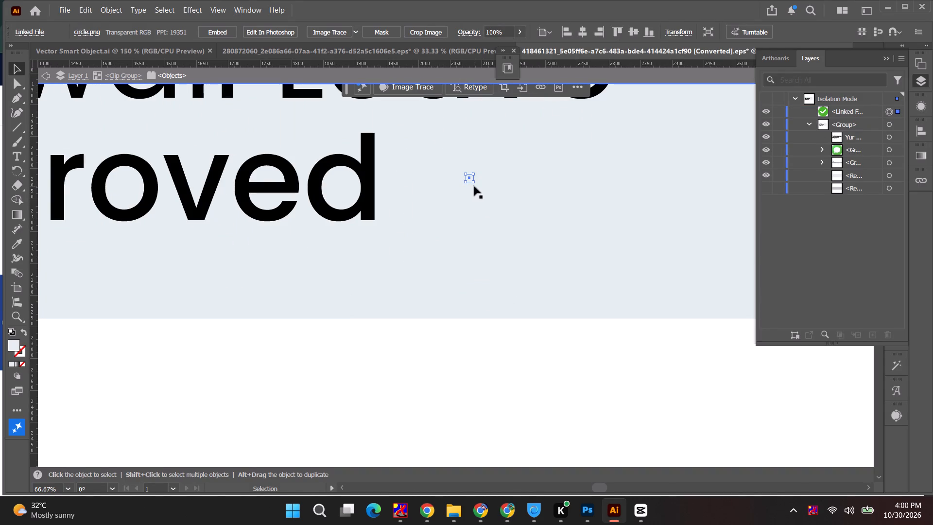
pyautogui.keyDown('alt'); pyautogui.keyDown('shift'); pyautogui.moveTo(472, 181); pyautogui.dragTo(638, 338); pyautogui.keyUp('shift'); pyautogui.keyUp('alt')
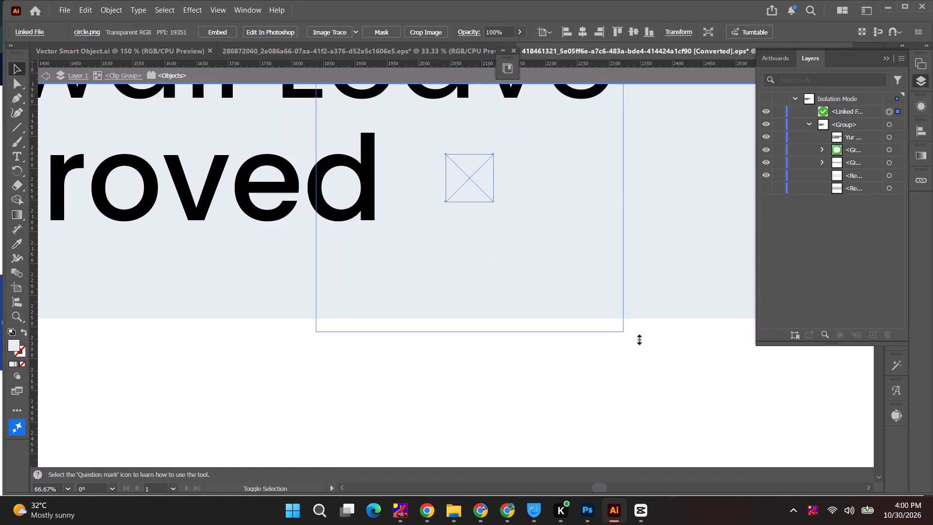
pyautogui.keyDown('alt'); pyautogui.keyDown('shift'); pyautogui.moveTo(638, 338); pyautogui.dragTo(648, 354); pyautogui.keyUp('shift'); pyautogui.keyUp('alt')
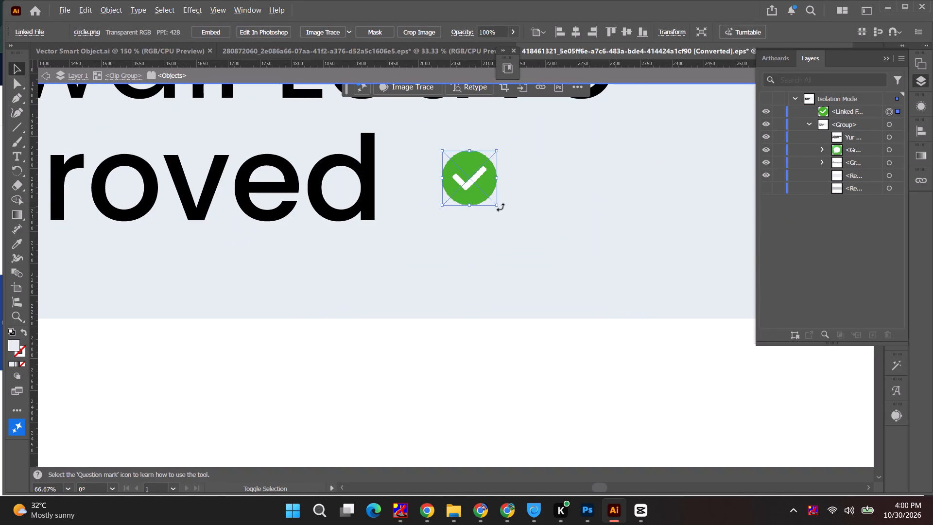
pyautogui.keyDown('alt'); pyautogui.keyDown('shift'); pyautogui.moveTo(499, 205); pyautogui.dragTo(525, 230); pyautogui.keyUp('shift'); pyautogui.keyUp('alt')
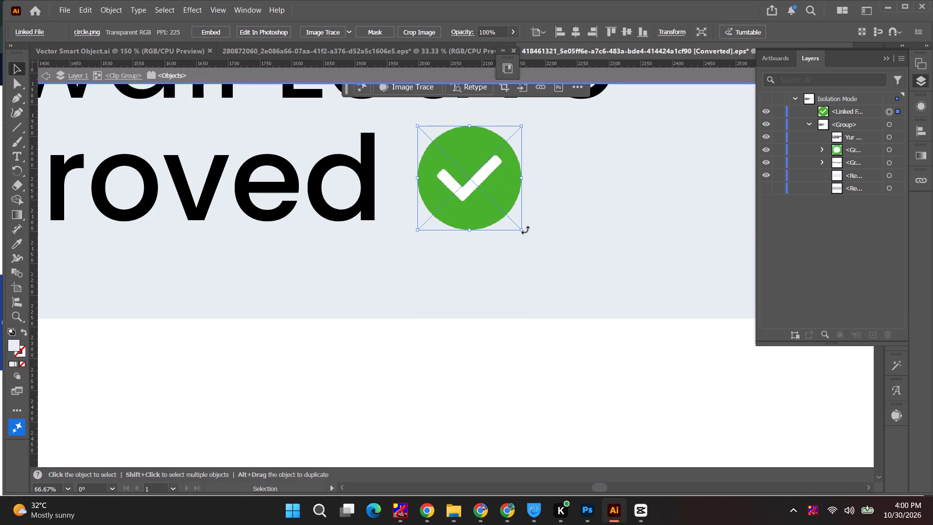
pyautogui.keyDown('alt'); pyautogui.scroll(-5, 480, 211); pyautogui.keyUp('alt')
pyautogui.click(186, 258)
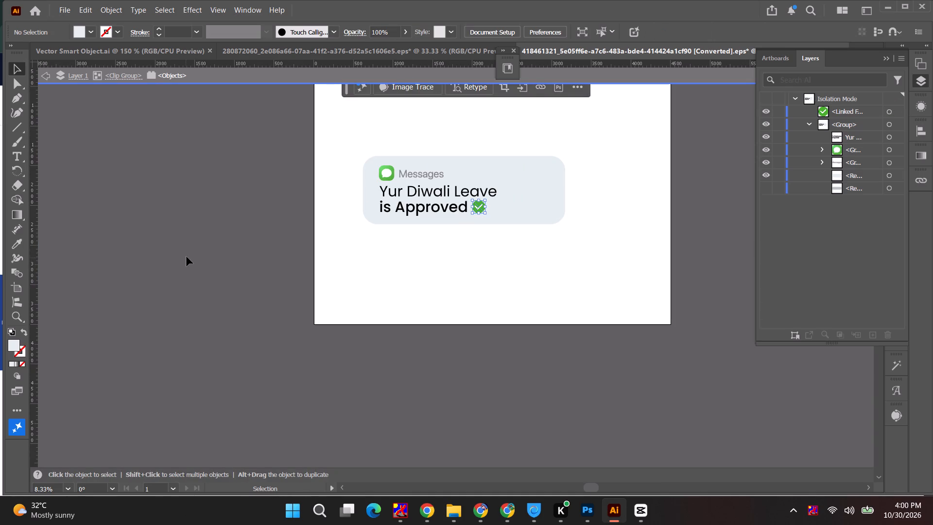
# Shrink the green check icon slightly and move it a little closer to the word "Approved".
pyautogui.keyDown('alt'); pyautogui.scroll(3, 480, 211); pyautogui.keyUp('alt')
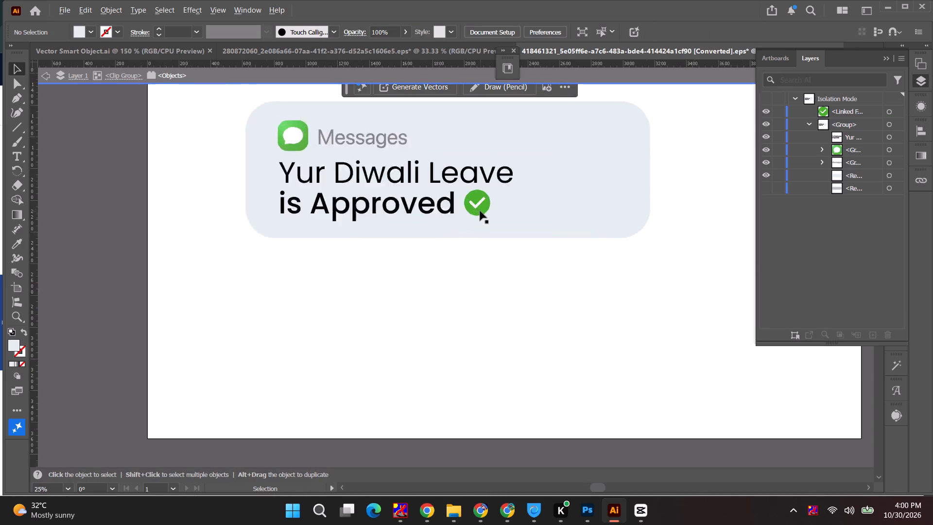
pyautogui.keyDown('alt'); pyautogui.scroll(3, 480, 211); pyautogui.keyUp('alt')
pyautogui.click(481, 204)
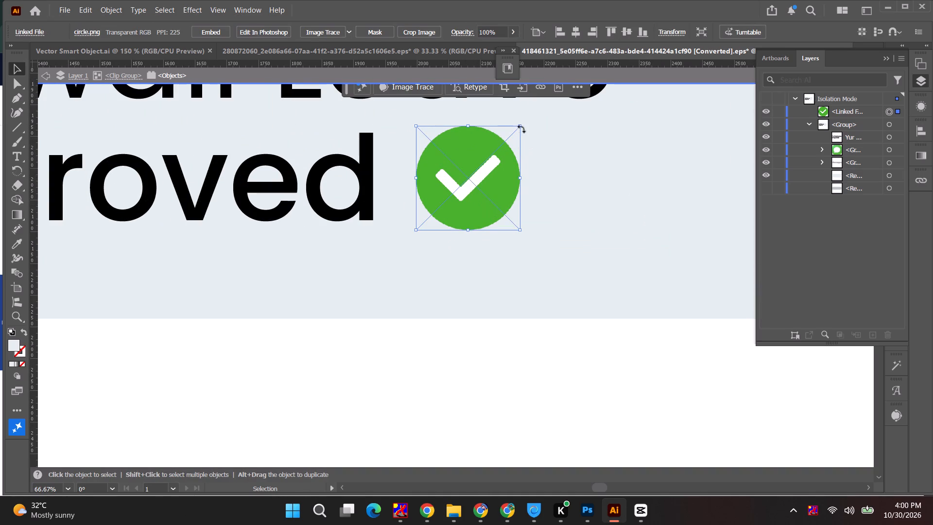
pyautogui.keyDown('alt'); pyautogui.keyDown('shift'); pyautogui.moveTo(521, 125); pyautogui.dragTo(516, 125); pyautogui.keyUp('shift'); pyautogui.keyUp('alt')
pyautogui.moveTo(502, 155); pyautogui.dragTo(496, 155)
pyautogui.keyDown('alt'); pyautogui.scroll(-4, 501, 161); pyautogui.keyUp('alt')
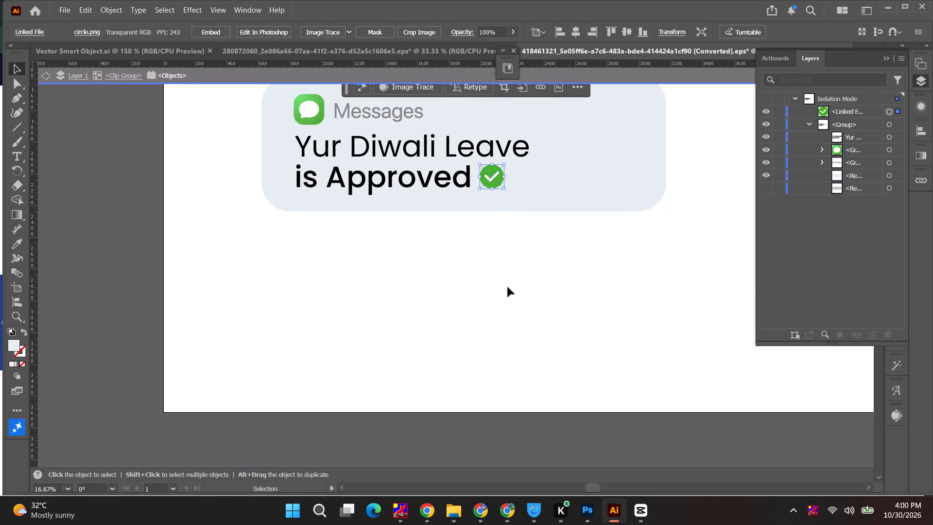
pyautogui.click(508, 287)
# Copy the whole notification card with its check icon and paste it into Photoshop's Artboard 1 as a Smart Object.
pyautogui.press('space')
pyautogui.press('space')
pyautogui.press('space')
pyautogui.press('space')
pyautogui.press('space')
pyautogui.press('space')
pyautogui.moveTo(515, 266); pyautogui.dragTo(488, 345)
pyautogui.moveTo(192, 136); pyautogui.dragTo(695, 350)
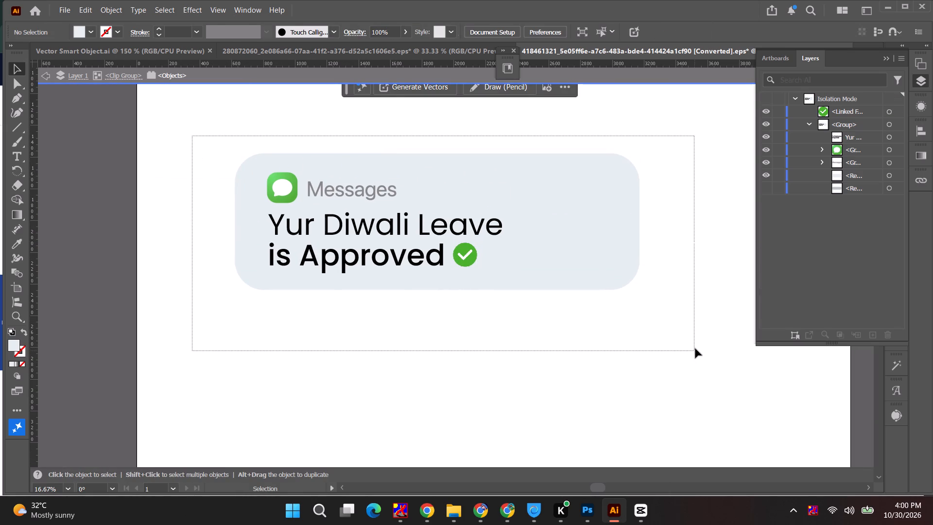
pyautogui.hotkey('ctrl', 'c')
pyautogui.hotkey('ctrl', 'c')
pyautogui.hotkey('alt', 'Tab')
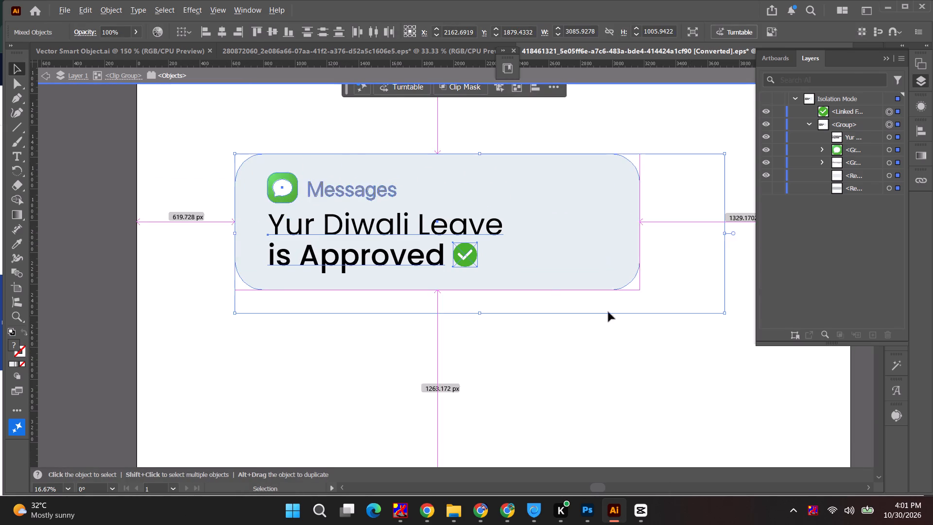
pyautogui.keyDown('alt'); pyautogui.click(484, 159); pyautogui.keyUp('alt')
pyautogui.hotkey('ctrl', 'v')
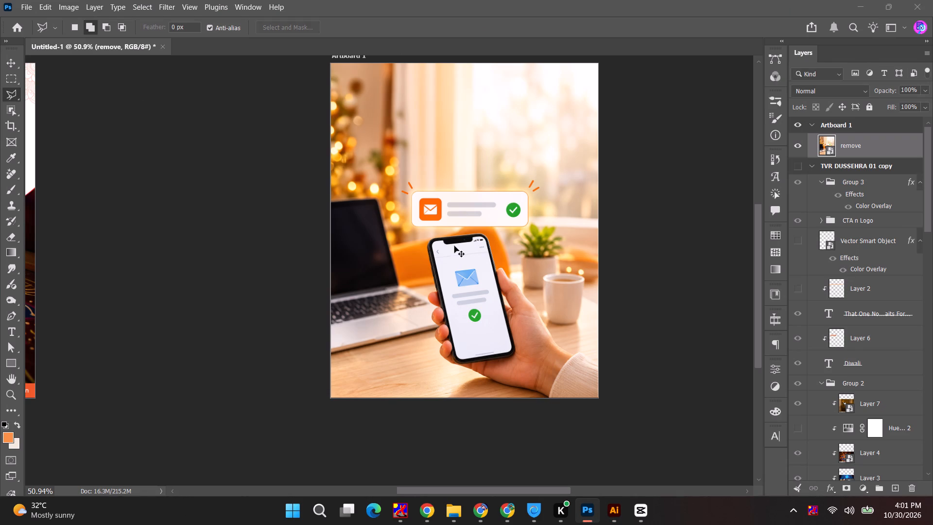
pyautogui.click(438, 148)
pyautogui.click(513, 131)
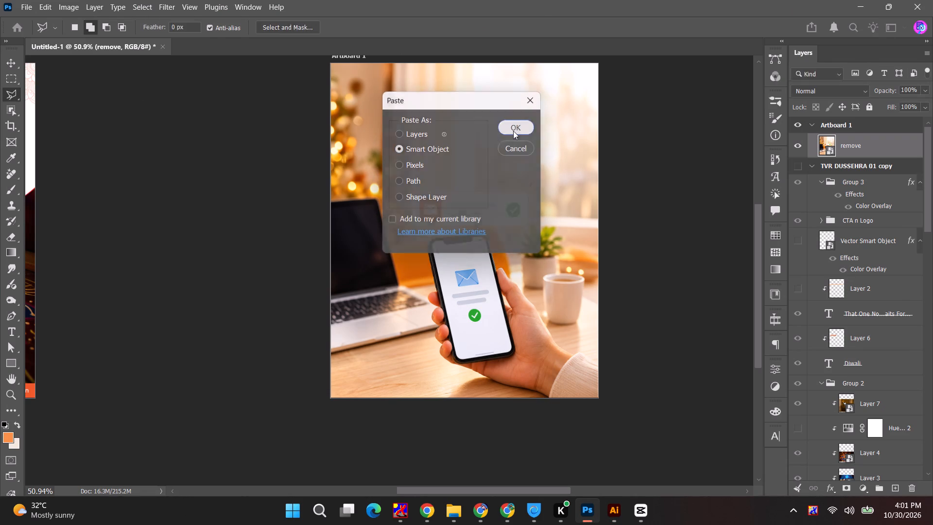
# Move the pasted notification card from outside the canvas onto Artboard 1, over the phone image.
pyautogui.keyDown('alt'); pyautogui.scroll(-14, 489, 236); pyautogui.keyUp('alt')
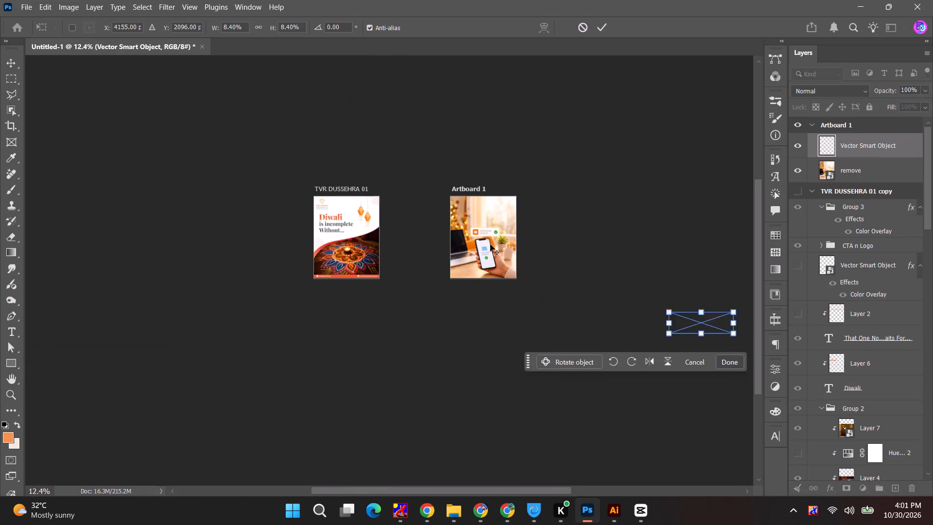
pyautogui.keyDown('alt'); pyautogui.scroll(-2, 490, 245); pyautogui.keyUp('alt')
pyautogui.moveTo(681, 315); pyautogui.dragTo(487, 270)
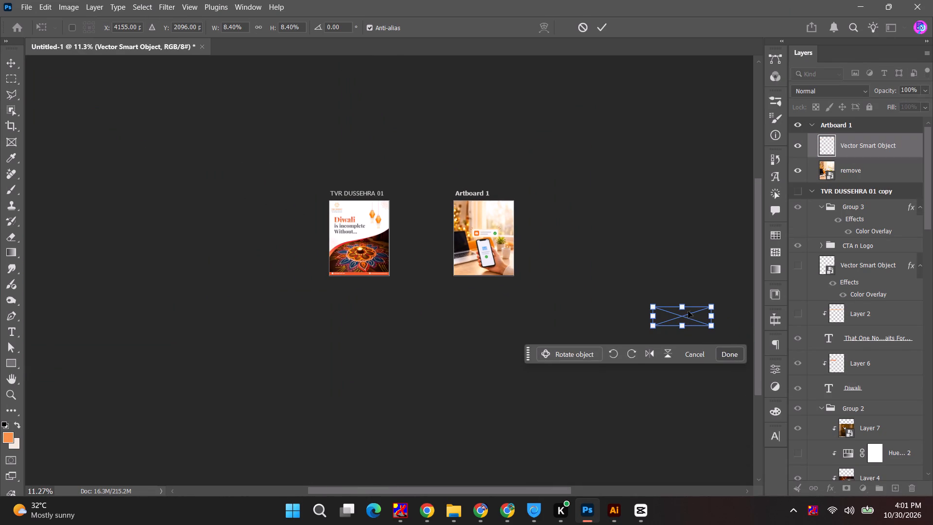
pyautogui.moveTo(690, 317); pyautogui.dragTo(501, 232)
# Scale the notification card down to 4.54% and place it over the image's original notification bubble just above the phone.
pyautogui.keyDown('alt'); pyautogui.scroll(10, 499, 239); pyautogui.keyUp('alt')
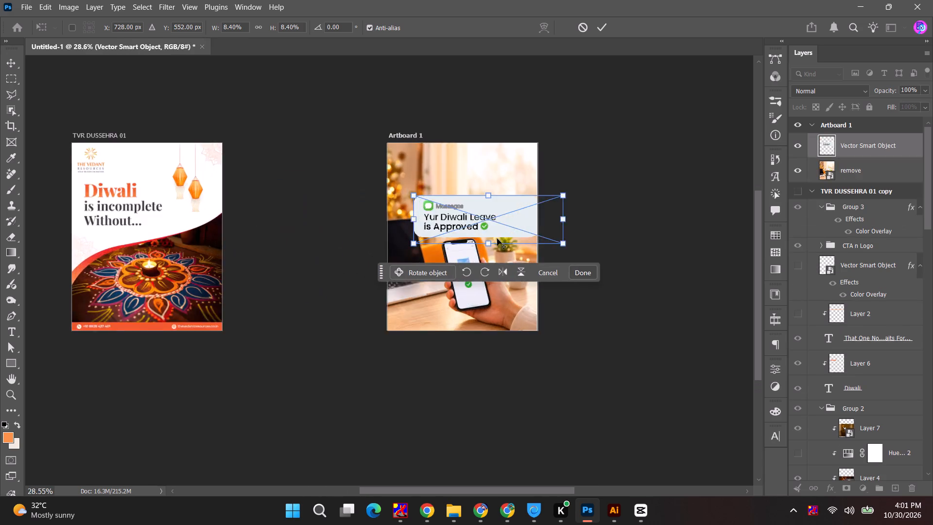
pyautogui.keyDown('alt'); pyautogui.scroll(15, 497, 239); pyautogui.keyUp('alt')
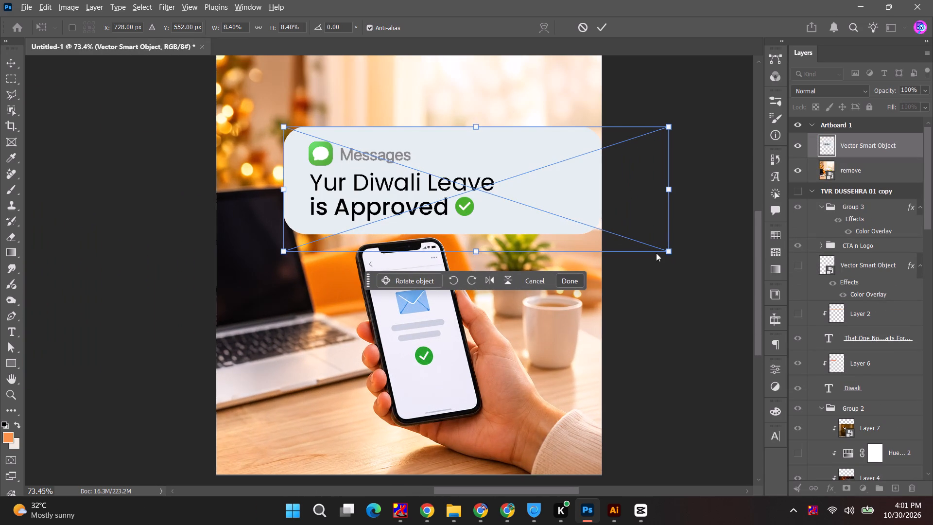
pyautogui.keyDown('alt'); pyautogui.scroll(4, 656, 257); pyautogui.keyUp('alt')
pyautogui.keyDown('shift'); pyautogui.click(679, 253); pyautogui.keyUp('shift')
pyautogui.keyDown('shift'); pyautogui.moveTo(678, 251); pyautogui.dragTo(536, 179); pyautogui.keyUp('shift')
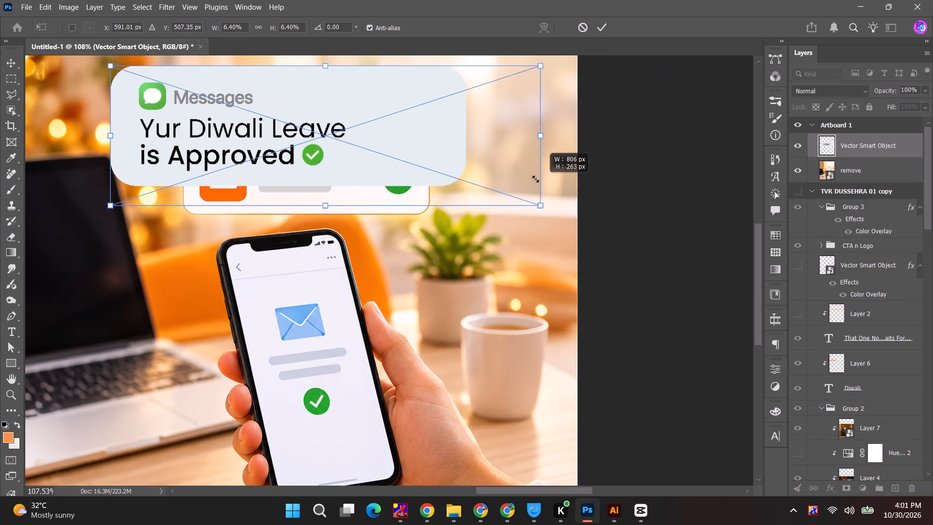
pyautogui.keyDown('shift'); pyautogui.moveTo(536, 179); pyautogui.dragTo(450, 156); pyautogui.keyUp('shift')
pyautogui.moveTo(355, 136); pyautogui.dragTo(412, 188)
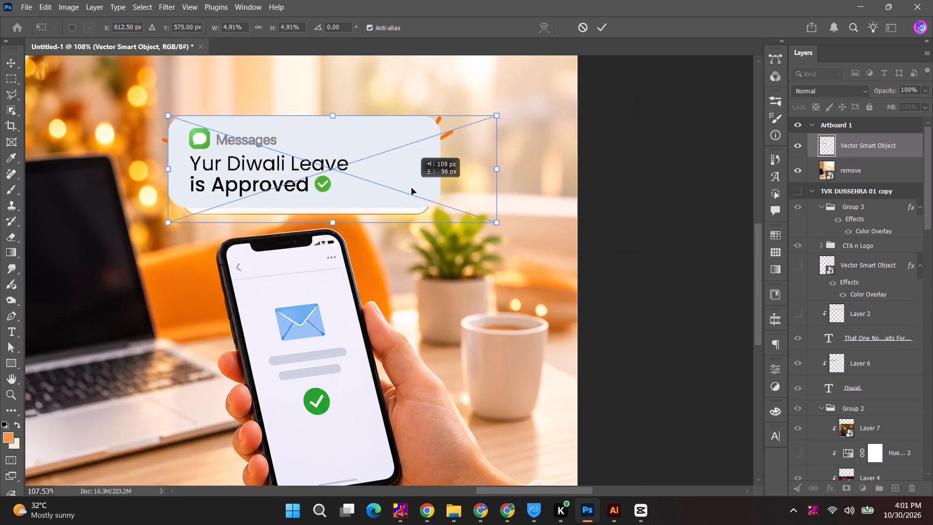
pyautogui.moveTo(412, 188); pyautogui.dragTo(422, 203)
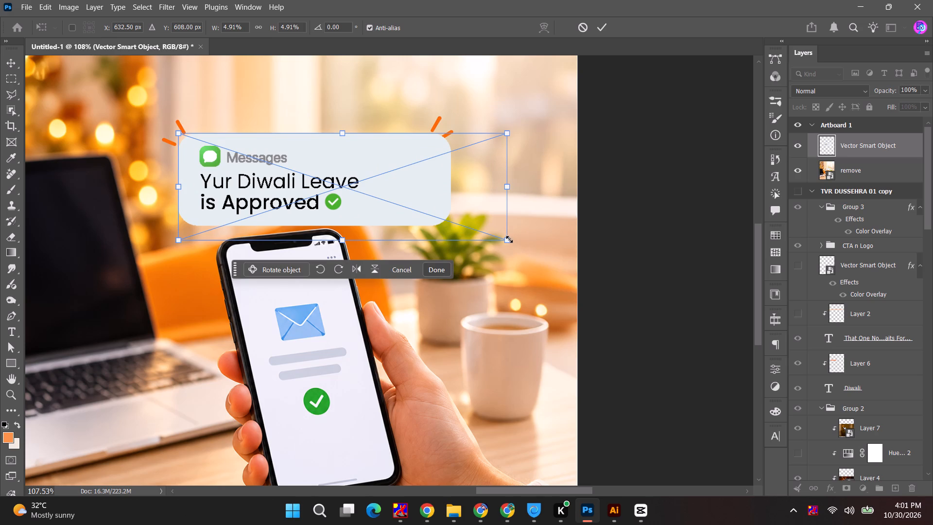
pyautogui.keyDown('shift'); pyautogui.moveTo(509, 239); pyautogui.dragTo(487, 221); pyautogui.keyUp('shift')
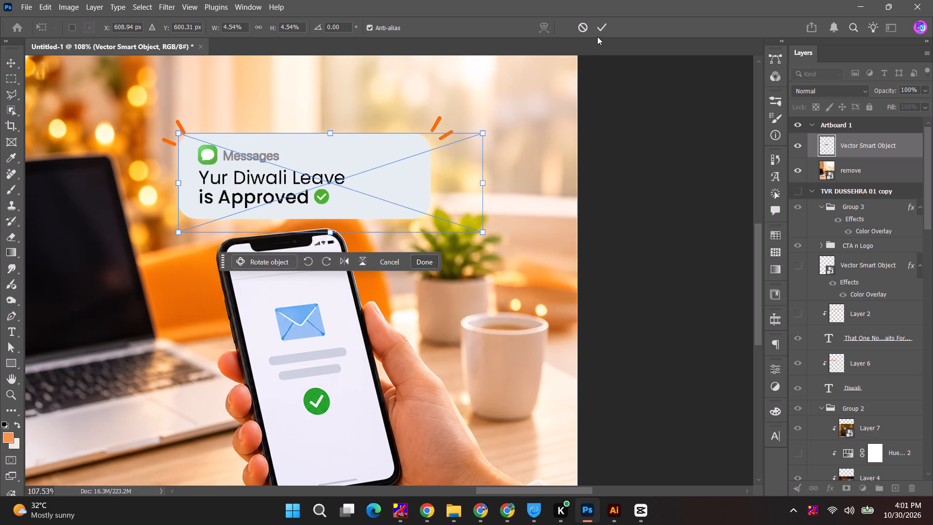
pyautogui.click(600, 29)
pyautogui.click(636, 137)
pyautogui.press('Escape')
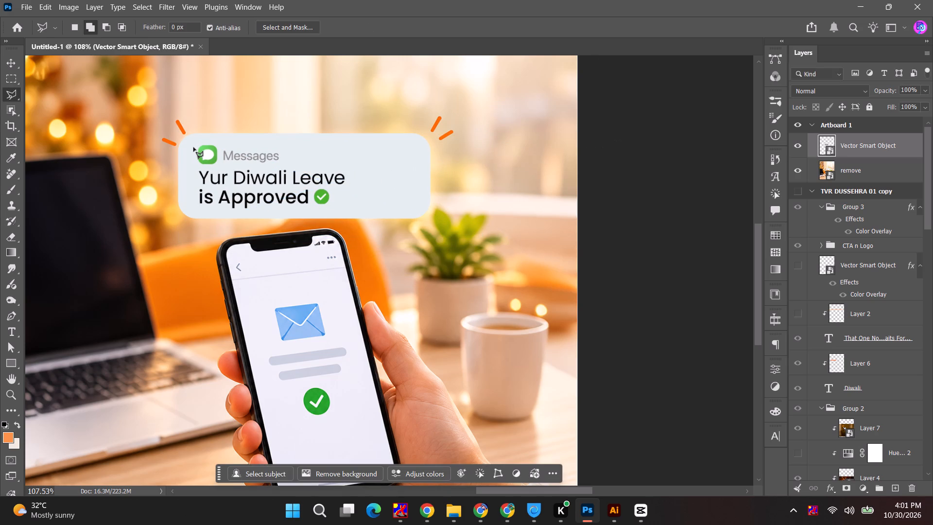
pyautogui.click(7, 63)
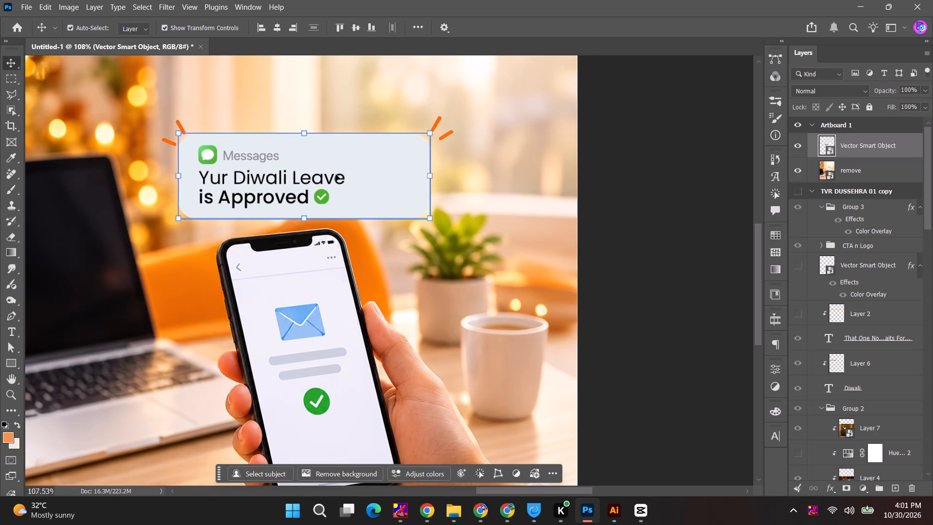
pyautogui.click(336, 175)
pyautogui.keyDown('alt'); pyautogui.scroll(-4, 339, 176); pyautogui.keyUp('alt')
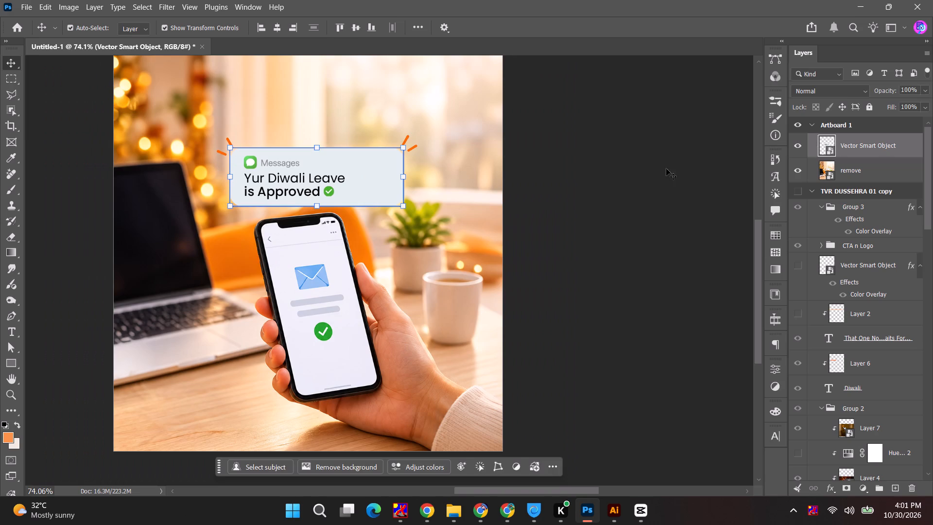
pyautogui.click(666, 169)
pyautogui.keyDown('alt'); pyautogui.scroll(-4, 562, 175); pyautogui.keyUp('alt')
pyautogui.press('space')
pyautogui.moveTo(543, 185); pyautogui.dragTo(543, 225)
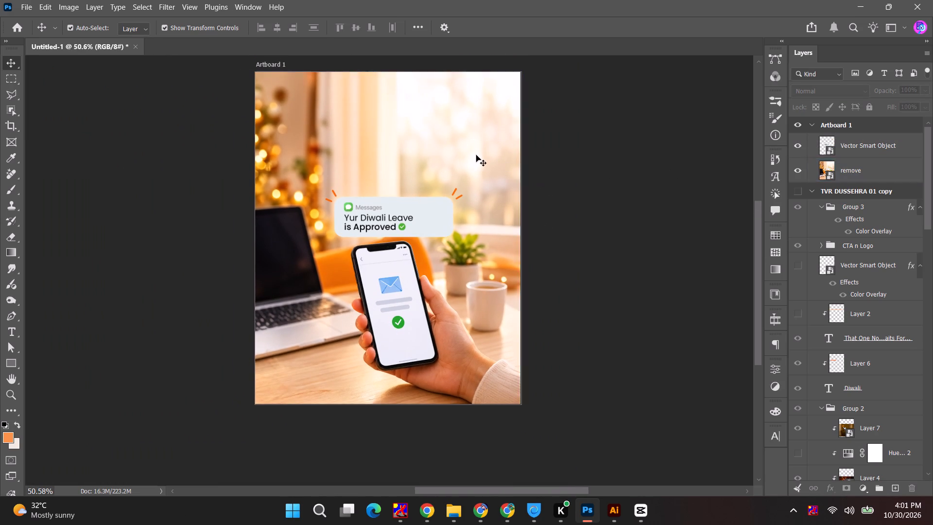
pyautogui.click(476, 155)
# Add a new layer above the notification card and enlarge the soft Brush to size 700.
pyautogui.click(869, 147)
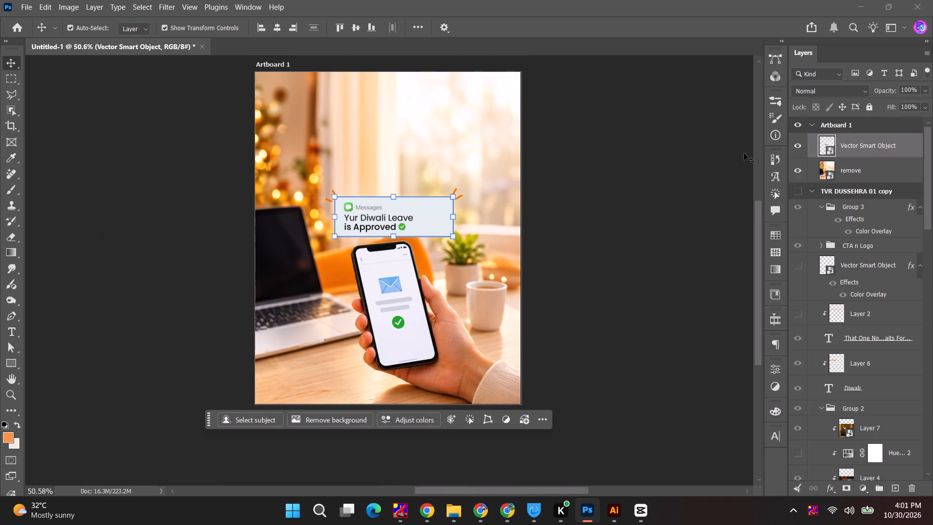
pyautogui.click(897, 490)
pyautogui.press('b')
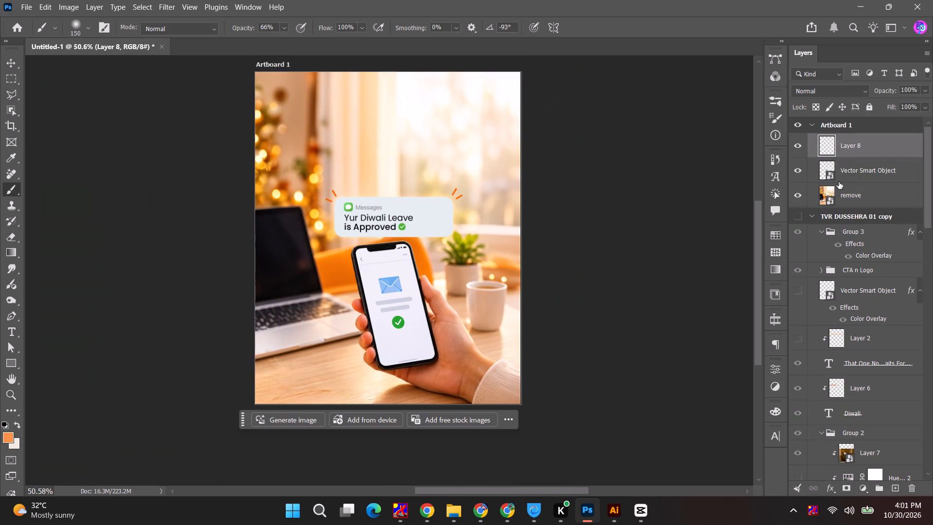
pyautogui.press('b')
pyautogui.write(']]]')
pyautogui.write(']]')
pyautogui.press(']')
pyautogui.press(']')
pyautogui.press(']')
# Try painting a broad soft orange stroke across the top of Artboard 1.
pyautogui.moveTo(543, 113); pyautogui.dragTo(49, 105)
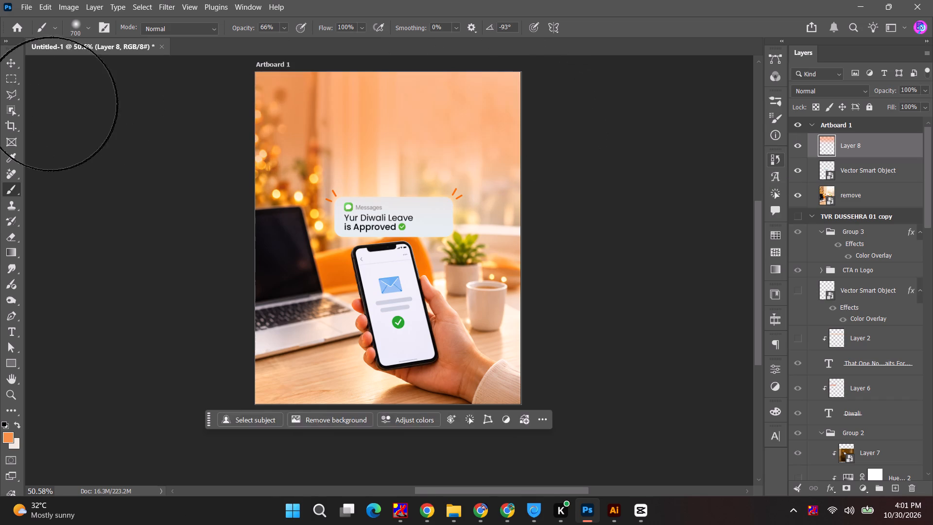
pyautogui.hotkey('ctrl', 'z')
# Sample near-white from the bright window as the foreground colour and paint a soft white haze across the upper half of Artboard 1.
pyautogui.doubleClick(10, 435)
pyautogui.moveTo(570, 223); pyautogui.dragTo(493, 119)
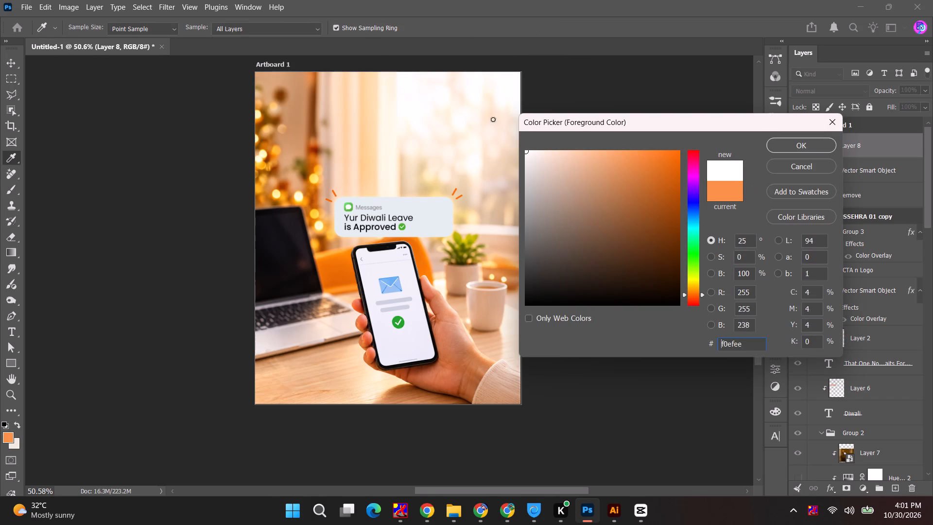
pyautogui.moveTo(493, 119); pyautogui.dragTo(491, 114)
pyautogui.click(797, 146)
pyautogui.moveTo(238, 99); pyautogui.dragTo(684, 112)
pyautogui.moveTo(217, 118); pyautogui.dragTo(711, 155)
pyautogui.moveTo(241, 135); pyautogui.dragTo(701, 142)
pyautogui.moveTo(444, 176); pyautogui.dragTo(738, 173)
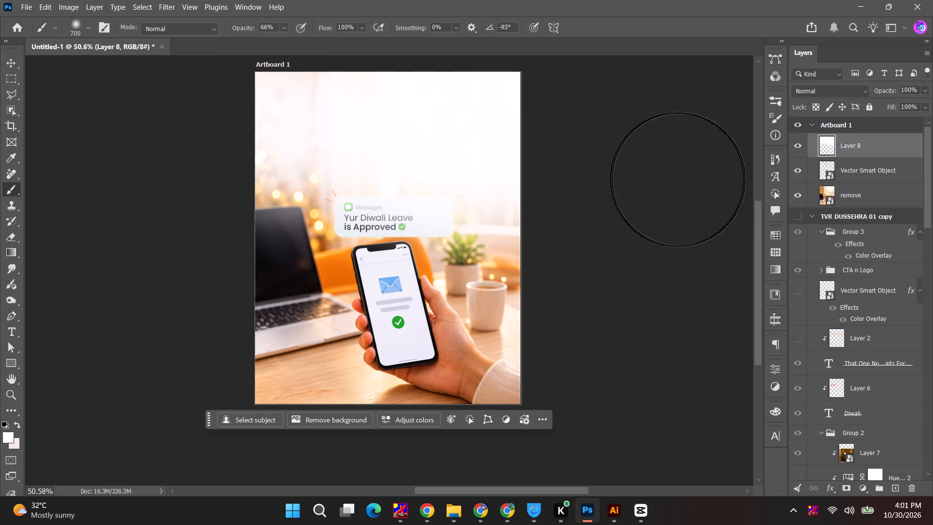
# Move the notification card layer above the painted white haze layer.
pyautogui.click(857, 172)
pyautogui.keyDown('ctrl'); pyautogui.click(857, 193); pyautogui.keyUp('ctrl')
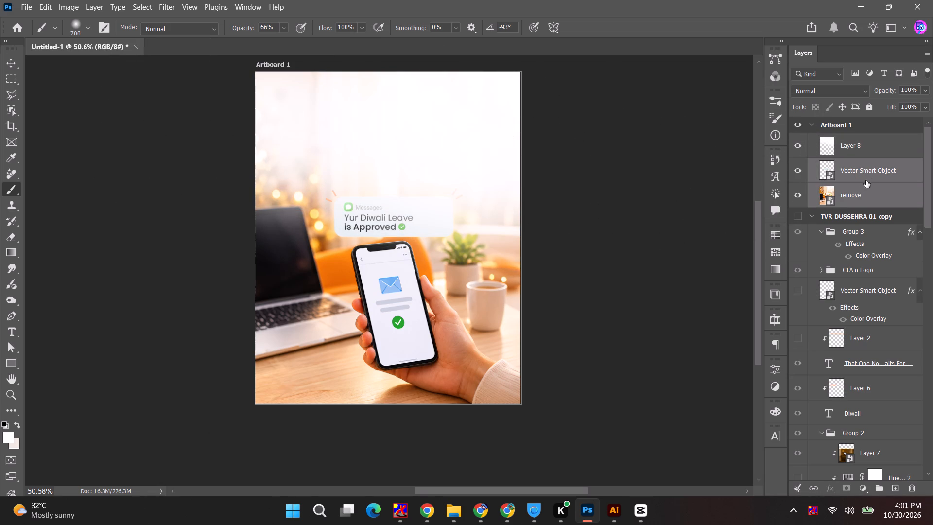
pyautogui.click(868, 175)
pyautogui.moveTo(892, 171); pyautogui.dragTo(891, 143)
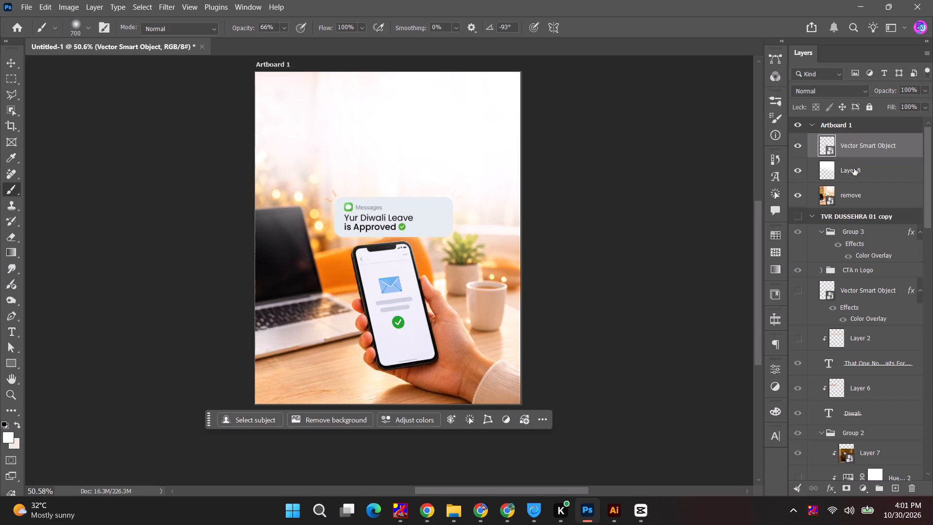
# Transform the white haze layer to about 148% height at full width and reposition it over the upper part of Artboard 1.
pyautogui.click(847, 179)
pyautogui.hotkey('ctrl', 't')
pyautogui.moveTo(395, 328); pyautogui.dragTo(399, 311)
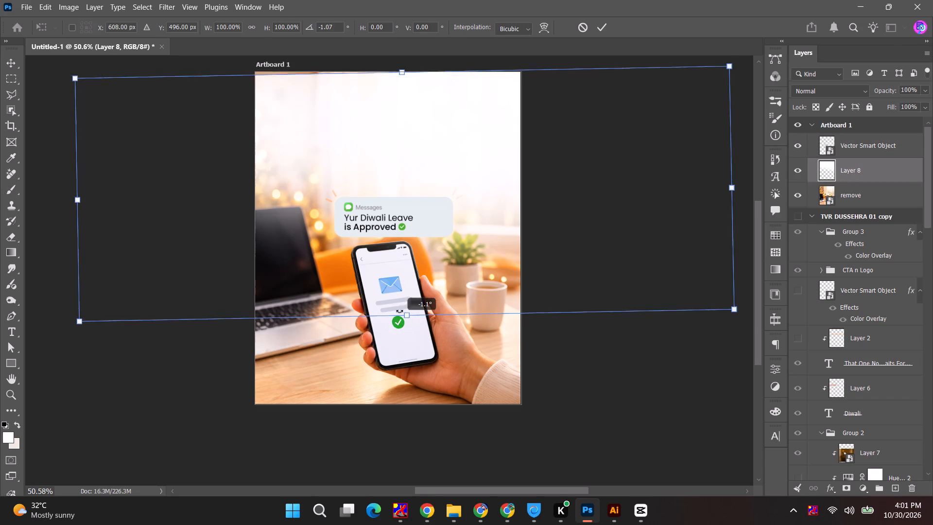
pyautogui.moveTo(399, 311); pyautogui.dragTo(401, 294)
pyautogui.hotkey('ctrl', 'z')
pyautogui.moveTo(407, 316); pyautogui.dragTo(408, 314)
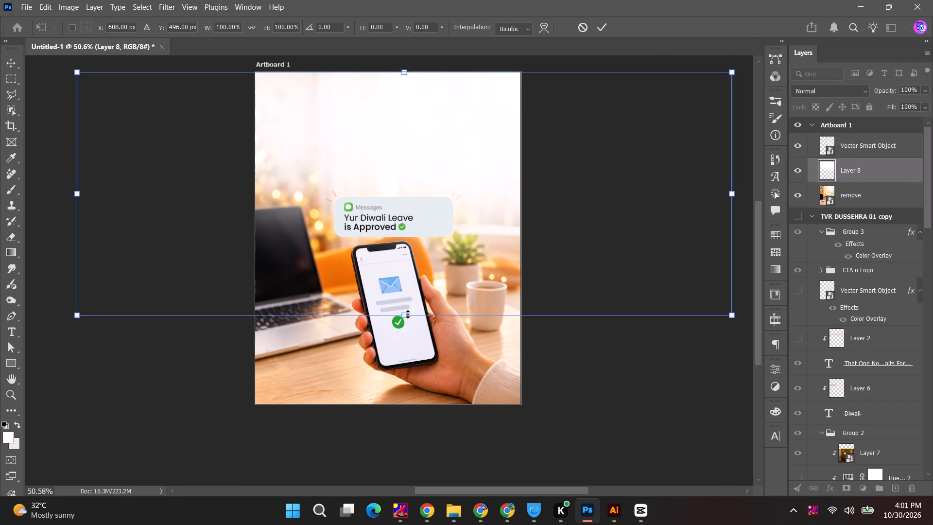
pyautogui.moveTo(408, 314); pyautogui.dragTo(405, 245)
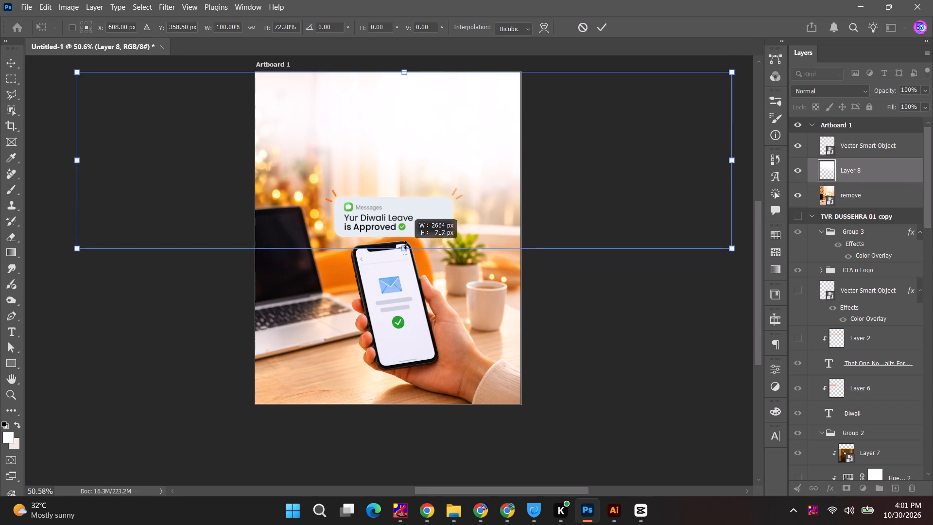
pyautogui.moveTo(405, 245); pyautogui.dragTo(404, 238)
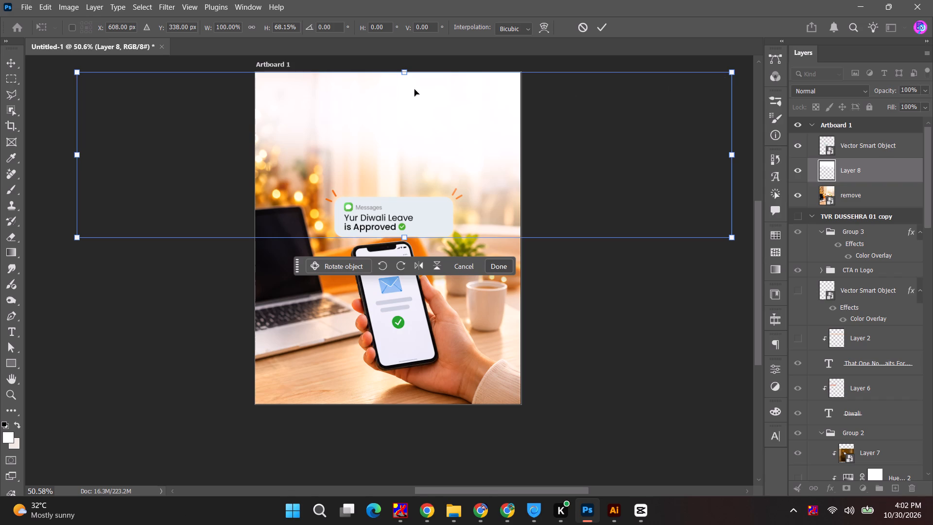
pyautogui.moveTo(405, 70); pyautogui.dragTo(406, 36)
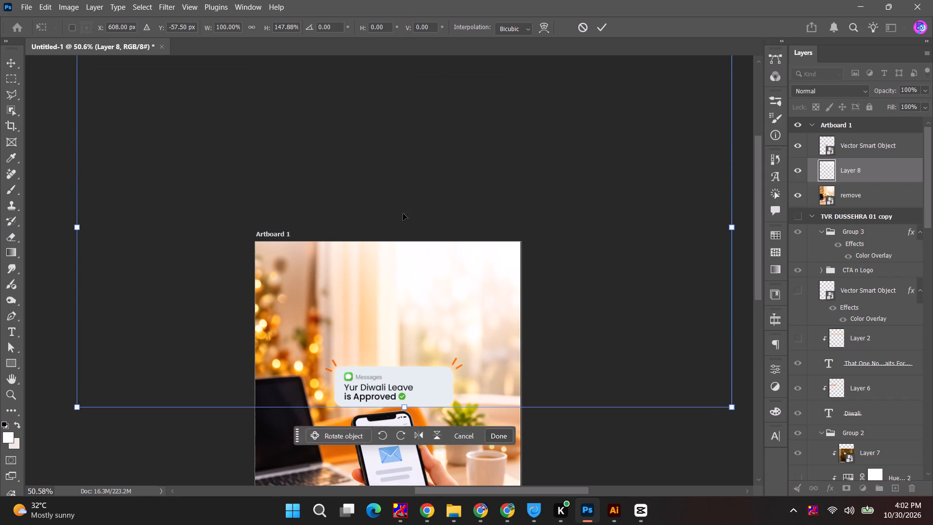
pyautogui.moveTo(412, 265); pyautogui.dragTo(414, 319)
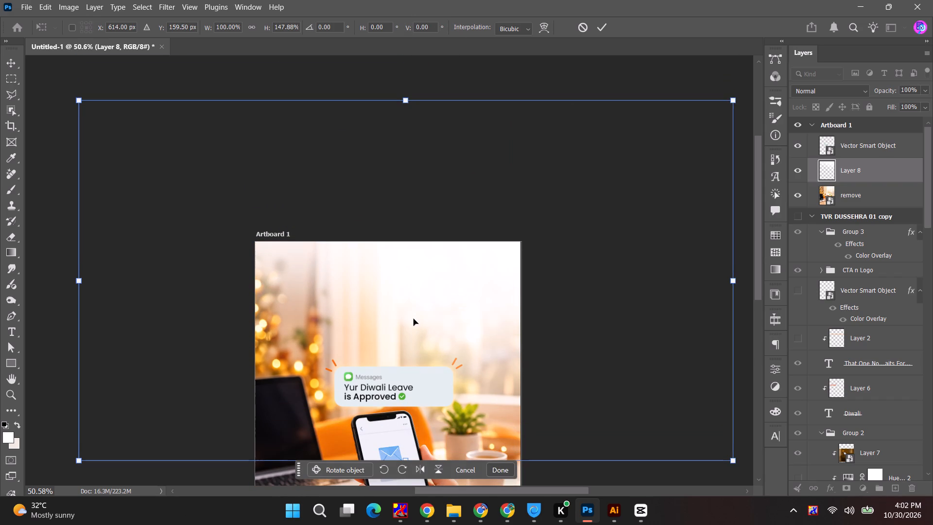
pyautogui.click(811, 510)
pyautogui.click(370, 136)
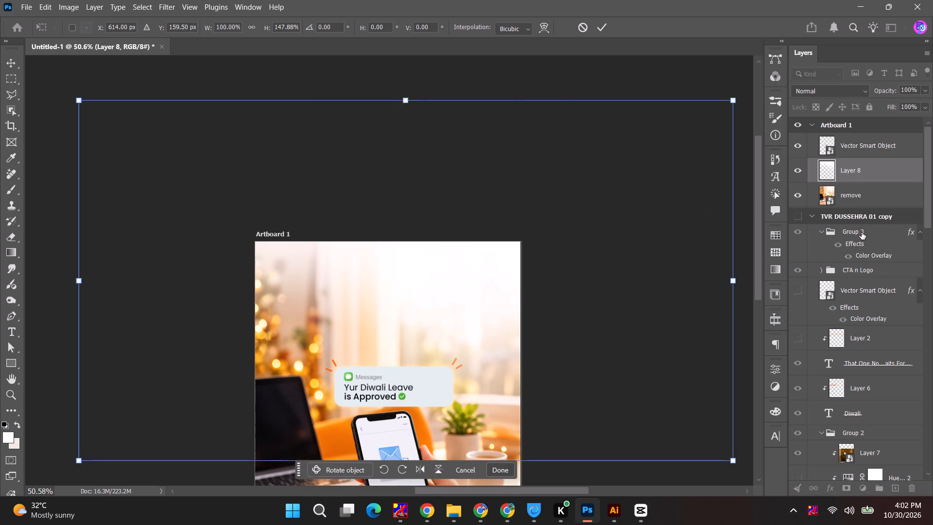
# Show the hidden TVR DUSSEHRA 01 copy artboard and bring all three artboards into view.
pyautogui.click(852, 268)
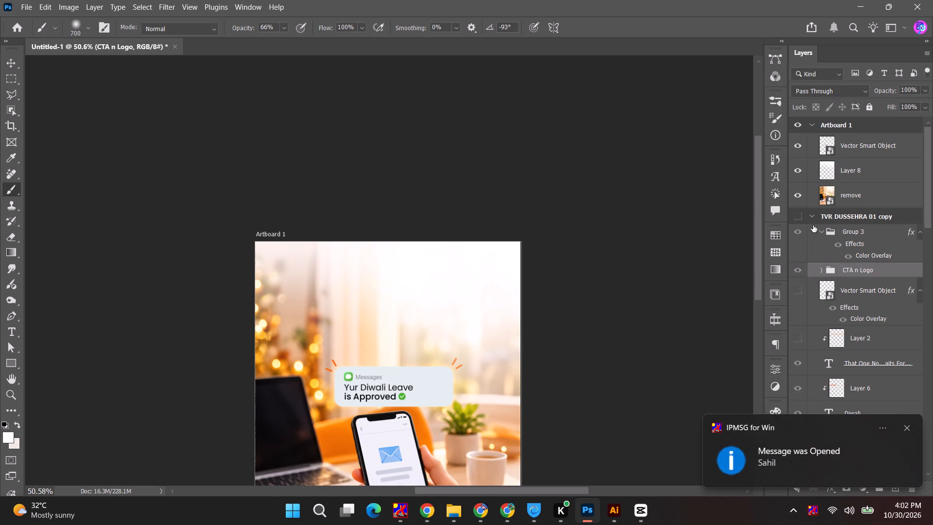
pyautogui.click(796, 219)
pyautogui.keyDown('alt'); pyautogui.scroll(-4, 310, 227); pyautogui.keyUp('alt')
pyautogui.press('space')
pyautogui.moveTo(321, 265); pyautogui.dragTo(448, 182)
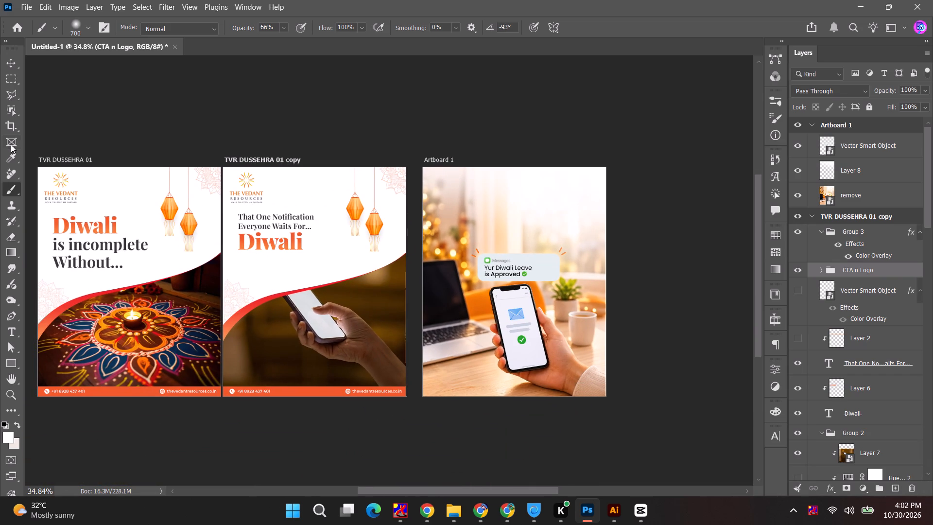
# Move the notification card, haze and "remove" photo layers from Artboard 1 into Group 2 of TVR DUSSEHRA 01 copy, above Layer 7.
pyautogui.click(7, 68)
pyautogui.click(318, 303)
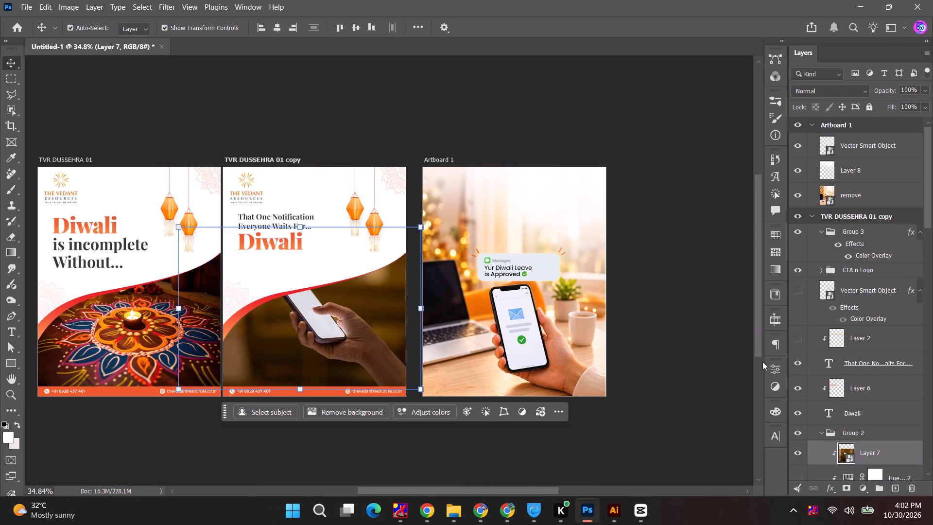
pyautogui.click(819, 433)
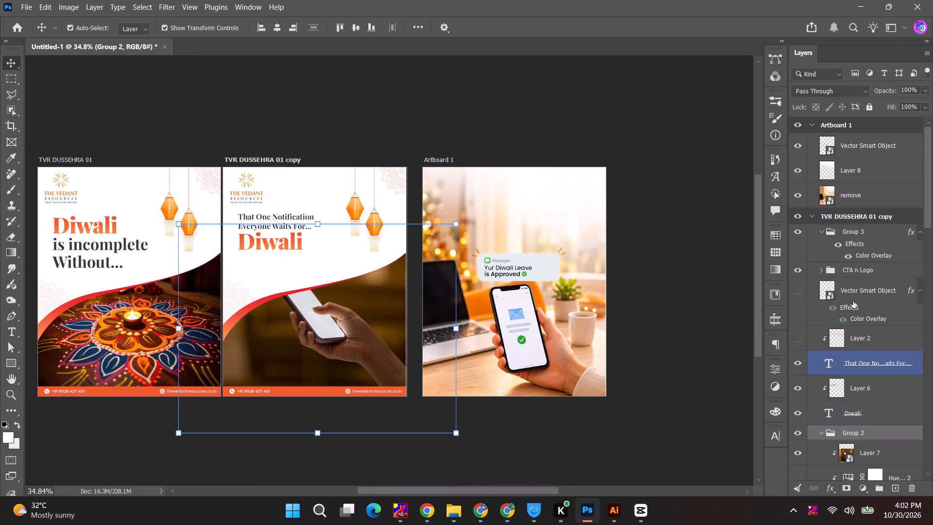
pyautogui.click(854, 146)
pyautogui.keyDown('ctrl'); pyautogui.click(858, 199); pyautogui.keyUp('ctrl')
pyautogui.keyDown('ctrl'); pyautogui.click(862, 175); pyautogui.keyUp('ctrl')
pyautogui.moveTo(866, 200); pyautogui.dragTo(873, 245)
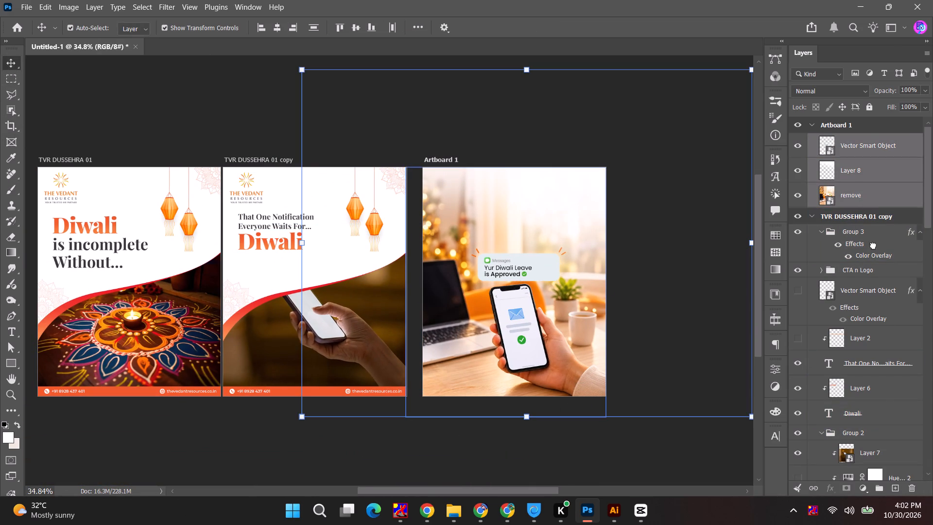
pyautogui.moveTo(873, 245); pyautogui.dragTo(885, 444)
# Select the old phone photo, Layer 7, beneath the newly moved layers in Group 2.
pyautogui.scroll(-3, 873, 428)
pyautogui.click(882, 410)
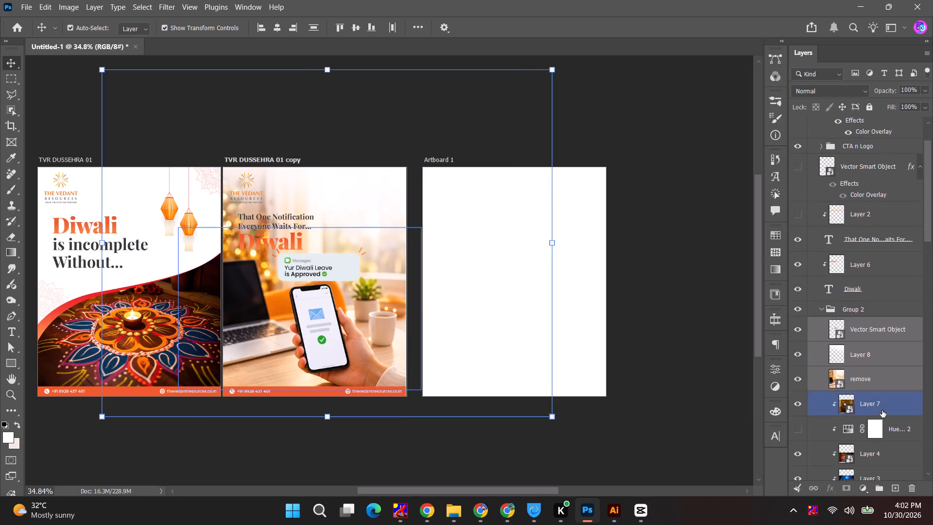
pyautogui.scroll(-9, 882, 410)
pyautogui.click(907, 411)
pyautogui.scroll(-1, 898, 435)
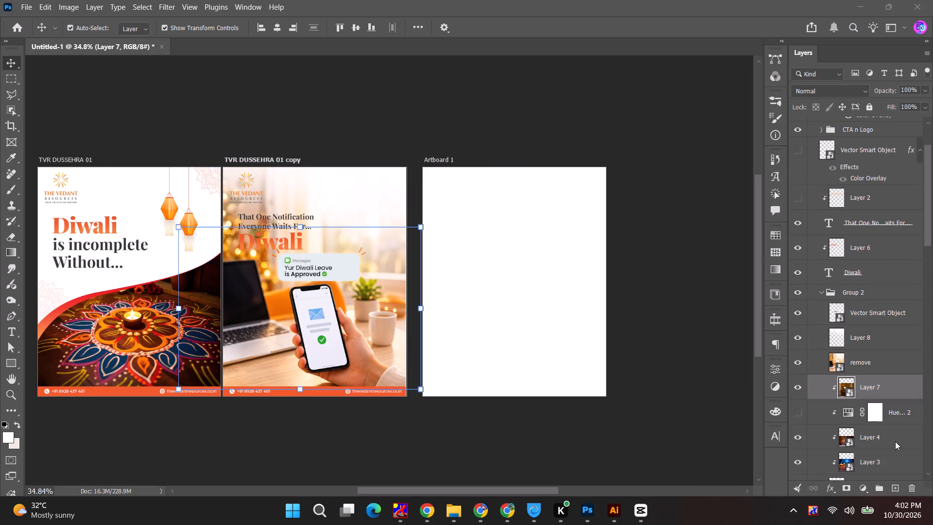
# Delete the old image and shape layers from Layer 7 down to Shape 1 copy in the TVR DUSSEHRA 01 copy artboard.
pyautogui.scroll(-14, 874, 485)
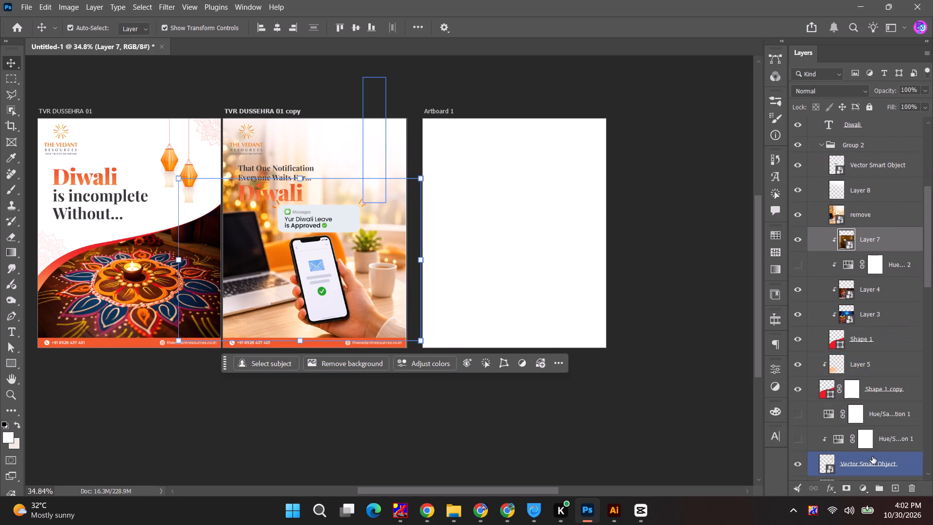
pyautogui.scroll(-11, 872, 455)
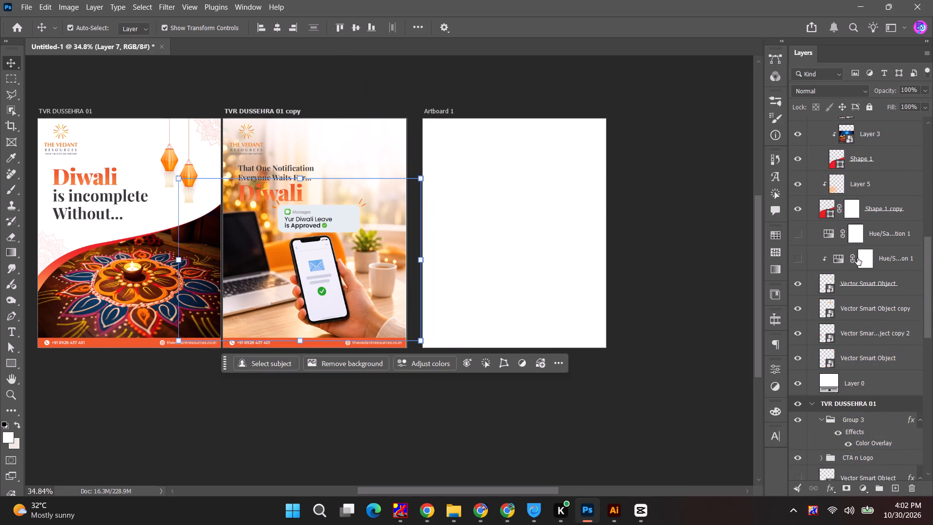
pyautogui.keyDown('shift'); pyautogui.click(878, 194); pyautogui.keyUp('shift')
pyautogui.keyDown('shift'); pyautogui.click(877, 208); pyautogui.keyUp('shift')
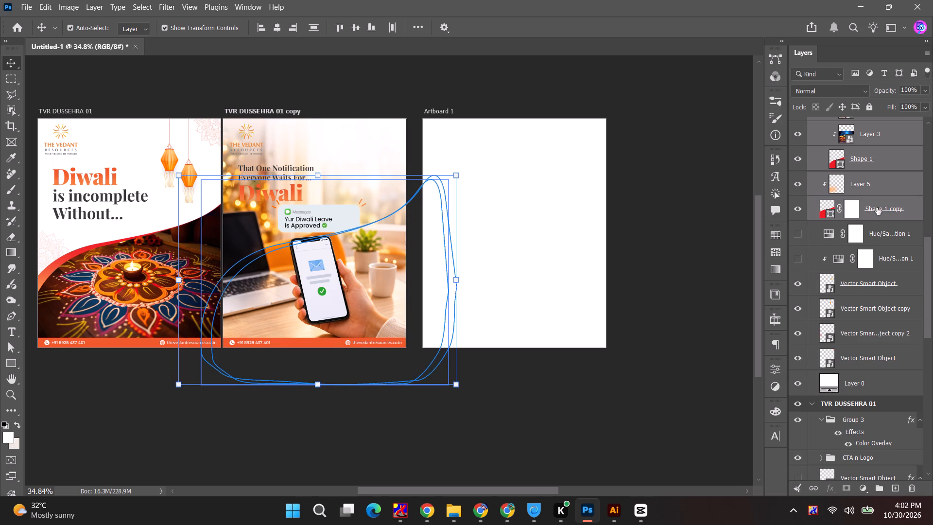
pyautogui.press('BackSpace')
# Shift the white haze layer (Layer 8) down over the second slide's photo and enlarge it proportionally to 190.24%.
pyautogui.scroll(3, 864, 226)
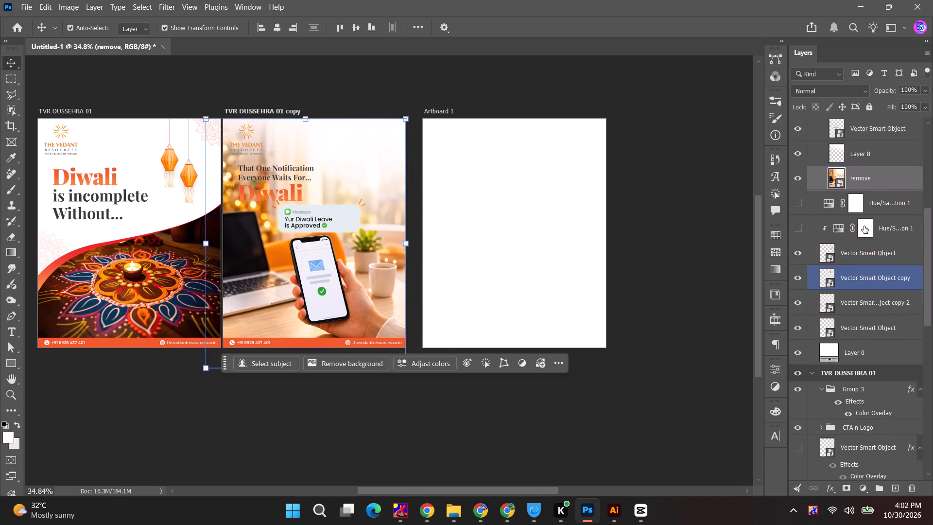
pyautogui.scroll(3, 864, 245)
pyautogui.click(856, 204)
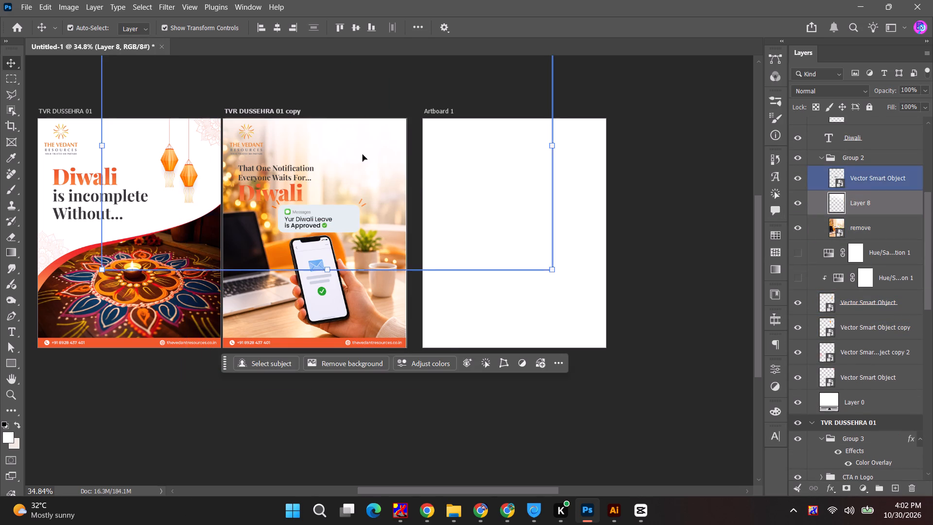
pyautogui.click(363, 155)
pyautogui.hotkey('ctrl', 't')
pyautogui.moveTo(363, 149); pyautogui.dragTo(341, 186)
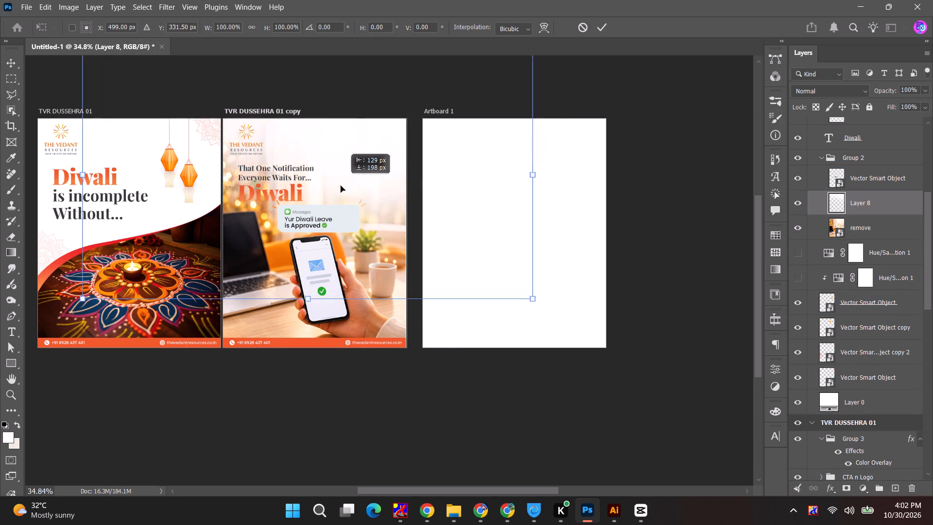
pyautogui.moveTo(341, 186); pyautogui.dragTo(340, 193)
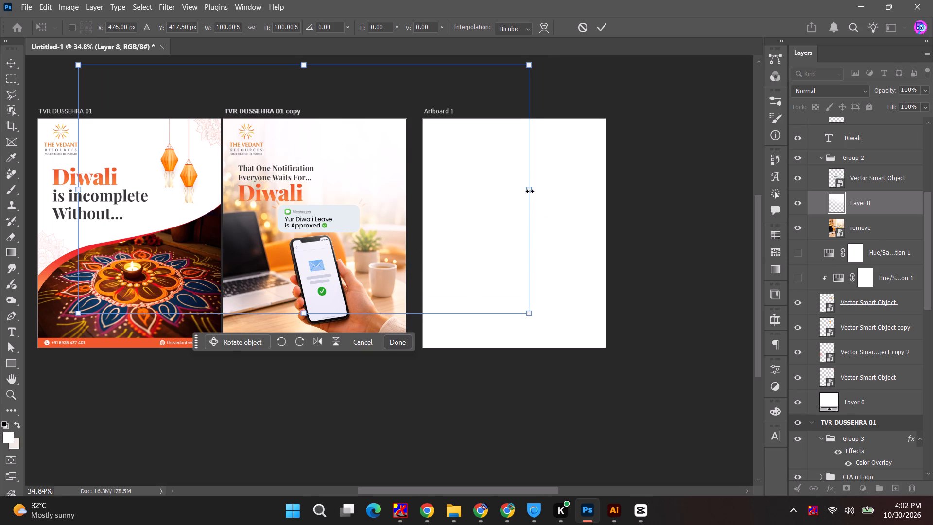
pyautogui.keyDown('alt'); pyautogui.keyDown('shift'); pyautogui.moveTo(530, 191); pyautogui.dragTo(726, 197); pyautogui.keyUp('shift'); pyautogui.keyUp('alt')
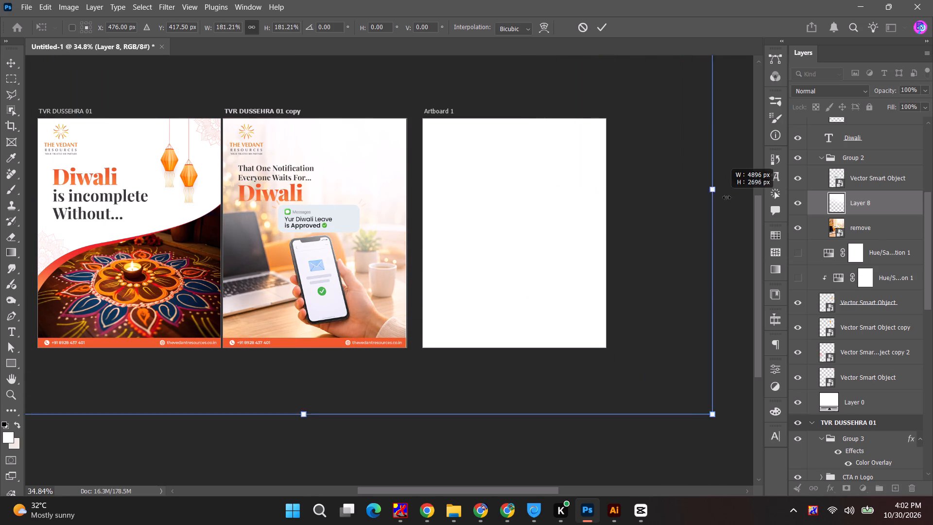
pyautogui.keyDown('alt'); pyautogui.keyDown('shift'); pyautogui.moveTo(726, 197); pyautogui.dragTo(733, 197); pyautogui.keyUp('shift'); pyautogui.keyUp('alt')
pyautogui.moveTo(340, 164); pyautogui.dragTo(339, 174)
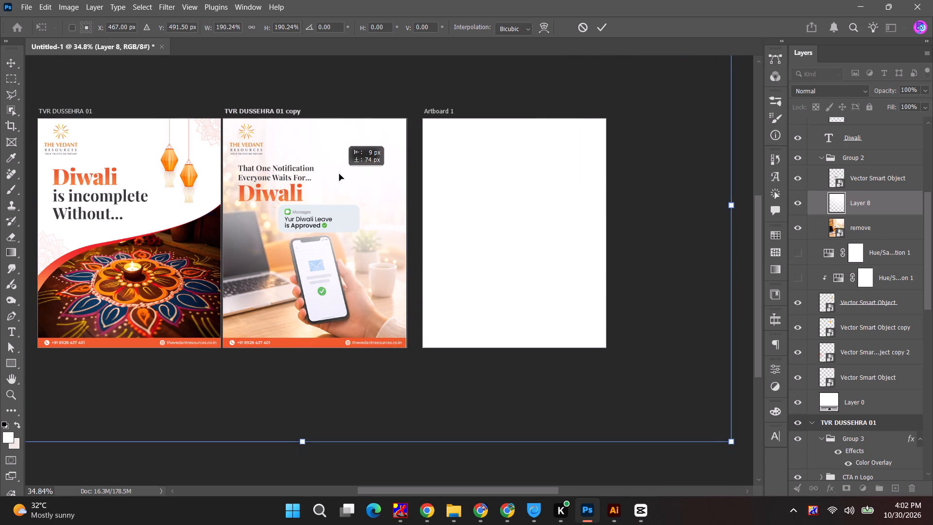
pyautogui.moveTo(339, 174); pyautogui.dragTo(341, 177)
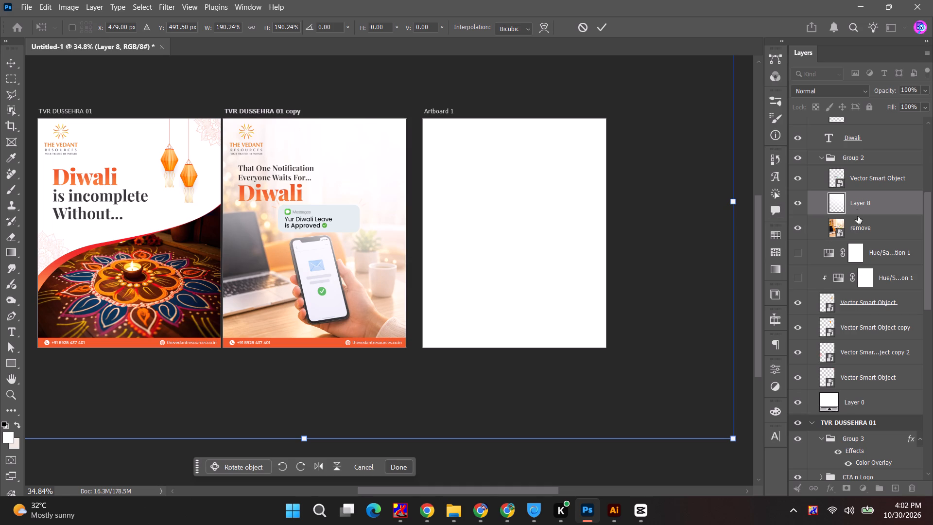
pyautogui.click(4, 90)
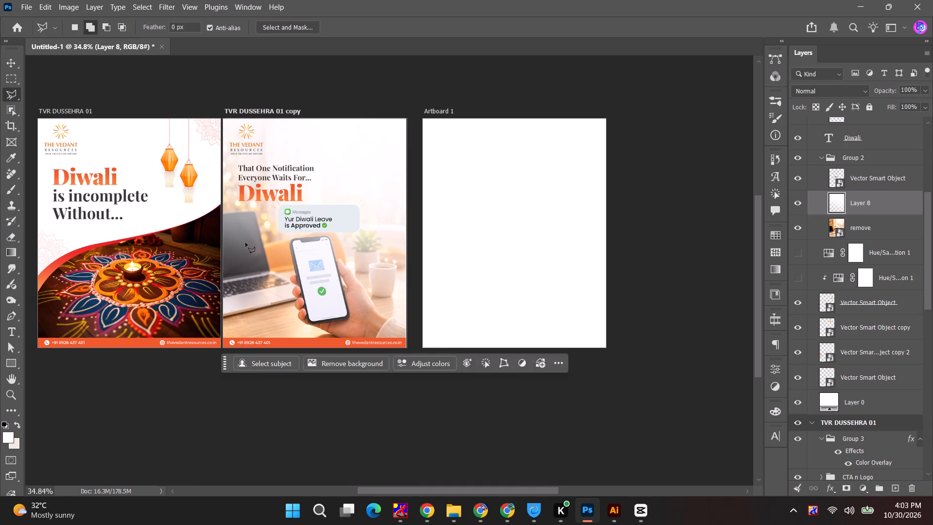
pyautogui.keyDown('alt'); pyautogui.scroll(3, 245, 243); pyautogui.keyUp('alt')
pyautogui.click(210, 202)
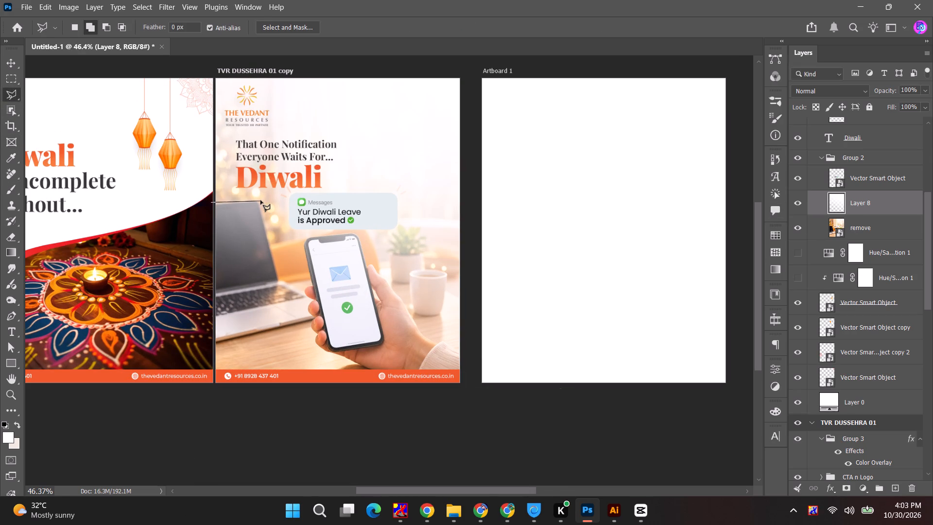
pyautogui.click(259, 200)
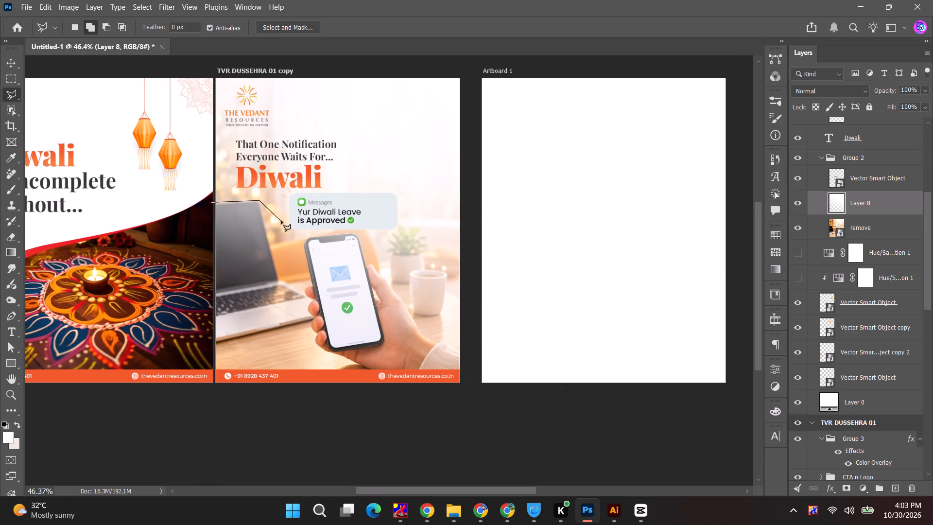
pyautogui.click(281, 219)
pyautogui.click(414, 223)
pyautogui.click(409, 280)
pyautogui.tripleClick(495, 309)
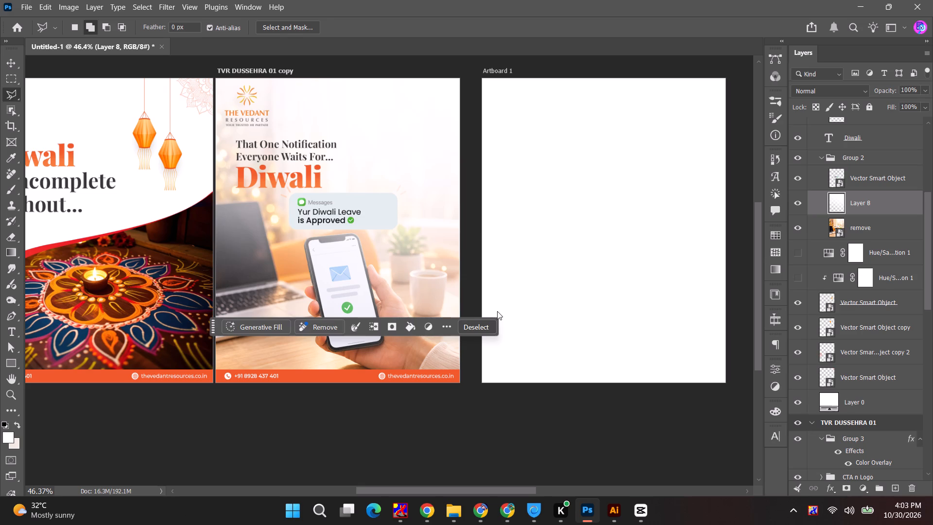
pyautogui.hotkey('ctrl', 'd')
# Outline the area below the headline on the second slide with a polygonal selection, erase the white haze inside it, and deselect.
pyautogui.click(210, 198)
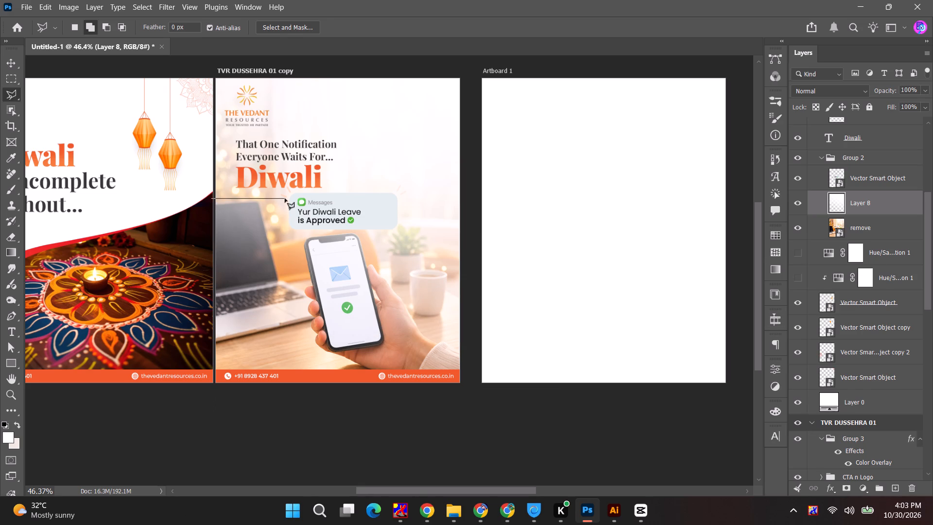
pyautogui.click(285, 198)
pyautogui.click(280, 222)
pyautogui.click(377, 216)
pyautogui.click(479, 279)
pyautogui.click(484, 394)
pyautogui.click(355, 401)
pyautogui.click(156, 412)
pyautogui.click(168, 258)
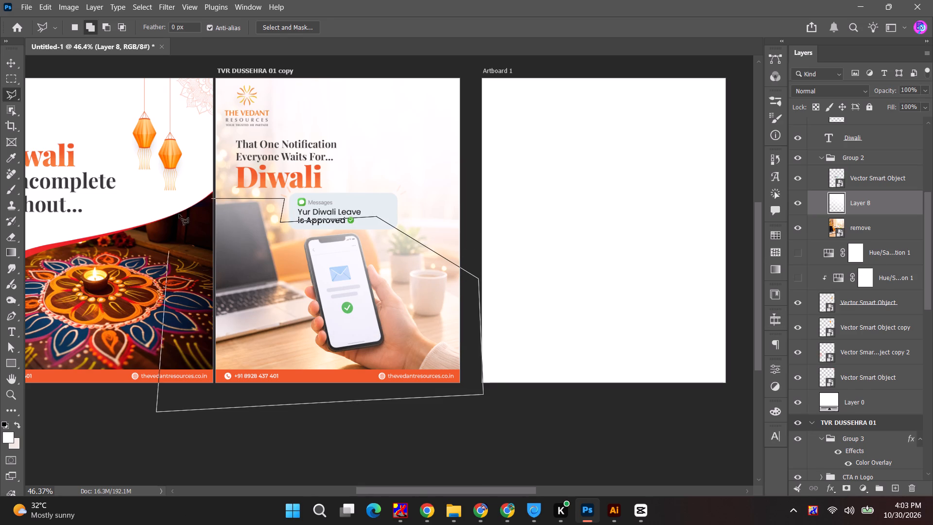
pyautogui.doubleClick(190, 200)
pyautogui.press('e')
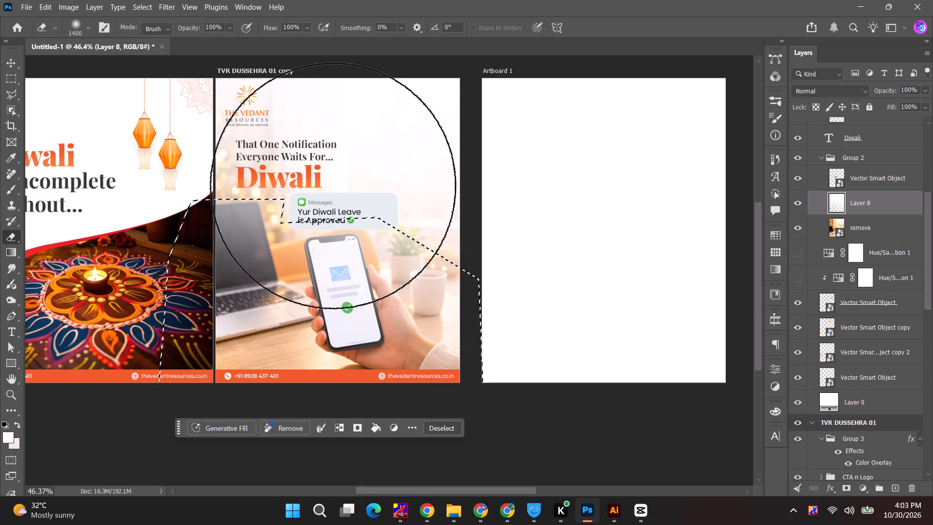
pyautogui.moveTo(263, 181); pyautogui.dragTo(376, 175)
pyautogui.hotkey('ctrl', 'z')
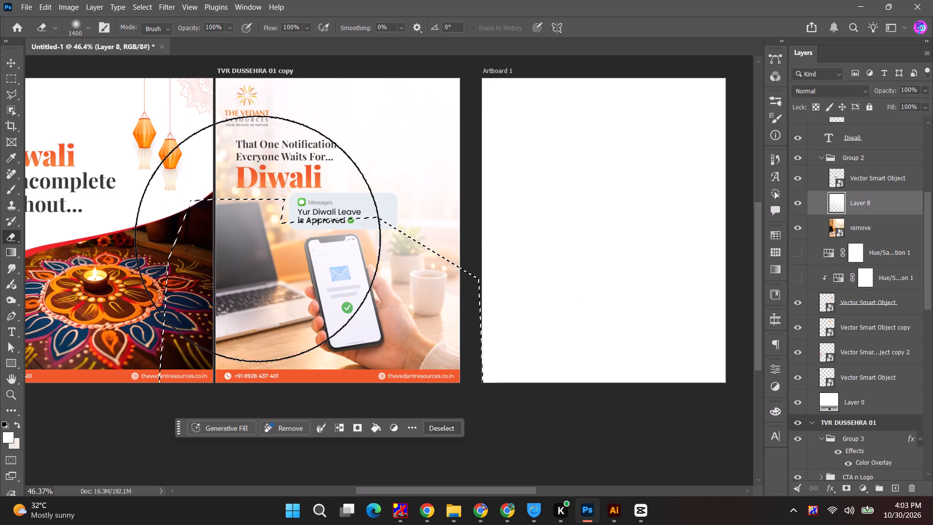
pyautogui.moveTo(212, 361); pyautogui.dragTo(261, 431)
pyautogui.moveTo(211, 381); pyautogui.dragTo(380, 414)
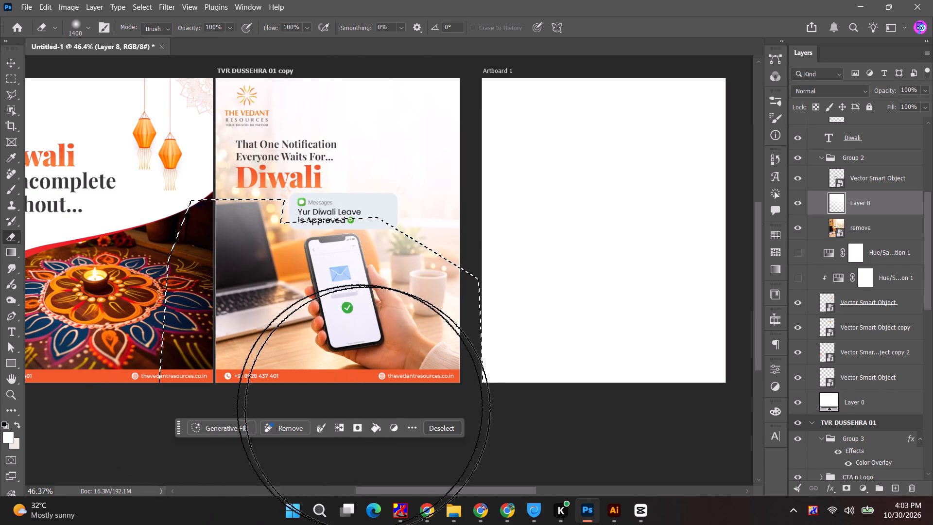
pyautogui.moveTo(226, 373); pyautogui.dragTo(392, 402)
pyautogui.moveTo(232, 385); pyautogui.dragTo(405, 404)
pyautogui.moveTo(297, 398); pyautogui.dragTo(379, 405)
pyautogui.moveTo(319, 405); pyautogui.dragTo(425, 418)
pyautogui.hotkey('ctrl', 'd')
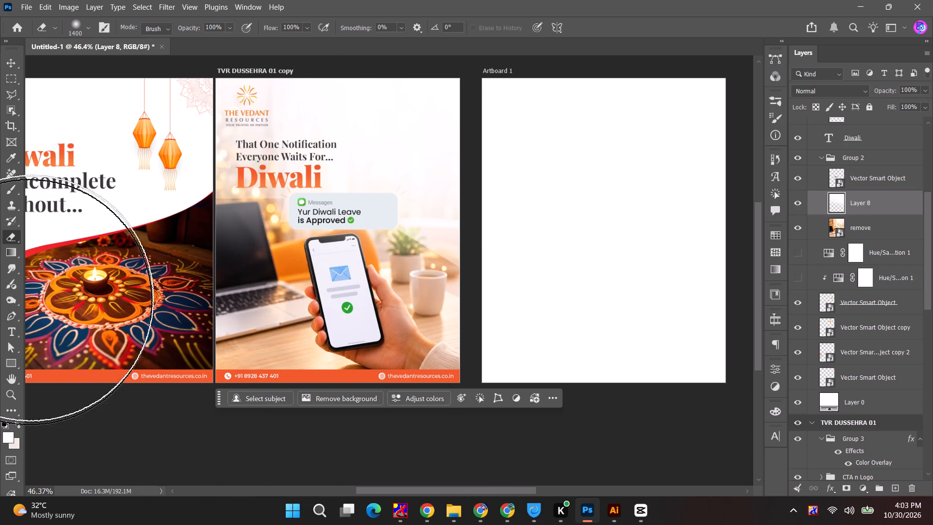
# Reduce the eraser to 300 px and erase the leftover white haze around the laptop, the notification card and the plant.
pyautogui.press('[')
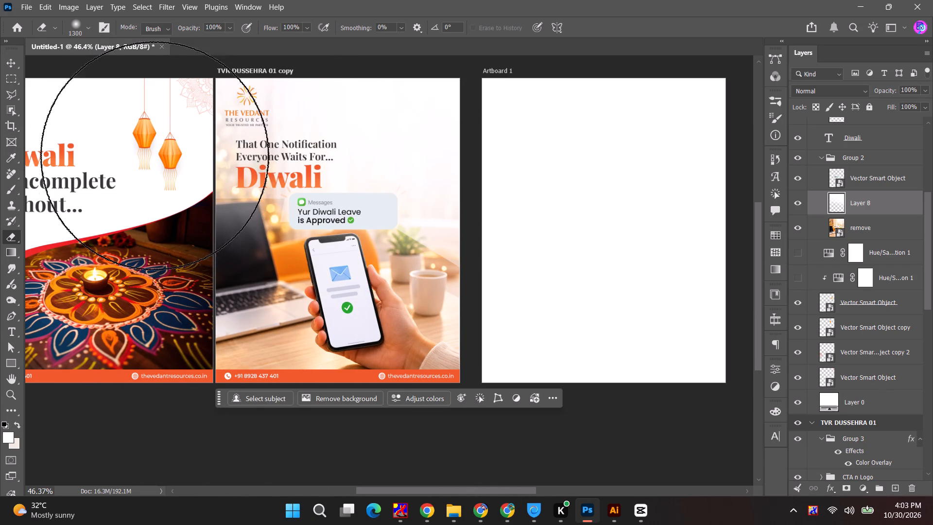
pyautogui.press('[')
pyautogui.press('[')
pyautogui.press('[')
pyautogui.press('[')
pyautogui.write('[[')
pyautogui.moveTo(223, 214); pyautogui.dragTo(18, 217)
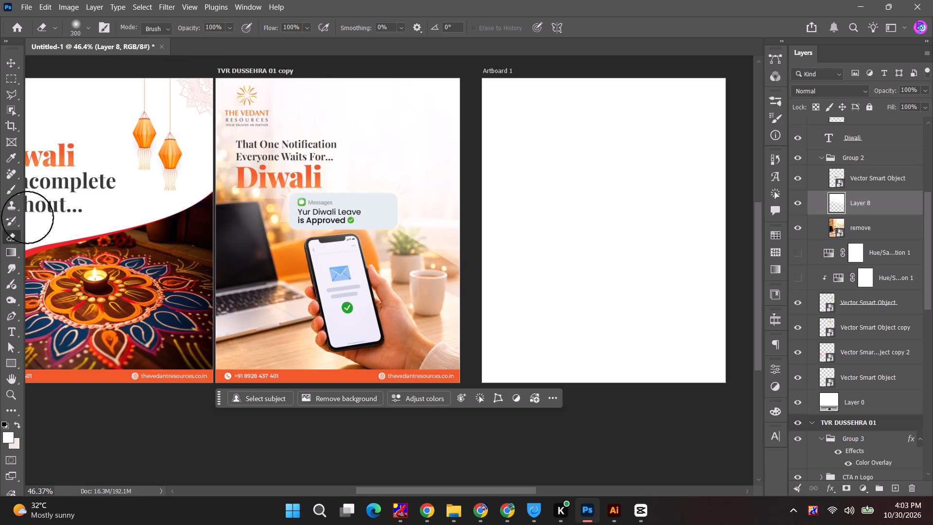
pyautogui.moveTo(289, 218); pyautogui.dragTo(53, 224)
pyautogui.moveTo(273, 232); pyautogui.dragTo(151, 265)
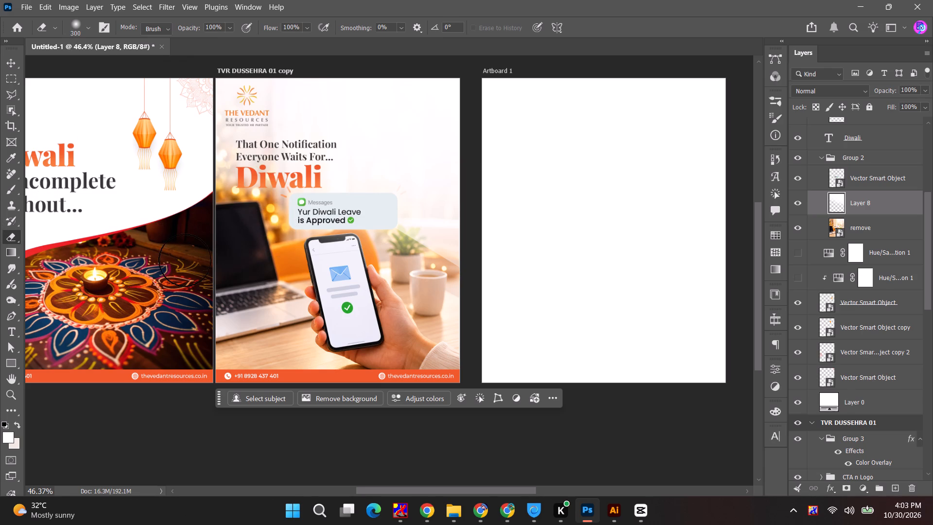
pyautogui.moveTo(383, 246); pyautogui.dragTo(507, 312)
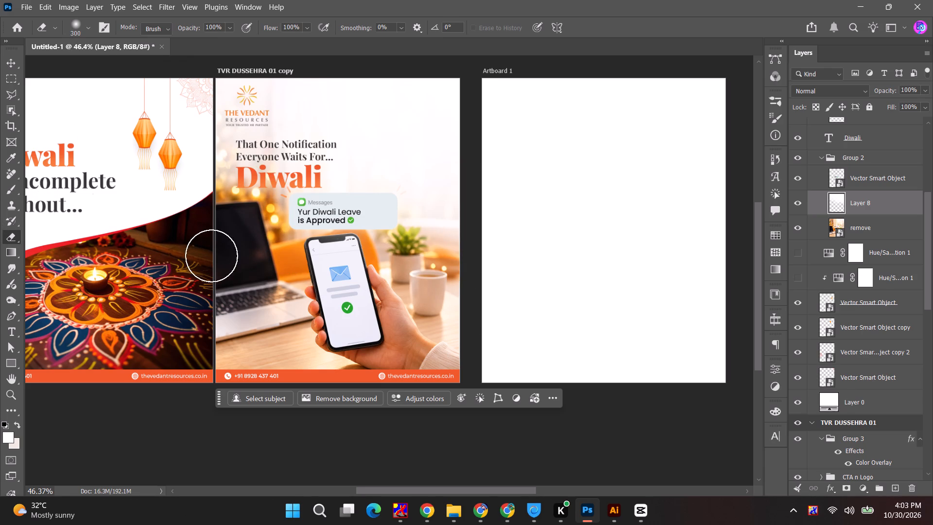
# Delete the orange Diwali headline text and its clipped colour layer (Layer 6) from the second slide.
pyautogui.click(13, 64)
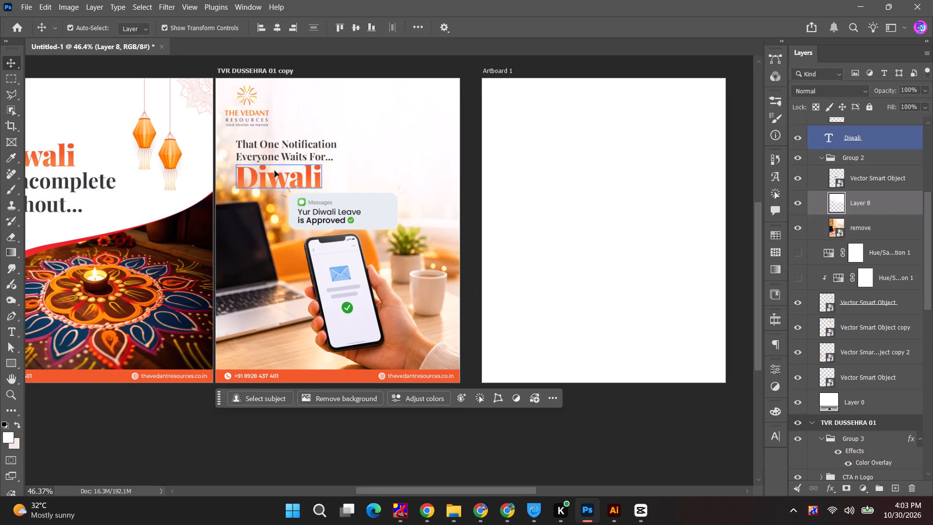
pyautogui.click(274, 177)
pyautogui.hotkey('alt', 'Tab')
pyautogui.hotkey('alt', 'Tab')
pyautogui.click(305, 184)
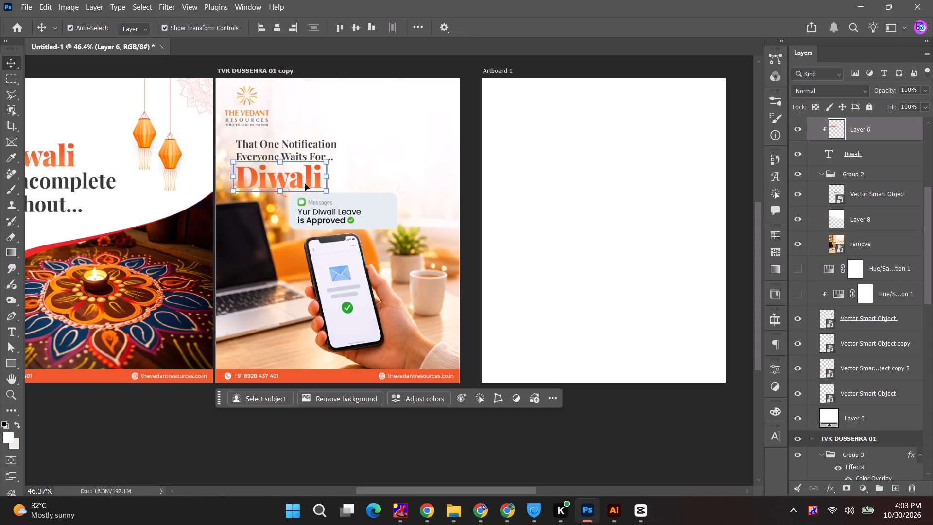
pyautogui.press('BackSpace')
pyautogui.click(305, 179)
pyautogui.press('BackSpace')
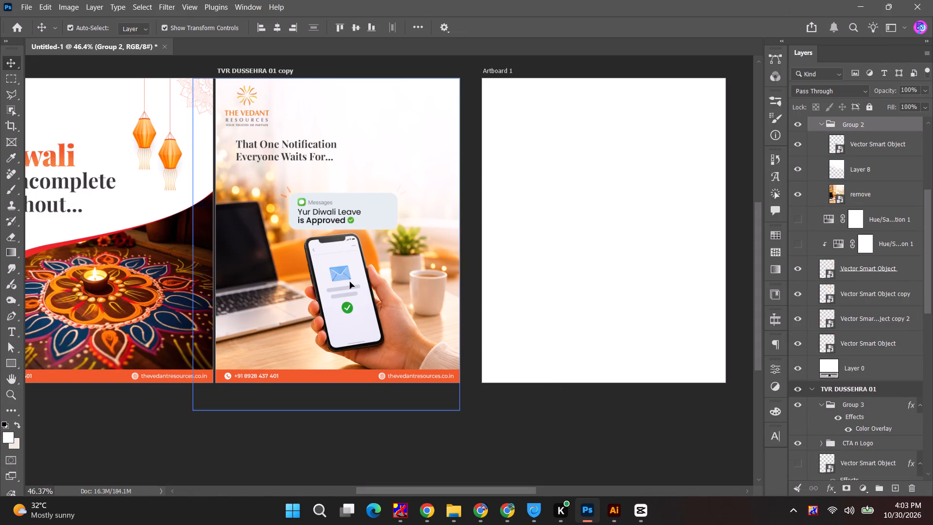
# Duplicate Shape 1, Layer 5 and Shape 1 copy from the TVR DUSSEHRA 01 artboard into TVR DUSSEHRA 01 copy, directly above Layer 0.
pyautogui.keyDown('alt'); pyautogui.scroll(-1, 347, 281); pyautogui.keyUp('alt')
pyautogui.press('space')
pyautogui.press('space')
pyautogui.moveTo(347, 264); pyautogui.dragTo(366, 295)
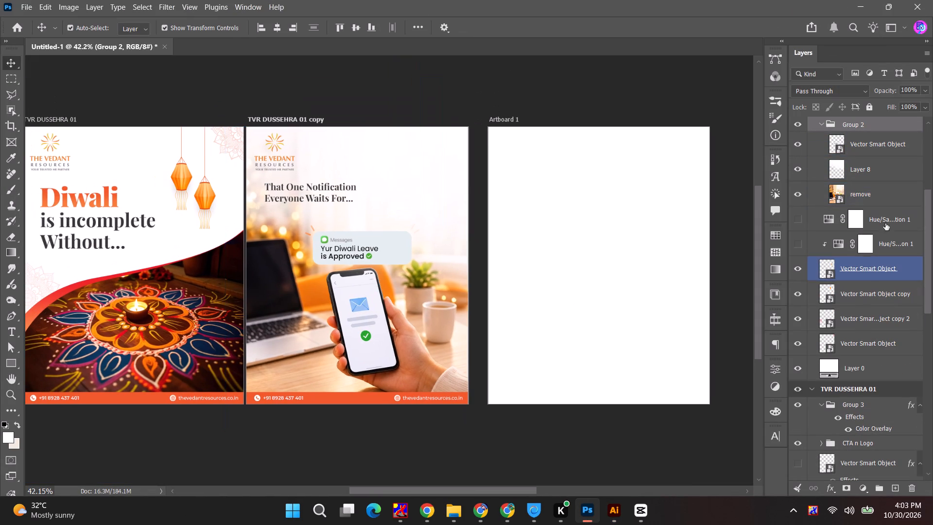
pyautogui.click(890, 206)
pyautogui.click(402, 321)
pyautogui.click(131, 314)
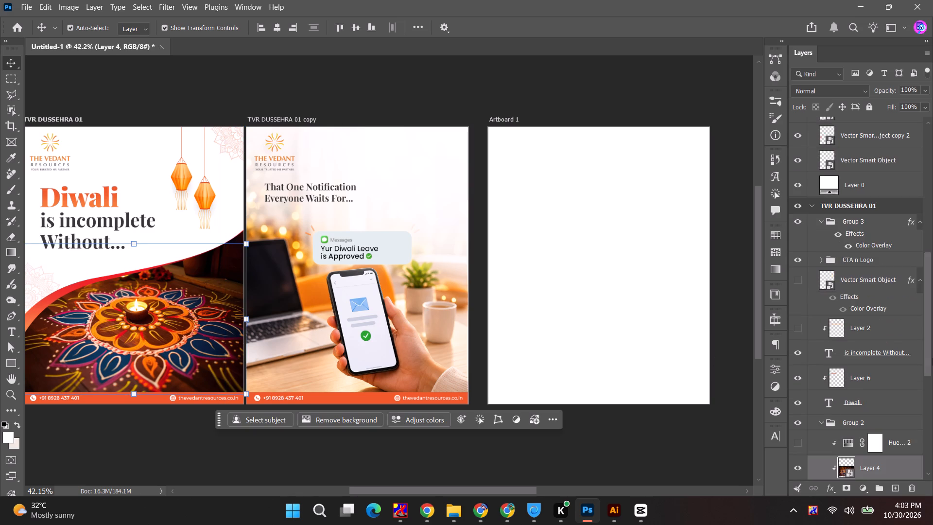
pyautogui.scroll(-5, 900, 399)
pyautogui.click(866, 441)
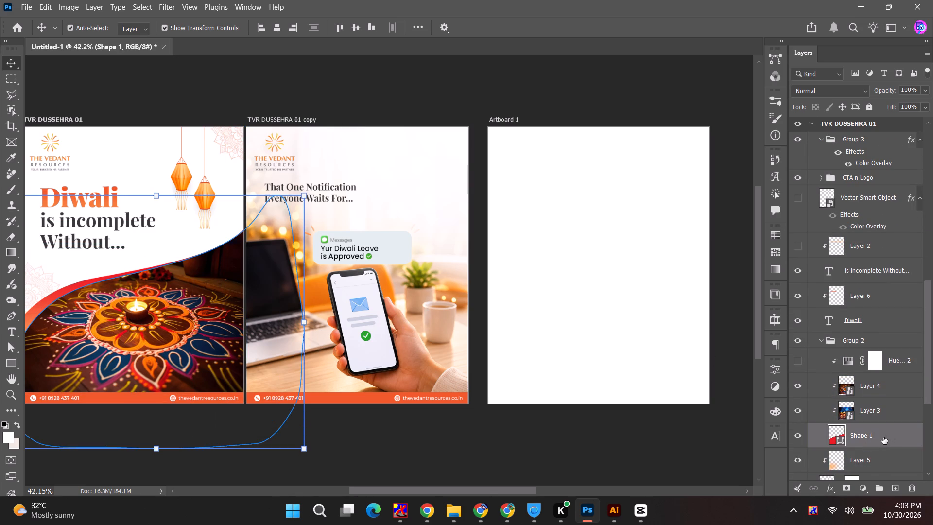
pyautogui.scroll(-2, 883, 437)
pyautogui.keyDown('ctrl'); pyautogui.click(884, 432); pyautogui.keyUp('ctrl')
pyautogui.keyDown('ctrl'); pyautogui.click(884, 449); pyautogui.keyUp('ctrl')
pyautogui.scroll(2, 882, 440)
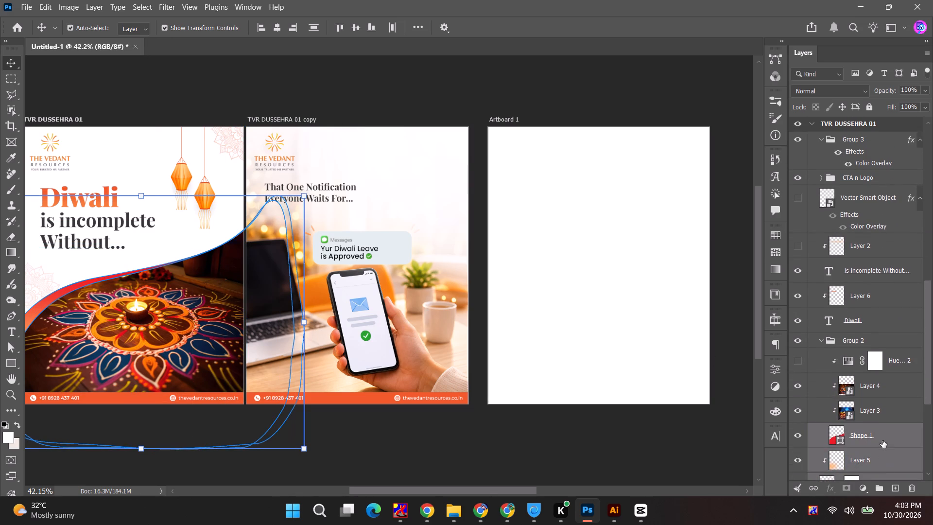
pyautogui.keyDown('alt'); pyautogui.moveTo(887, 435); pyautogui.dragTo(876, 114); pyautogui.keyUp('alt')
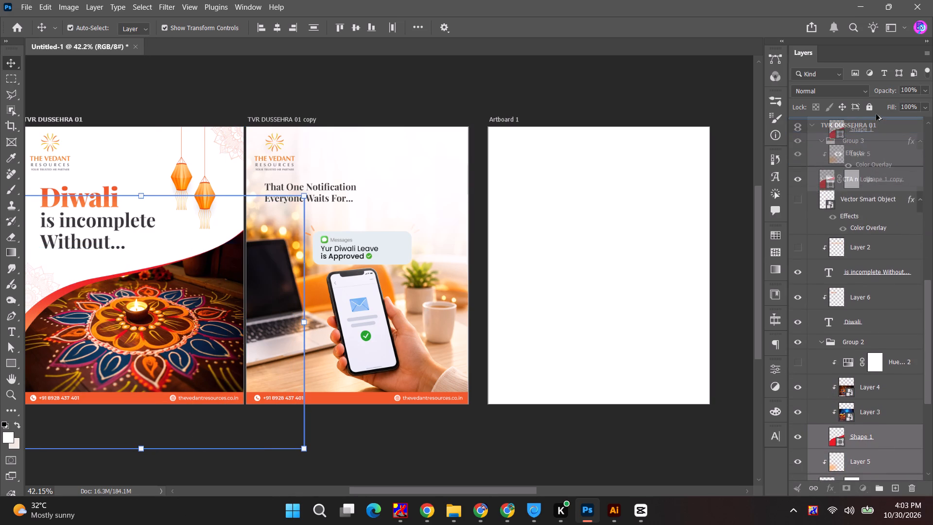
pyautogui.keyDown('alt'); pyautogui.moveTo(876, 114); pyautogui.dragTo(877, 141); pyautogui.keyUp('alt')
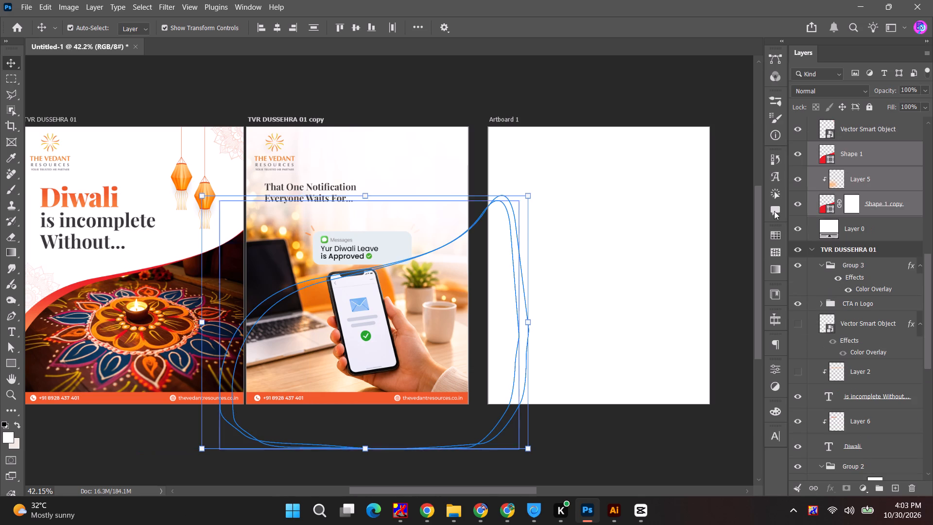
# Move the phone photo layer (remove) out of Group 2 to just above Shape 1 and clip it to that shape.
pyautogui.scroll(4, 895, 213)
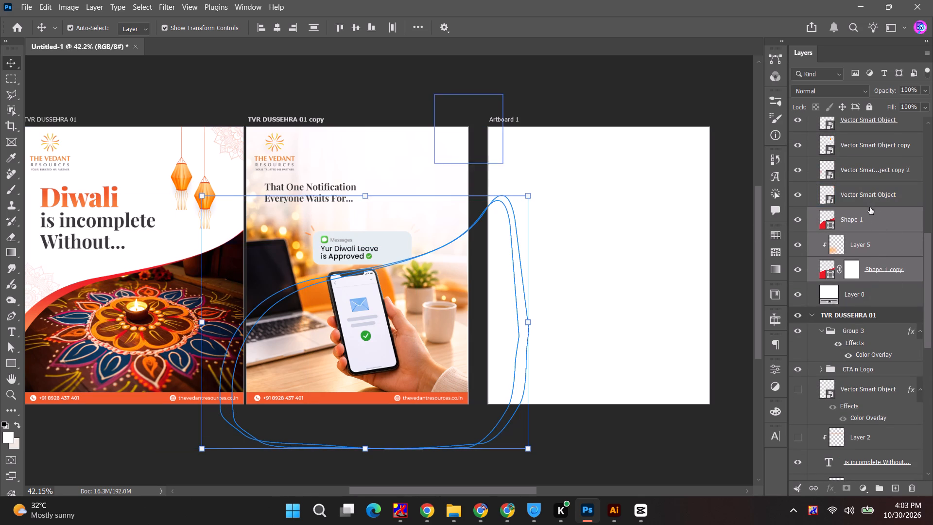
pyautogui.click(856, 198)
pyautogui.click(455, 310)
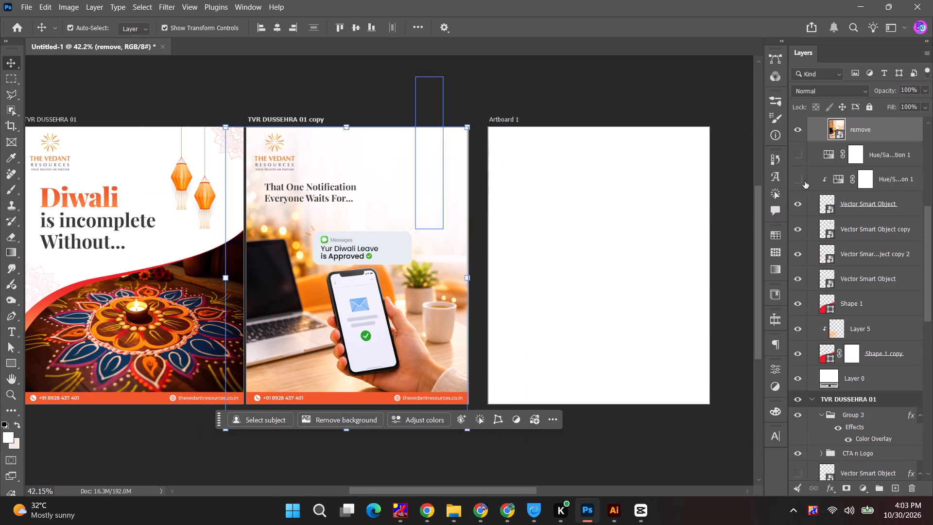
pyautogui.moveTo(875, 128); pyautogui.dragTo(855, 286)
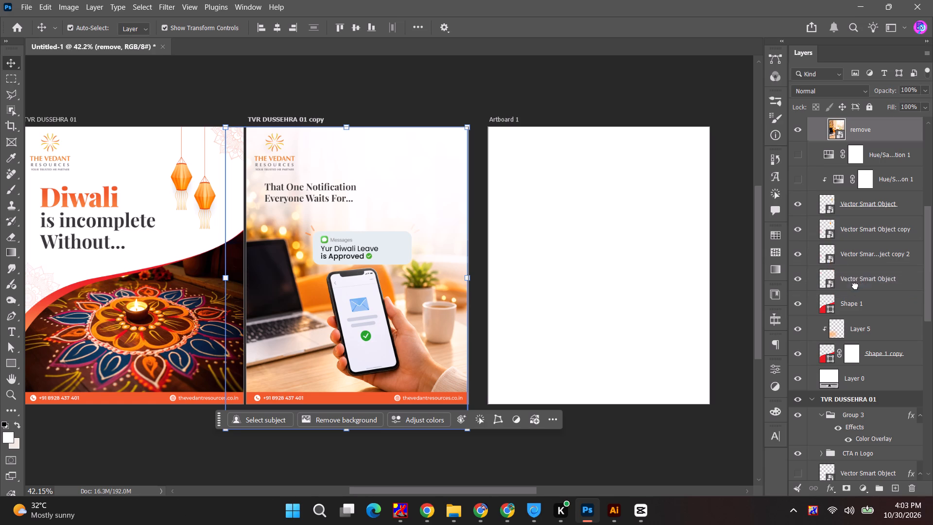
pyautogui.keyDown('alt'); pyautogui.click(852, 294); pyautogui.keyUp('alt')
pyautogui.click(570, 99)
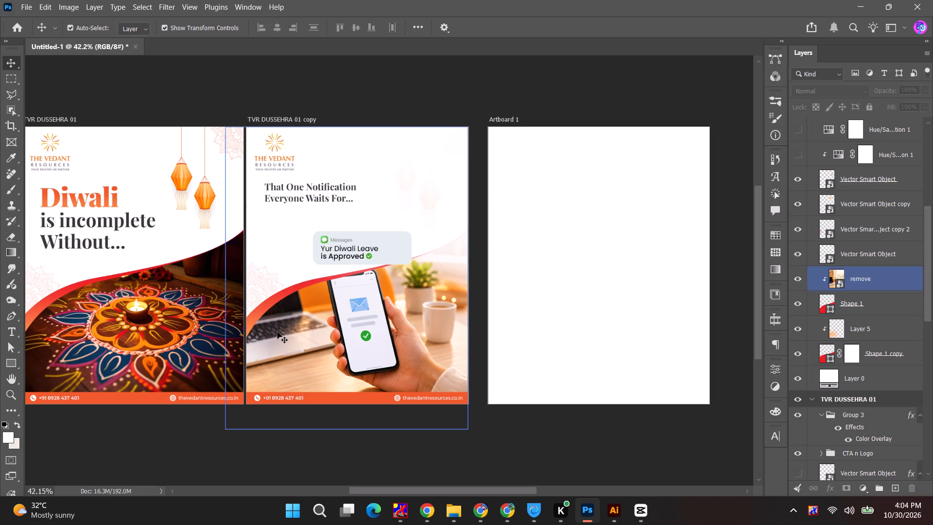
# Nudge Shape 1, Layer 5 and Shape 1 copy together slightly upward on the second slide.
pyautogui.click(859, 312)
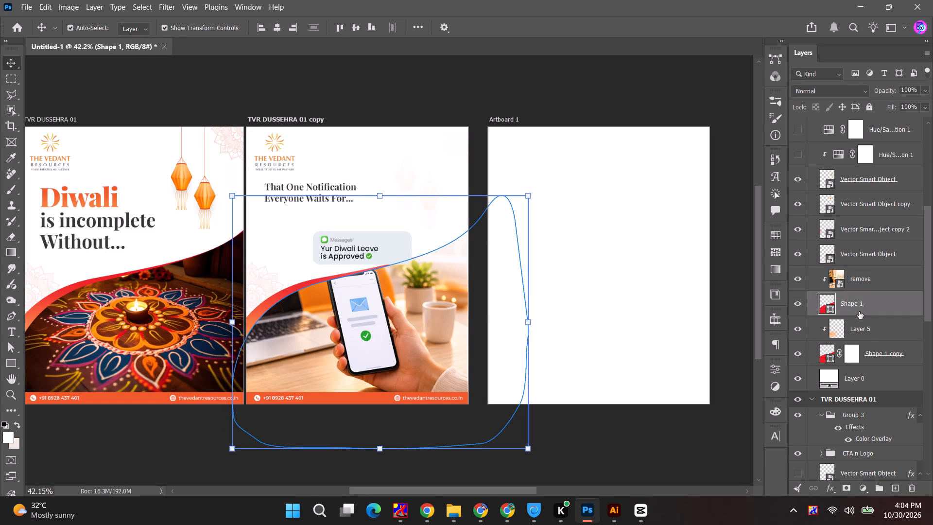
pyautogui.keyDown('ctrl'); pyautogui.click(881, 351); pyautogui.keyUp('ctrl')
pyautogui.keyDown('ctrl'); pyautogui.click(889, 329); pyautogui.keyUp('ctrl')
pyautogui.hotkey('shift', 'Up')
pyautogui.hotkey('shift', 'Up')
pyautogui.hotkey('shift', 'Up')
pyautogui.hotkey('shift', 'Up')
pyautogui.hotkey('shift', 'Up')
pyautogui.hotkey('shift', 'Up')
pyautogui.hotkey('shift', 'Up')
pyautogui.hotkey('shift', 'Up')
pyautogui.hotkey('shift', 'Up')
pyautogui.hotkey('shift', 'Up')
pyautogui.hotkey('shift', 'Up')
pyautogui.hotkey('shift', 'Up')
pyautogui.hotkey('shift', 'Up')
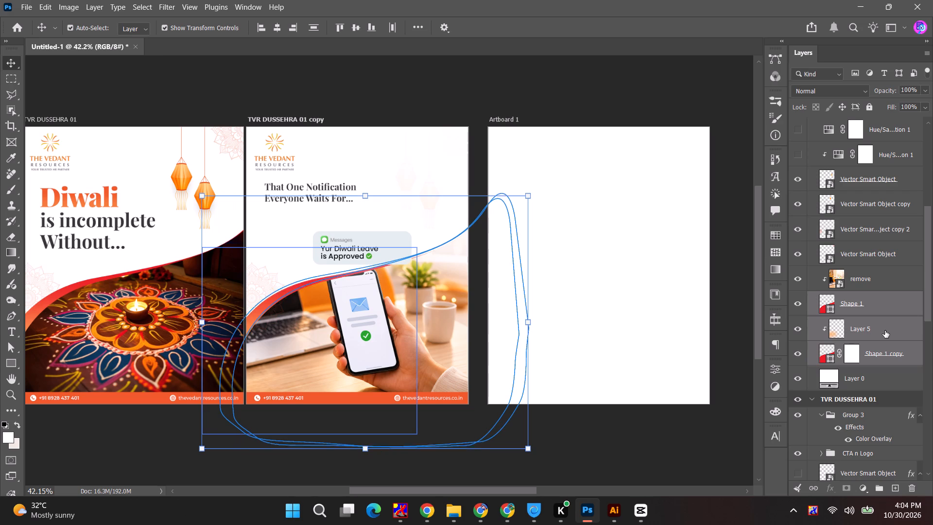
pyautogui.hotkey('shift', 'Down')
pyautogui.hotkey('shift', 'Down')
pyautogui.hotkey('shift', 'Down')
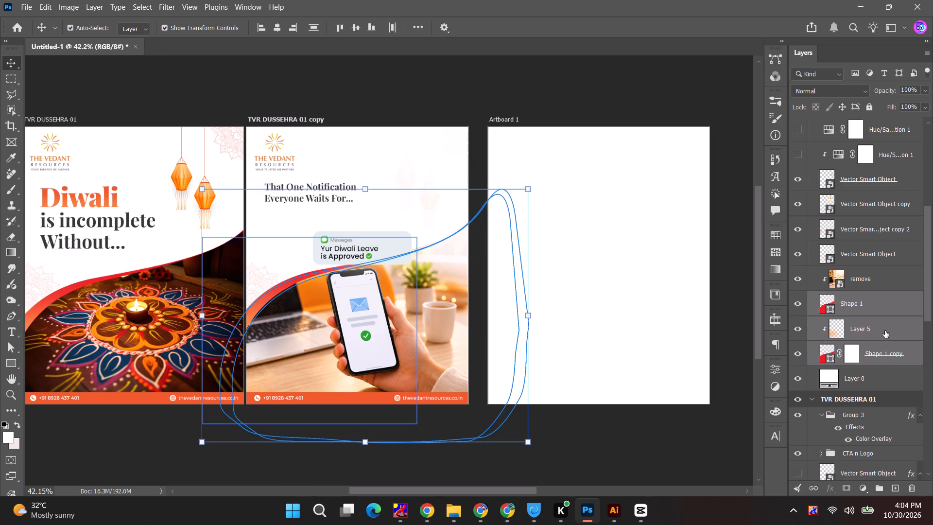
pyautogui.click(453, 91)
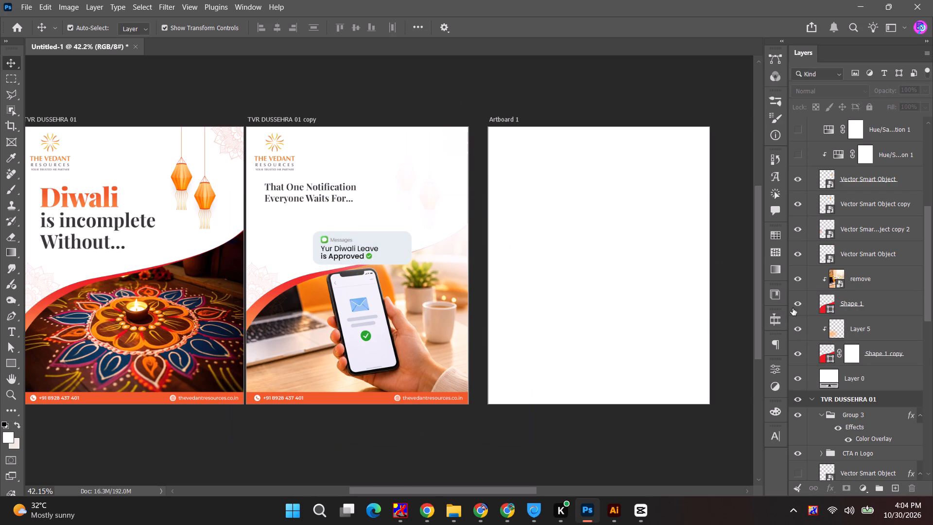
# Compare the phone photo with and without clipping to Shape 1, and leave it unclipped to fill the slide.
pyautogui.keyDown('alt'); pyautogui.click(839, 293); pyautogui.keyUp('alt')
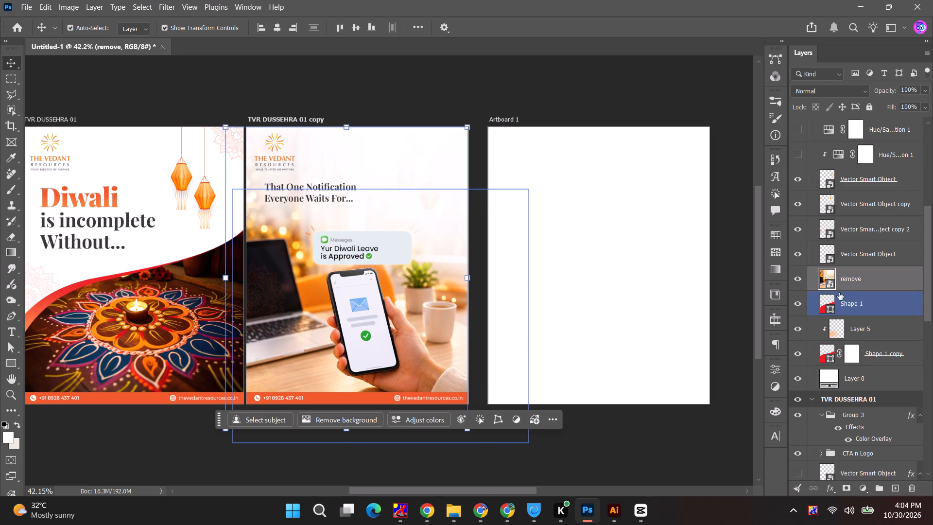
pyautogui.keyDown('alt'); pyautogui.click(843, 291); pyautogui.keyUp('alt')
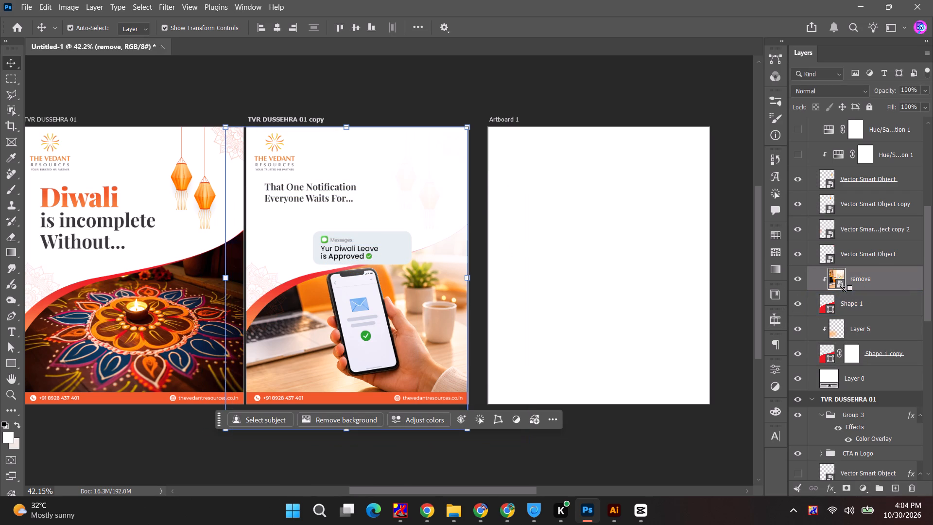
pyautogui.keyDown('alt'); pyautogui.scroll(-4, 353, 296); pyautogui.keyUp('alt')
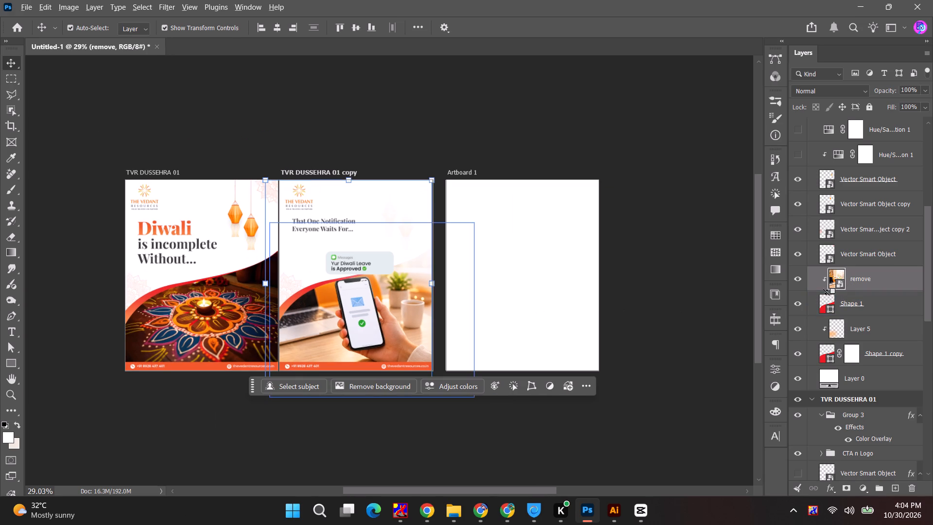
pyautogui.keyDown('alt'); pyautogui.click(840, 294); pyautogui.keyUp('alt')
pyautogui.click(425, 133)
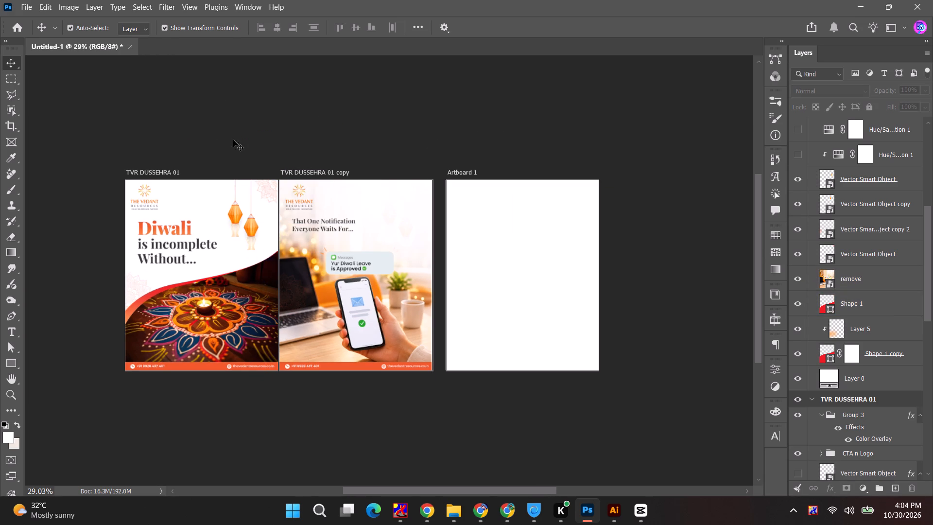
# Move the two hanging lantern layers, Vector Smart Object and Vector Smart Object copy, into Group 3 on the TVR DUSSEHRA 01 copy artboard.
pyautogui.press('space')
pyautogui.press('space')
pyautogui.press('space')
pyautogui.click(378, 299)
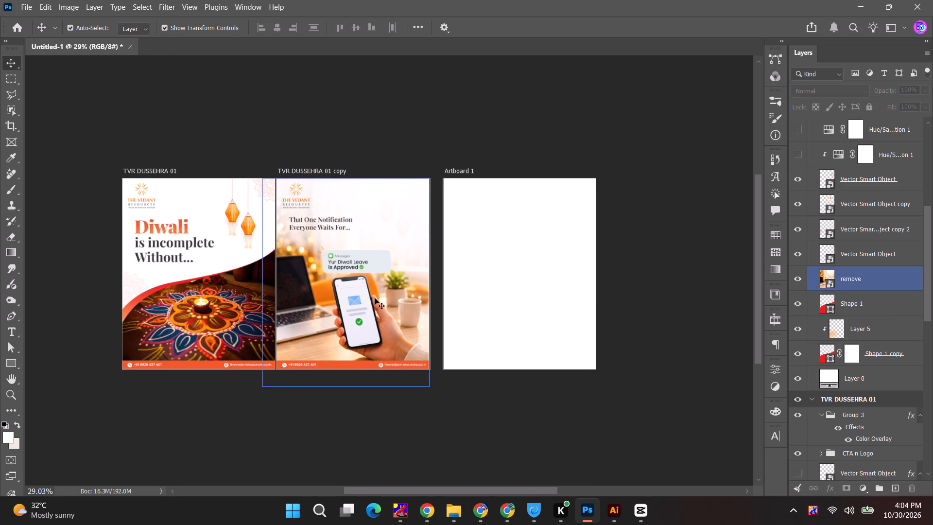
pyautogui.keyDown('alt'); pyautogui.scroll(6, 391, 243); pyautogui.keyUp('alt')
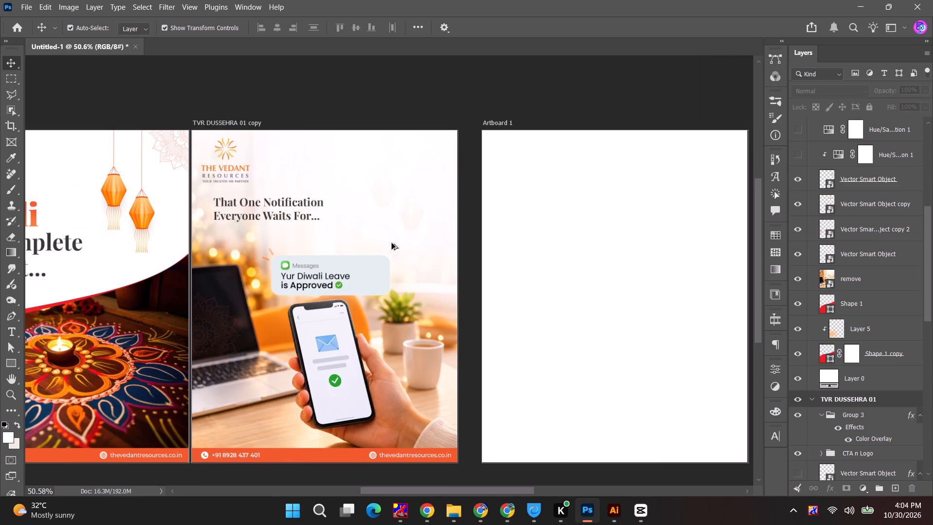
pyautogui.click(379, 185)
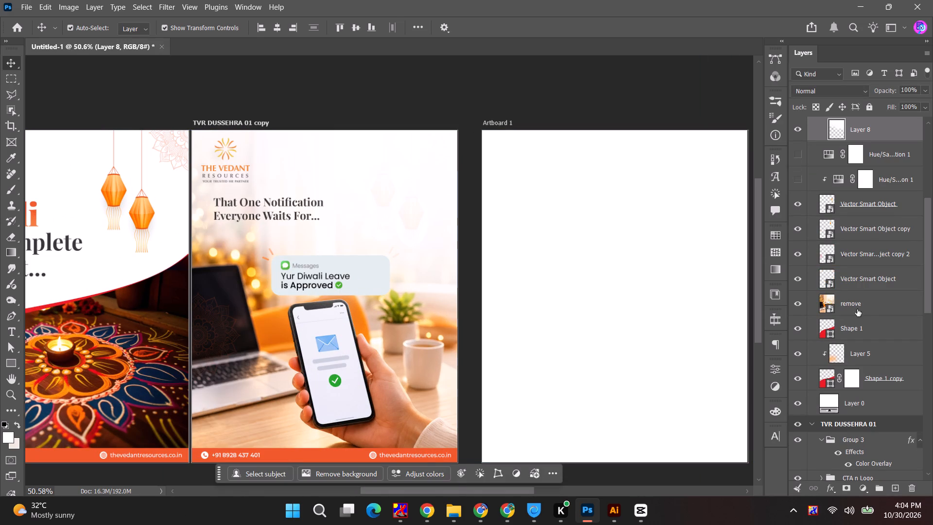
pyautogui.click(873, 224)
pyautogui.keyDown('ctrl'); pyautogui.click(868, 255); pyautogui.keyUp('ctrl')
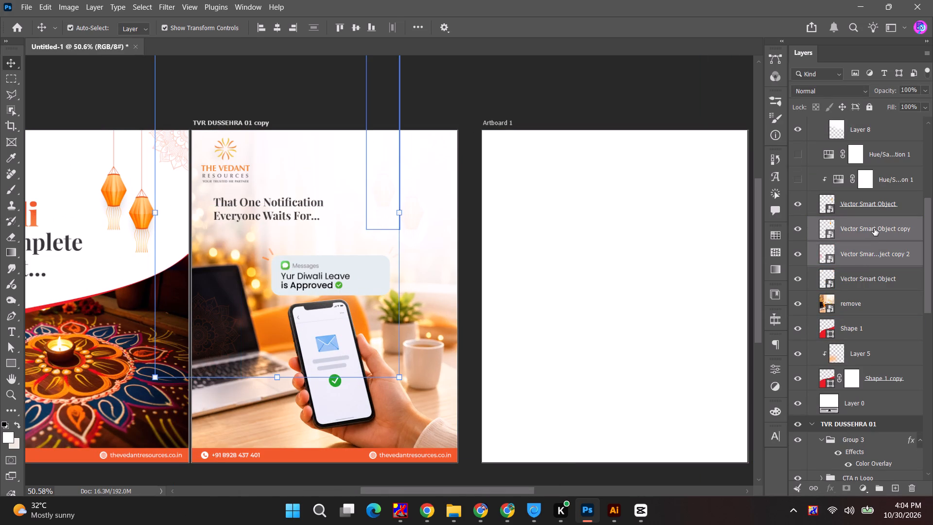
pyautogui.click(874, 228)
pyautogui.keyDown('ctrl'); pyautogui.click(866, 202); pyautogui.keyUp('ctrl')
pyautogui.scroll(5, 855, 227)
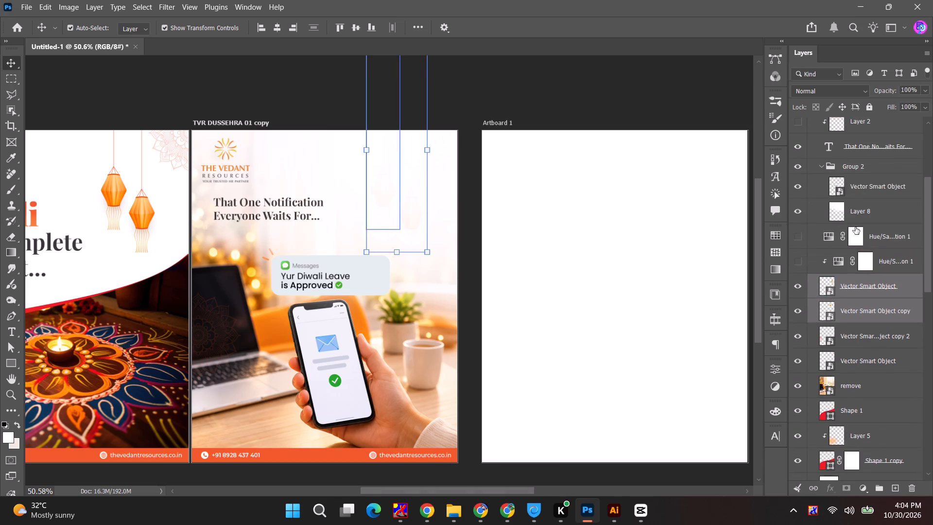
pyautogui.scroll(-1, 854, 299)
pyautogui.scroll(3, 852, 303)
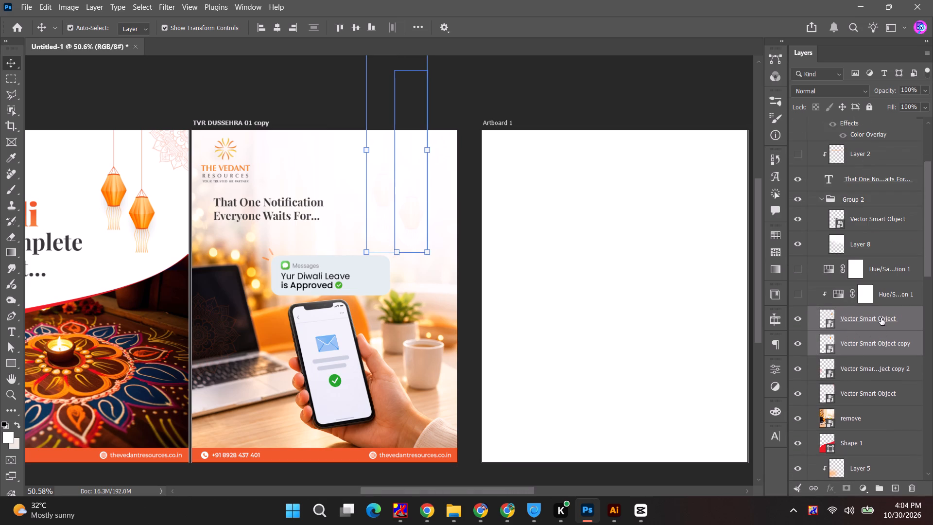
pyautogui.scroll(6, 878, 323)
pyautogui.moveTo(875, 414); pyautogui.dragTo(870, 233)
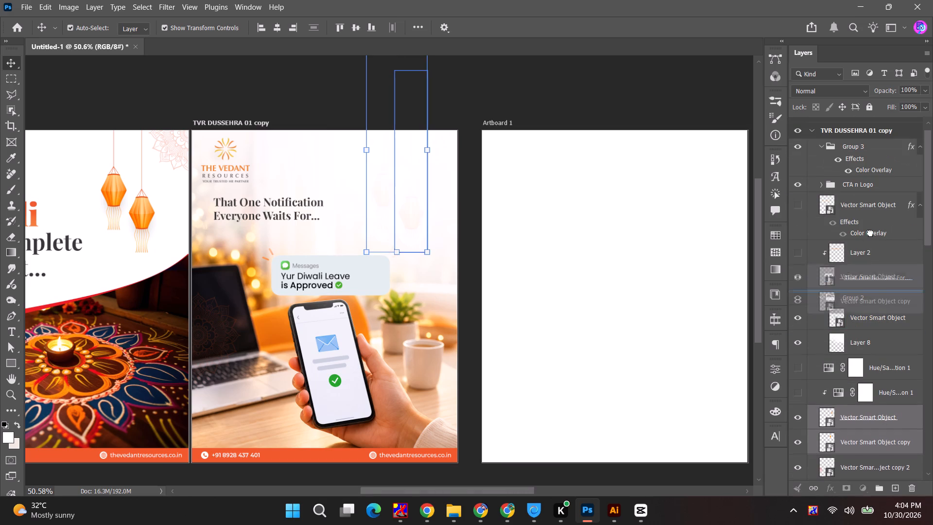
pyautogui.moveTo(870, 233); pyautogui.dragTo(868, 143)
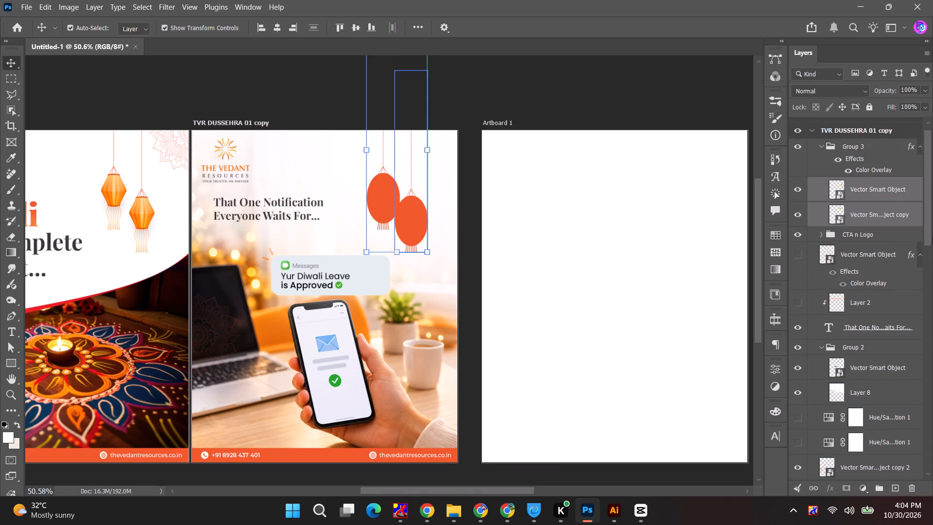
# Hide the Color Overlay effect on Group 3 of the second slide.
pyautogui.keyDown('alt'); pyautogui.click(848, 171); pyautogui.keyUp('alt')
pyautogui.click(530, 116)
pyautogui.keyDown('alt'); pyautogui.scroll(-4, 528, 117); pyautogui.keyUp('alt')
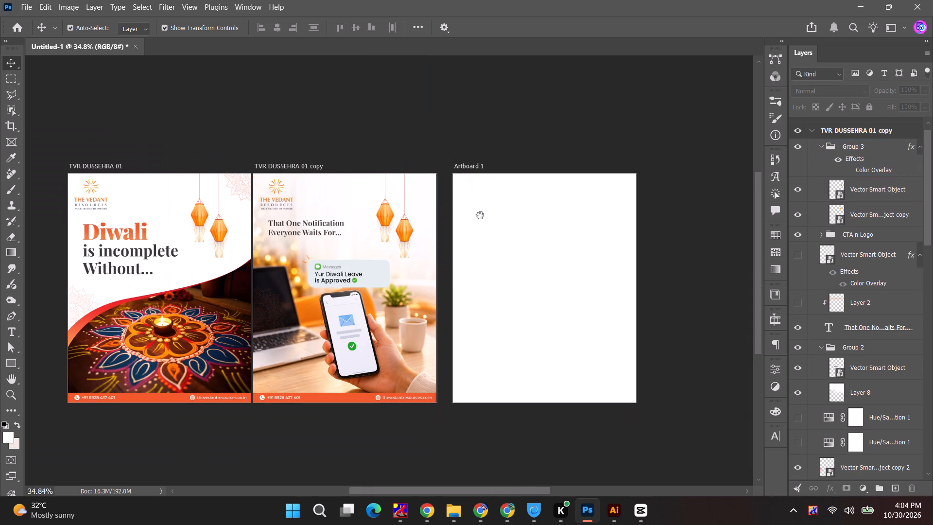
# Enlarge the second slide's headline "That One Notification Everyone Waits For..." to about 120% and shift it slightly down.
pyautogui.press('space')
pyautogui.press('space')
pyautogui.press('space')
pyautogui.press('space')
pyautogui.press('space')
pyautogui.press('space')
pyautogui.moveTo(488, 227); pyautogui.dragTo(601, 198)
pyautogui.click(421, 201)
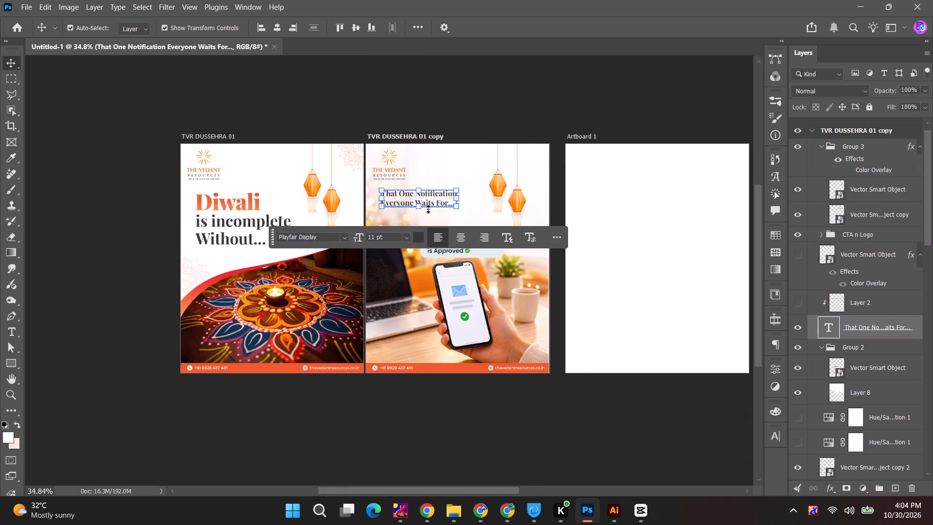
pyautogui.keyDown('alt'); pyautogui.scroll(8, 429, 209); pyautogui.keyUp('alt')
pyautogui.keyDown('shift'); pyautogui.moveTo(483, 204); pyautogui.dragTo(512, 217); pyautogui.keyUp('shift')
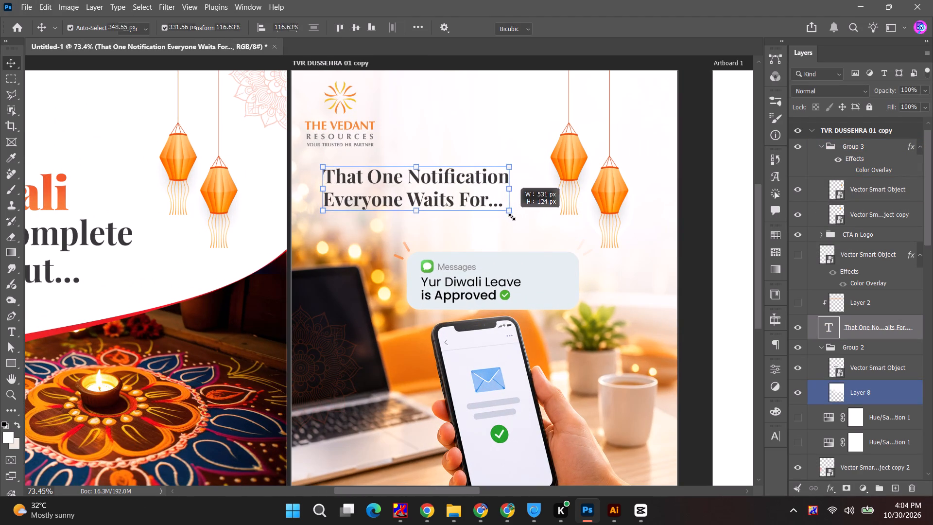
pyautogui.keyDown('shift'); pyautogui.moveTo(512, 217); pyautogui.dragTo(514, 218); pyautogui.keyUp('shift')
pyautogui.moveTo(461, 193); pyautogui.dragTo(461, 203)
pyautogui.keyDown('alt'); pyautogui.scroll(-5, 461, 202); pyautogui.keyUp('alt')
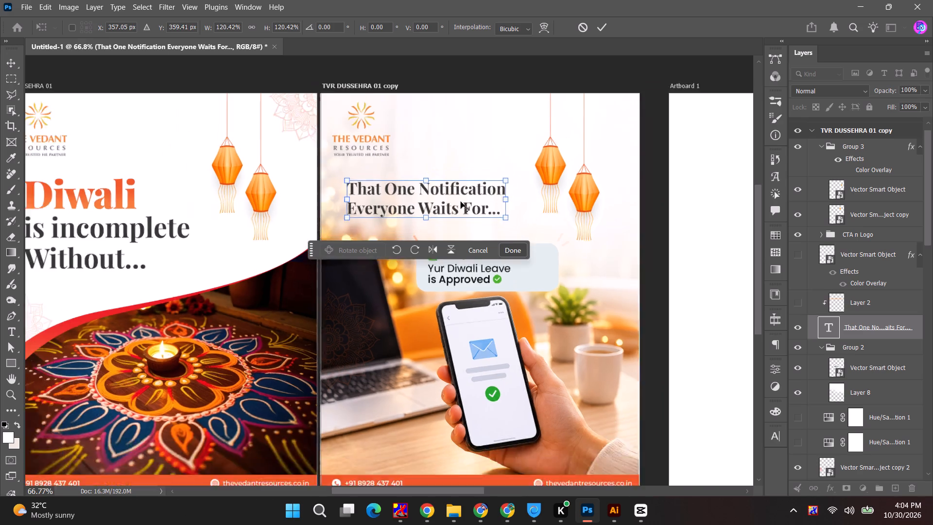
pyautogui.click(599, 29)
pyautogui.click(521, 90)
pyautogui.keyDown('alt'); pyautogui.scroll(-5, 521, 90); pyautogui.keyUp('alt')
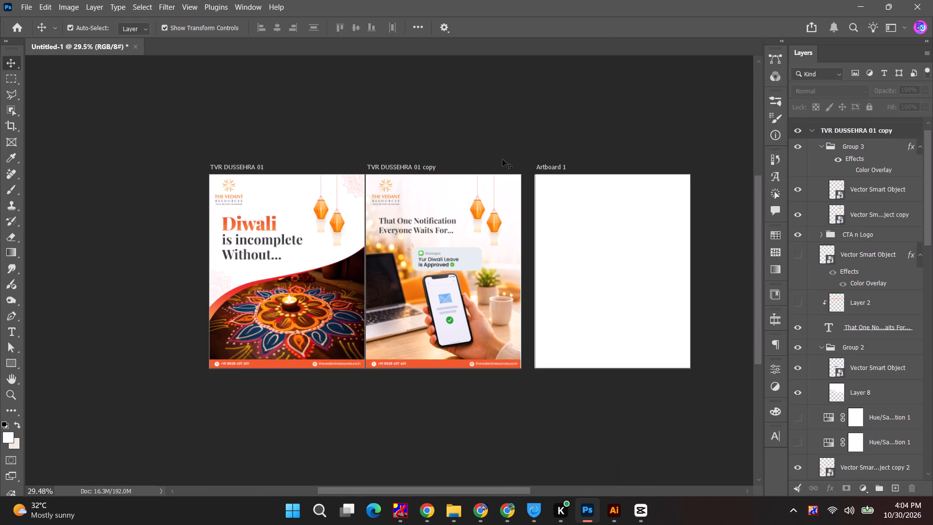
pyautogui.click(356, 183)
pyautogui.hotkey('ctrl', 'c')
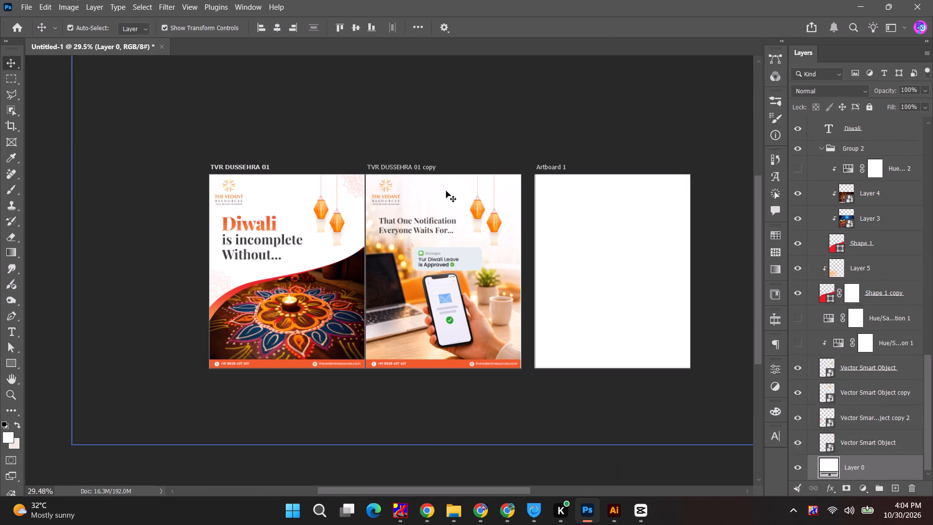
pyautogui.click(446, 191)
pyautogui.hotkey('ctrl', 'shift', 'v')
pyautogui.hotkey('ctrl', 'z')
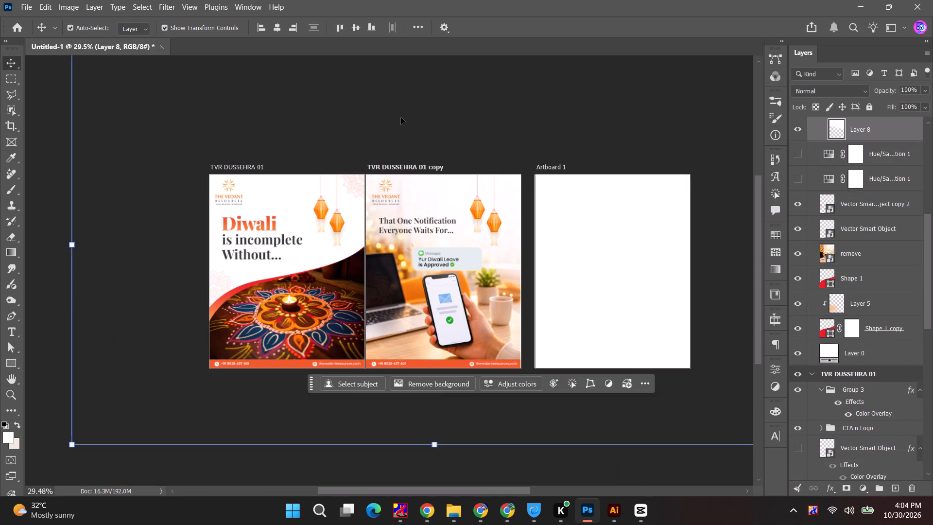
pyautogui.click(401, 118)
# Copy the faint mandala Vector Smart Object from the upper right corner of the TVR DUSSEHRA 01 artboard.
pyautogui.click(356, 183)
pyautogui.click(355, 190)
pyautogui.hotkey('ctrl', 'c')
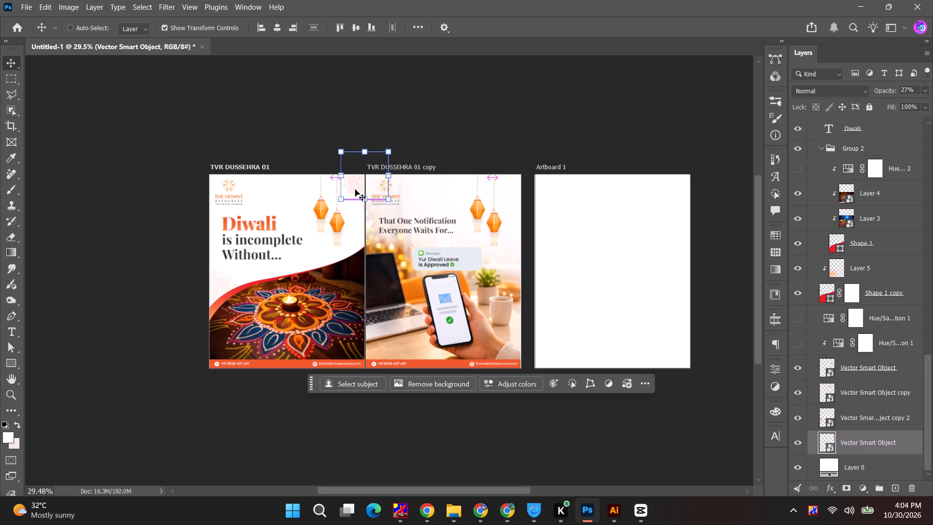
# Paste the faint mandala in place onto the TVR DUSSEHRA 01 copy artboard, in its upper right corner.
pyautogui.hotkey('ctrl', 'c')
pyautogui.click(441, 184)
pyautogui.hotkey('ctrl', 'shift', 'v')
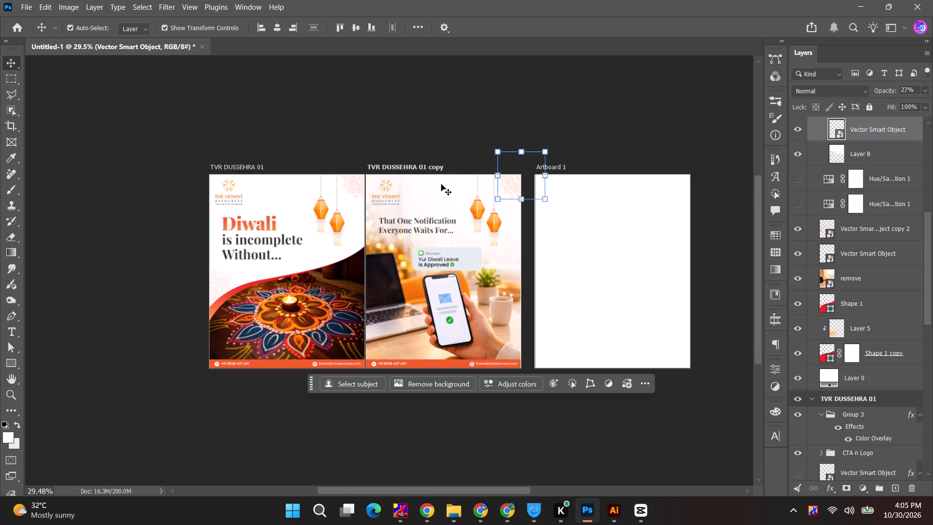
pyautogui.click(813, 517)
pyautogui.click(374, 141)
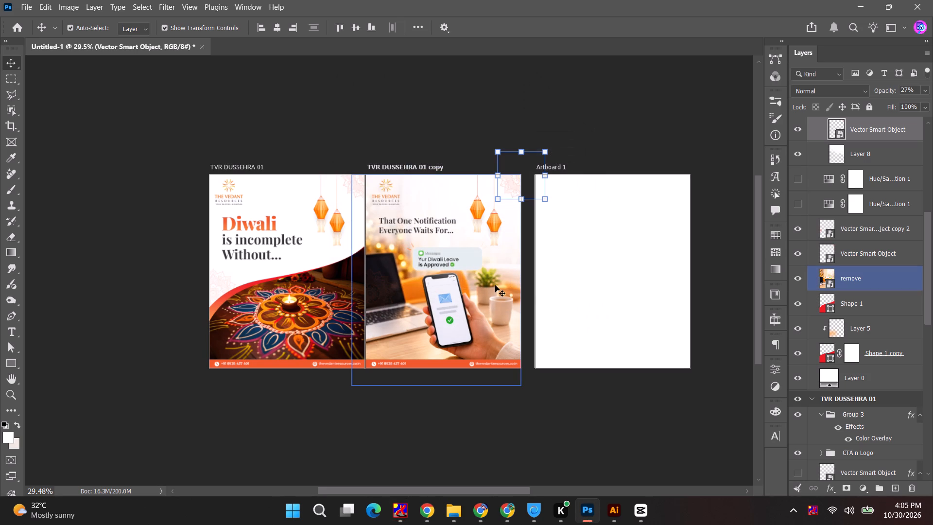
# Add a new layer above Layer 8 on the second slide and brush soft white at 66% opacity across the background around the logo and headline.
pyautogui.click(423, 123)
pyautogui.click(405, 232)
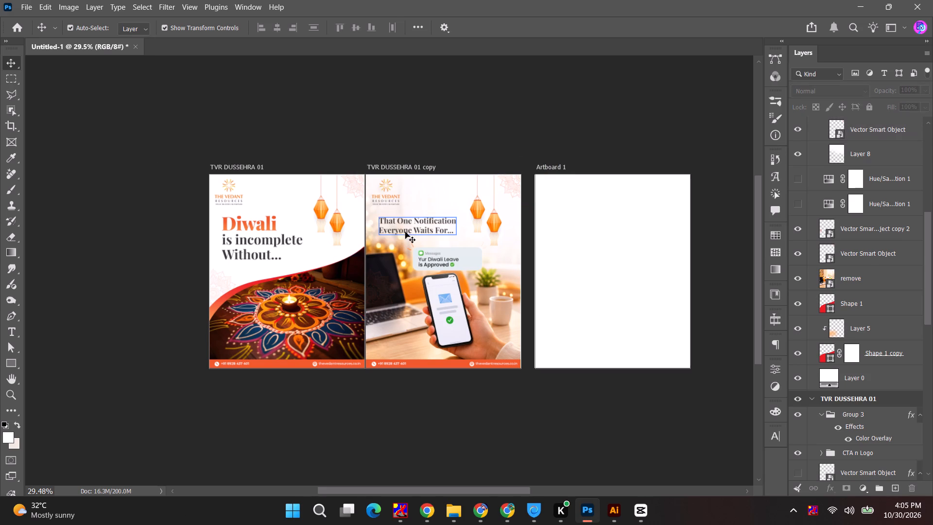
pyautogui.click(858, 219)
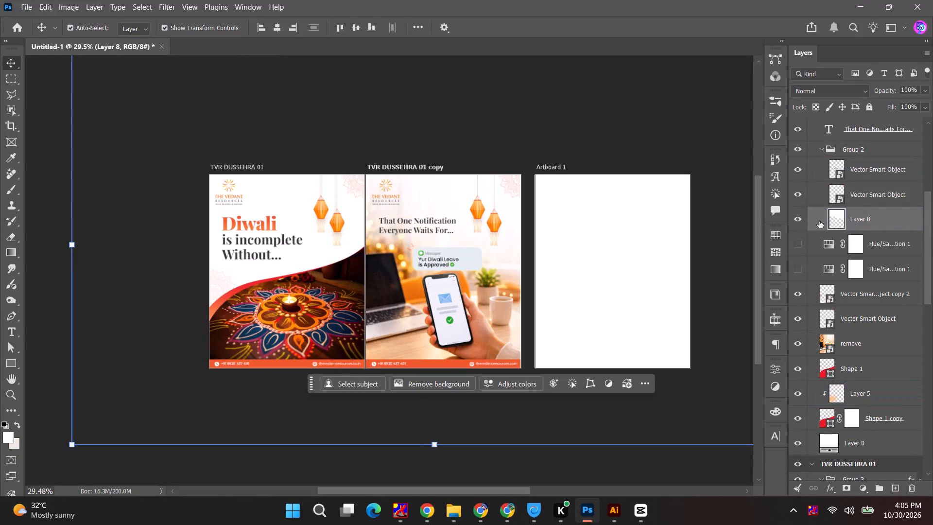
pyautogui.doubleClick(795, 221)
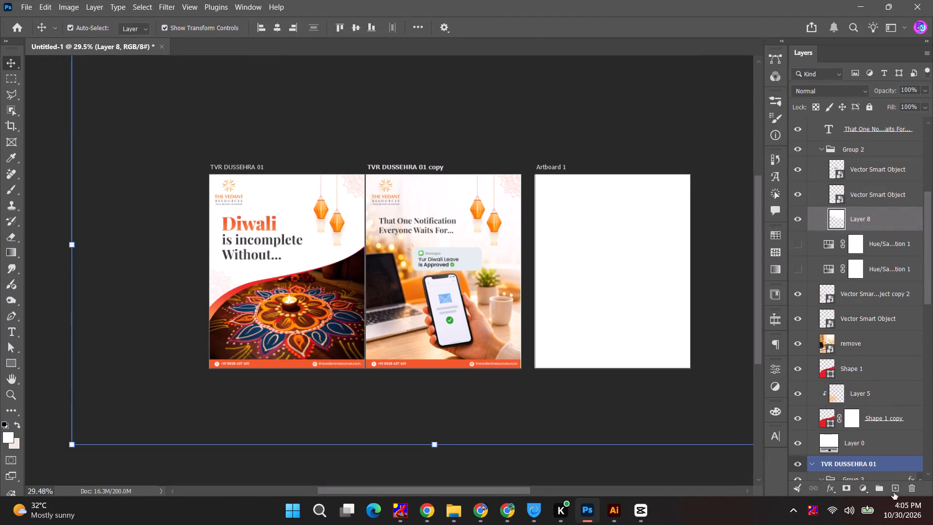
pyautogui.click(894, 492)
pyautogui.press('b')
pyautogui.keyDown('alt'); pyautogui.click(262, 200); pyautogui.keyUp('alt')
pyautogui.moveTo(393, 192); pyautogui.dragTo(0, 191)
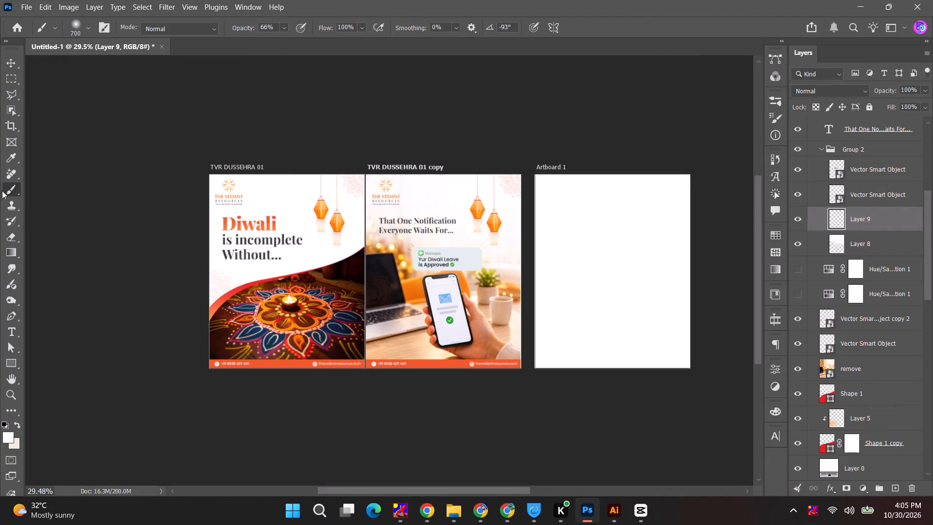
pyautogui.moveTo(313, 220); pyautogui.dragTo(0, 197)
pyautogui.moveTo(381, 202); pyautogui.dragTo(0, 168)
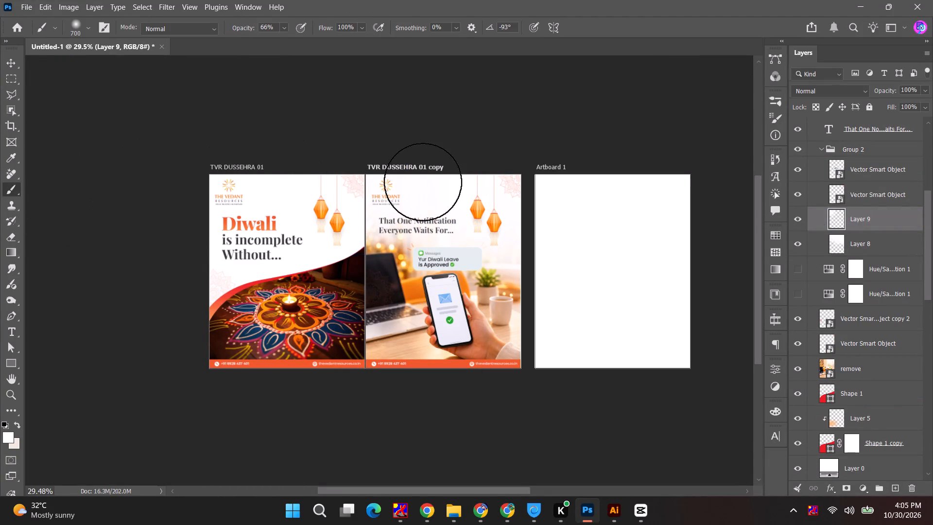
pyautogui.moveTo(423, 182); pyautogui.dragTo(3, 149)
pyautogui.click(7, 63)
pyautogui.click(207, 98)
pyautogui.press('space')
pyautogui.moveTo(532, 111); pyautogui.dragTo(446, 106)
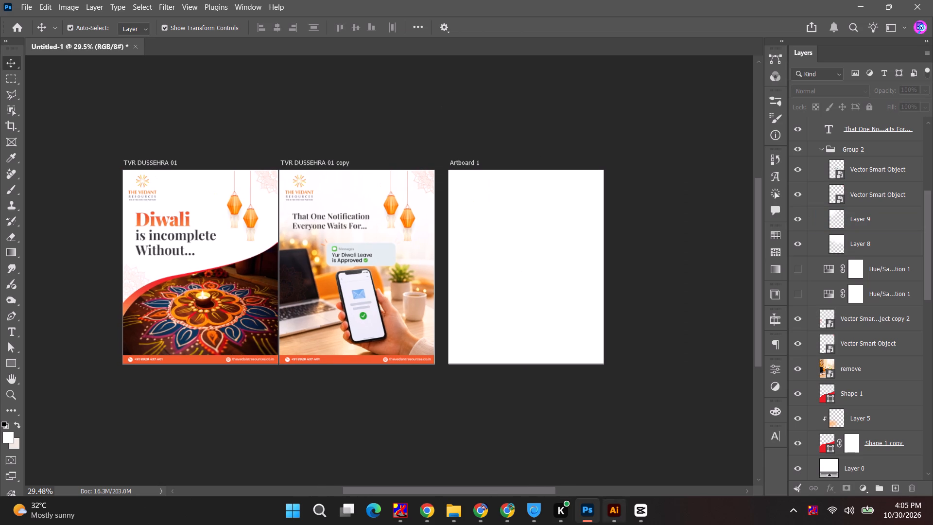
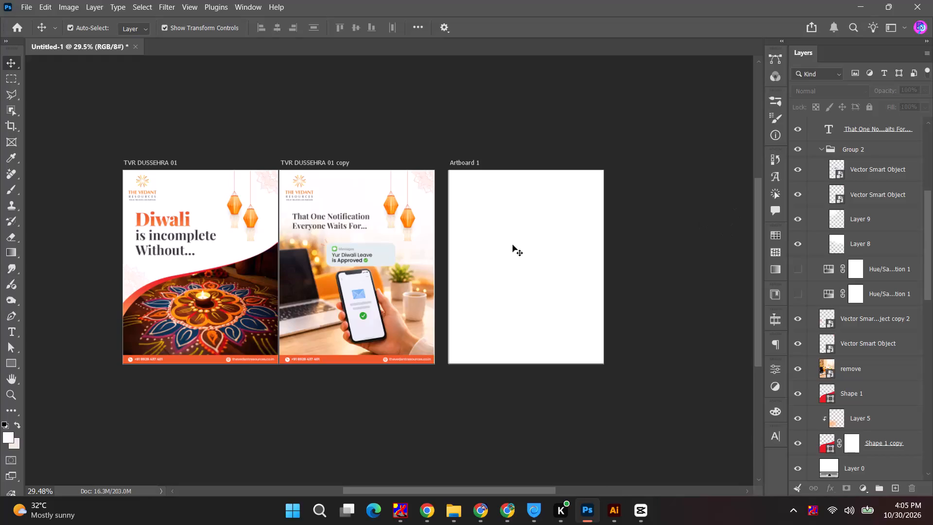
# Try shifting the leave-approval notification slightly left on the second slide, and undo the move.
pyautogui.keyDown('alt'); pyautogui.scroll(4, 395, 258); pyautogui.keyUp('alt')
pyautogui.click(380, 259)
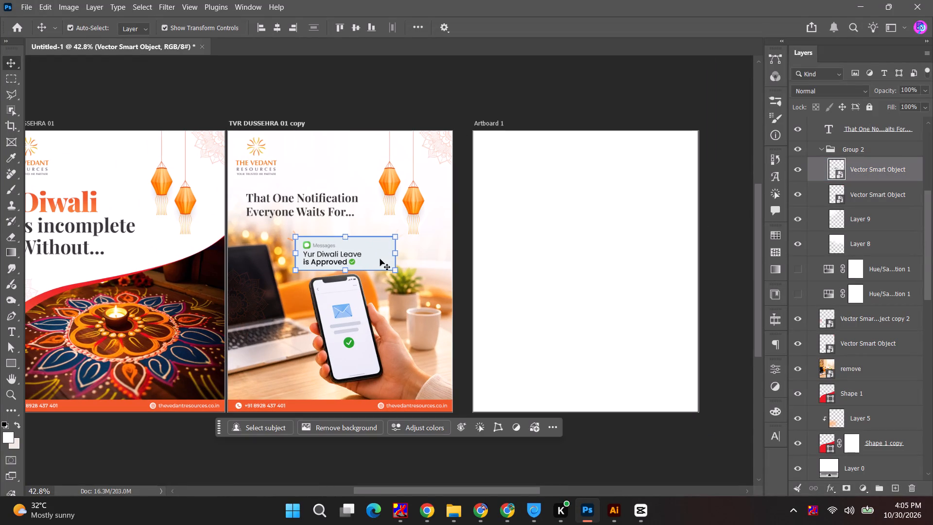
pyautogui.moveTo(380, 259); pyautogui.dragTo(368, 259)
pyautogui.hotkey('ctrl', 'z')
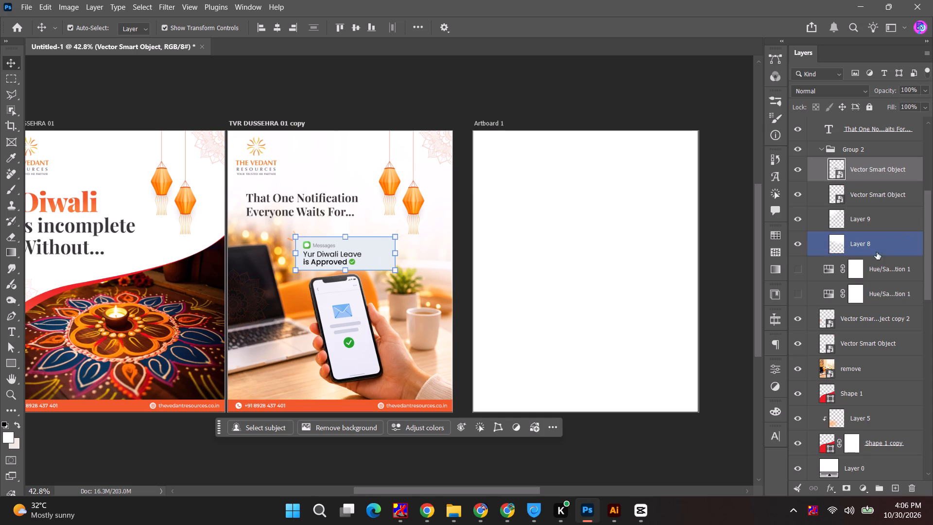
# Move the leave-approval notification slightly left above the phone on the second slide.
pyautogui.keyDown('alt'); pyautogui.scroll(-3, 449, 311); pyautogui.keyUp('alt')
pyautogui.press('space')
pyautogui.moveTo(421, 317); pyautogui.dragTo(436, 310)
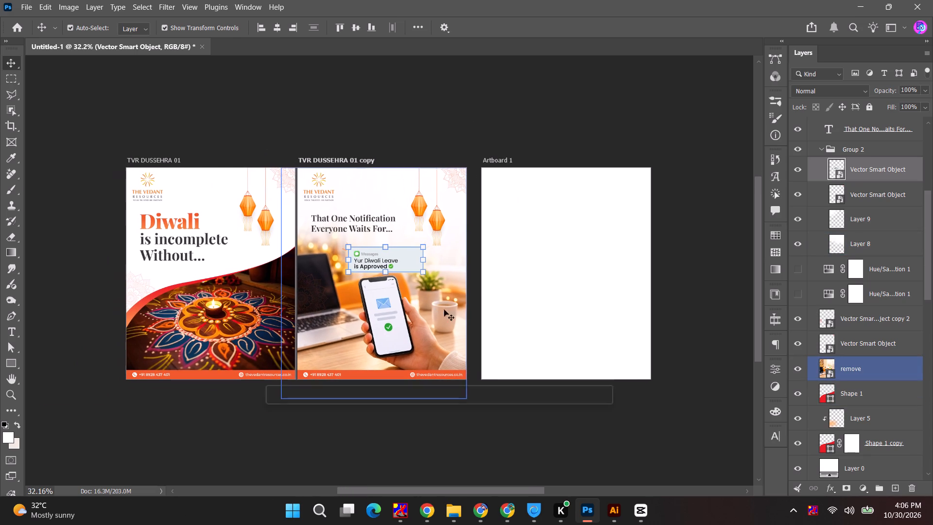
pyautogui.keyDown('alt'); pyautogui.scroll(4, 453, 273); pyautogui.keyUp('alt')
pyautogui.moveTo(396, 263); pyautogui.dragTo(390, 263)
# Open the notification smart object in Illustrator, fill its pale blue background rectangle with white #ffffff, and save it.
pyautogui.doubleClick(829, 167)
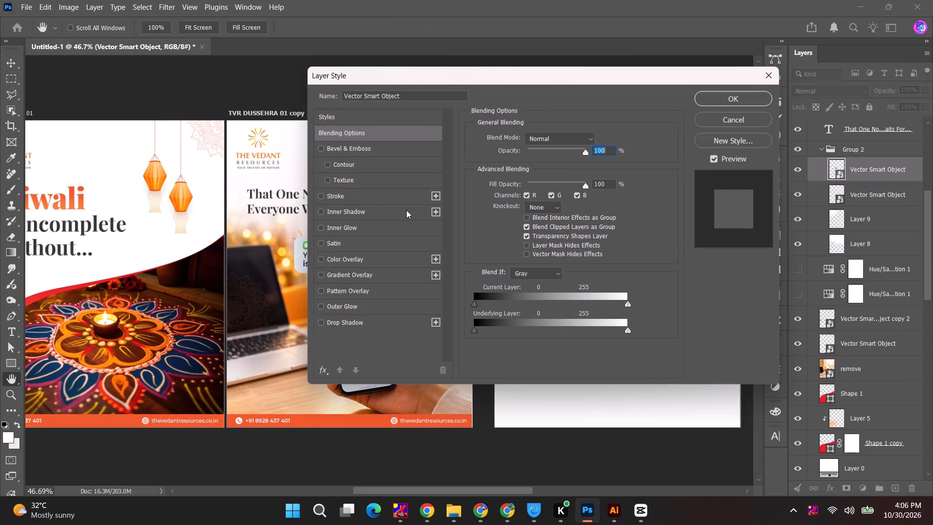
pyautogui.press('Escape')
pyautogui.doubleClick(838, 168)
pyautogui.press('a')
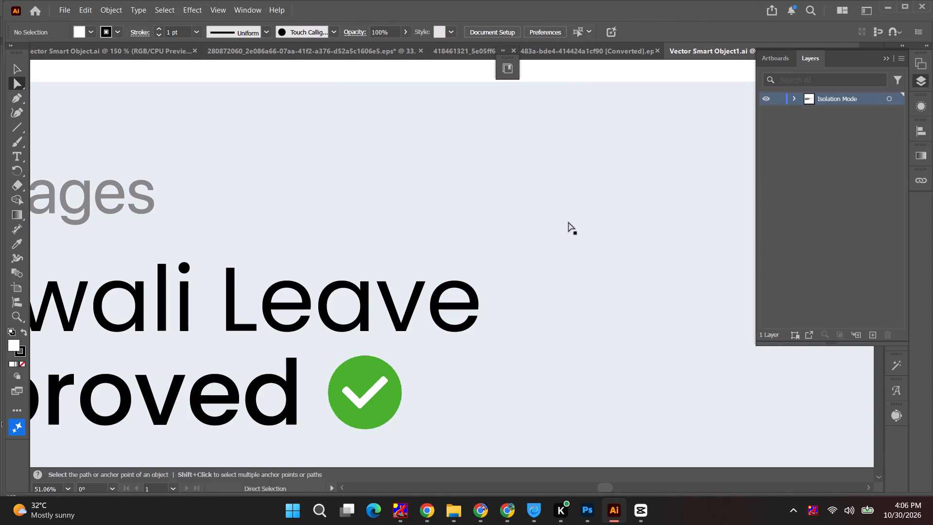
pyautogui.click(534, 225)
pyautogui.doubleClick(6, 346)
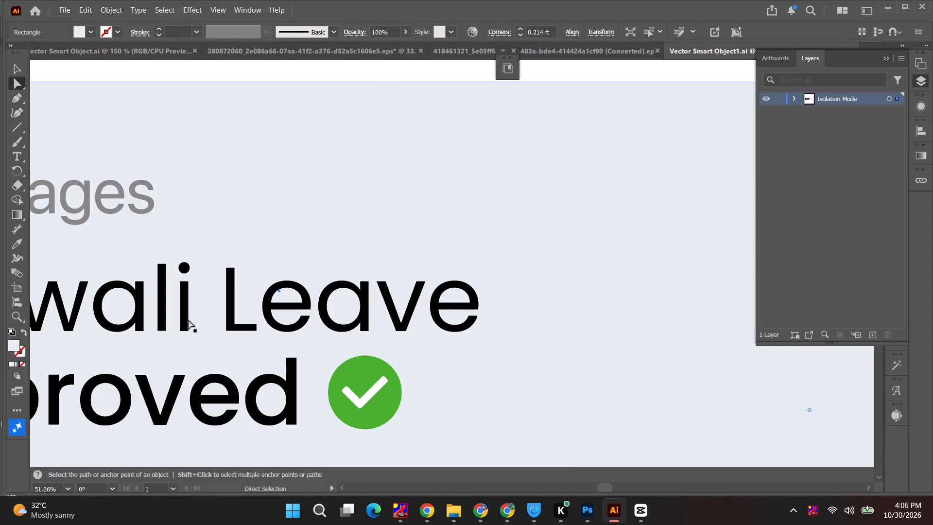
pyautogui.doubleClick(13, 340)
pyautogui.moveTo(666, 233); pyautogui.dragTo(493, 106)
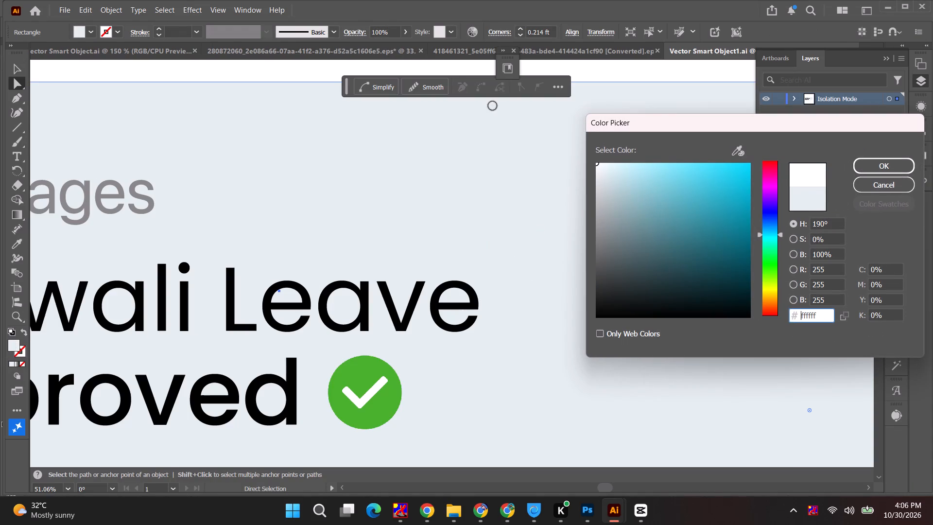
pyautogui.click(893, 172)
pyautogui.hotkey('ctrl', 's')
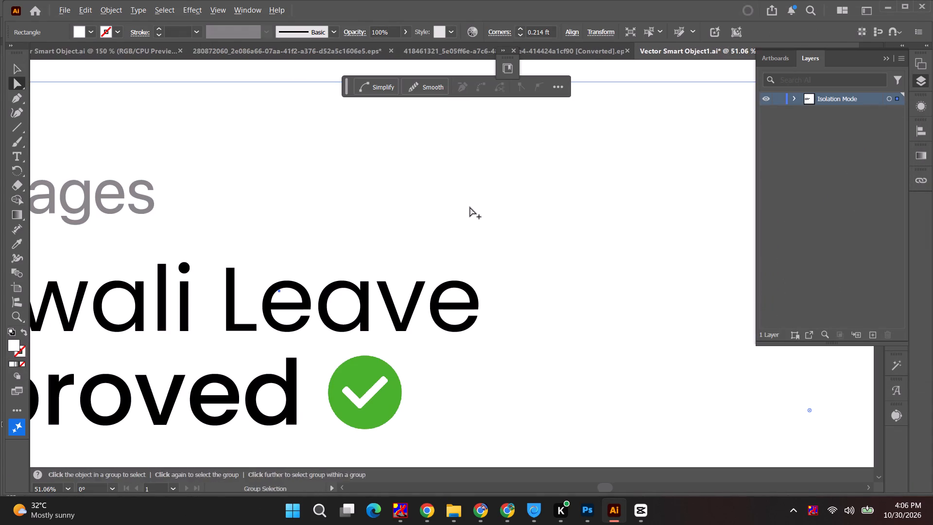
# Return to Photoshop and move the leave-approval notification slightly up and left above the phone.
pyautogui.hotkey('alt', 'Tab')
pyautogui.click(386, 108)
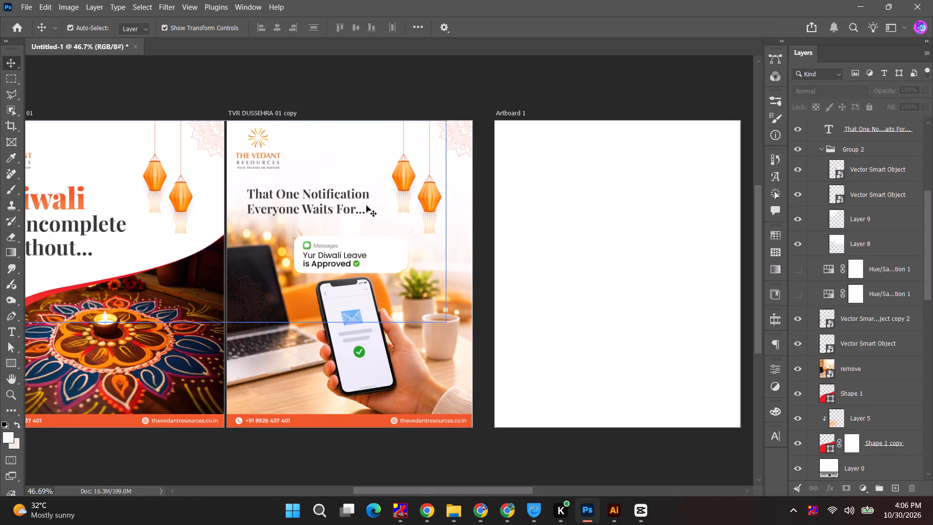
pyautogui.keyDown('alt'); pyautogui.scroll(3, 365, 259); pyautogui.keyUp('alt')
pyautogui.moveTo(384, 258); pyautogui.dragTo(378, 251)
# Inside the "remove" smart object, select the photo's built-in message banner and orange spark marks and run Generative Fill with the prompt "remove".
pyautogui.scroll(-4, 747, 375)
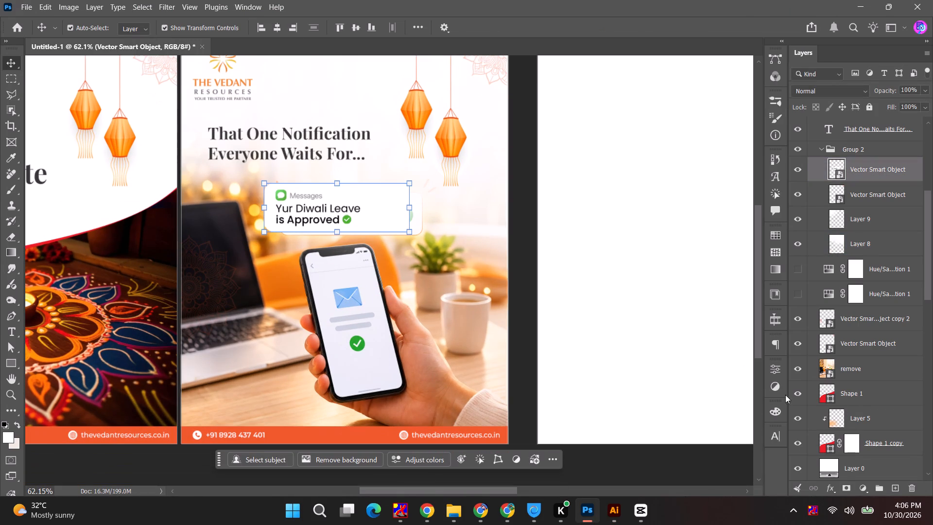
pyautogui.doubleClick(825, 371)
pyautogui.keyDown('alt'); pyautogui.scroll(4, 353, 228); pyautogui.keyUp('alt')
pyautogui.click(8, 75)
pyautogui.keyDown('alt'); pyautogui.scroll(2, 312, 201); pyautogui.keyUp('alt')
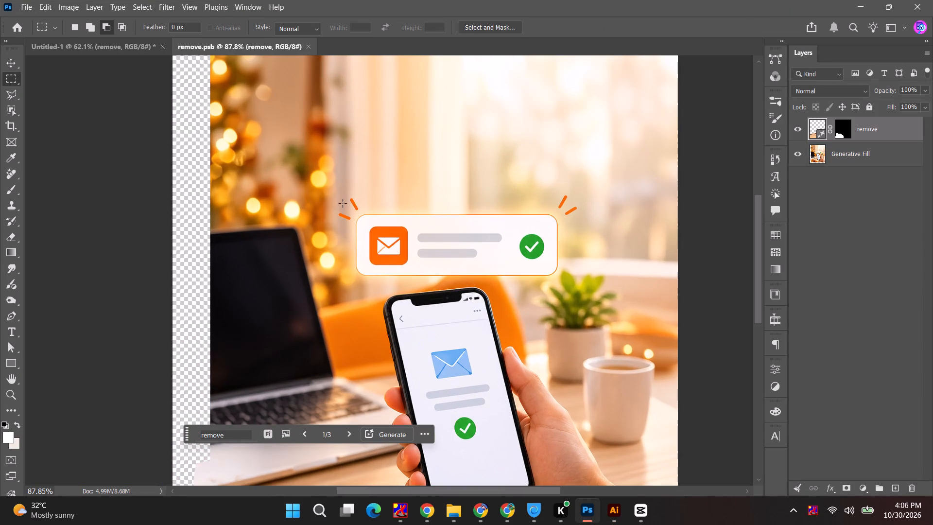
pyautogui.moveTo(556, 189); pyautogui.dragTo(574, 217)
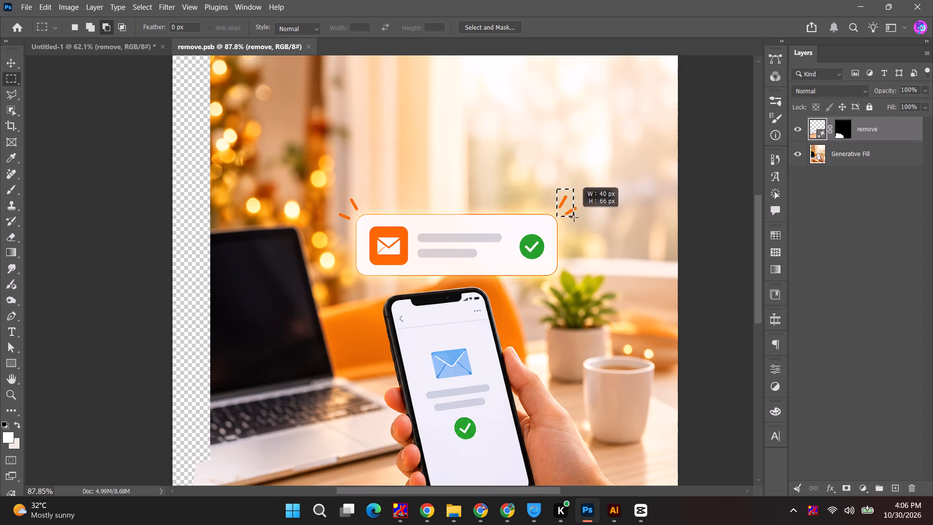
pyautogui.moveTo(574, 217); pyautogui.dragTo(578, 220)
pyautogui.moveTo(353, 214); pyautogui.dragTo(559, 279)
pyautogui.click(93, 22)
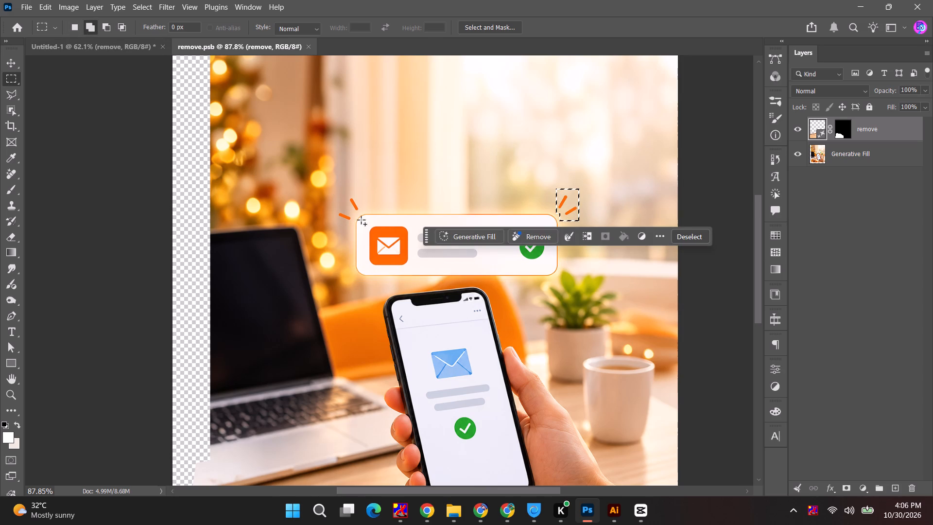
pyautogui.moveTo(335, 194); pyautogui.dragTo(365, 223)
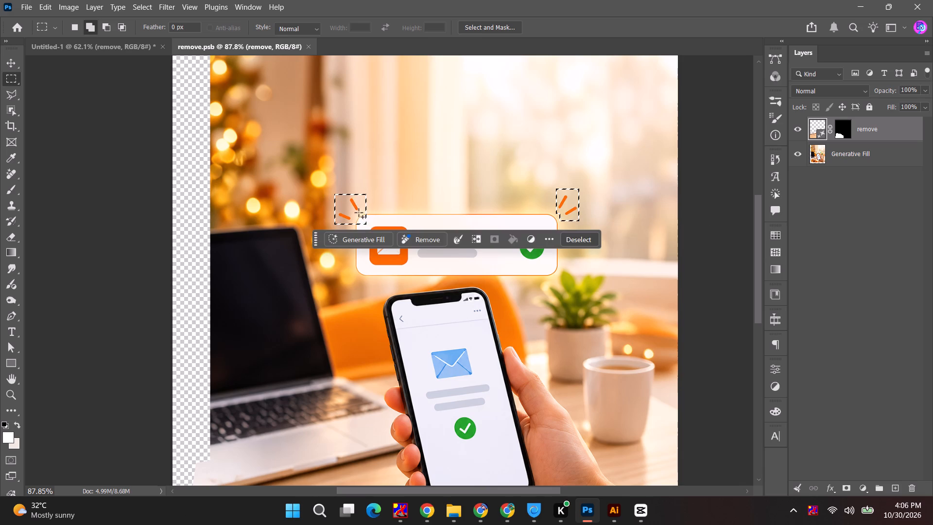
pyautogui.moveTo(351, 209); pyautogui.dragTo(559, 281)
pyautogui.click(370, 293)
pyautogui.write('remove')
pyautogui.press('Return')
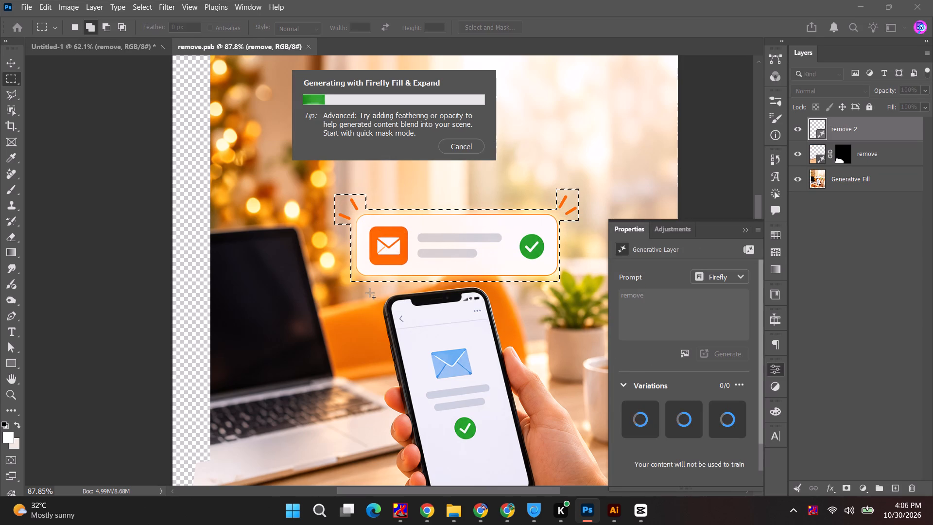
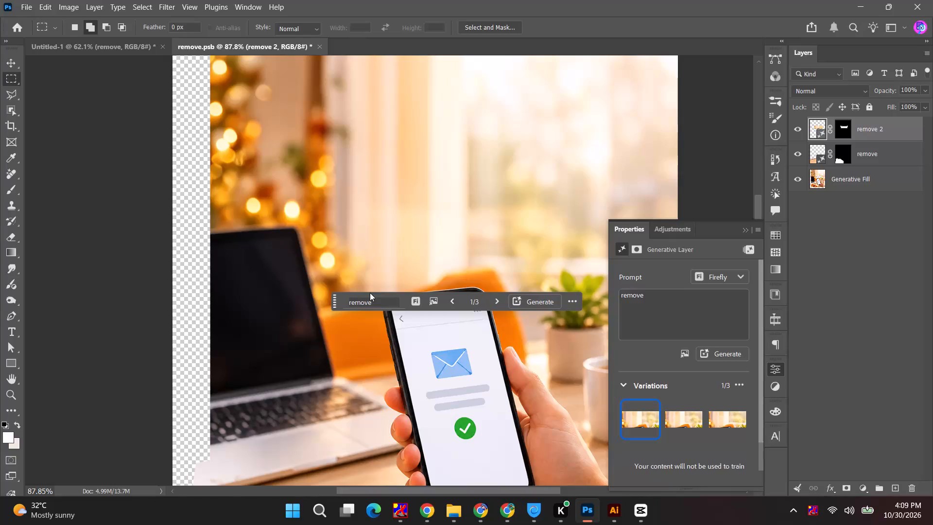
# Close the edited "remove" smart object and return to the carousel document with the Move tool active.
pyautogui.hotkey('ctrl', 'w')
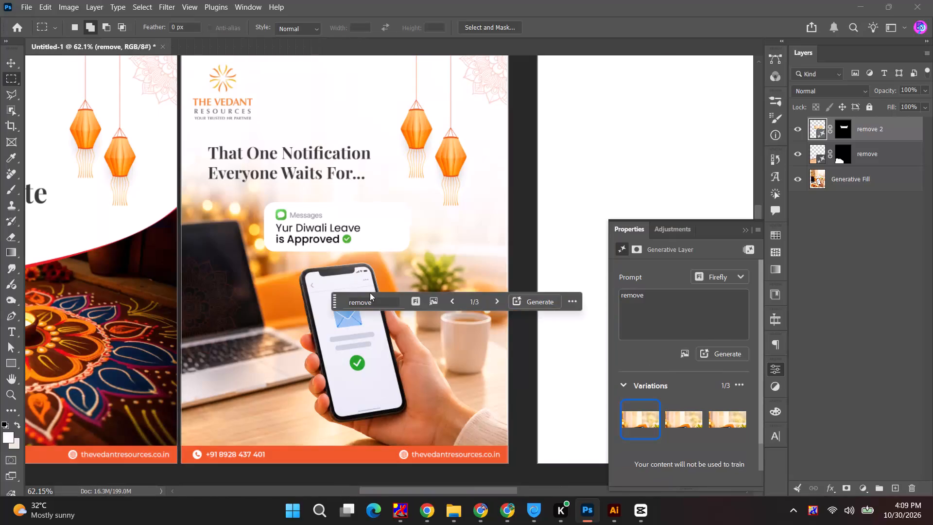
pyautogui.click(9, 67)
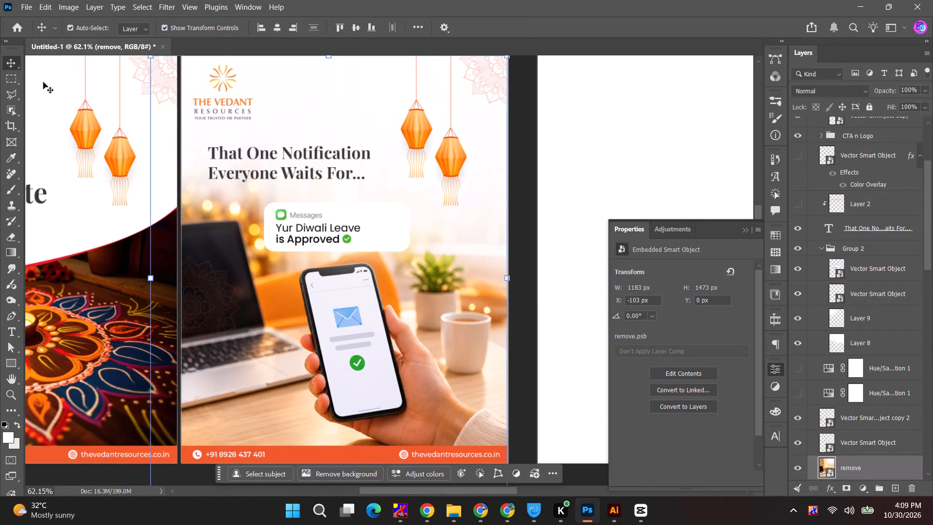
# Review the second slide's notification and phone photo, and compare the two designed slides alongside the blank Artboard 1.
pyautogui.click(386, 231)
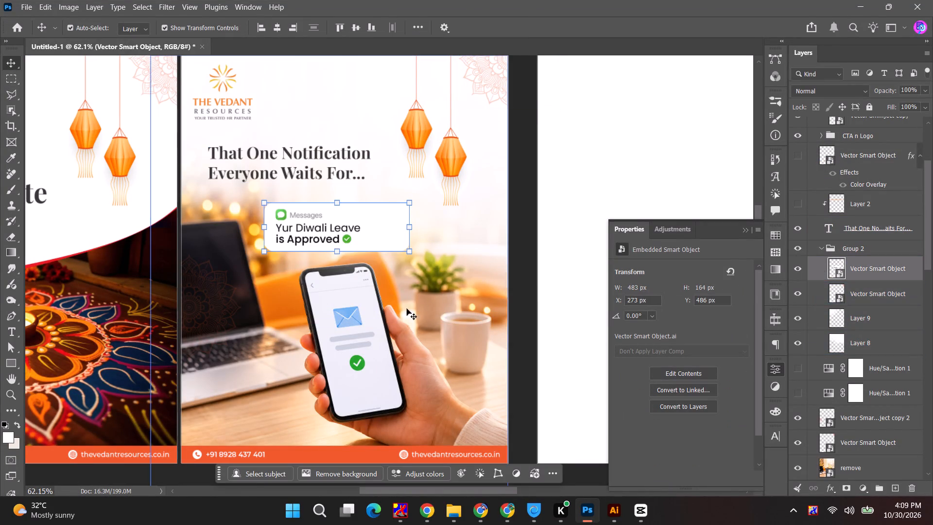
pyautogui.keyDown('alt'); pyautogui.scroll(-4, 424, 261); pyautogui.keyUp('alt')
pyautogui.click(453, 98)
pyautogui.press('space')
pyautogui.press('space')
pyautogui.press('space')
pyautogui.press('space')
pyautogui.press('space')
pyautogui.press('space')
pyautogui.press('space')
pyautogui.moveTo(553, 131); pyautogui.dragTo(532, 129)
pyautogui.keyDown('alt'); pyautogui.scroll(-4, 503, 249); pyautogui.keyUp('alt')
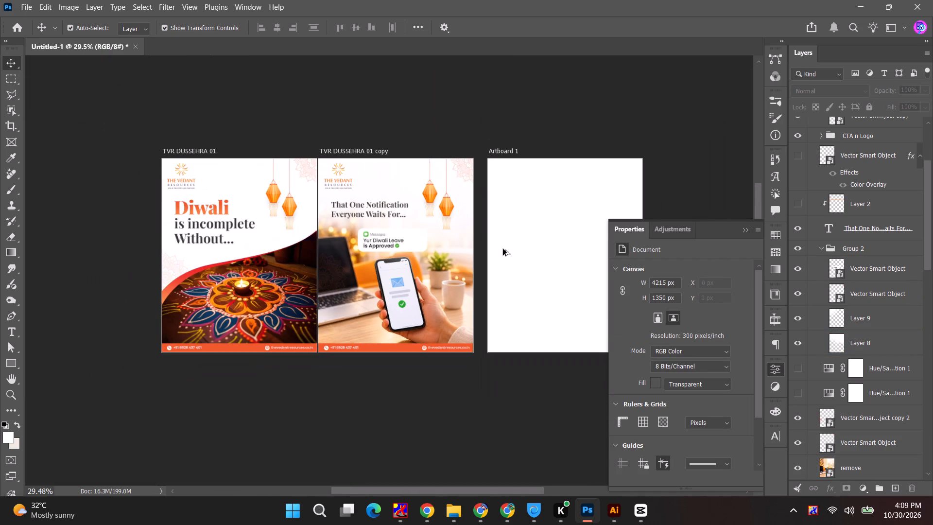
pyautogui.press('space')
pyautogui.press('space')
pyautogui.moveTo(558, 245); pyautogui.dragTo(519, 240)
pyautogui.keyDown('alt'); pyautogui.scroll(-2, 519, 240); pyautogui.keyUp('alt')
pyautogui.press('space')
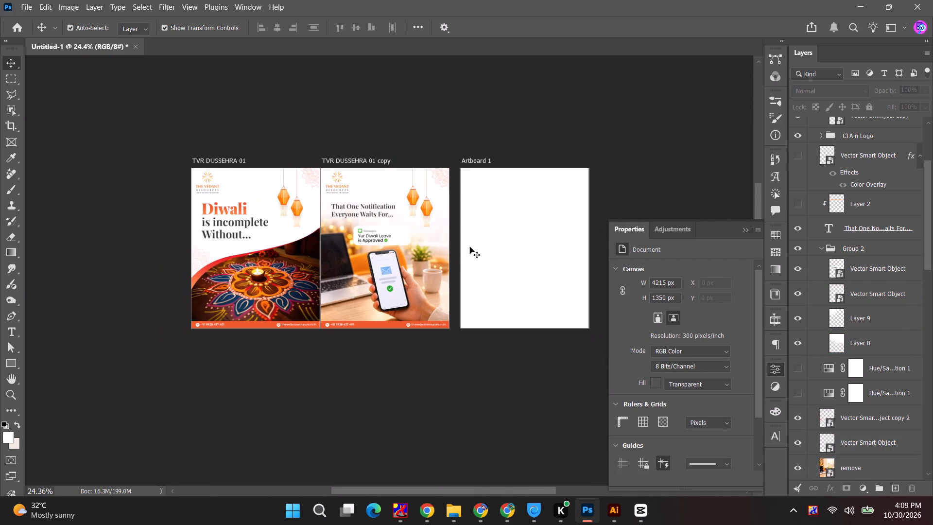
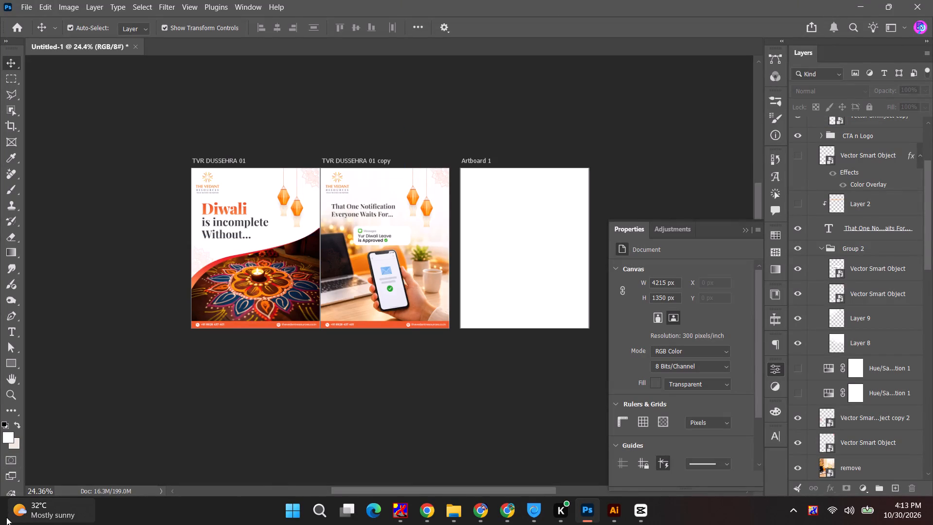
# Switch to the slide-image chat in ChatGPT and attach its existing five-slide carousel concept image to a new message.
pyautogui.hotkey('alt', 'Tab')
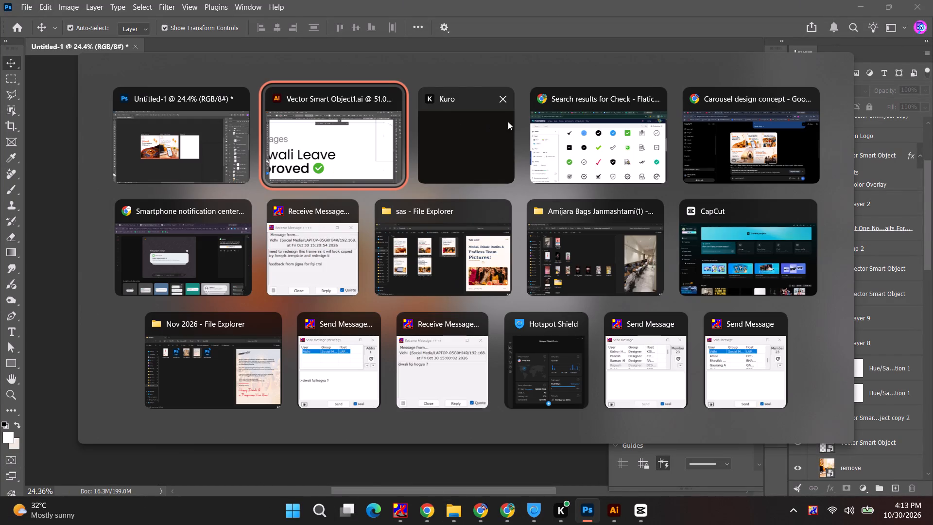
pyautogui.keyDown('alt'); pyautogui.click(200, 233); pyautogui.keyUp('alt')
pyautogui.click(502, 0)
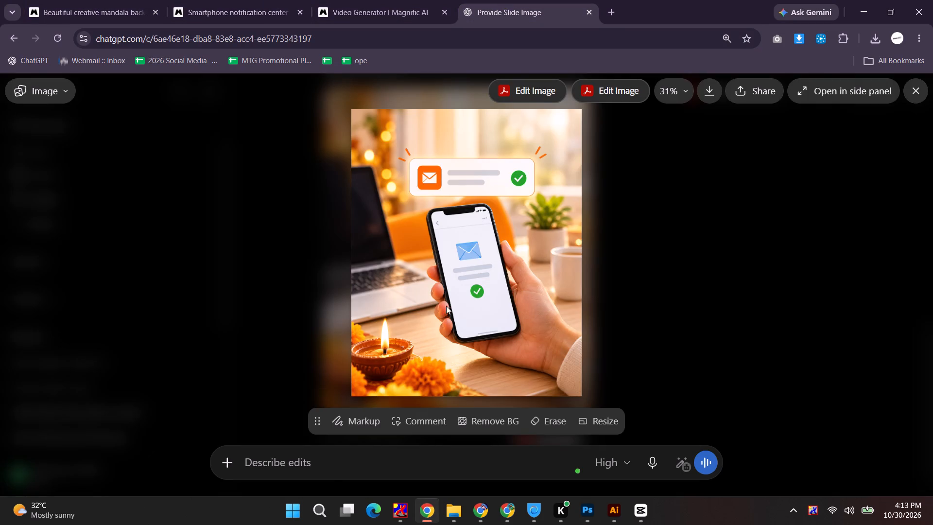
pyautogui.press('Escape')
pyautogui.click(660, 245)
pyautogui.scroll(11, 636, 276)
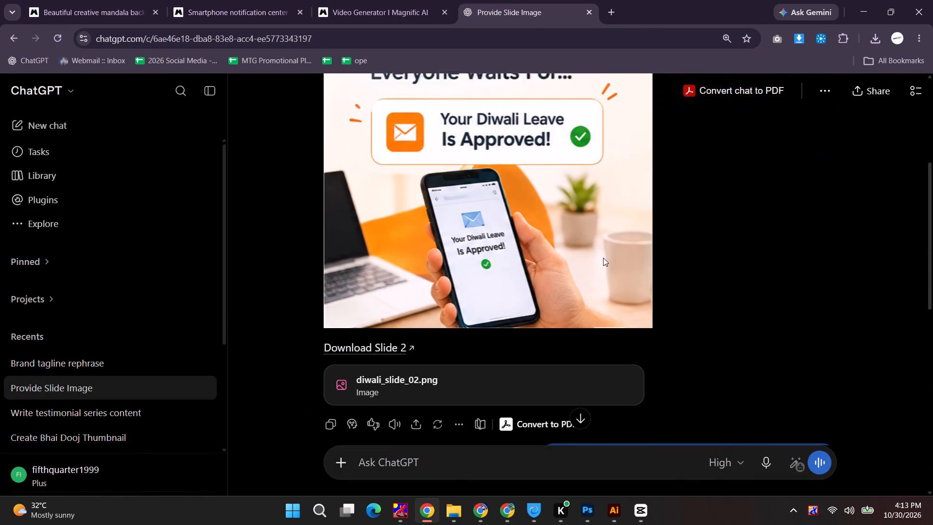
pyautogui.scroll(2, 689, 227)
pyautogui.moveTo(798, 172); pyautogui.dragTo(578, 474)
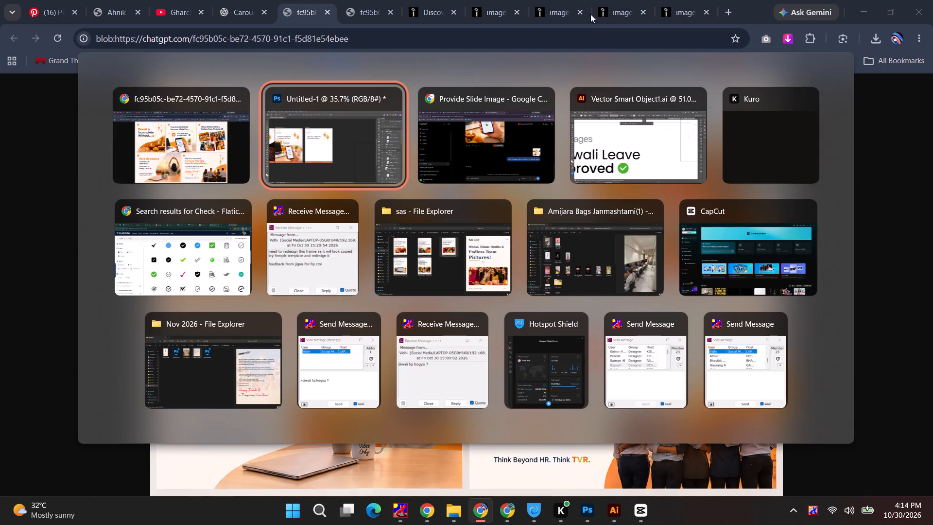
pyautogui.keyDown('alt'); pyautogui.click(181, 0); pyautogui.keyUp('alt')
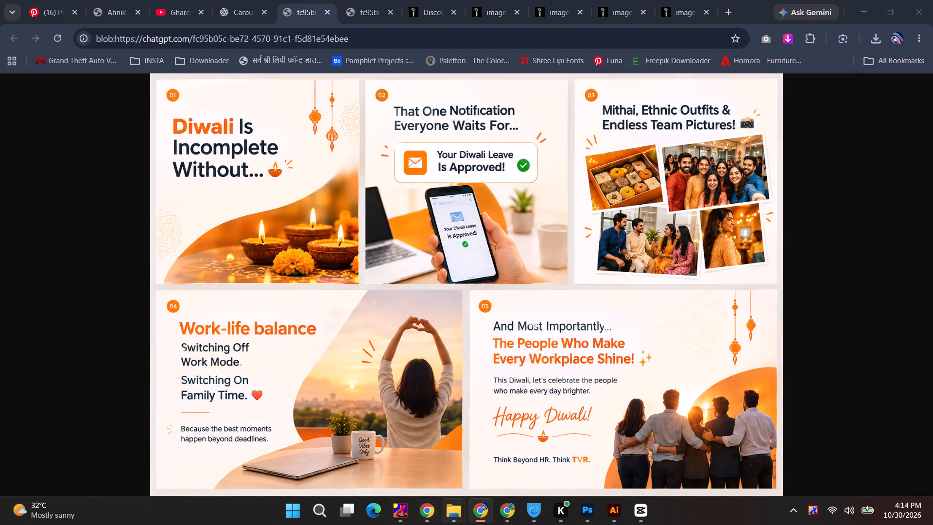
# Copy the slide 03 text "Mithai, Ethnic Outfits & Endless Team Pictures!" from cell F27 of the social media creative sheet.
pyautogui.click(508, 511)
pyautogui.click(32, 0)
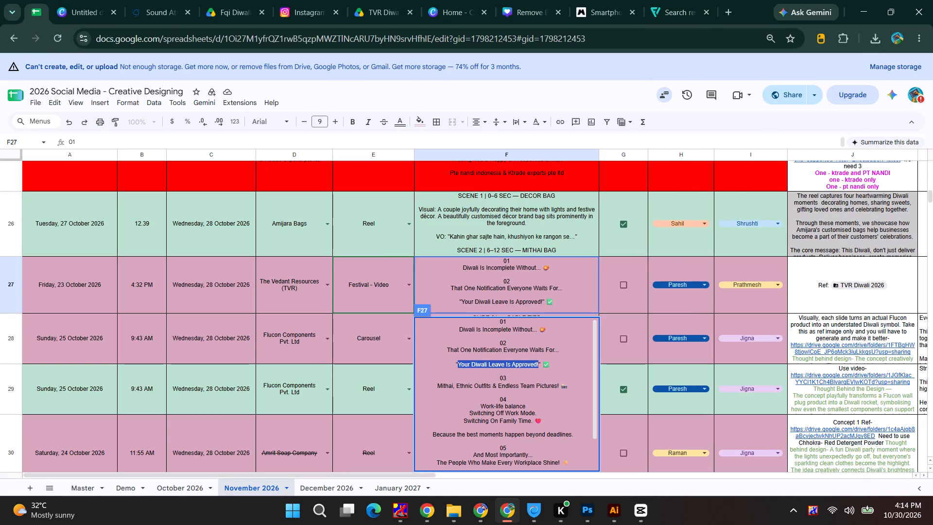
pyautogui.moveTo(440, 385); pyautogui.dragTo(556, 385)
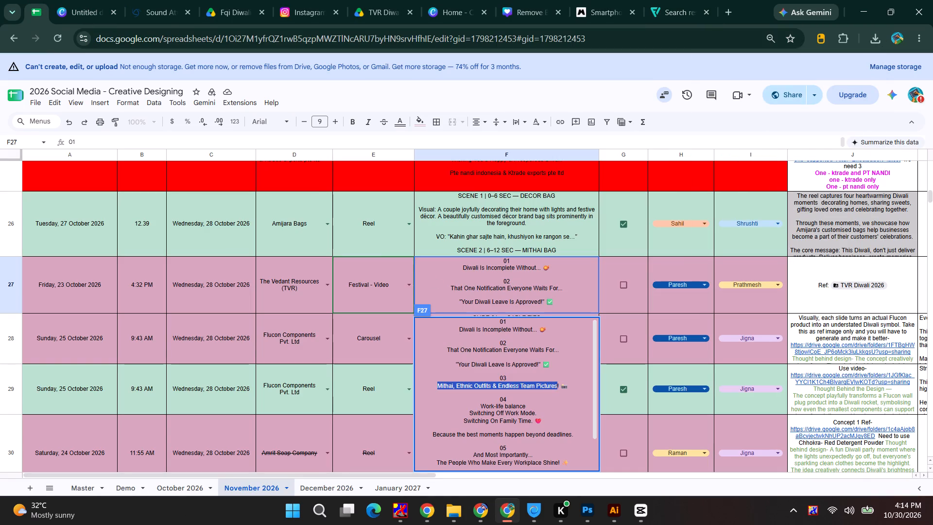
pyautogui.moveTo(556, 385); pyautogui.dragTo(559, 385)
pyautogui.hotkey('ctrl', 'c')
# Back in Photoshop, replace Artboard 1's headline with "Mithai, Ethnic Outfits & Endless Team Pictures!", breaking the line before the ampersand.
pyautogui.hotkey('alt', 'Tab')
pyautogui.hotkey('alt', 'Tab')
pyautogui.keyDown('alt'); pyautogui.click(413, 153); pyautogui.keyUp('alt')
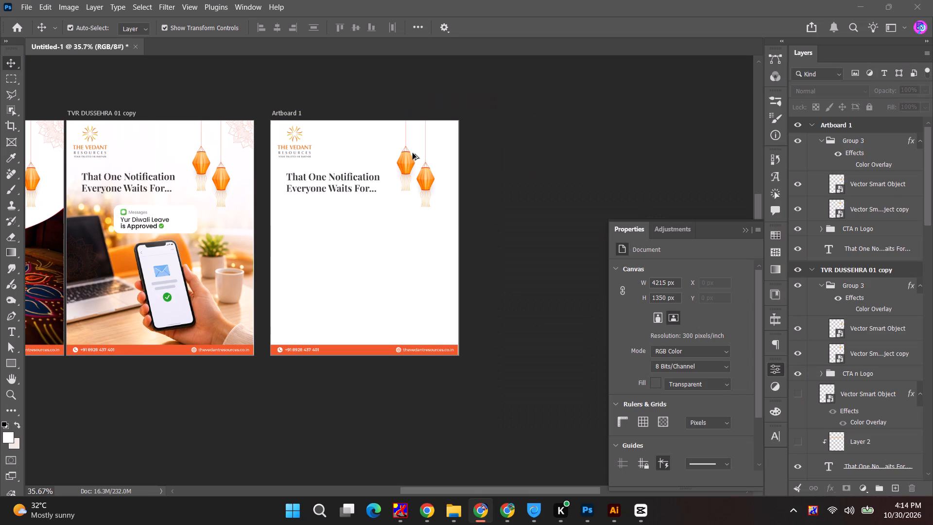
pyautogui.doubleClick(325, 180)
pyautogui.click(325, 182)
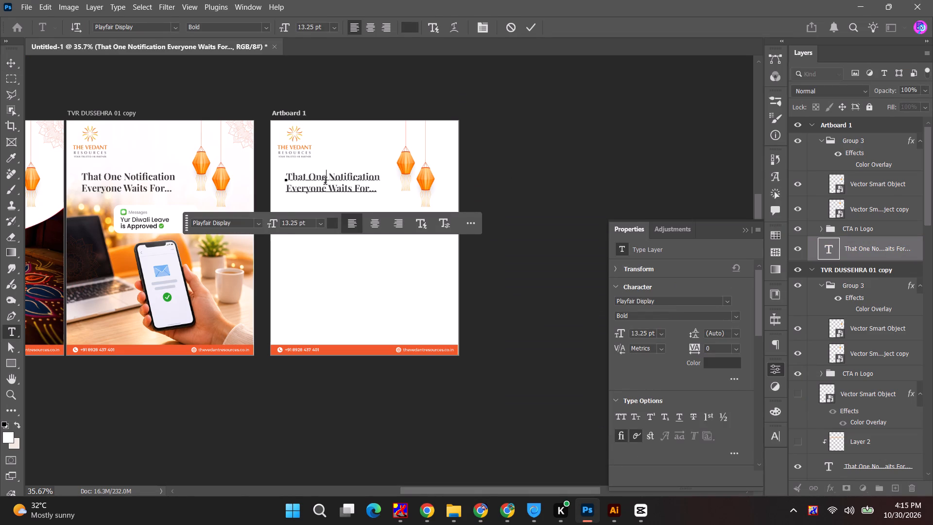
pyautogui.hotkey('ctrl', 'v')
pyautogui.hotkey('ctrl', 'a')
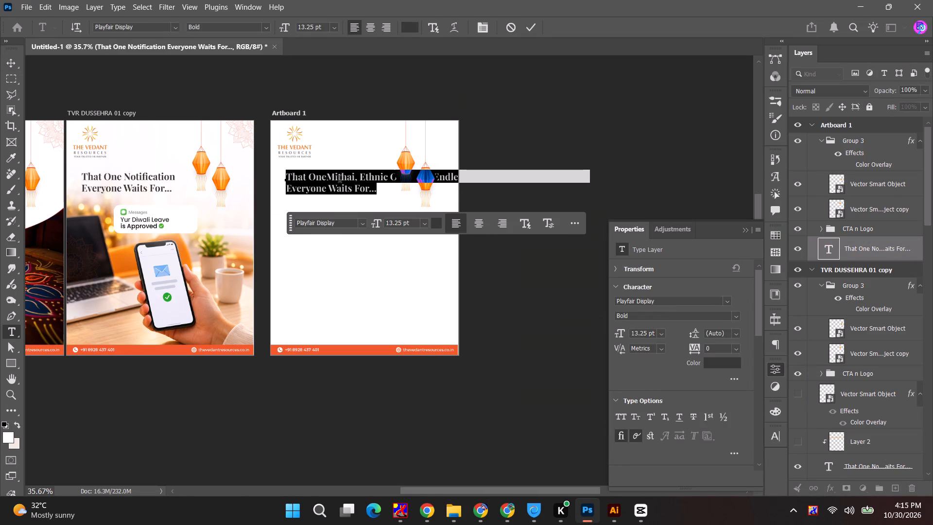
pyautogui.hotkey('ctrl', 'v')
pyautogui.keyDown('alt'); pyautogui.scroll(4, 376, 190); pyautogui.keyUp('alt')
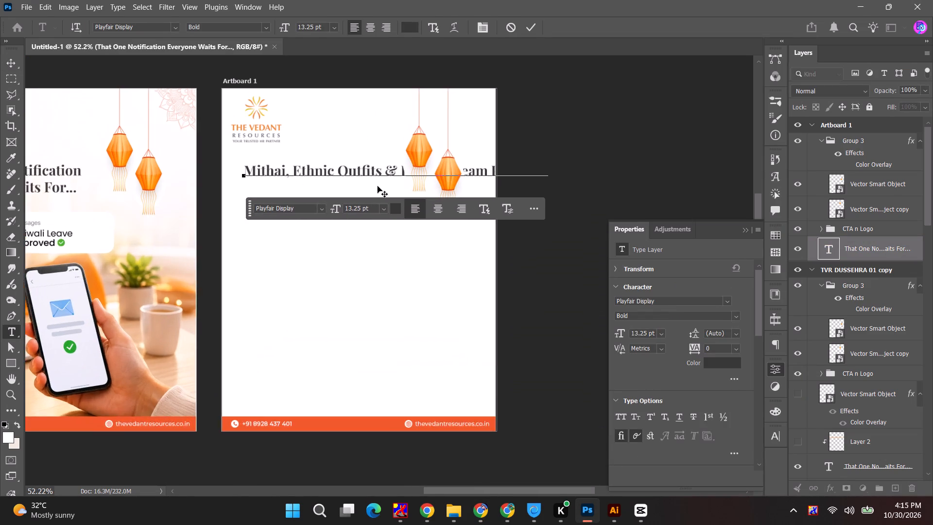
pyautogui.keyDown('alt'); pyautogui.scroll(3, 383, 175); pyautogui.keyUp('alt')
pyautogui.click(389, 169)
pyautogui.press('BackSpace')
pyautogui.press('Return')
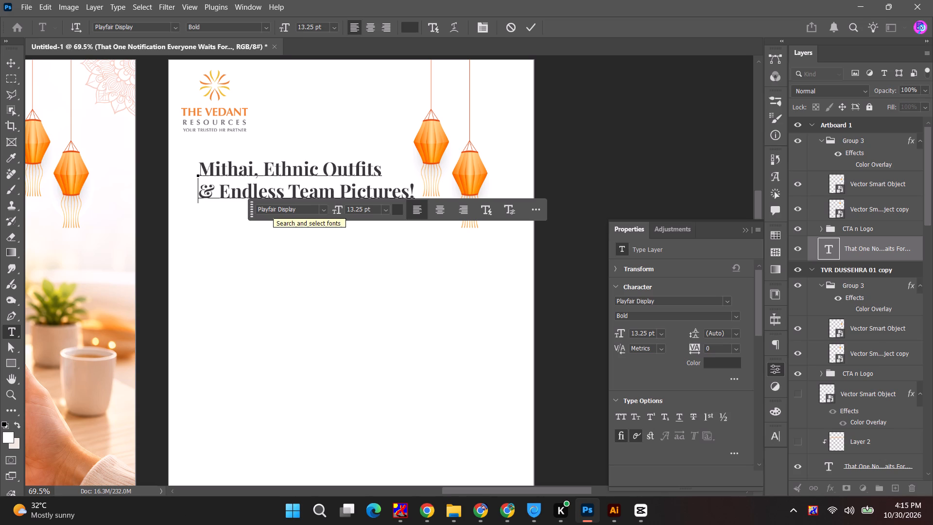
# Re-break Artboard 1's headline into three lines: "Mithai, Ethnic", "Outfits & Endless" and "Team Pictures!".
pyautogui.click(340, 189)
pyautogui.click(290, 189)
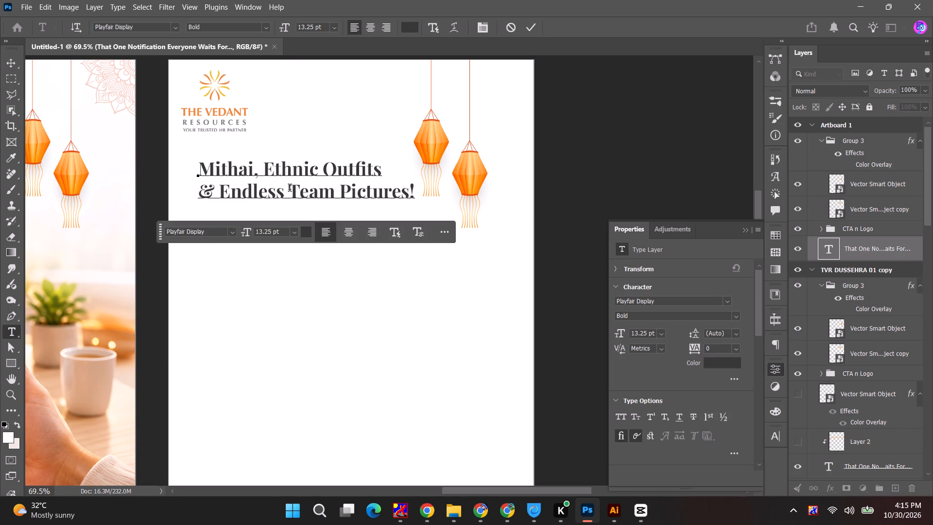
pyautogui.press('BackSpace')
pyautogui.press('Return')
pyautogui.click(322, 172)
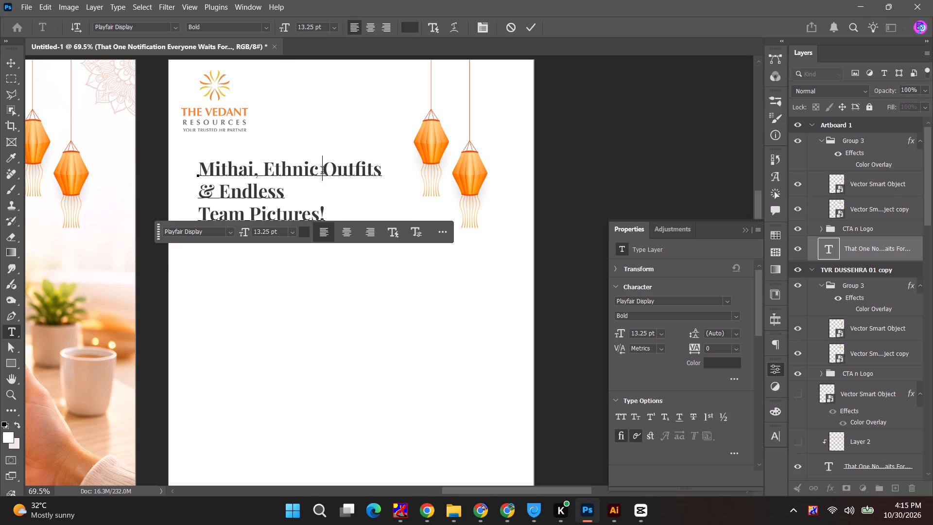
pyautogui.press('BackSpace')
pyautogui.press('Return')
pyautogui.click(196, 213)
pyautogui.press('Return')
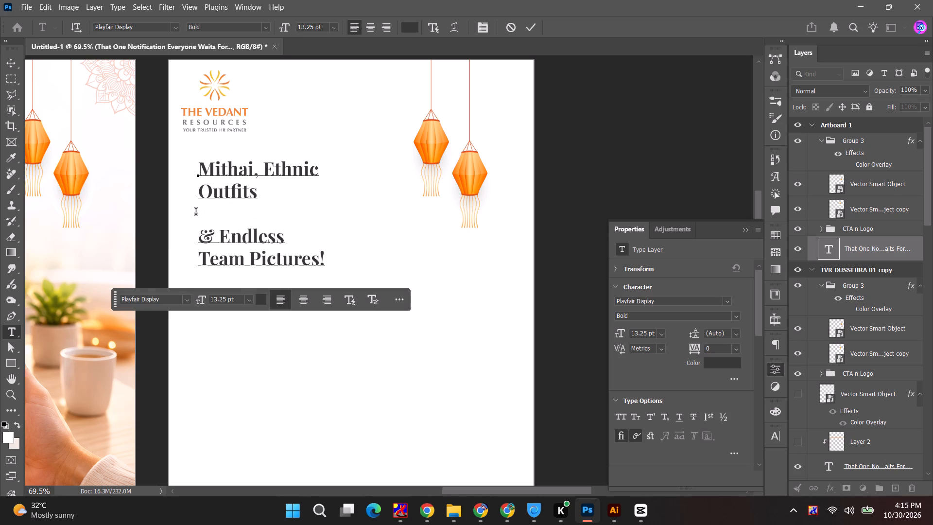
pyautogui.press('BackSpace')
pyautogui.press('BackSpace')
pyautogui.press('space')
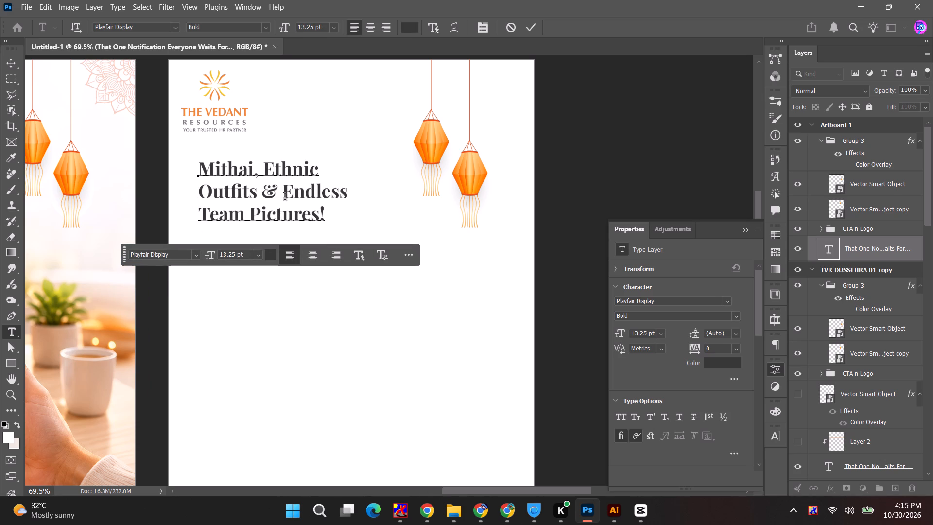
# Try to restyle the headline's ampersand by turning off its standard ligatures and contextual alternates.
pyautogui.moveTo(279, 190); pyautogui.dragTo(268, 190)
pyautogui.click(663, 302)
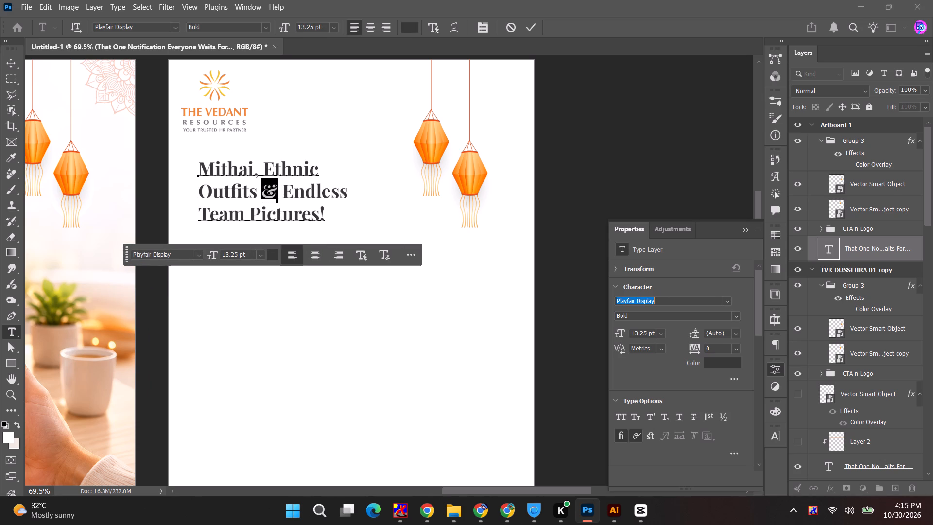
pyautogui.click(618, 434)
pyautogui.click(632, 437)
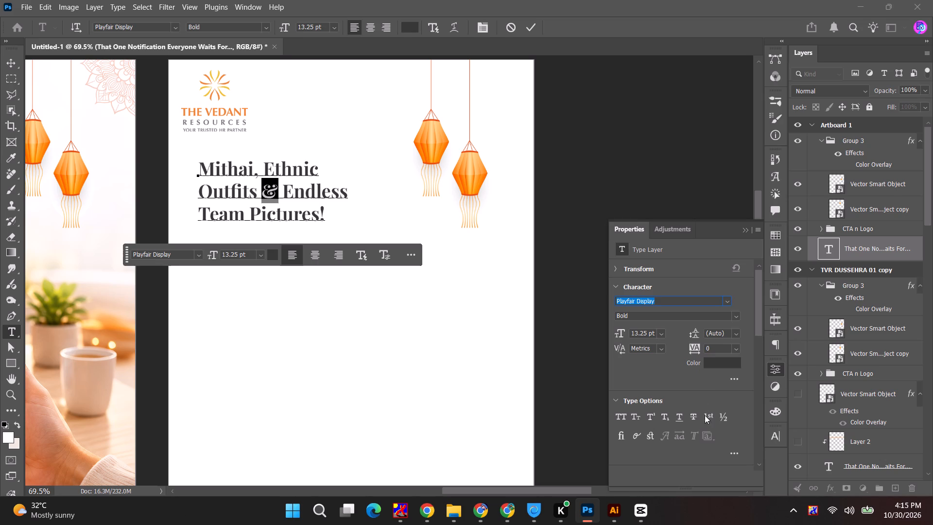
# Replace the ampersand in Artboard 1's headline with the word "and" and commit the text.
pyautogui.click(664, 298)
pyautogui.hotkey('ctrl', 'a')
pyautogui.write('and')
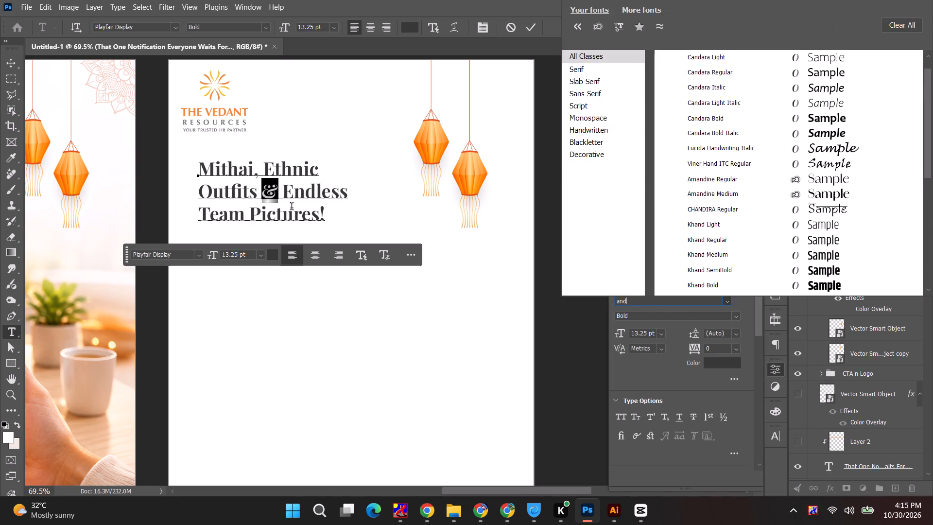
pyautogui.click(282, 205)
pyautogui.click(282, 192)
pyautogui.moveTo(278, 190); pyautogui.dragTo(267, 191)
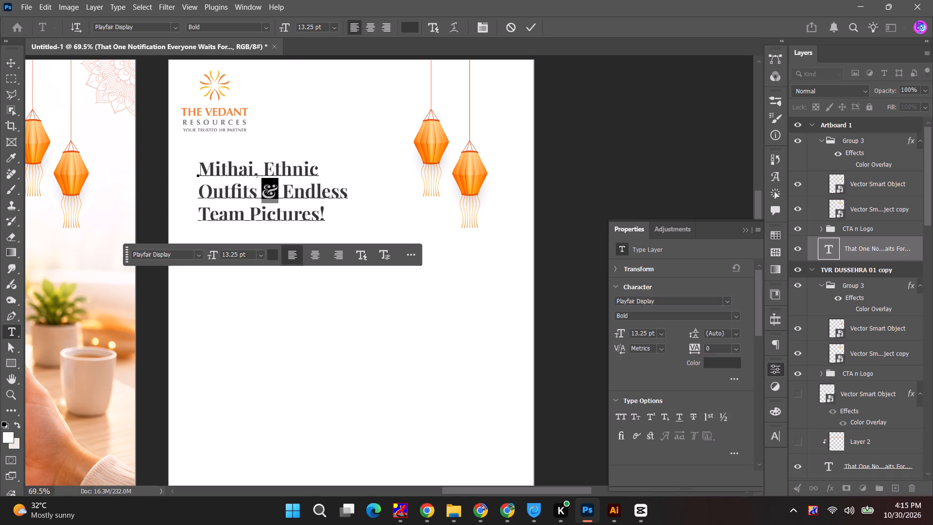
pyautogui.write('and')
pyautogui.press('Escape')
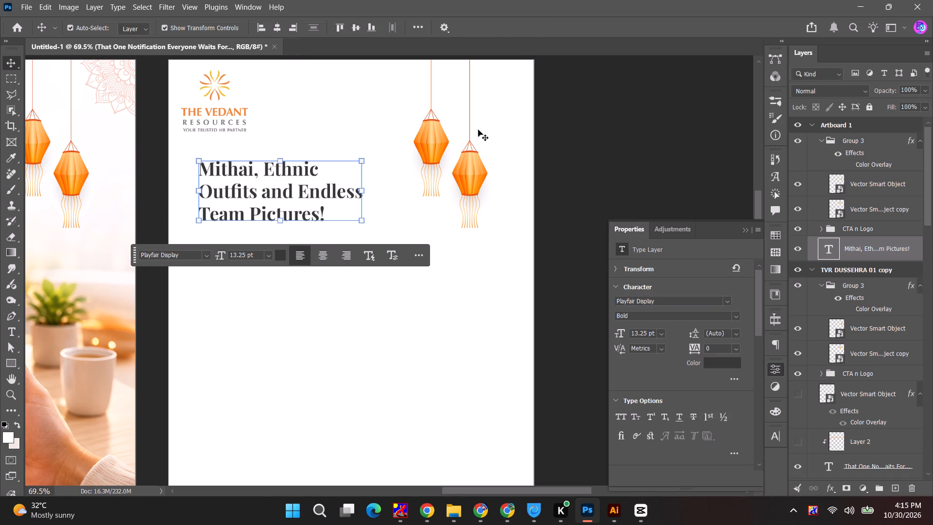
# Copy the pale mandala ornament from the second slide's upper corner and paste it in place on Artboard 1.
pyautogui.click(598, 115)
pyautogui.keyDown('alt'); pyautogui.scroll(-5, 601, 120); pyautogui.keyUp('alt')
pyautogui.press('space')
pyautogui.press('space')
pyautogui.moveTo(624, 180); pyautogui.dragTo(536, 152)
pyautogui.hotkey('alt', 'Tab')
pyautogui.hotkey('alt', 'Tab')
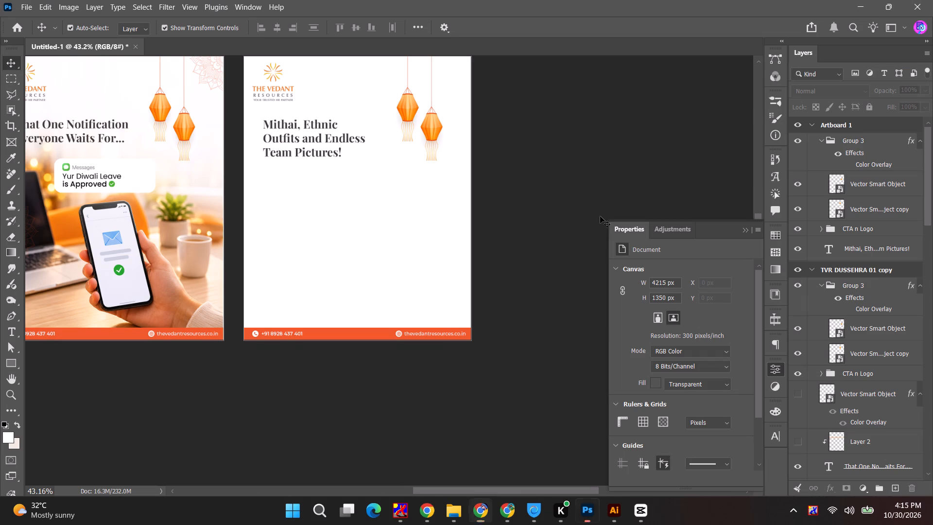
pyautogui.hotkey('alt', 'Tab')
pyautogui.hotkey('alt', 'Tab')
pyautogui.click(214, 68)
pyautogui.hotkey('ctrl', 'c')
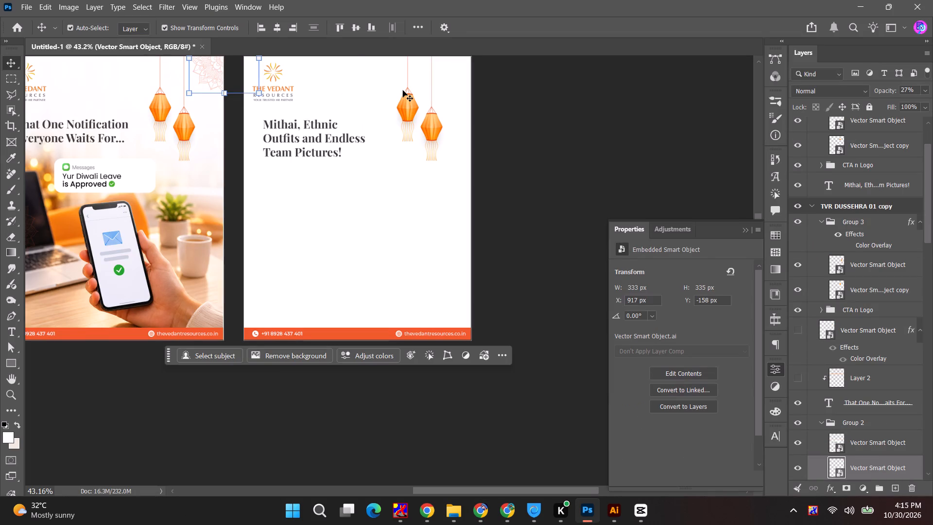
pyautogui.click(403, 90)
pyautogui.hotkey('ctrl', 'shift', 'v')
pyautogui.click(637, 123)
pyautogui.keyDown('alt'); pyautogui.scroll(-3, 603, 141); pyautogui.keyUp('alt')
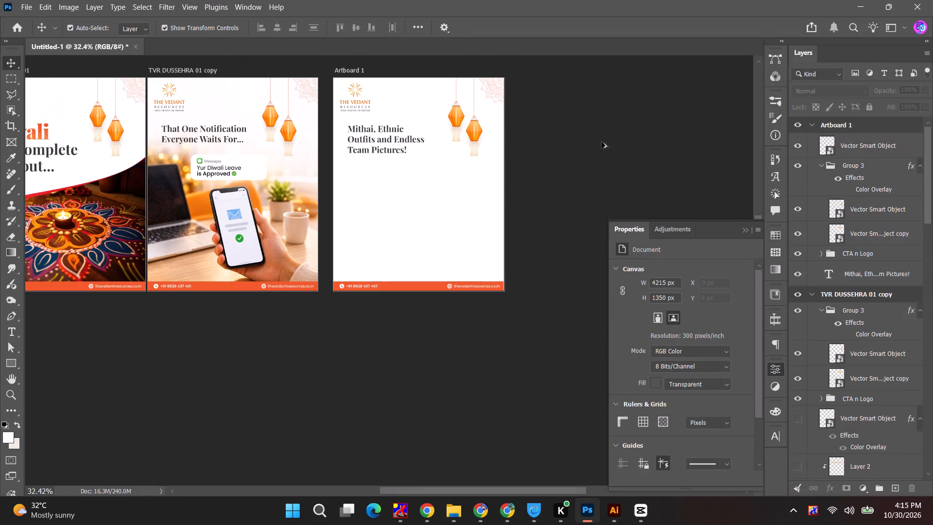
# Compare the artboards in Photoshop with the five-slide carousel concept image in Chrome, checking the third slide's layout.
pyautogui.press('space')
pyautogui.moveTo(586, 145); pyautogui.dragTo(582, 165)
pyautogui.hotkey('alt', 'Tab')
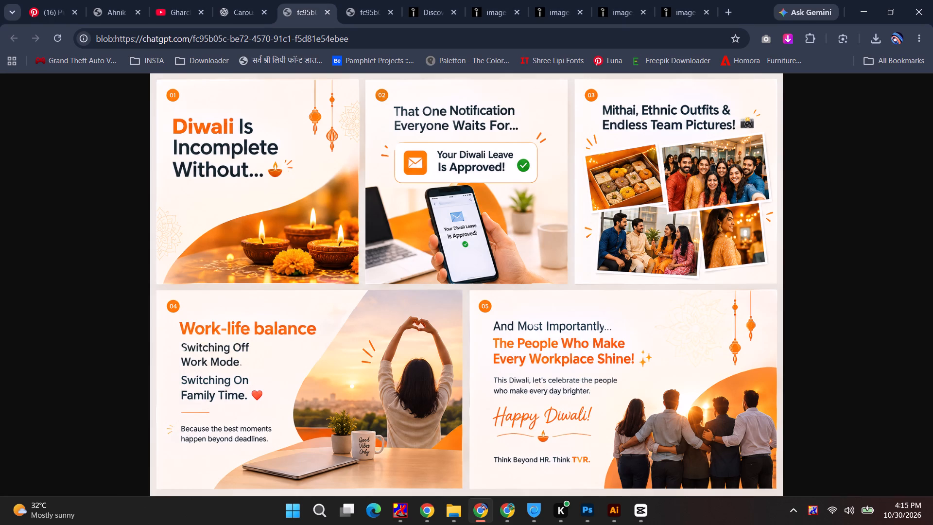
pyautogui.hotkey('alt', 'Tab')
pyautogui.press('space')
pyautogui.press('space')
pyautogui.press('space')
pyautogui.press('space')
pyautogui.moveTo(255, 231); pyautogui.dragTo(307, 226)
pyautogui.hotkey('alt', 'Tab')
pyautogui.scroll(-2, 512, 339)
pyautogui.scroll(-2, 570, 405)
pyautogui.hotkey('alt', 'Tab')
pyautogui.hotkey('alt', 'Tab')
pyautogui.hotkey('alt', 'Tab')
# Move Artboard 1 against the second slide's artboard, at about X 2184 px, Y -8 px.
pyautogui.keyDown('alt'); pyautogui.scroll(-3, 369, 185); pyautogui.keyUp('alt')
pyautogui.moveTo(395, 108); pyautogui.dragTo(386, 107)
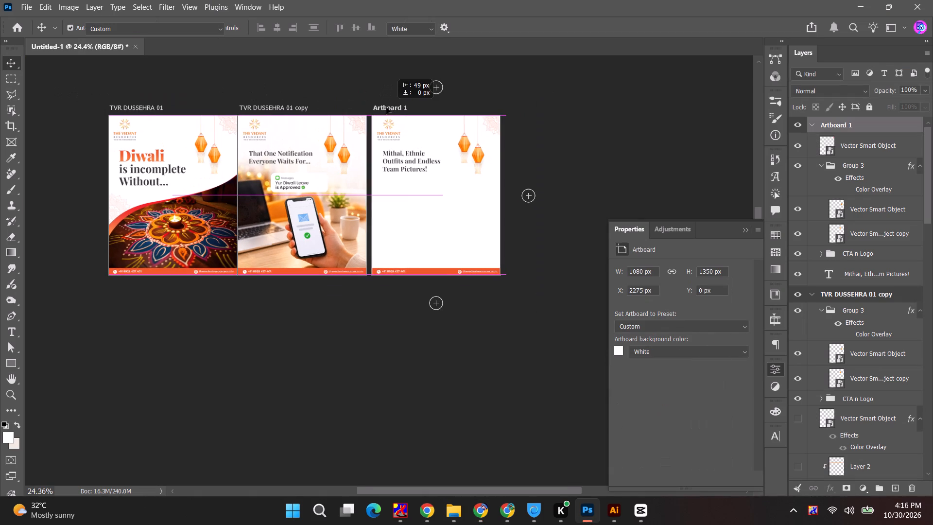
pyautogui.moveTo(386, 107); pyautogui.dragTo(384, 107)
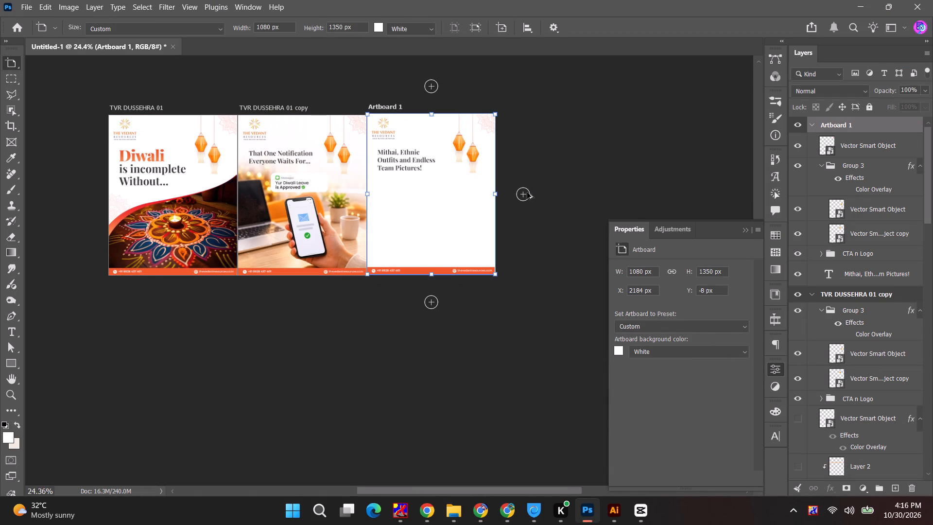
# Duplicate Artboard 1 with its contents as a fourth artboard on its outer side.
pyautogui.keyDown('alt'); pyautogui.click(527, 192); pyautogui.keyUp('alt')
# Switch to Chrome and copy slide 04's three lines, from "Work-life balance" to "Switching On Family Time.", in cell F27.
pyautogui.hotkey('alt', 'Tab')
pyautogui.keyDown('alt'); pyautogui.click(464, 157); pyautogui.keyUp('alt')
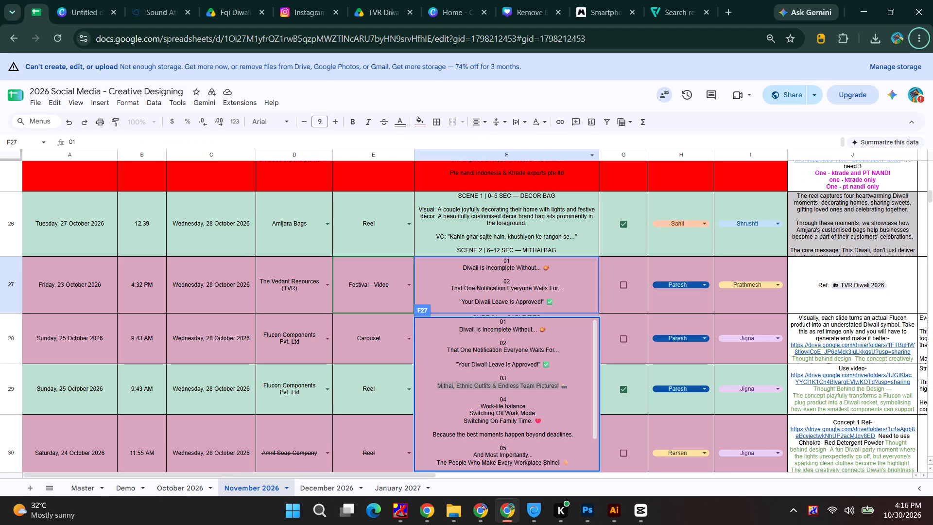
pyautogui.moveTo(482, 404); pyautogui.dragTo(536, 420)
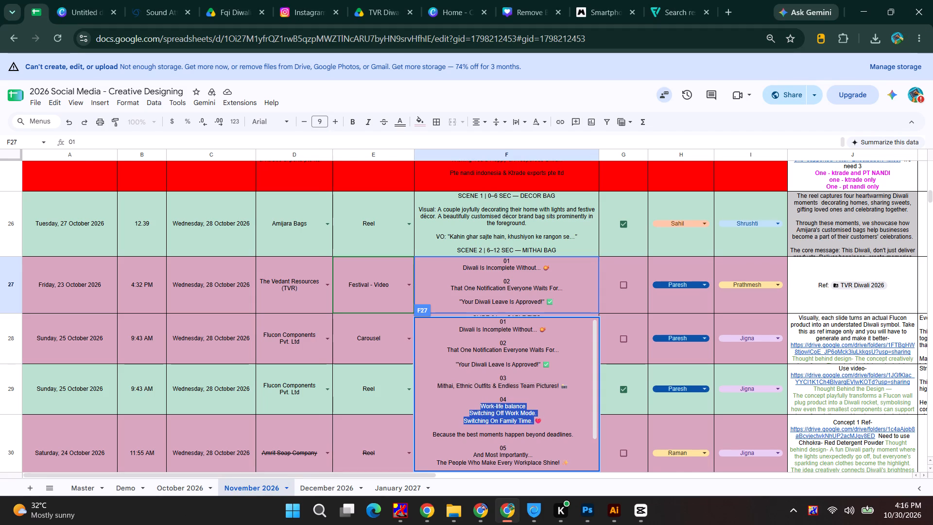
pyautogui.moveTo(536, 420); pyautogui.dragTo(534, 420)
pyautogui.hotkey('ctrl', 'c')
# Back in Photoshop, replace the duplicated artboard's headline with the copied "Work-life balance / Switching Off Work Mode. / Switching On Family Time.".
pyautogui.hotkey('alt', 'Tab')
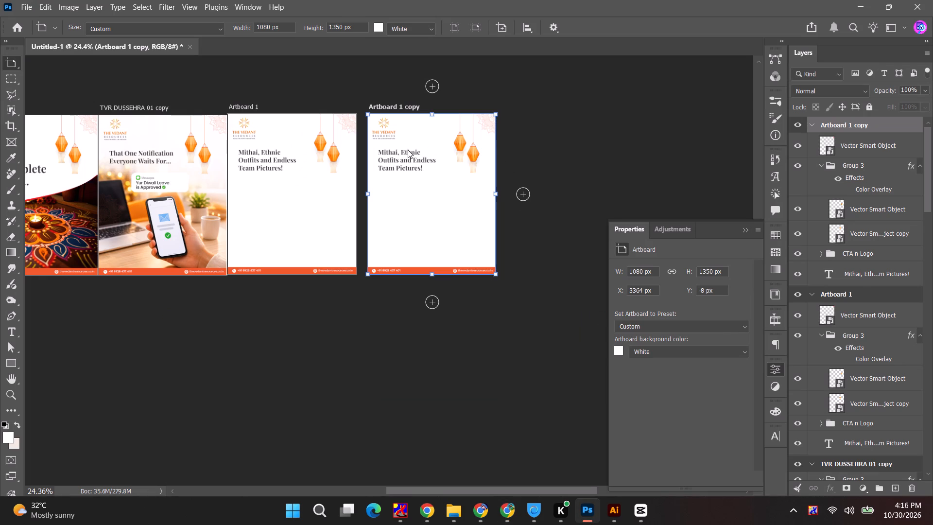
pyautogui.click(388, 157)
pyautogui.doubleClick(394, 158)
pyautogui.hotkey('ctrl', 'v')
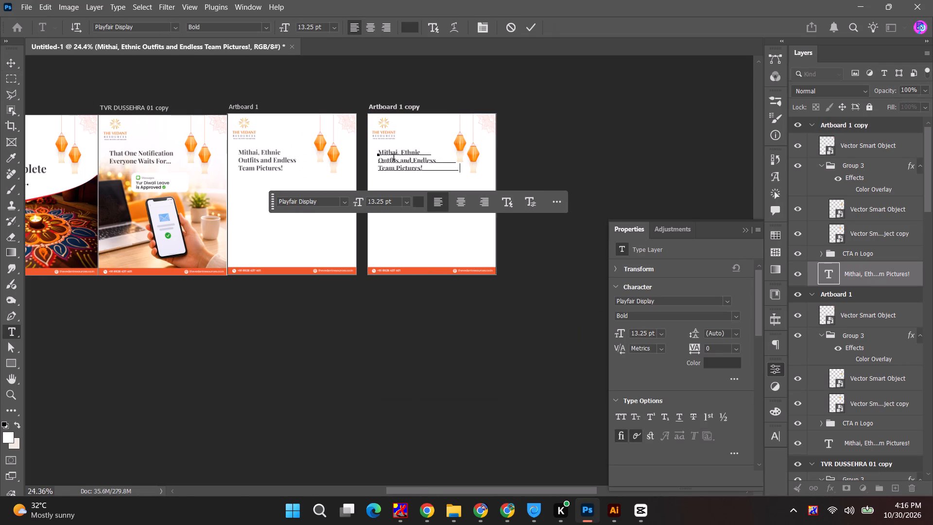
pyautogui.keyDown('alt'); pyautogui.scroll(11, 420, 159); pyautogui.keyUp('alt')
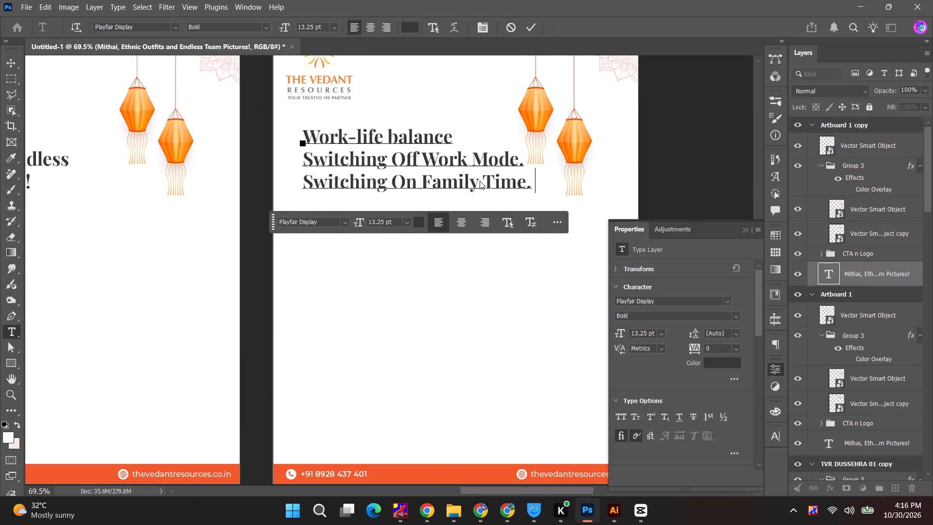
pyautogui.click(531, 184)
pyautogui.moveTo(532, 185); pyautogui.dragTo(294, 156)
pyautogui.click(530, 26)
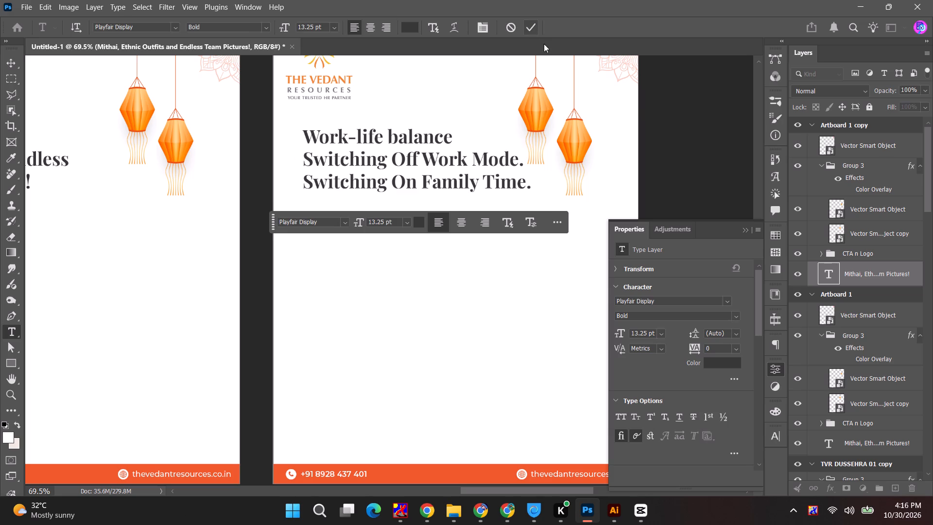
pyautogui.click(702, 139)
# Set the "Work-life balance" line to 17 pt and colour it with the orange sampled from the footer bar.
pyautogui.doubleClick(458, 145)
pyautogui.moveTo(456, 140); pyautogui.dragTo(271, 138)
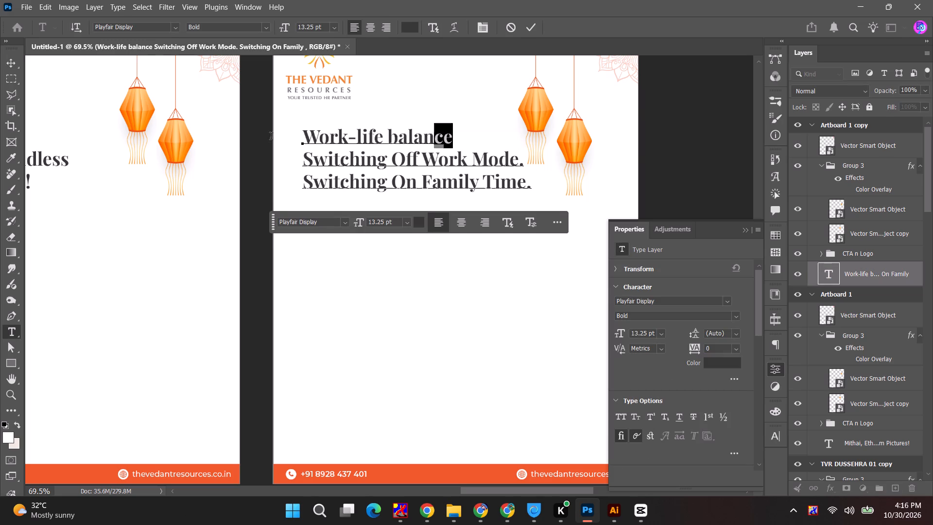
pyautogui.moveTo(271, 138); pyautogui.dragTo(226, 137)
pyautogui.click(617, 333)
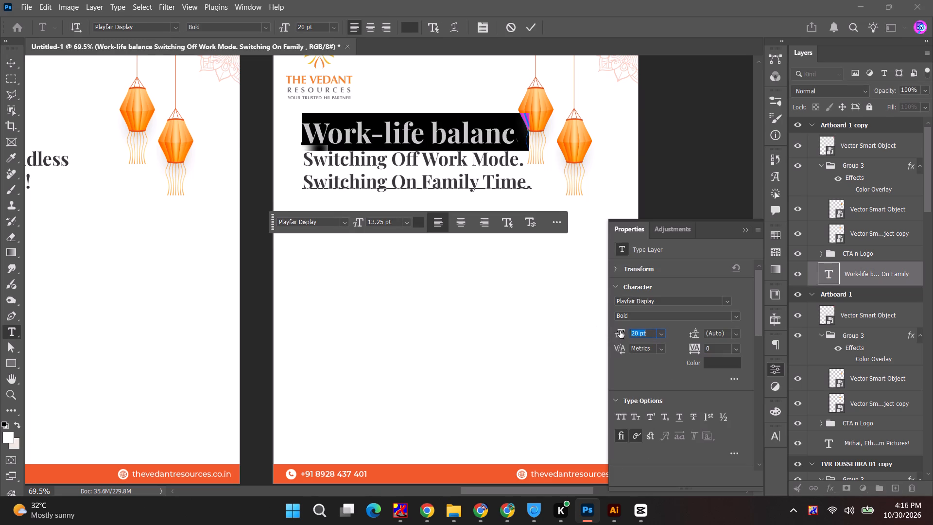
pyautogui.click(722, 357)
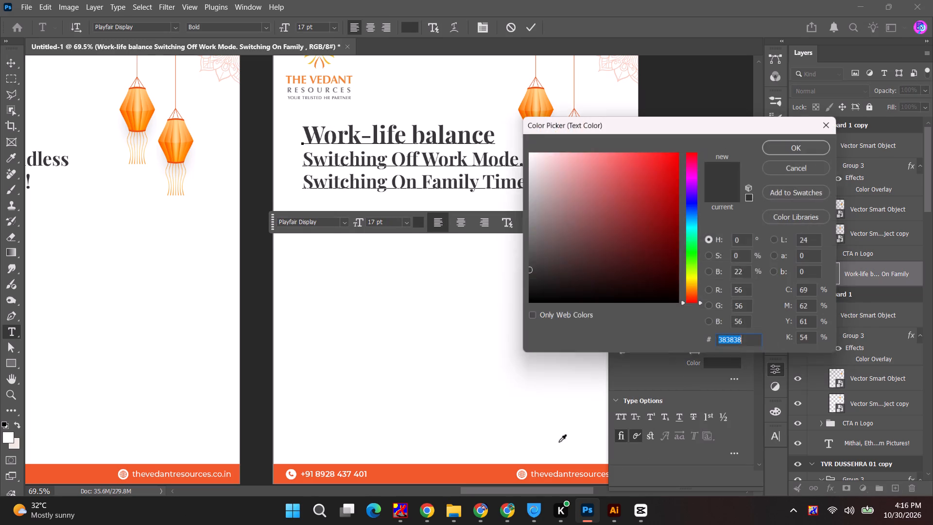
pyautogui.click(469, 478)
pyautogui.click(809, 137)
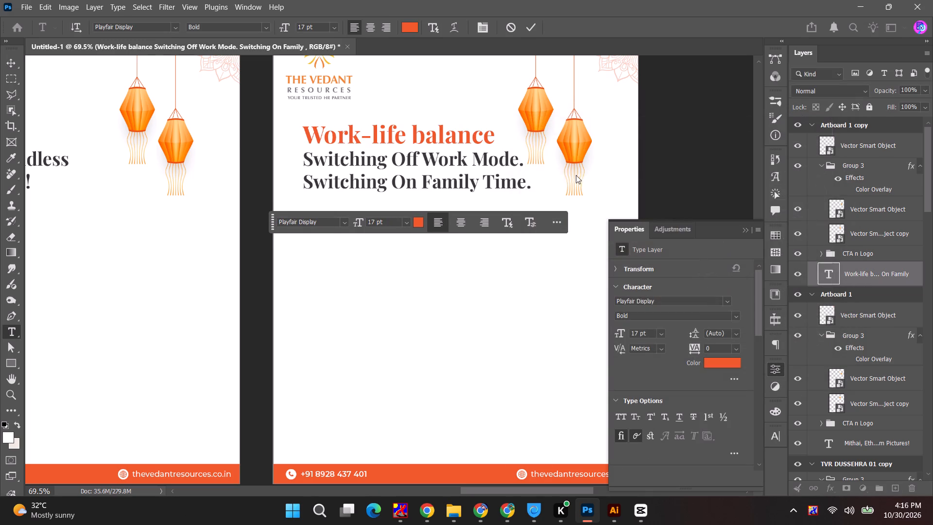
# Set the two "Switching" lines below the heading to 10 pt with 14 pt leading.
pyautogui.moveTo(538, 187); pyautogui.dragTo(249, 155)
pyautogui.click(617, 331)
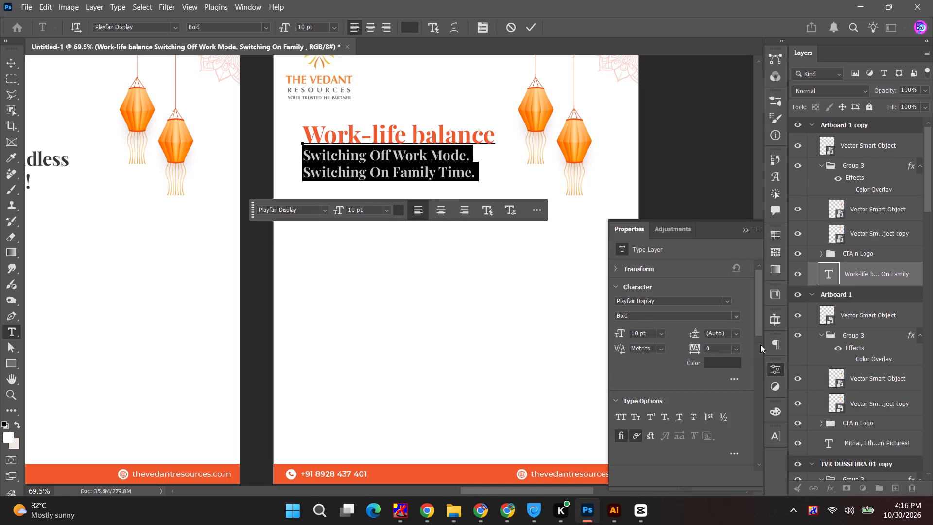
pyautogui.click(727, 332)
pyautogui.scroll(3, 727, 332)
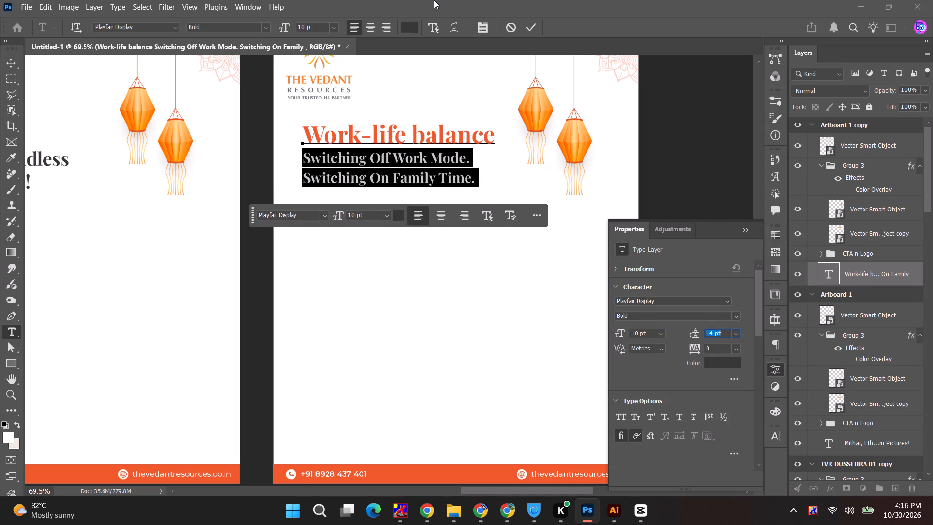
# Commit the text edit of the "Work-life balance" headline block on the duplicated artboard.
pyautogui.click(535, 30)
pyautogui.click(680, 158)
# Review the artboards against slide 04's remaining copy in cell F27 and its layout in the concept image.
pyautogui.keyDown('alt'); pyautogui.scroll(-8, 680, 158); pyautogui.keyUp('alt')
pyautogui.press('space')
pyautogui.press('space')
pyautogui.moveTo(676, 169); pyautogui.dragTo(614, 157)
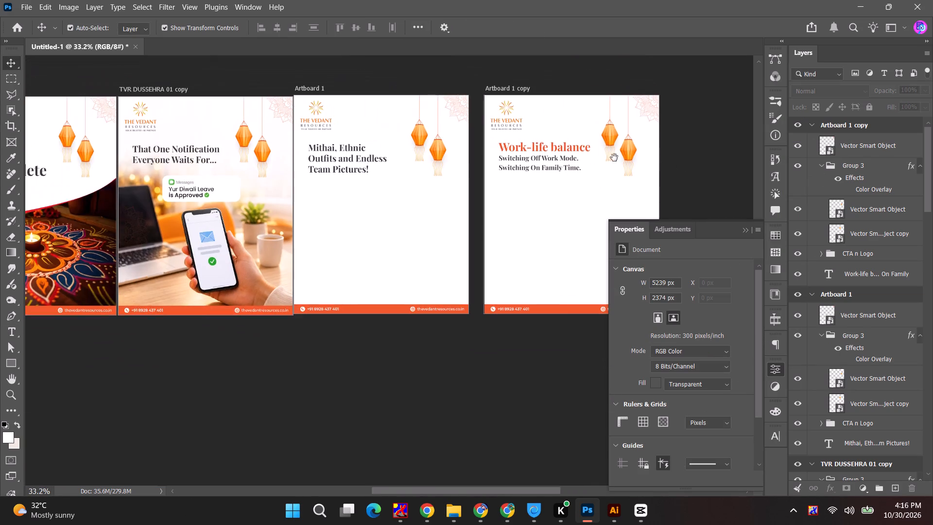
pyautogui.moveTo(614, 157); pyautogui.dragTo(500, 143)
pyautogui.hotkey('alt', 'Tab')
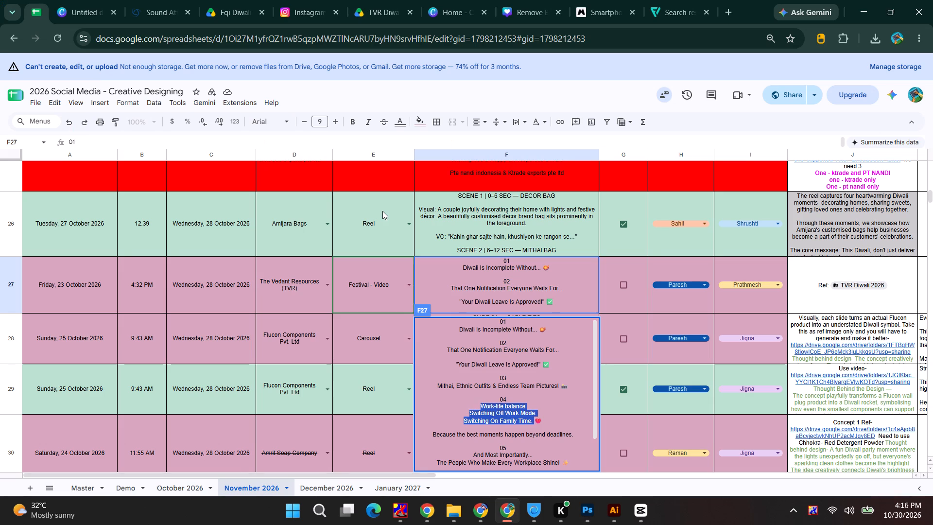
pyautogui.scroll(-2, 530, 437)
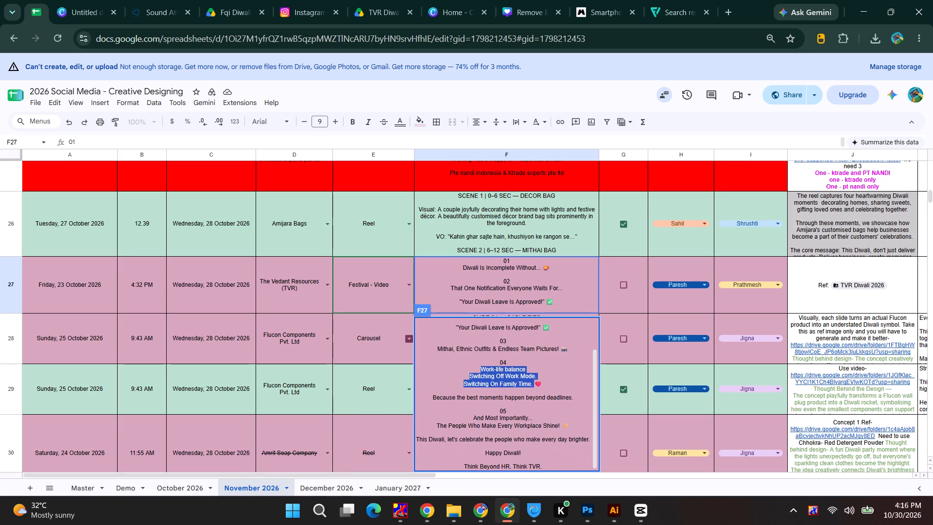
pyautogui.hotkey('alt', 'Tab')
pyautogui.keyDown('alt'); pyautogui.scroll(-3, 161, 159); pyautogui.keyUp('alt')
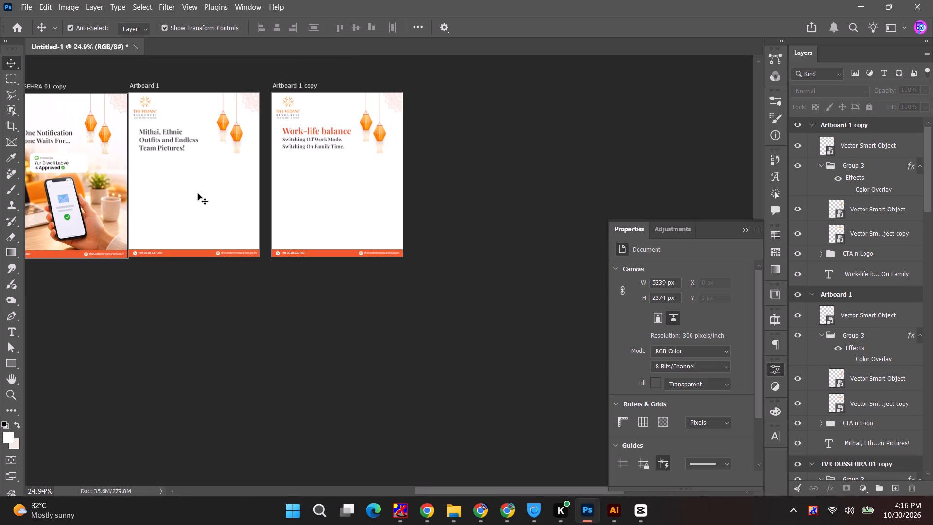
pyautogui.press('space')
pyautogui.press('space')
pyautogui.press('space')
pyautogui.press('space')
pyautogui.press('space')
pyautogui.press('space')
pyautogui.press('space')
pyautogui.press('space')
pyautogui.press('space')
pyautogui.press('space')
pyautogui.press('space')
pyautogui.press('space')
pyautogui.press('space')
pyautogui.press('space')
pyautogui.press('space')
pyautogui.press('space')
pyautogui.press('space')
pyautogui.press('space')
pyautogui.press('space')
pyautogui.press('space')
pyautogui.moveTo(133, 177); pyautogui.dragTo(209, 173)
pyautogui.hotkey('alt', 'Tab')
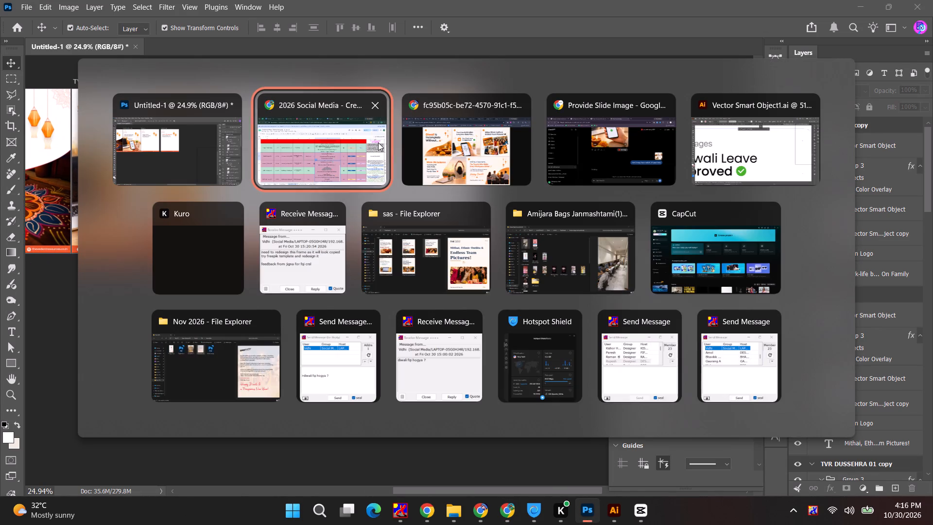
pyautogui.keyDown('alt'); pyautogui.click(506, 172); pyautogui.keyUp('alt')
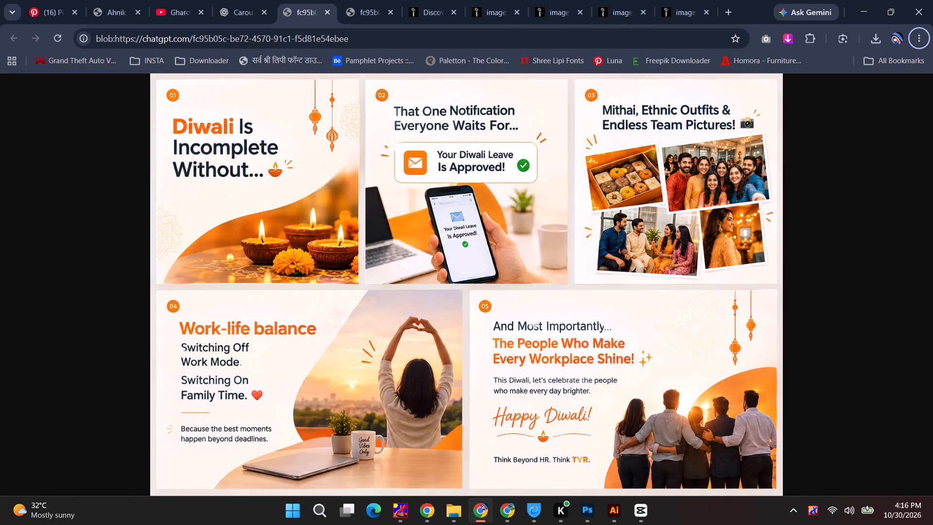
pyautogui.hotkey('alt', 'Tab')
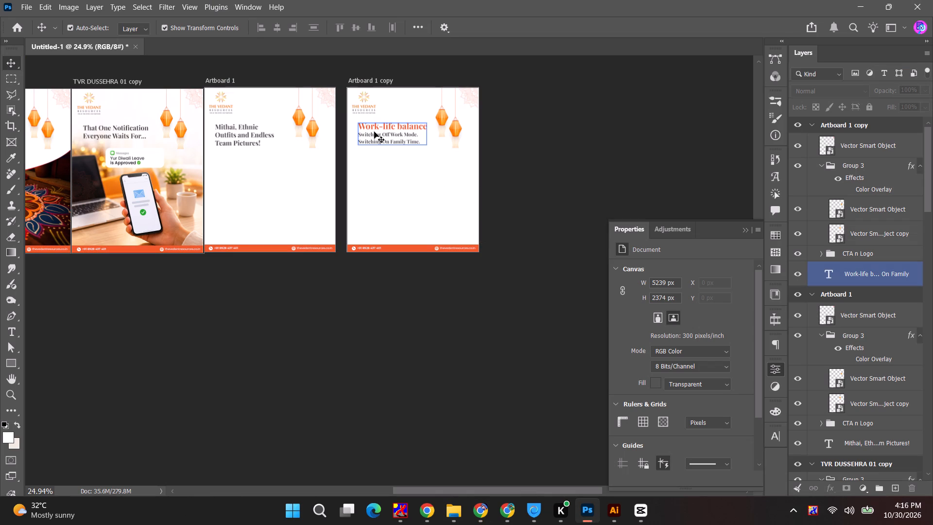
# Duplicate the "Work-life balance" text block directly below the original on the fourth slide's artboard.
pyautogui.keyDown('alt'); pyautogui.moveTo(374, 132); pyautogui.dragTo(374, 157); pyautogui.keyUp('alt')
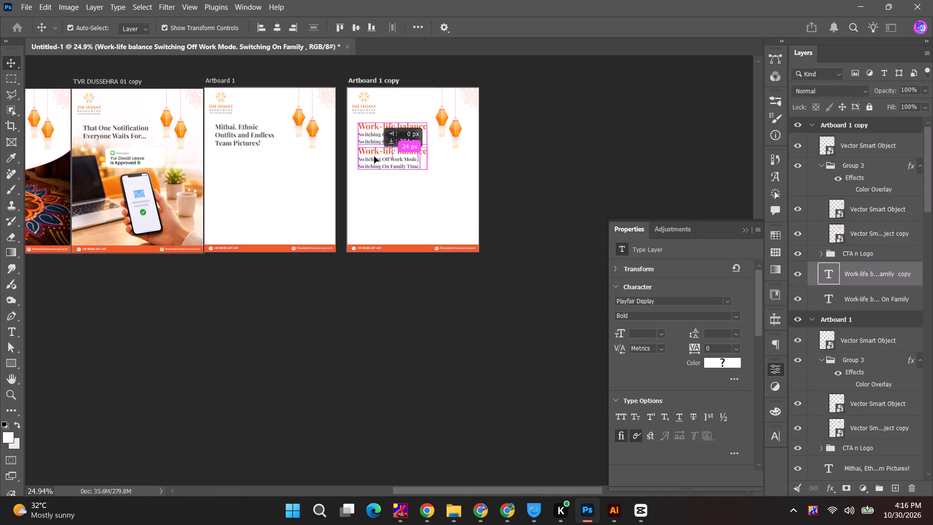
pyautogui.keyDown('alt'); pyautogui.moveTo(374, 157); pyautogui.dragTo(373, 158); pyautogui.keyUp('alt')
# Switch to Chrome and copy the line "Because the best moments happen beyond deadlines." in cell F27.
pyautogui.hotkey('alt', 'Tab')
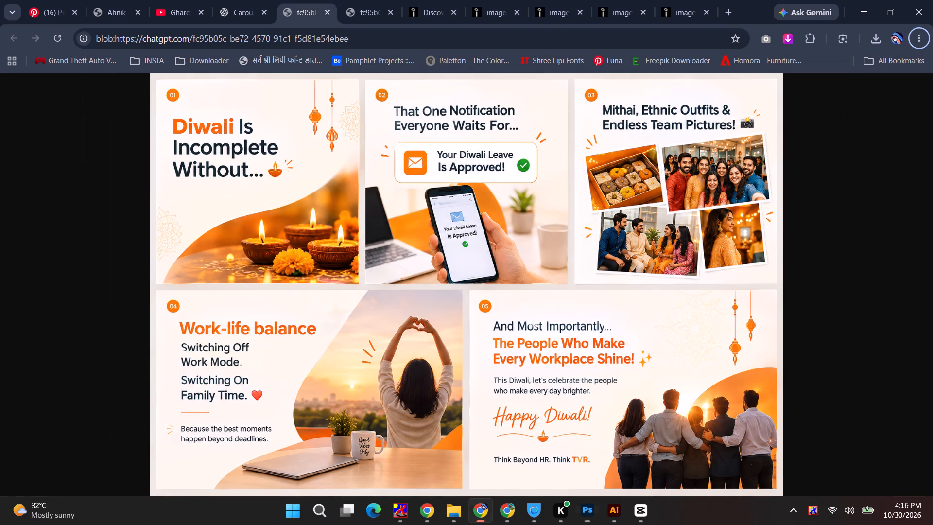
pyautogui.hotkey('alt', 'Tab')
pyautogui.keyDown('alt'); pyautogui.click(501, 138); pyautogui.keyUp('alt')
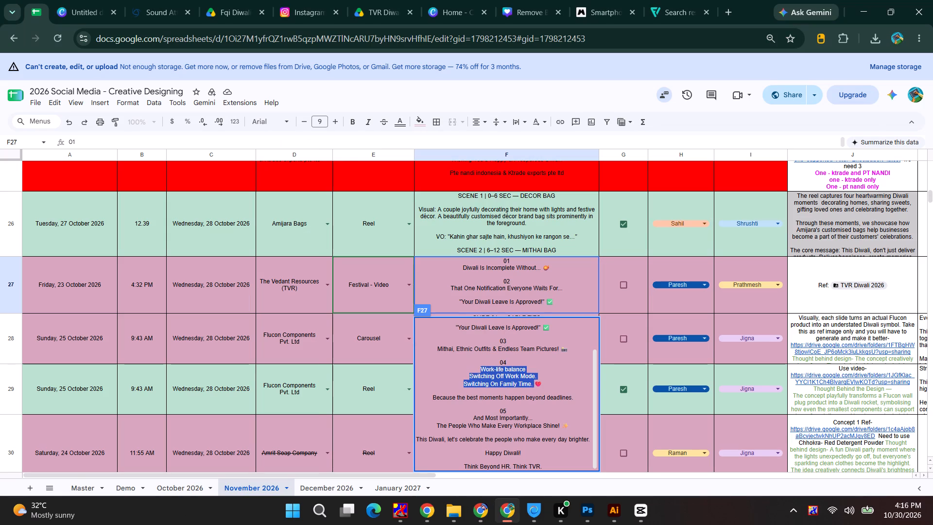
pyautogui.moveTo(432, 398); pyautogui.dragTo(578, 396)
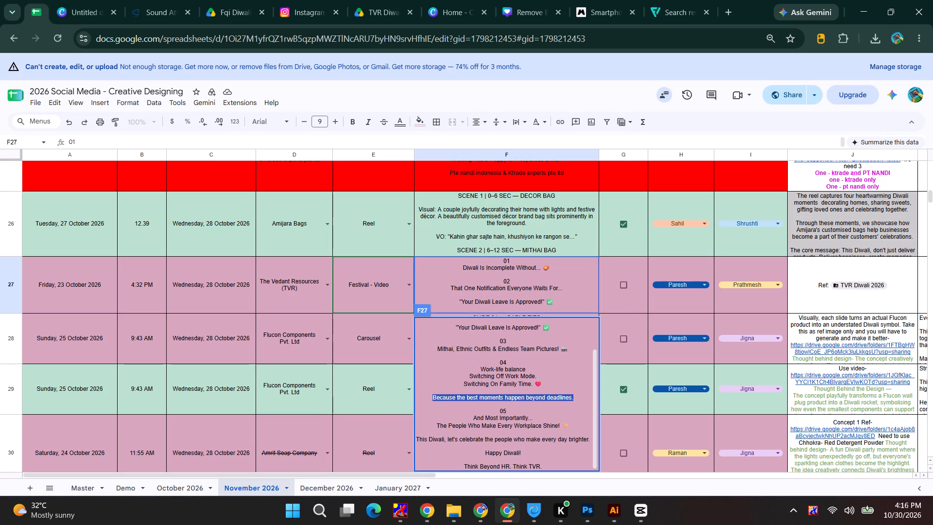
pyautogui.hotkey('ctrl', 'c')
# Back in Photoshop, replace the duplicated text block's content with the copied "Because the best moments happen beyond deadlines.".
pyautogui.hotkey('alt', 'Tab')
pyautogui.hotkey('alt', 'Tab')
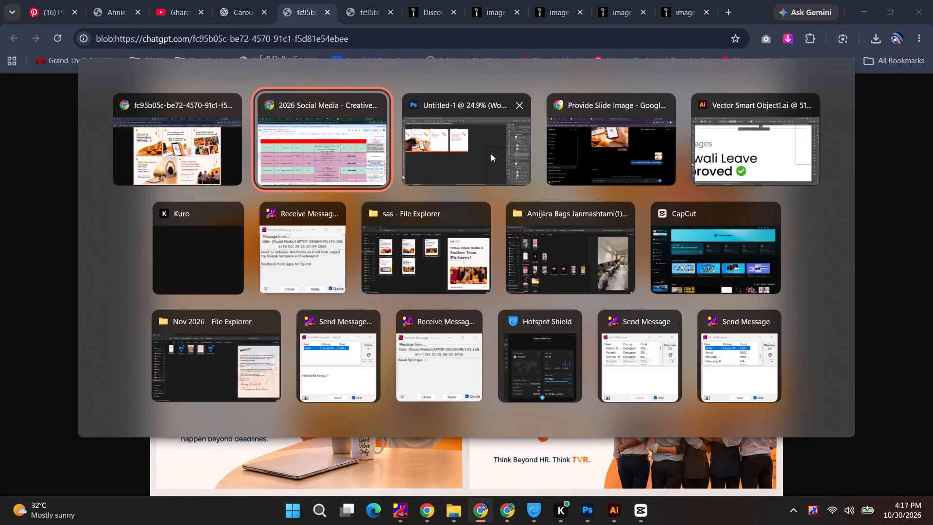
pyautogui.keyDown('alt'); pyautogui.click(491, 154); pyautogui.keyUp('alt')
pyautogui.doubleClick(414, 167)
pyautogui.hotkey('ctrl', 'v')
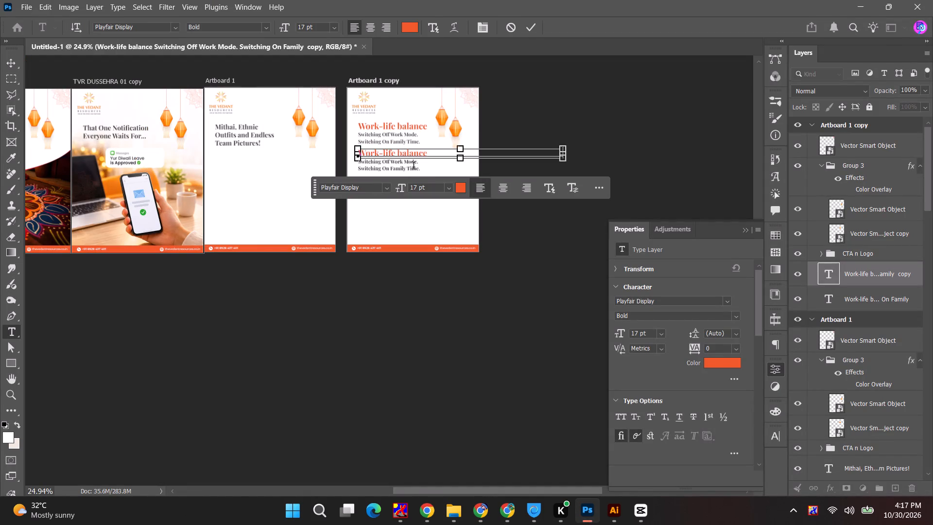
# Set the "Because the best moments happen beyond deadlines." line to Poppins Medium at 10 pt.
pyautogui.hotkey('ctrl', 'a')
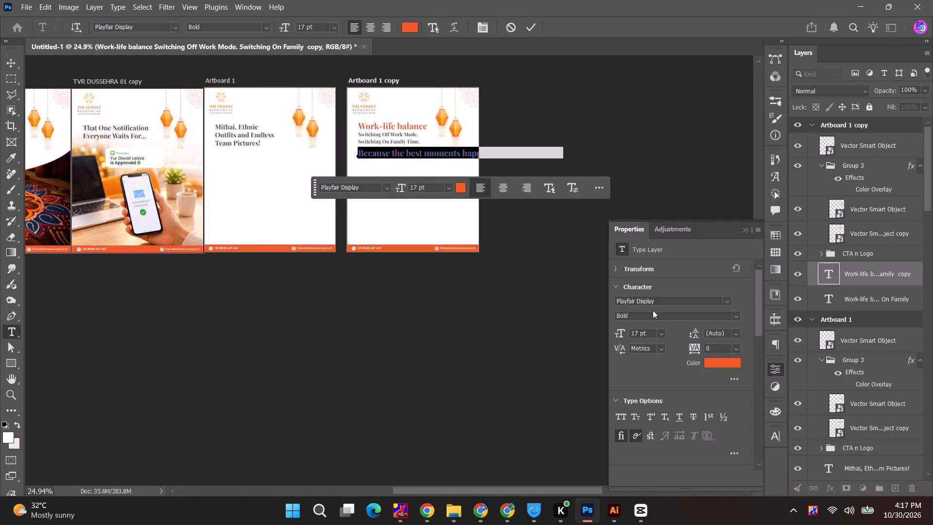
pyautogui.click(659, 302)
pyautogui.write('pop')
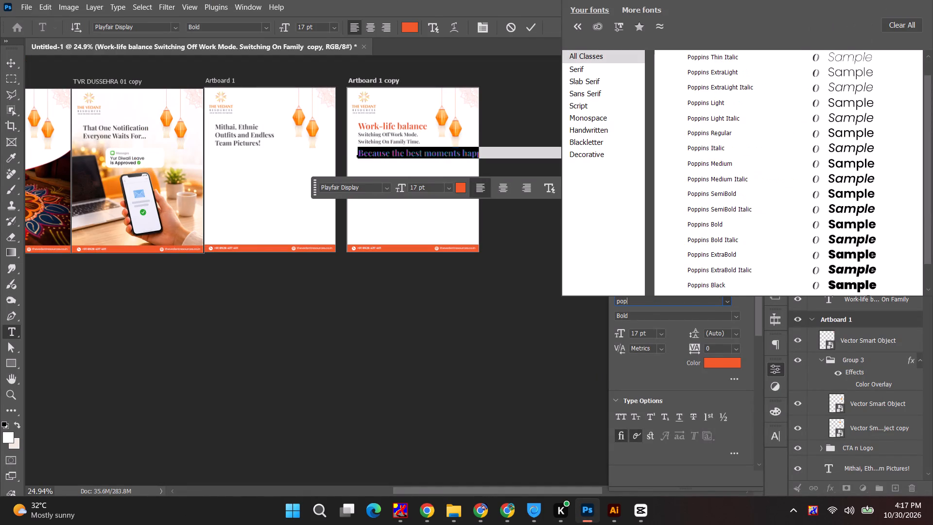
pyautogui.click(848, 162)
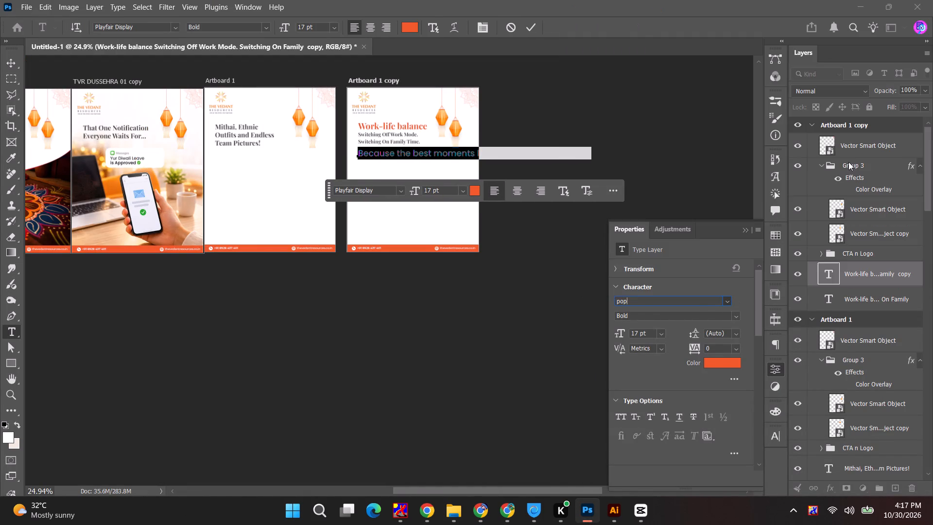
pyautogui.moveTo(621, 337); pyautogui.dragTo(619, 336)
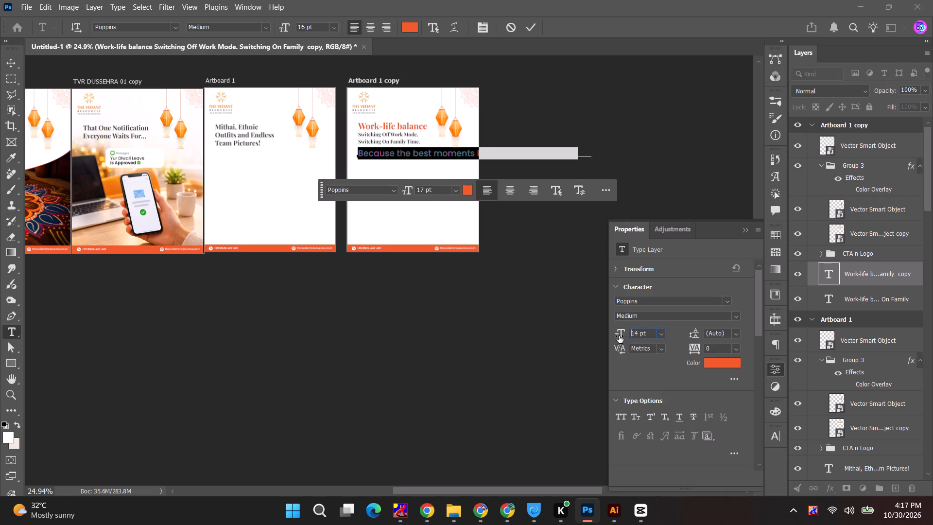
pyautogui.moveTo(619, 336); pyautogui.dragTo(616, 336)
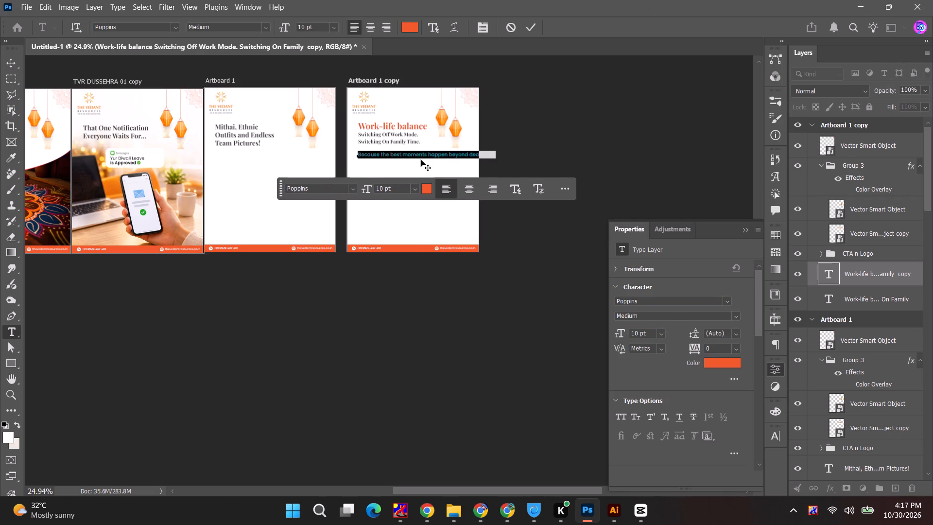
# Break the supporting sentence into two lines after "Because the best moments".
pyautogui.keyDown('alt'); pyautogui.scroll(8, 421, 160); pyautogui.keyUp('alt')
pyautogui.click(435, 153)
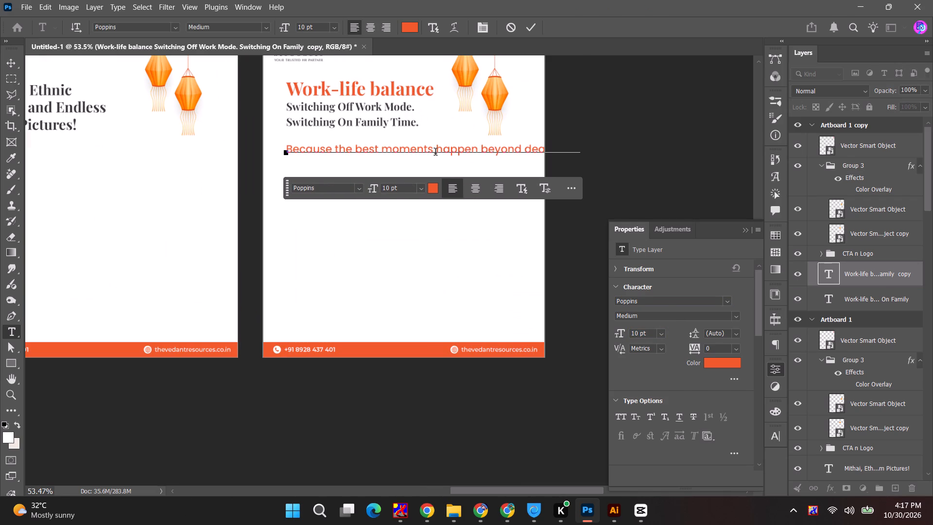
pyautogui.press('BackSpace')
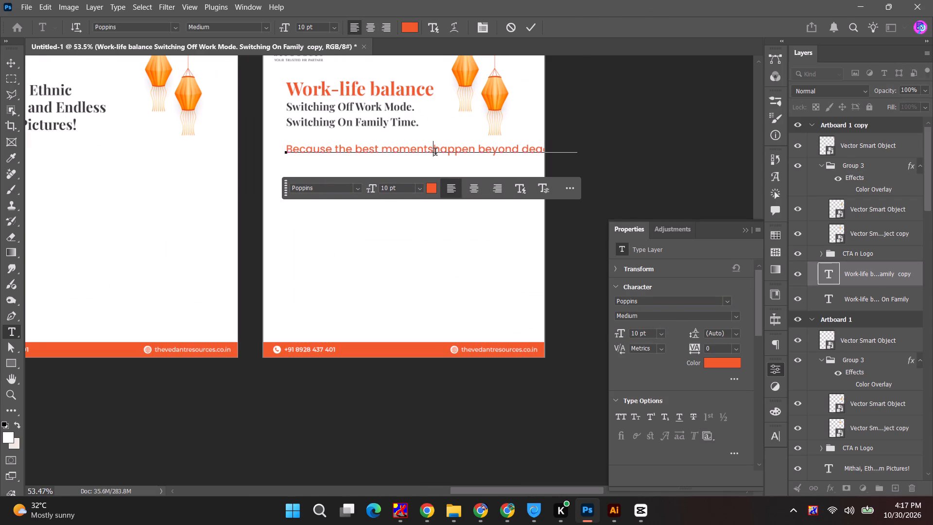
pyautogui.press('Return')
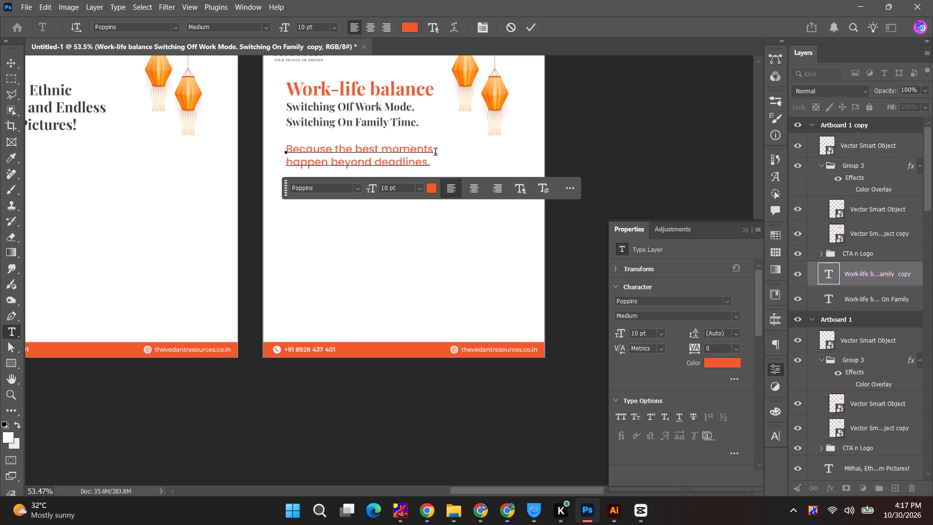
# Set the two-line "Because the best moments happen beyond deadlines." text to 8 pt.
pyautogui.hotkey('ctrl', 'a')
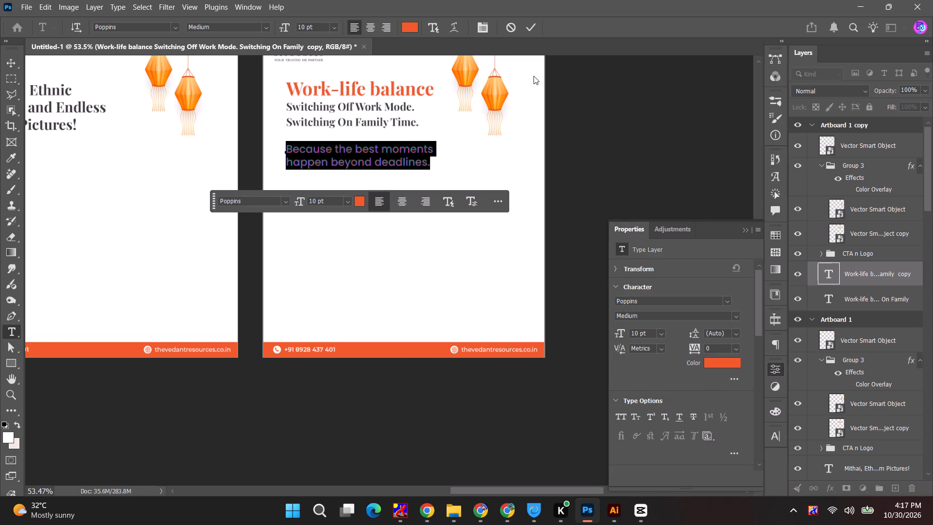
pyautogui.click(648, 335)
pyautogui.scroll(-1, 648, 335)
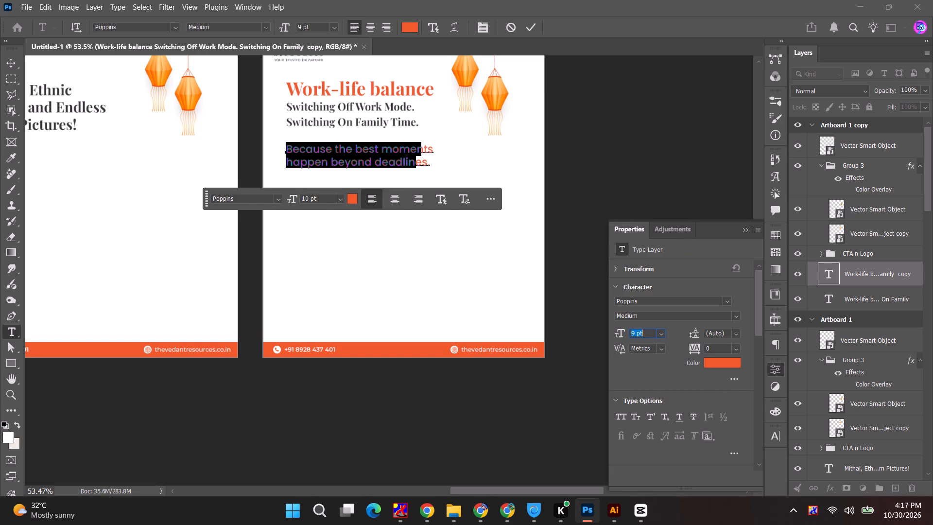
pyautogui.scroll(-1, 648, 335)
pyautogui.click(530, 26)
pyautogui.click(609, 104)
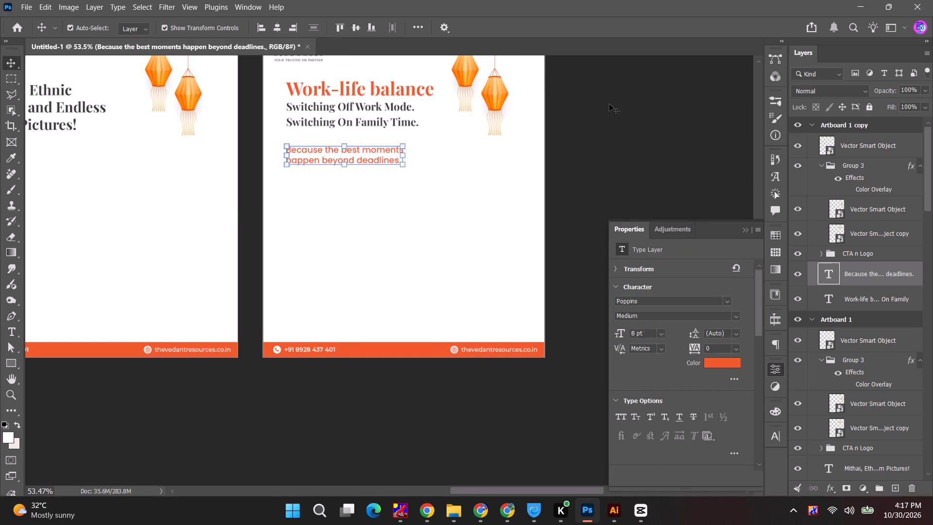
# Set the leading of the "Switching Off Work Mode." line to 17 pt.
pyautogui.doubleClick(328, 115)
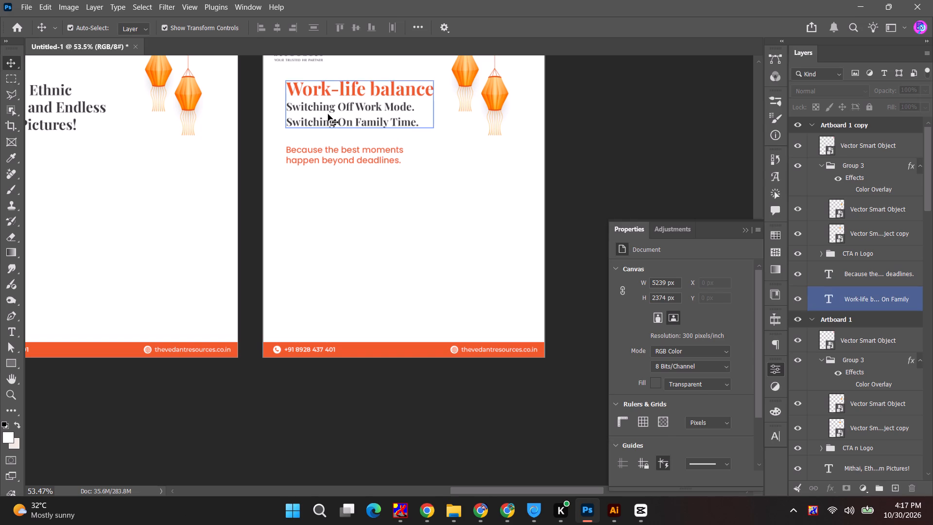
pyautogui.moveTo(288, 108); pyautogui.dragTo(482, 109)
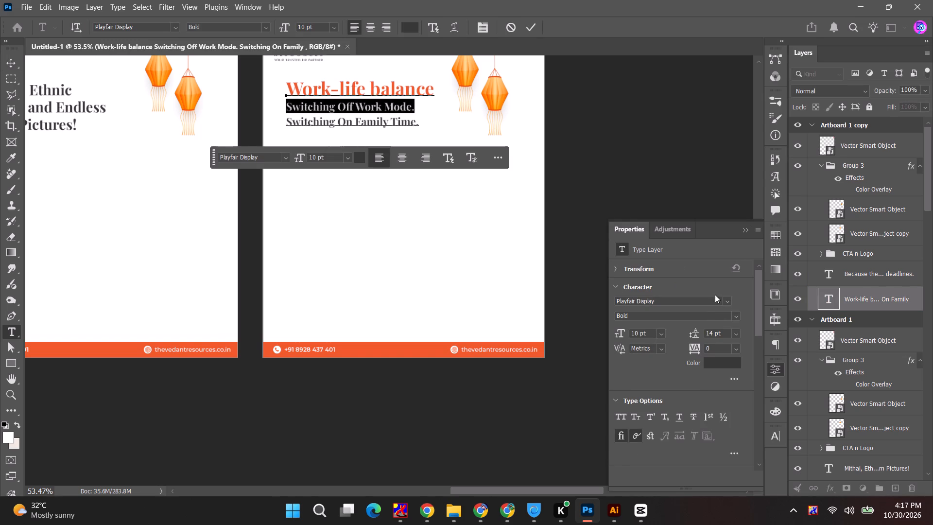
pyautogui.click(708, 335)
pyautogui.scroll(3, 708, 335)
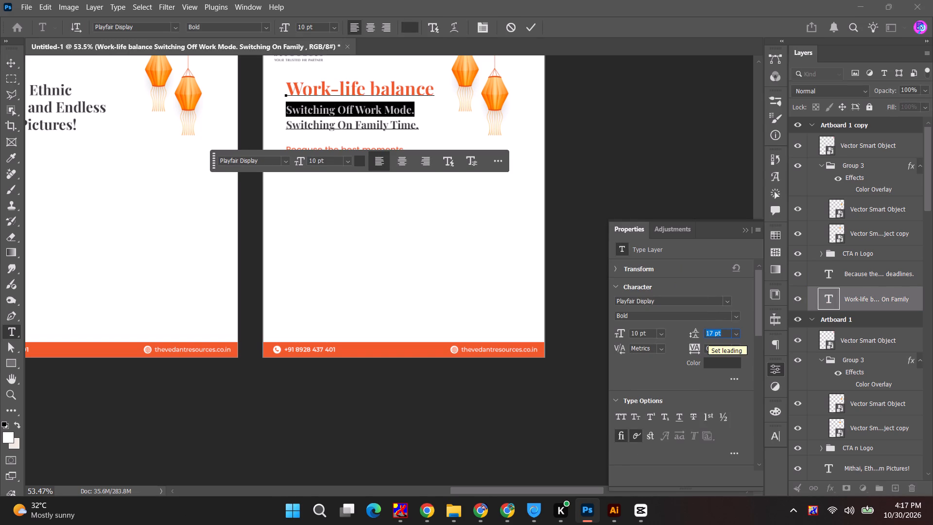
pyautogui.click(533, 26)
pyautogui.click(594, 113)
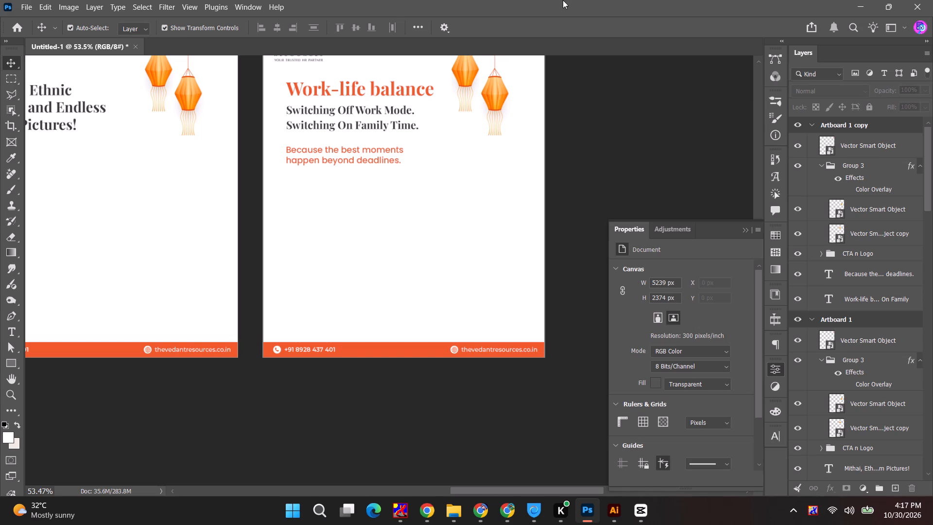
# Colour the "Because the best moments happen beyond deadlines." text dark grey #383838, sampled from the "Switching Off Work Mode." line.
pyautogui.click(345, 148)
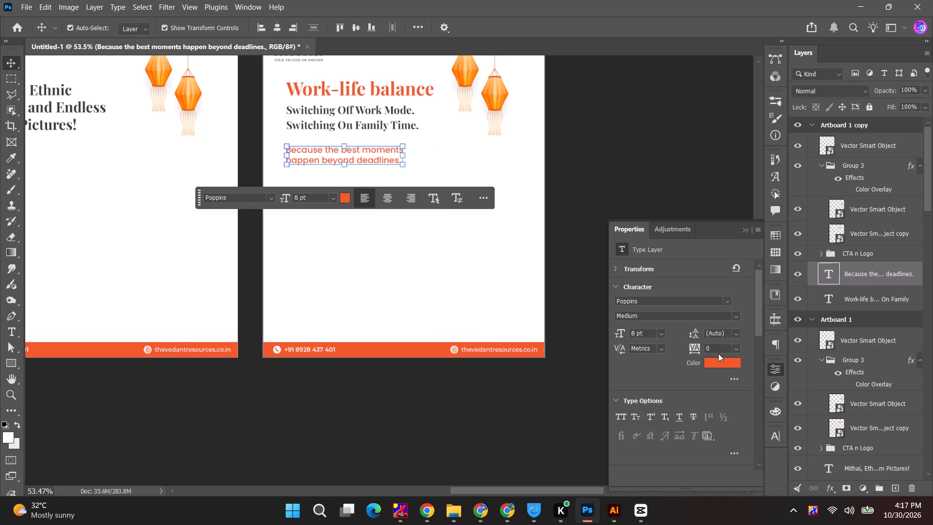
pyautogui.click(721, 356)
pyautogui.click(716, 364)
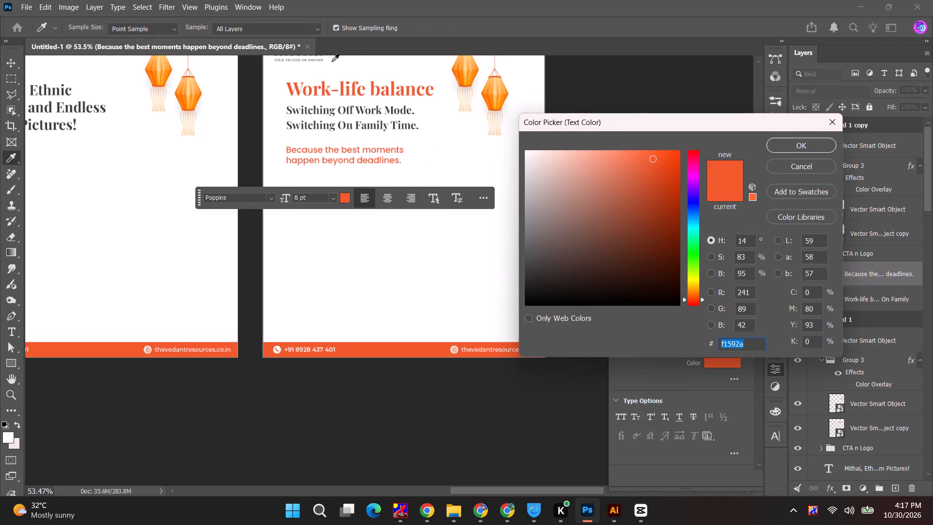
pyautogui.keyDown('alt'); pyautogui.scroll(7, 317, 102); pyautogui.keyUp('alt')
pyautogui.click(347, 111)
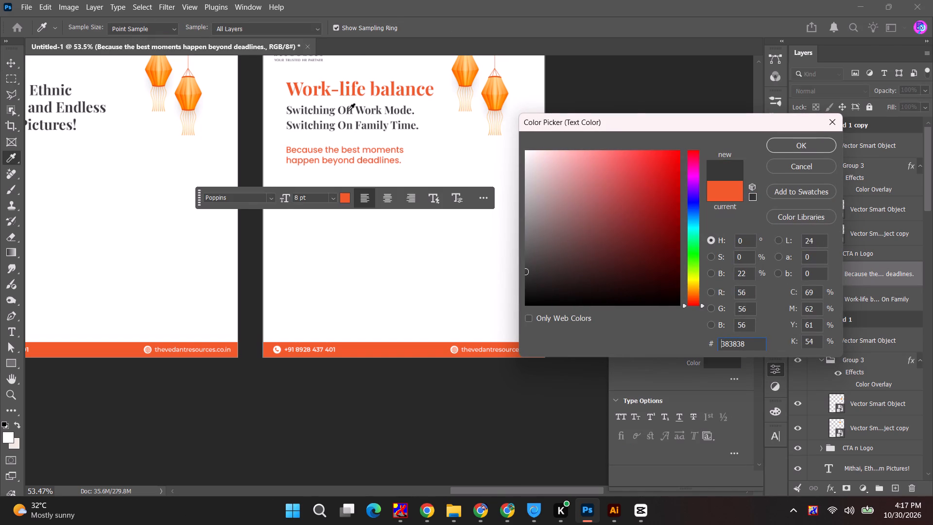
pyautogui.click(778, 144)
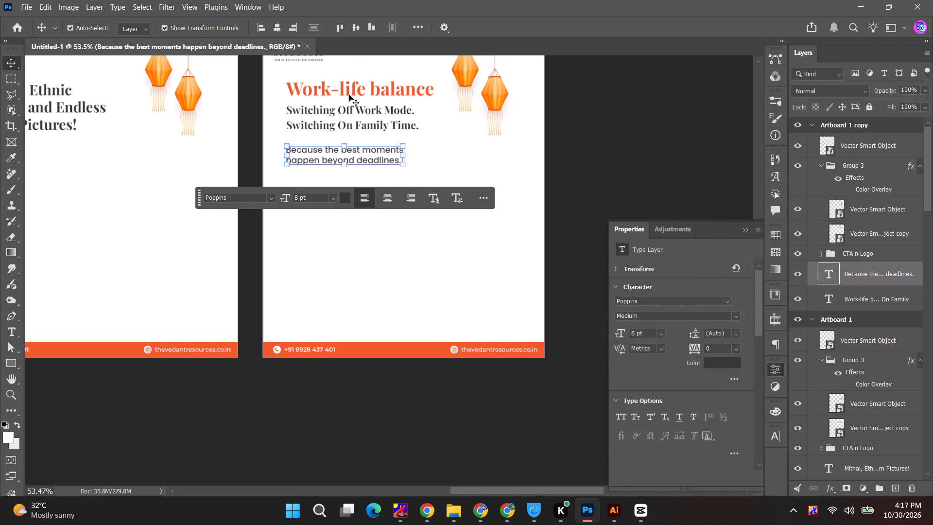
pyautogui.keyDown('alt'); pyautogui.scroll(15, 343, 97); pyautogui.keyUp('alt')
pyautogui.click(719, 365)
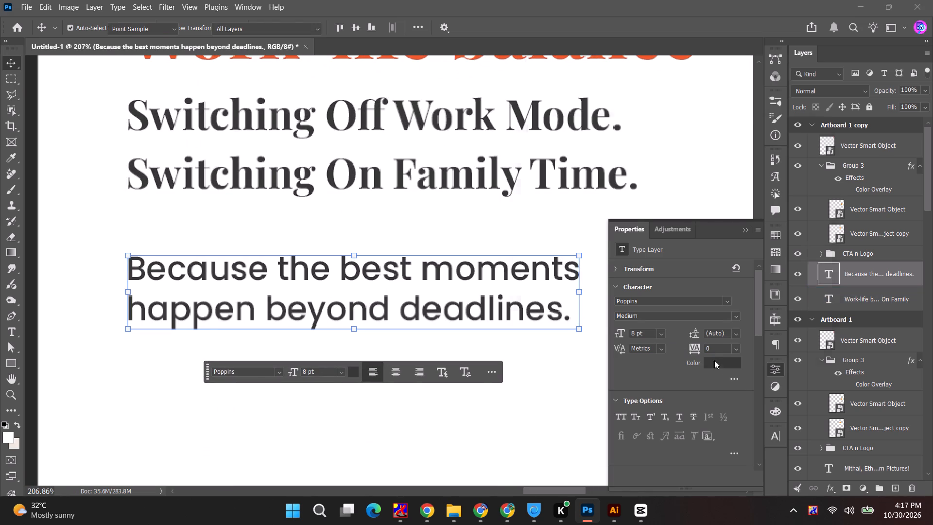
pyautogui.click(403, 115)
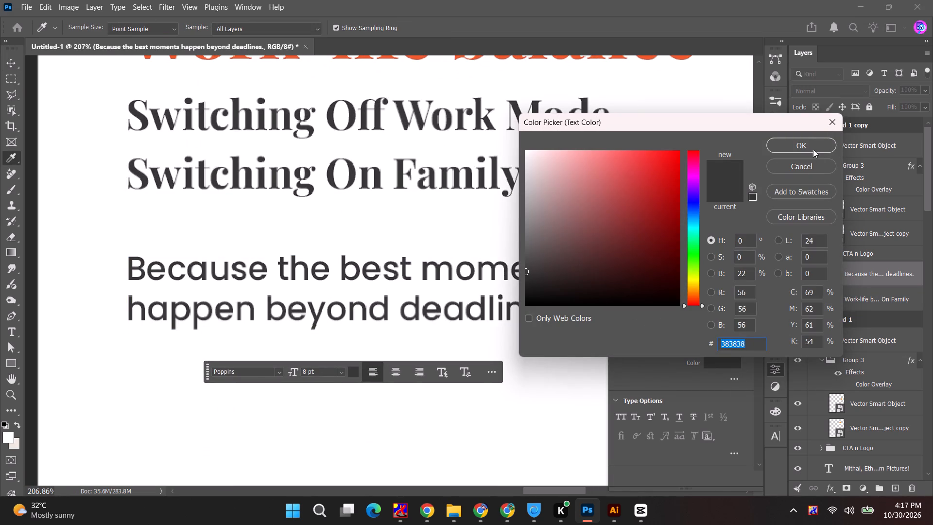
pyautogui.click(811, 135)
pyautogui.click(785, 149)
pyautogui.click(665, 156)
pyautogui.keyDown('alt'); pyautogui.scroll(-2, 661, 156); pyautogui.keyUp('alt')
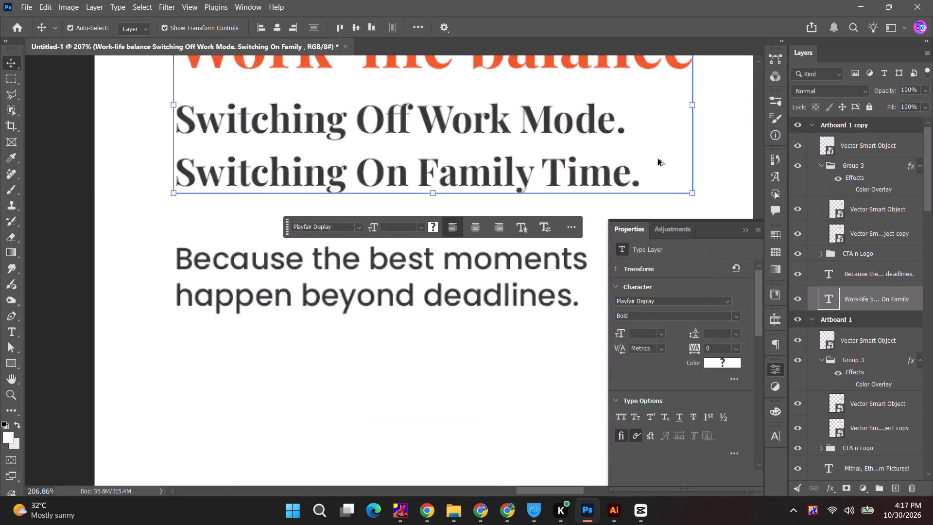
# Nudge the "Because the best moments happen beyond deadlines." text slightly up, closer to the "Switching On Family Time." line.
pyautogui.keyDown('alt'); pyautogui.scroll(-14, 658, 159); pyautogui.keyUp('alt')
pyautogui.press('space')
pyautogui.press('space')
pyautogui.moveTo(599, 163); pyautogui.dragTo(299, 157)
pyautogui.click(538, 157)
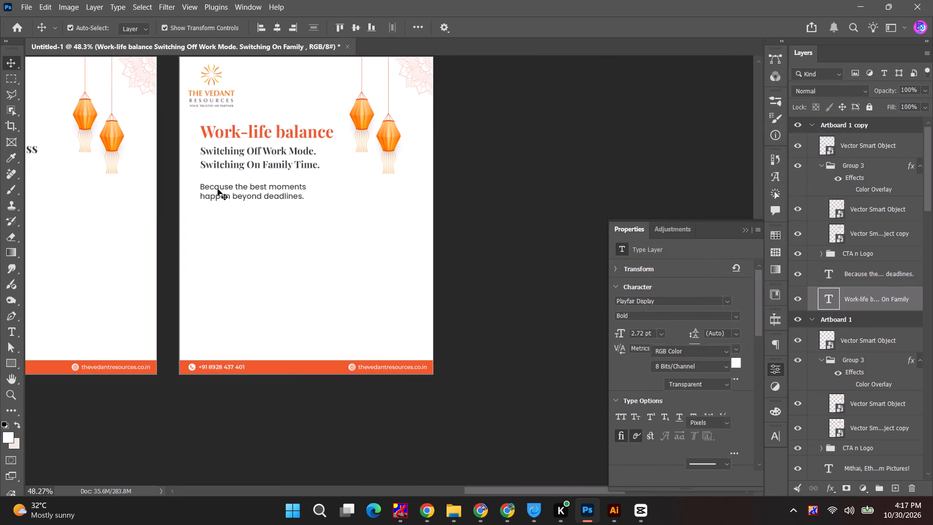
pyautogui.moveTo(231, 189); pyautogui.dragTo(231, 184)
pyautogui.click(541, 187)
# Move the Artboard 1 copy slide closer to Artboard 1, to X 3288 px, leaving only a narrow gap between them.
pyautogui.keyDown('alt'); pyautogui.scroll(-4, 541, 187); pyautogui.keyUp('alt')
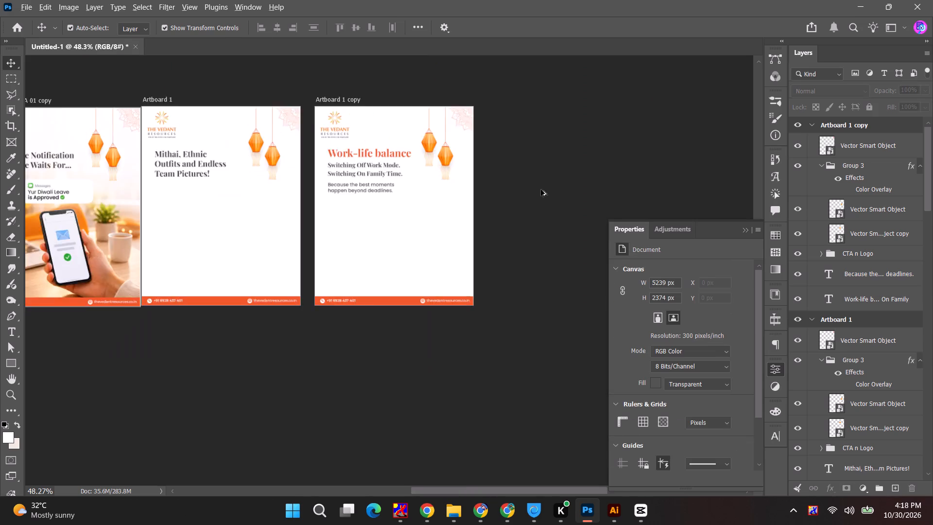
pyautogui.keyDown('alt'); pyautogui.scroll(-6, 541, 190); pyautogui.keyUp('alt')
pyautogui.press('space')
pyautogui.press('space')
pyautogui.press('space')
pyautogui.press('space')
pyautogui.press('space')
pyautogui.press('space')
pyautogui.press('space')
pyautogui.press('space')
pyautogui.press('space')
pyautogui.press('space')
pyautogui.press('space')
pyautogui.press('space')
pyautogui.press('space')
pyautogui.press('space')
pyautogui.press('space')
pyautogui.moveTo(533, 197); pyautogui.dragTo(505, 198)
pyautogui.keyDown('alt'); pyautogui.scroll(1, 375, 138); pyautogui.keyUp('alt')
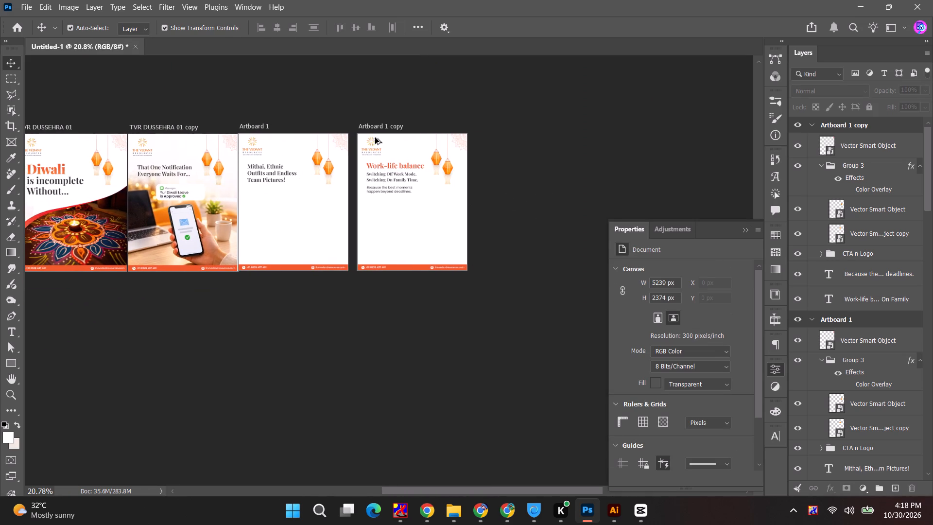
pyautogui.keyDown('alt'); pyautogui.scroll(2, 375, 138); pyautogui.keyUp('alt')
pyautogui.moveTo(369, 124); pyautogui.dragTo(359, 124)
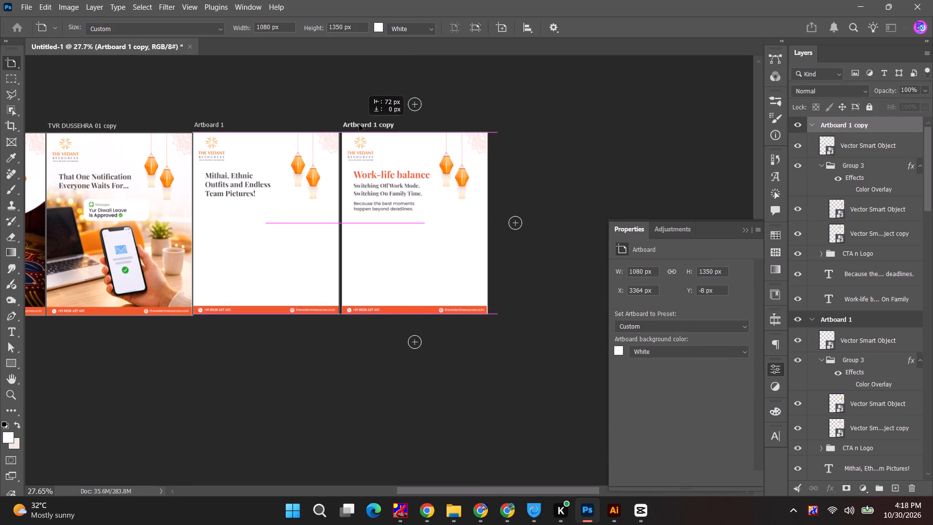
pyautogui.moveTo(359, 124); pyautogui.dragTo(359, 124)
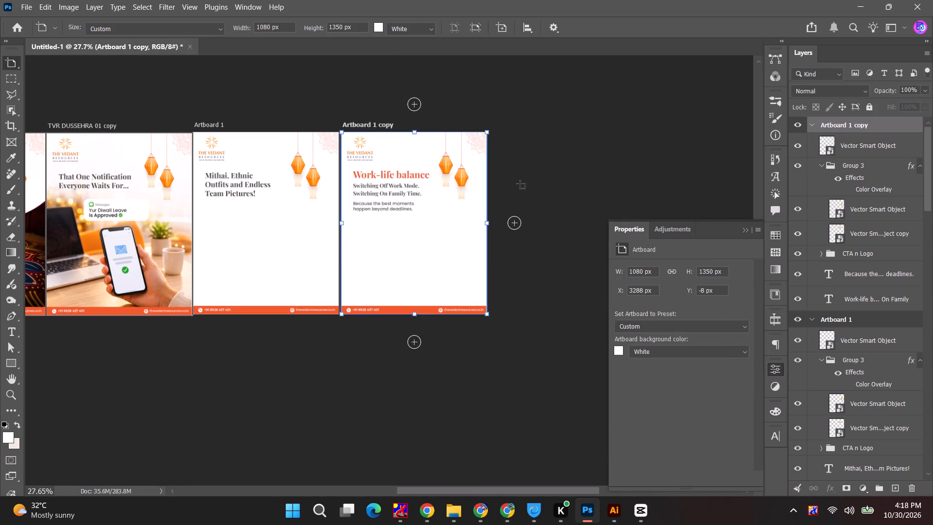
# Compare the Work-life balance slide in Photoshop with slide 04 of the concept image in Chrome.
pyautogui.hotkey('alt', 'Tab')
pyautogui.scroll(-3, 484, 232)
pyautogui.hotkey('alt', 'Tab')
pyautogui.hotkey('alt', 'Tab')
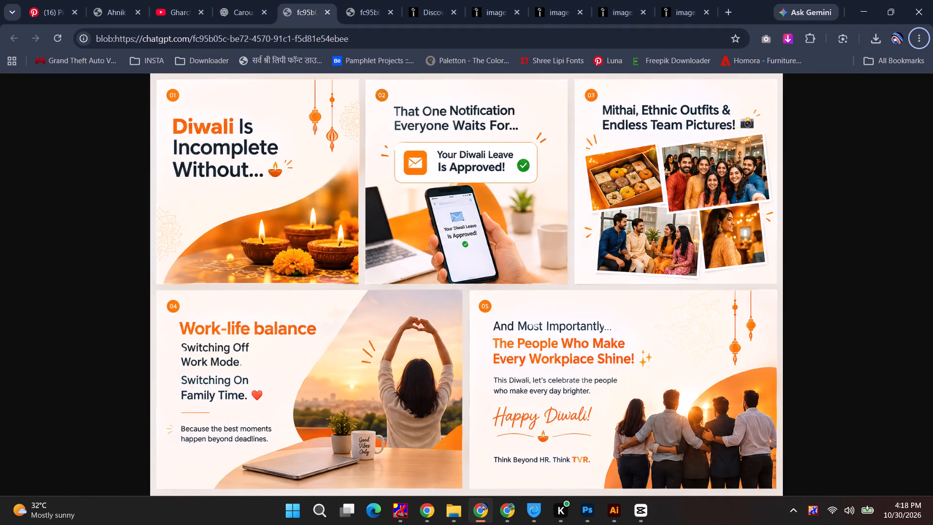
pyautogui.hotkey('alt', 'Tab')
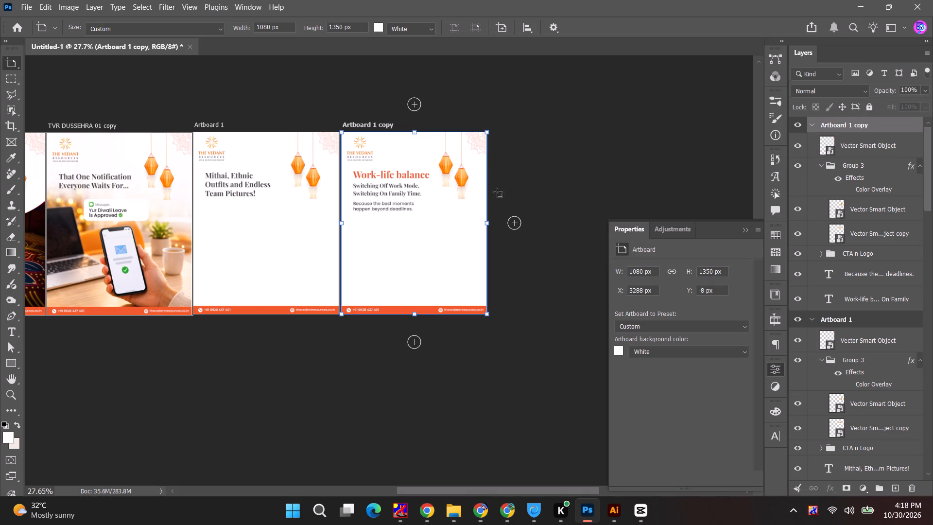
pyautogui.click(744, 231)
pyautogui.keyDown('alt'); pyautogui.scroll(3, 434, 200); pyautogui.keyUp('alt')
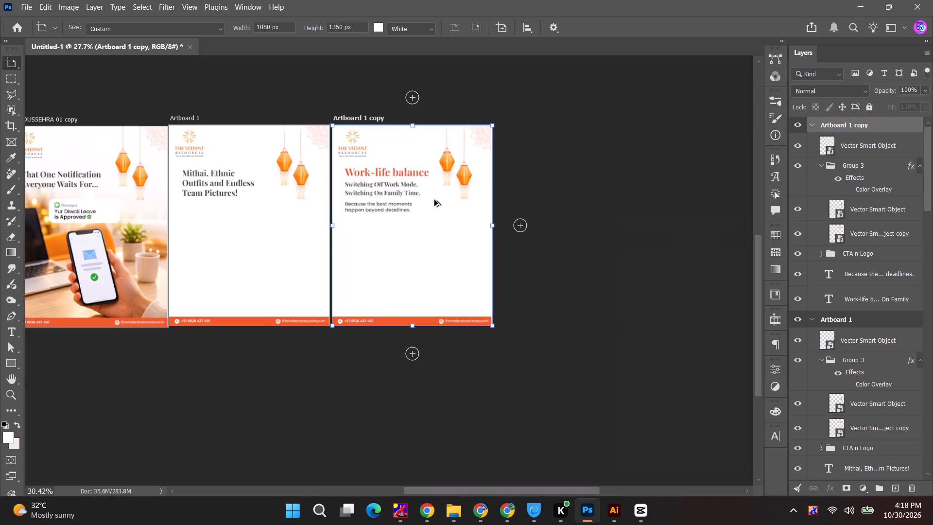
pyautogui.keyDown('alt'); pyautogui.scroll(2, 434, 200); pyautogui.keyUp('alt')
pyautogui.press('space')
pyautogui.press('space')
pyautogui.moveTo(397, 216); pyautogui.dragTo(397, 185)
pyautogui.hotkey('alt', 'Tab')
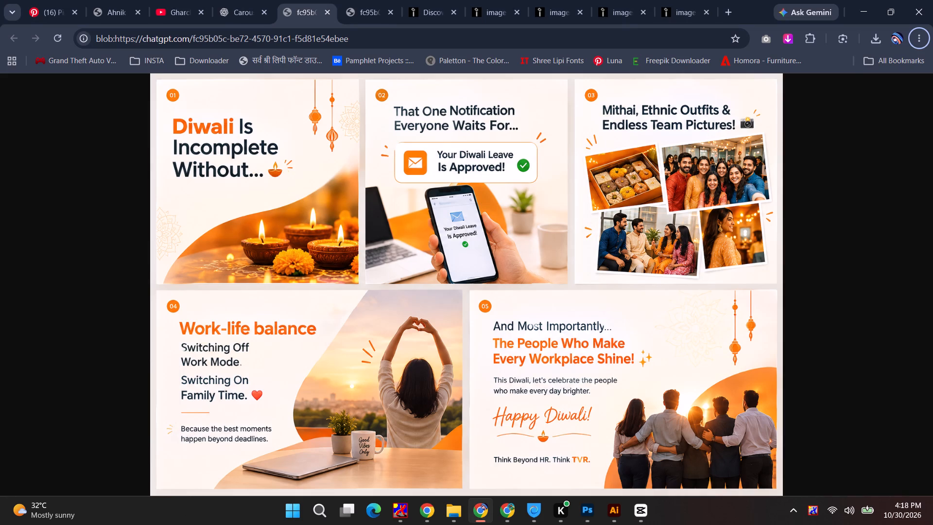
pyautogui.hotkey('alt', 'Tab')
pyautogui.hotkey('alt', 'Tab')
pyautogui.hotkey('alt', 'Tab')
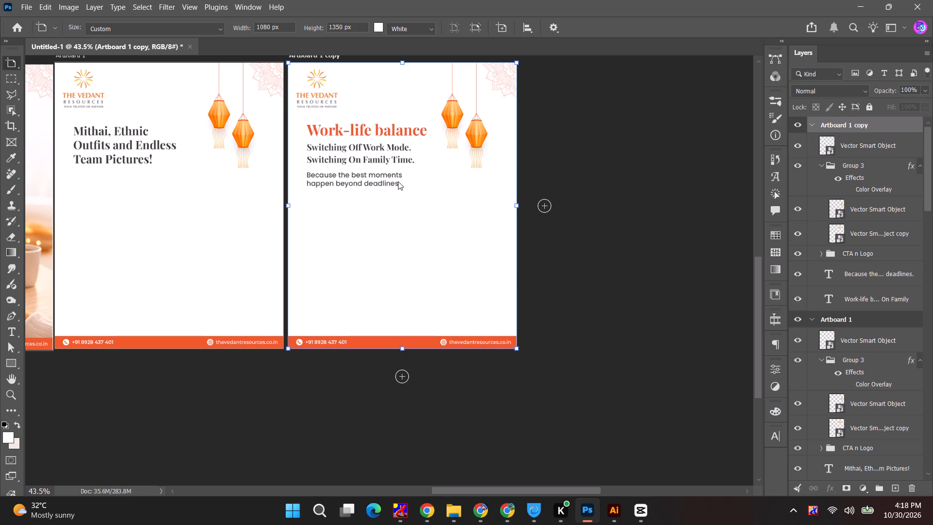
# Review the slide 05 text in the creative sheet and its layout in the concept image.
pyautogui.hotkey('alt', 'Tab')
pyautogui.keyDown('alt'); pyautogui.click(446, 168); pyautogui.keyUp('alt')
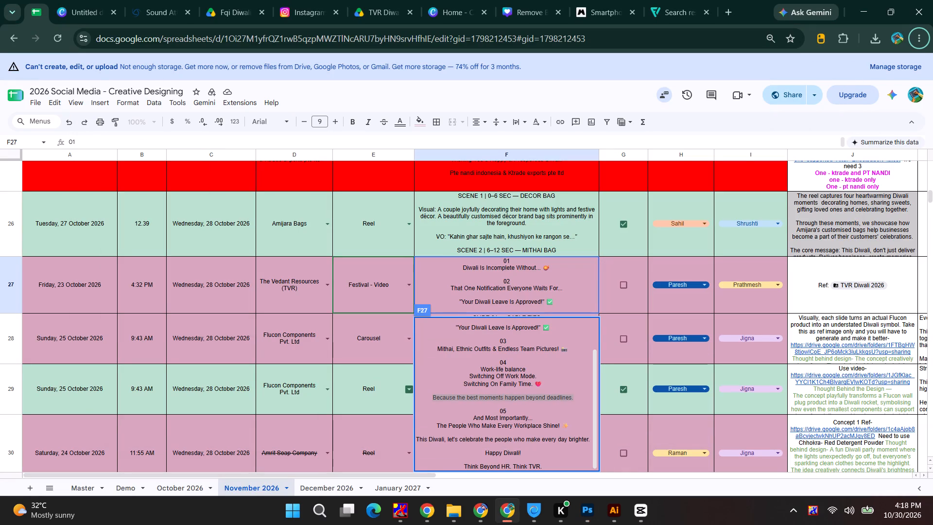
pyautogui.moveTo(472, 415); pyautogui.dragTo(606, 460)
pyautogui.hotkey('alt', 'Tab')
pyautogui.keyDown('alt'); pyautogui.click(487, 158); pyautogui.keyUp('alt')
pyautogui.keyDown('alt'); pyautogui.scroll(-7, 486, 158); pyautogui.keyUp('alt')
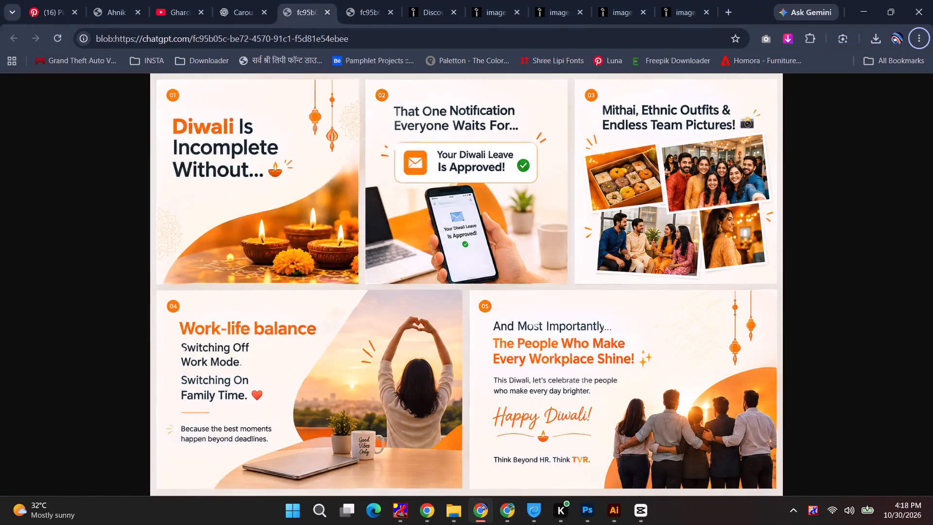
pyautogui.hotkey('alt', 'Tab')
pyautogui.hotkey('alt', 'Tab')
pyautogui.keyDown('alt'); pyautogui.click(617, 163); pyautogui.keyUp('alt')
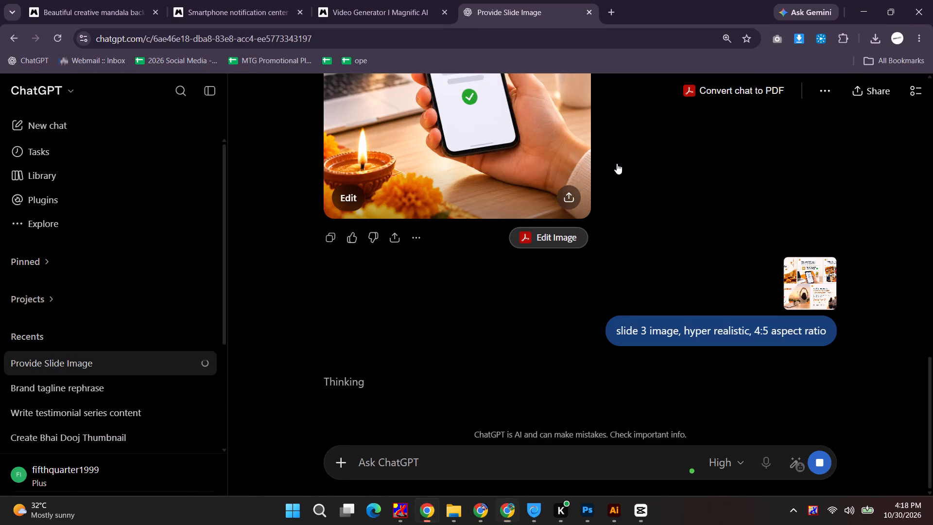
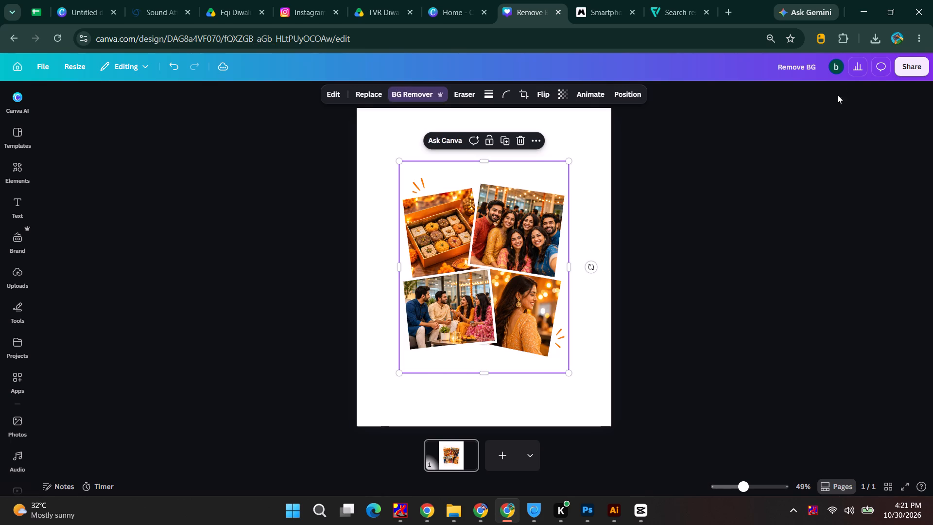
# Download the Canva design as a PNG with a transparent background.
pyautogui.click(918, 58)
pyautogui.click(757, 287)
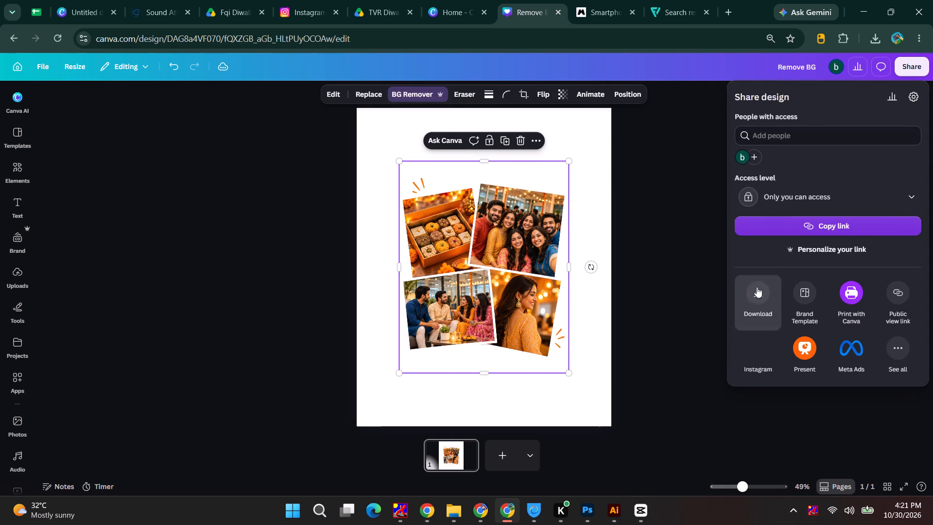
pyautogui.click(905, 230)
pyautogui.click(907, 234)
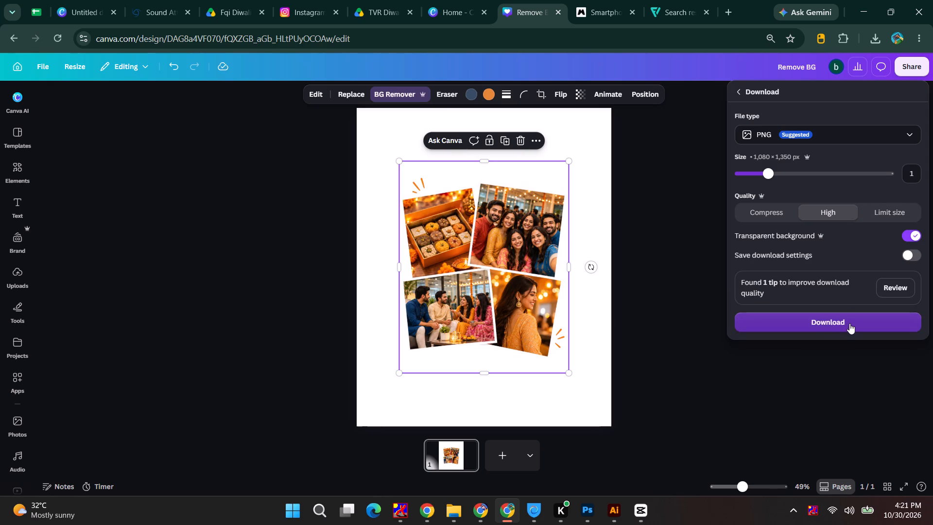
pyautogui.click(849, 323)
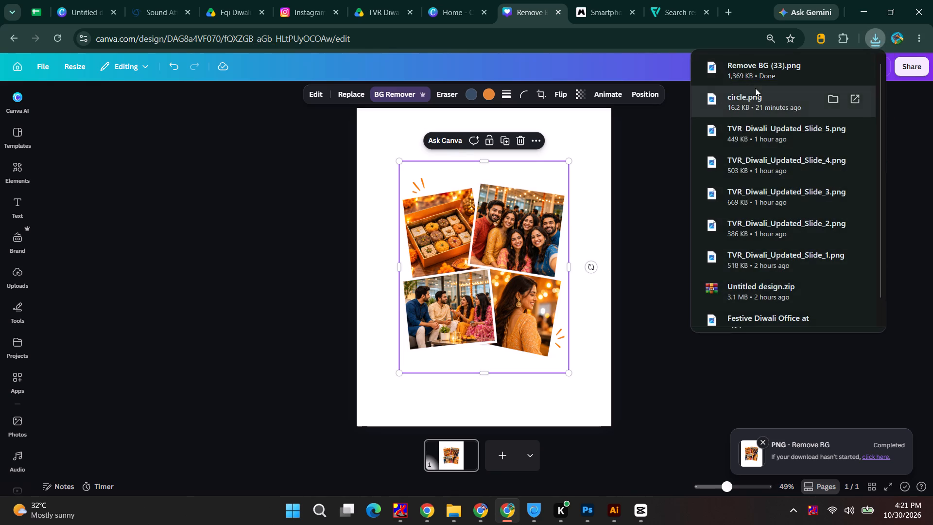
# Place the downloaded Remove BG (33).png on Artboard 1 copy in Photoshop and hide the earlier Diwali collage layer.
pyautogui.moveTo(750, 79); pyautogui.dragTo(404, 262)
pyautogui.hotkey('alt', 'Tab')
pyautogui.hotkey('alt', 'Tab')
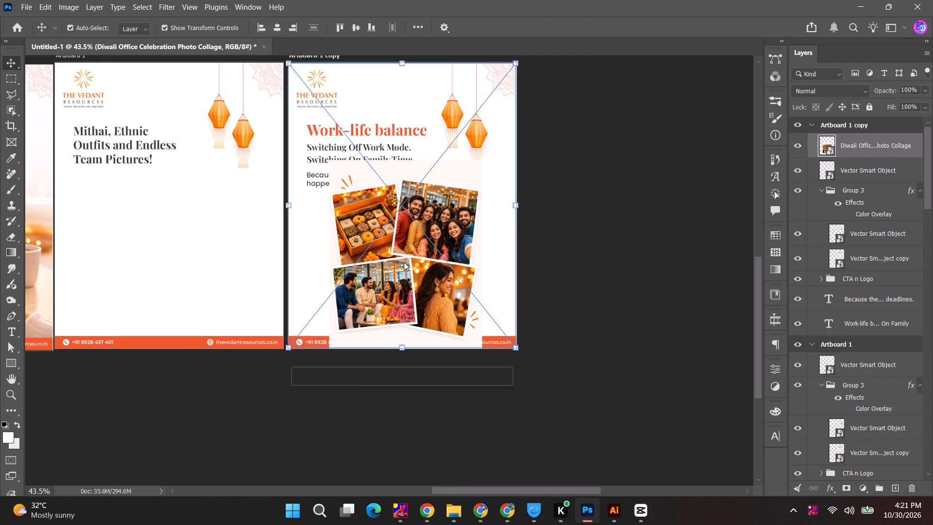
pyautogui.click(800, 169)
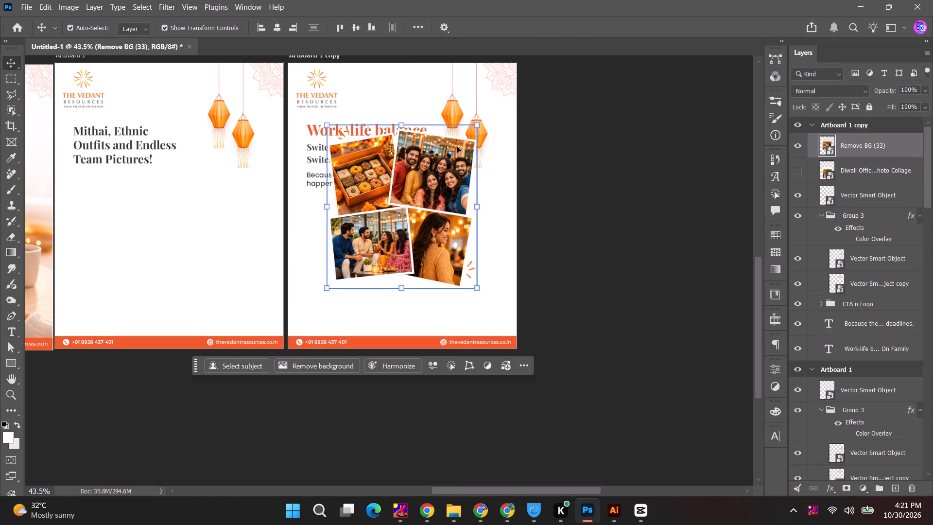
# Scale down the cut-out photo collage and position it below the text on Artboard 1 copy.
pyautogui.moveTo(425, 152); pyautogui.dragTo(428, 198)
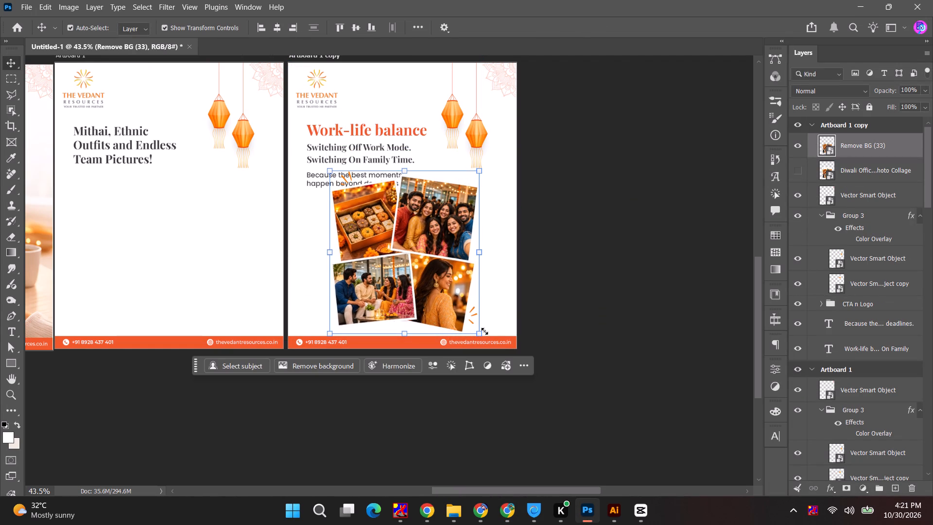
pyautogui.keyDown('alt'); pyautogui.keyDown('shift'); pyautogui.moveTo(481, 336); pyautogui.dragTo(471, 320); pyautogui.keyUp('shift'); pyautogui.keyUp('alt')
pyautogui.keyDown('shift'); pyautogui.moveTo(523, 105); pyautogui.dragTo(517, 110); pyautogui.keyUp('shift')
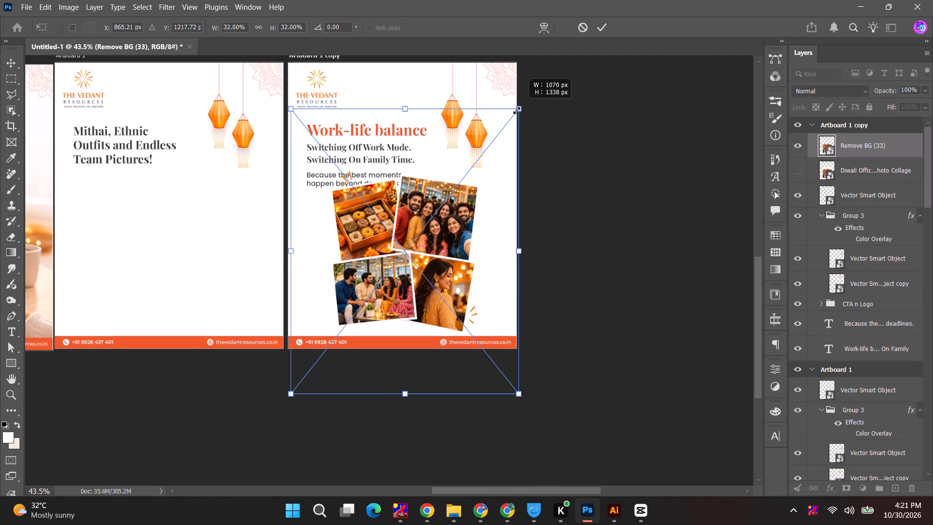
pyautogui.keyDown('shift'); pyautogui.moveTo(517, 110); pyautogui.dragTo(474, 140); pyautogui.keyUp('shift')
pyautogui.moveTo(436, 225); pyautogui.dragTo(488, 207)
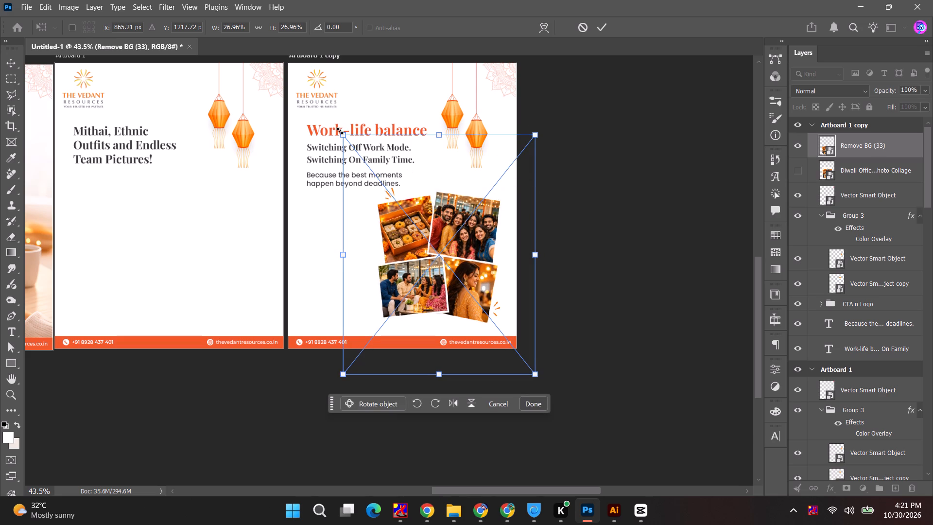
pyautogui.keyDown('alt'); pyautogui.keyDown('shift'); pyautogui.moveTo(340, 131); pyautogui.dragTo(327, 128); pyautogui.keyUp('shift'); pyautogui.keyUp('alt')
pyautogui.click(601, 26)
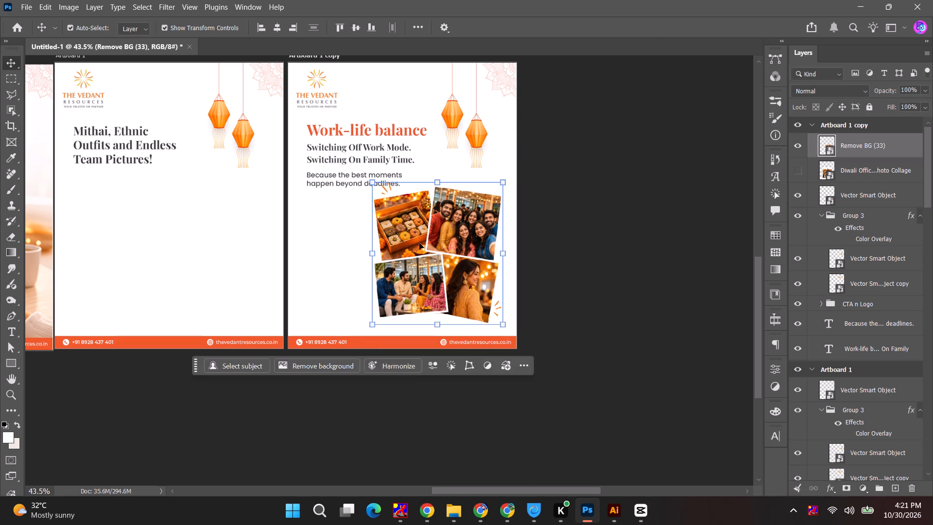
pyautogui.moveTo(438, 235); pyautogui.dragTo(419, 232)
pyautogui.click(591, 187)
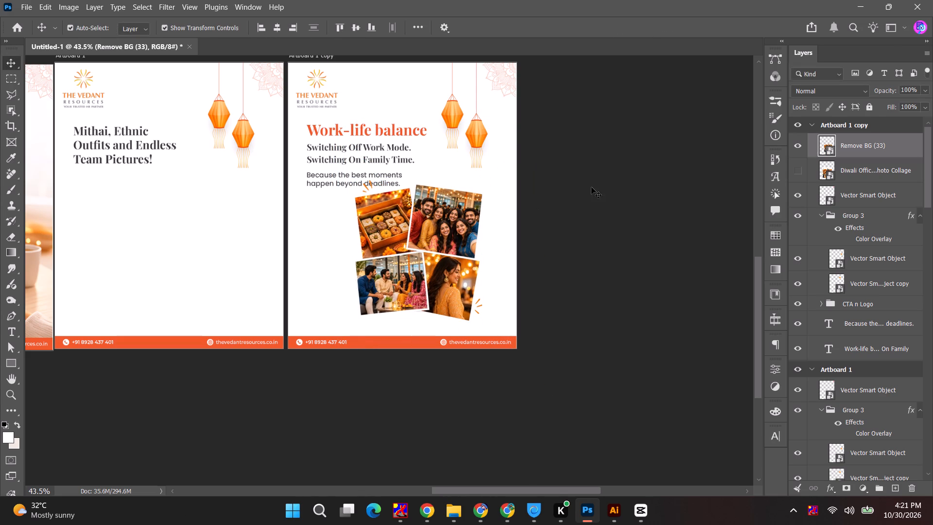
# Move the "Work-life balance" headline block and the body text below it slightly upward on Artboard 1 copy.
pyautogui.click(336, 131)
pyautogui.keyDown('alt'); pyautogui.scroll(5, 314, 147); pyautogui.keyUp('alt')
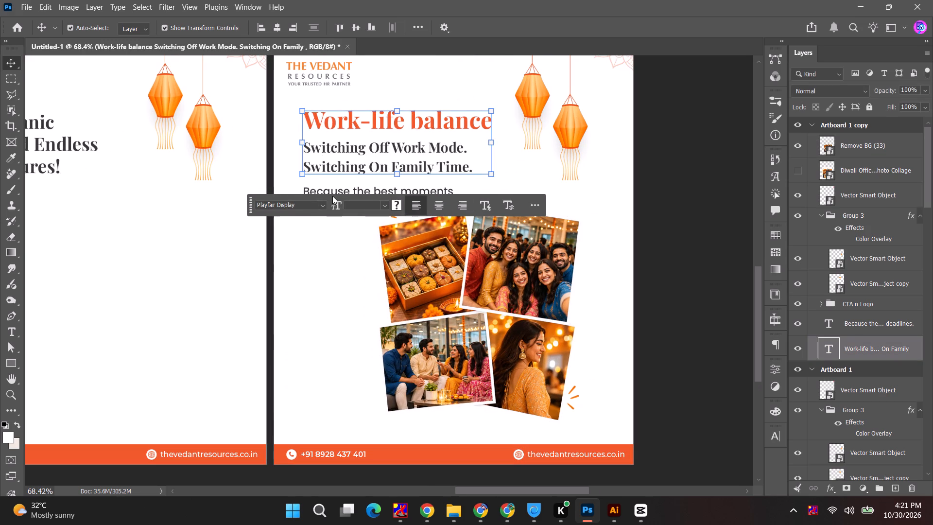
pyautogui.keyDown('shift'); pyautogui.click(333, 192); pyautogui.keyUp('shift')
pyautogui.moveTo(358, 149); pyautogui.dragTo(356, 139)
pyautogui.click(652, 176)
pyautogui.moveTo(442, 195); pyautogui.dragTo(442, 189)
pyautogui.click(680, 191)
# Move the cut-out photo collage from Artboard 1 copy to Artboard 1, below the "Mithai, Ethnic Outfits" headline.
pyautogui.keyDown('alt'); pyautogui.scroll(-3, 680, 191); pyautogui.keyUp('alt')
pyautogui.press('space')
pyautogui.press('space')
pyautogui.moveTo(681, 192); pyautogui.dragTo(563, 182)
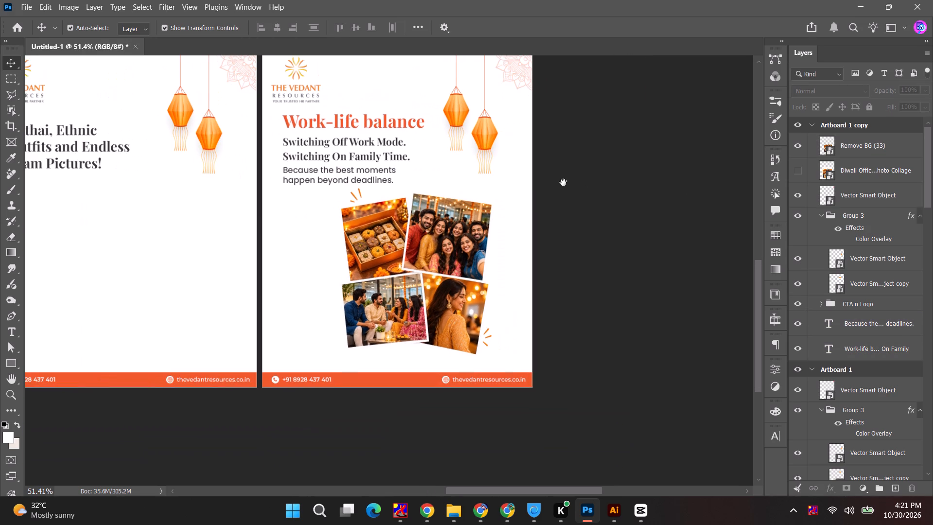
pyautogui.moveTo(563, 182); pyautogui.dragTo(563, 182)
pyautogui.moveTo(403, 242); pyautogui.dragTo(381, 247)
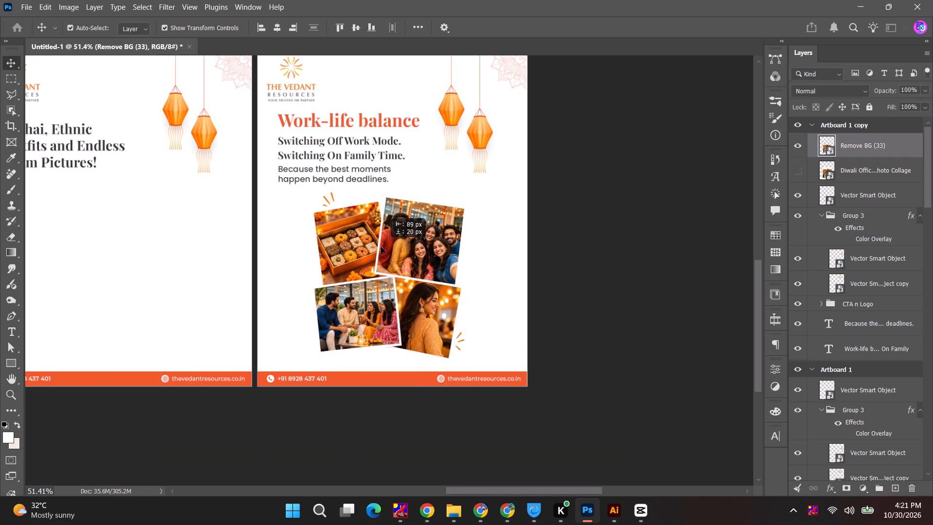
pyautogui.moveTo(381, 247); pyautogui.dragTo(95, 245)
pyautogui.press('space')
pyautogui.press('space')
pyautogui.press('space')
pyautogui.moveTo(97, 242); pyautogui.dragTo(302, 227)
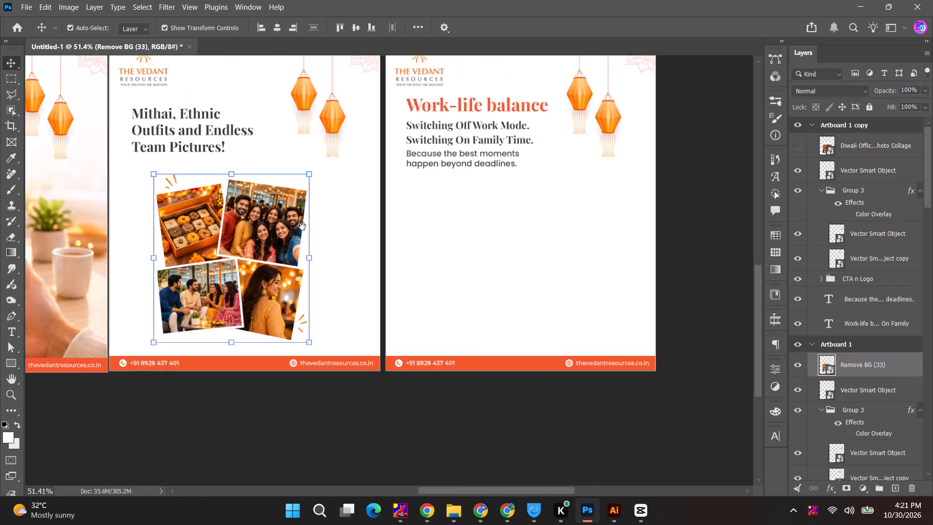
pyautogui.moveTo(302, 227); pyautogui.dragTo(307, 227)
# Scale the photo collage to 32.33% and centre it between the headline and the orange footer on Artboard 1.
pyautogui.moveTo(311, 233); pyautogui.dragTo(322, 218)
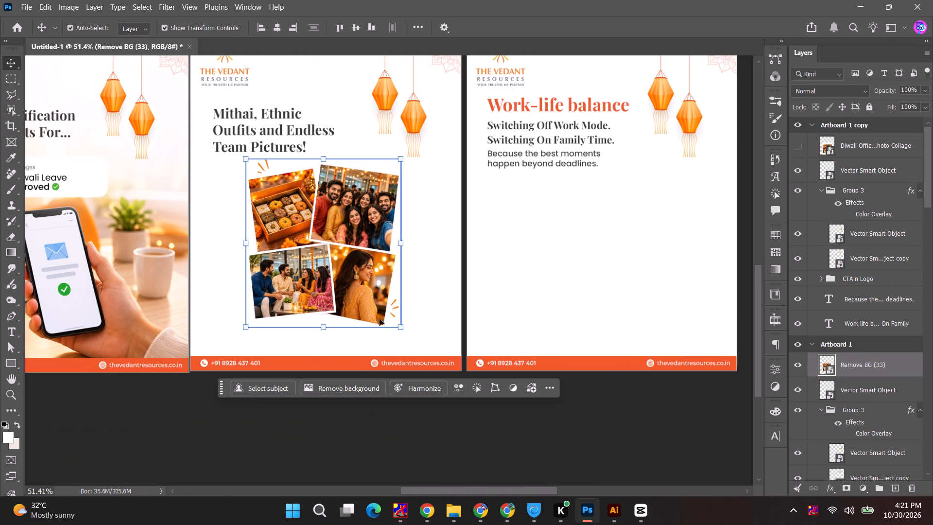
pyautogui.keyDown('alt'); pyautogui.keyDown('shift'); pyautogui.moveTo(398, 326); pyautogui.dragTo(408, 334); pyautogui.keyUp('shift'); pyautogui.keyUp('alt')
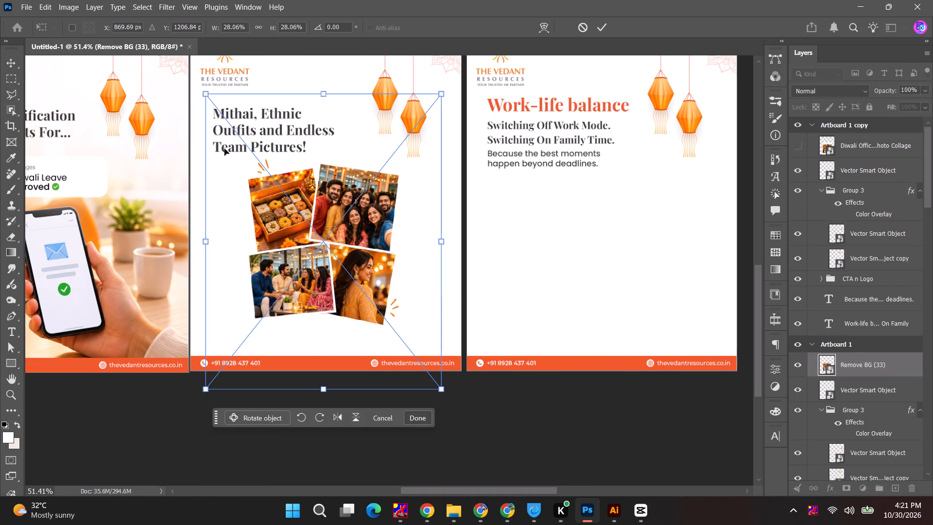
pyautogui.keyDown('alt'); pyautogui.keyDown('shift'); pyautogui.moveTo(203, 239); pyautogui.dragTo(182, 238); pyautogui.keyUp('shift'); pyautogui.keyUp('alt')
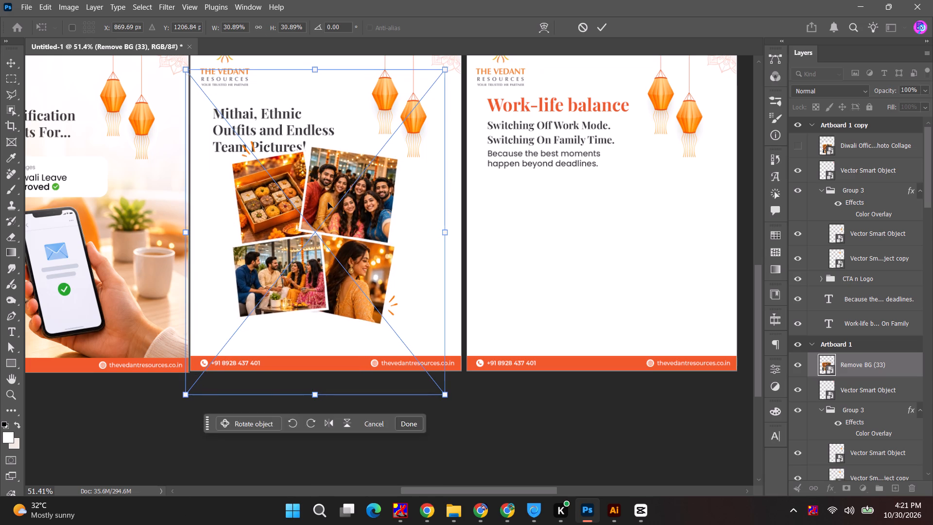
pyautogui.moveTo(332, 197); pyautogui.dragTo(336, 207)
pyautogui.keyDown('alt'); pyautogui.keyDown('shift'); pyautogui.moveTo(450, 245); pyautogui.dragTo(451, 240); pyautogui.keyUp('shift'); pyautogui.keyUp('alt')
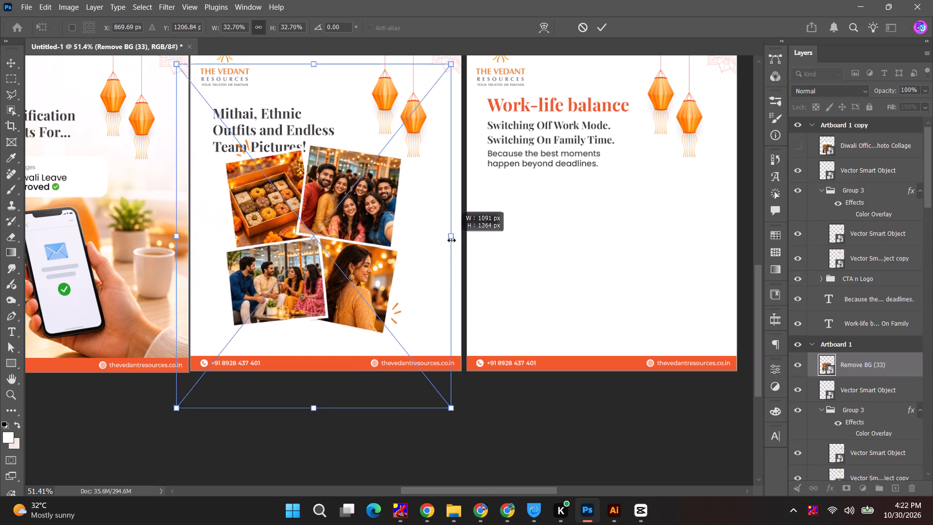
pyautogui.keyDown('alt'); pyautogui.keyDown('shift'); pyautogui.moveTo(451, 240); pyautogui.dragTo(452, 240); pyautogui.keyUp('shift'); pyautogui.keyUp('alt')
pyautogui.moveTo(374, 249); pyautogui.dragTo(383, 257)
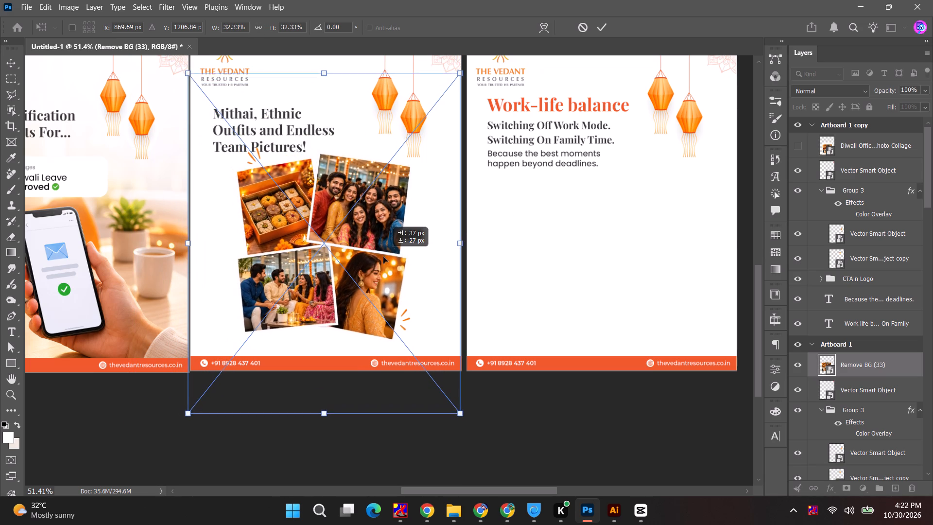
pyautogui.moveTo(383, 257); pyautogui.dragTo(384, 260)
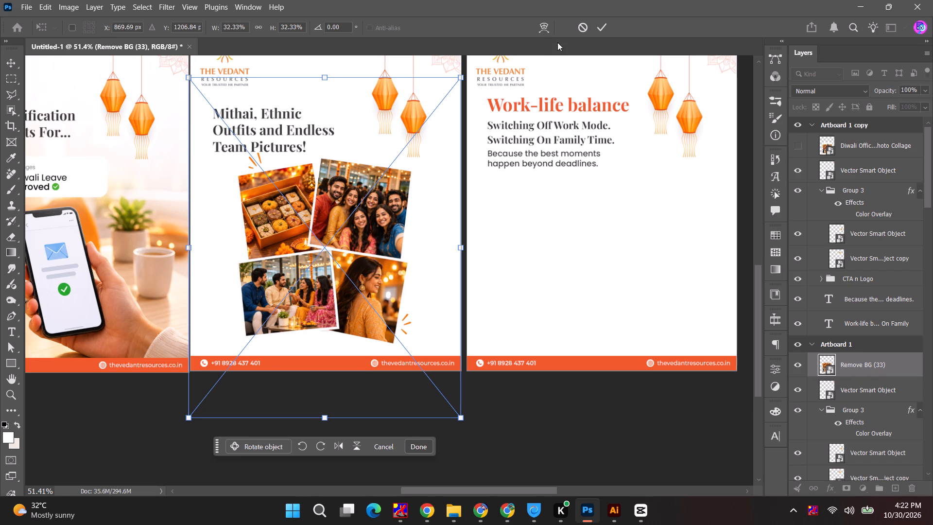
pyautogui.click(600, 28)
# Move the "Mithai, Ethnic Outfits and Endless Team Pictures!" headline slightly upward on Artboard 1, away from the collage.
pyautogui.moveTo(265, 126); pyautogui.dragTo(264, 117)
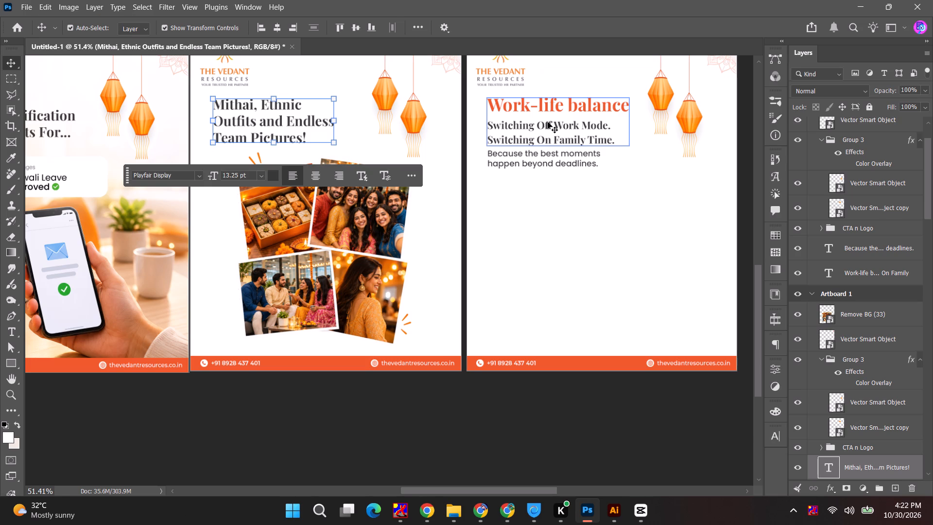
# Nudge the photo collage slightly upward on Artboard 1.
pyautogui.click(376, 265)
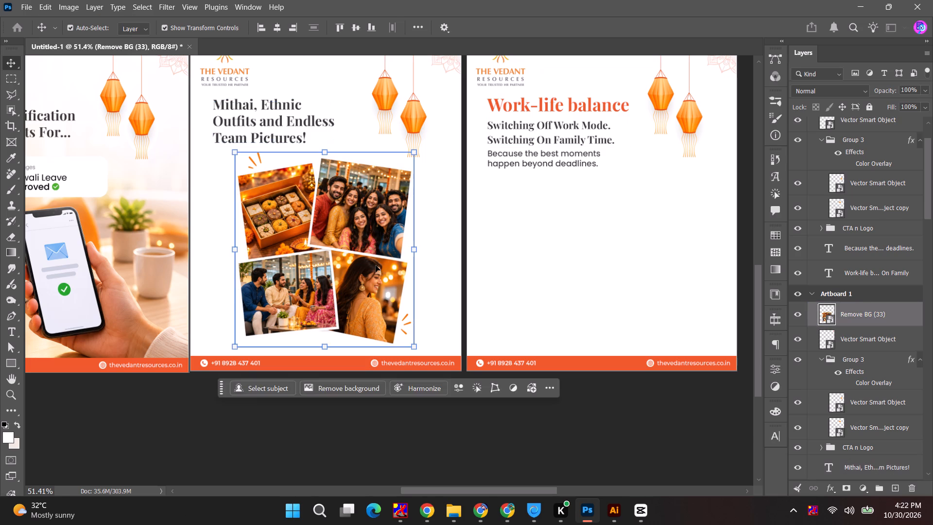
pyautogui.click(377, 264)
pyautogui.click(559, 259)
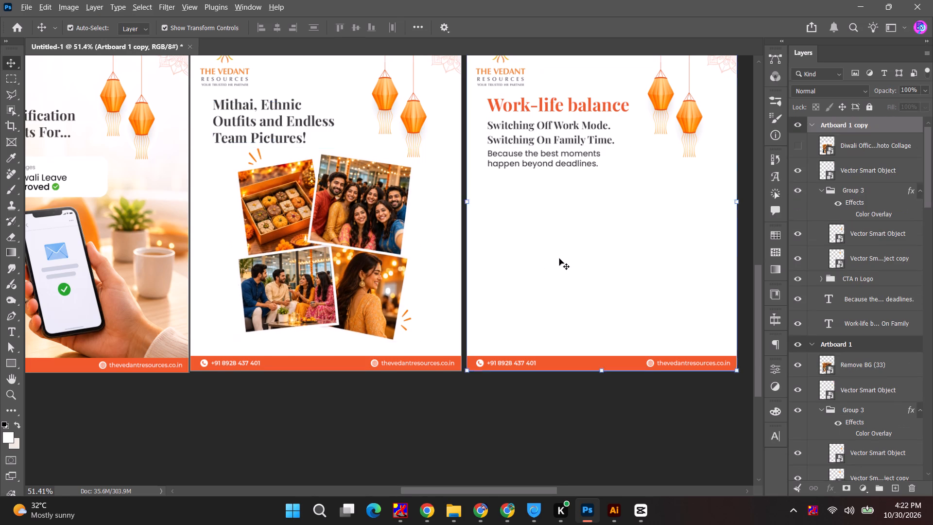
# Add a black drop shadow to the photo collage with 31% opacity, 90° angle, 4 px distance, 7% spread and 0 px size.
pyautogui.keyDown('alt'); pyautogui.scroll(-4, 559, 259); pyautogui.keyUp('alt')
pyautogui.press('space')
pyautogui.moveTo(559, 259); pyautogui.dragTo(553, 259)
pyautogui.click(427, 268)
pyautogui.keyDown('alt'); pyautogui.scroll(6, 426, 268); pyautogui.keyUp('alt')
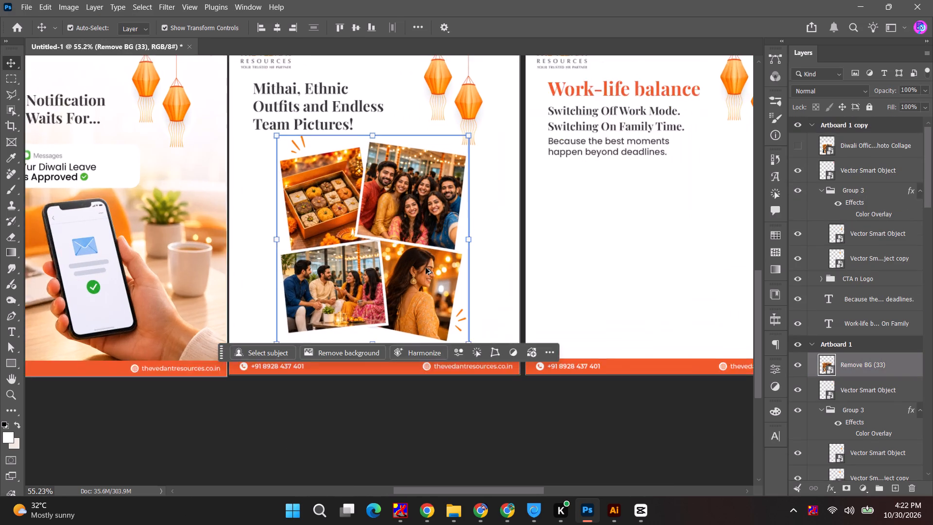
pyautogui.click(830, 490)
pyautogui.click(834, 485)
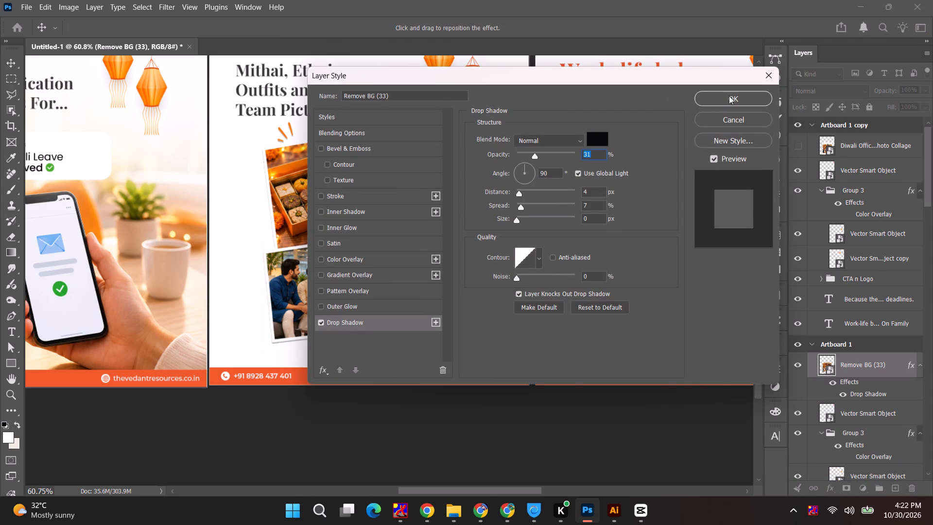
pyautogui.click(737, 95)
pyautogui.click(459, 448)
# Move the photo collage layer to the bottom of Artboard 1's stack, below the "Mithai, Ethnic Outfits" headline layer.
pyautogui.keyDown('alt'); pyautogui.scroll(-4, 459, 435); pyautogui.keyUp('alt')
pyautogui.press('space')
pyautogui.press('space')
pyautogui.press('space')
pyautogui.press('space')
pyautogui.moveTo(547, 309); pyautogui.dragTo(467, 295)
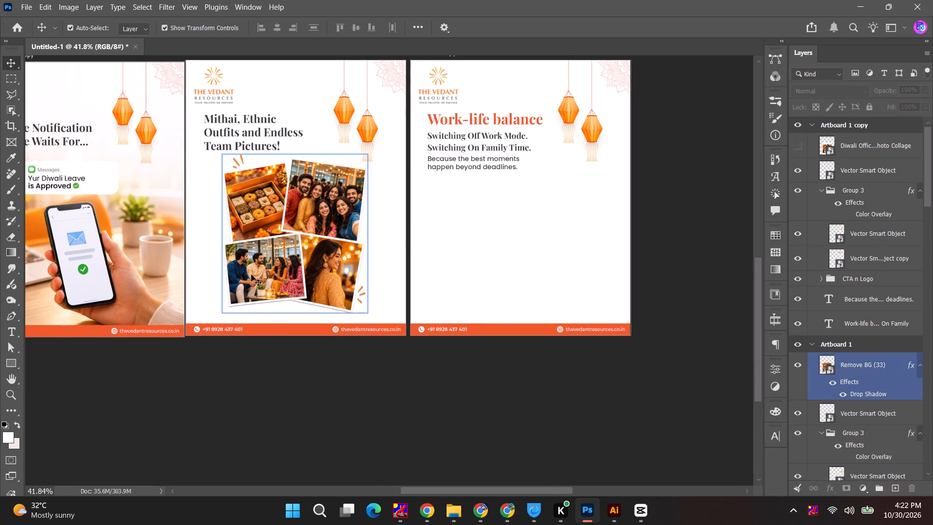
pyautogui.scroll(-6, 847, 407)
pyautogui.scroll(-4, 845, 356)
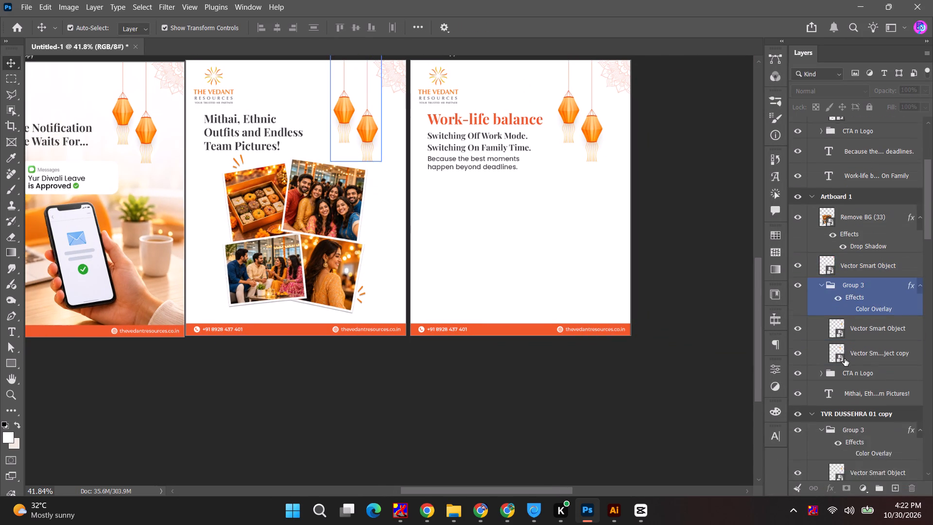
pyautogui.moveTo(860, 199); pyautogui.dragTo(852, 389)
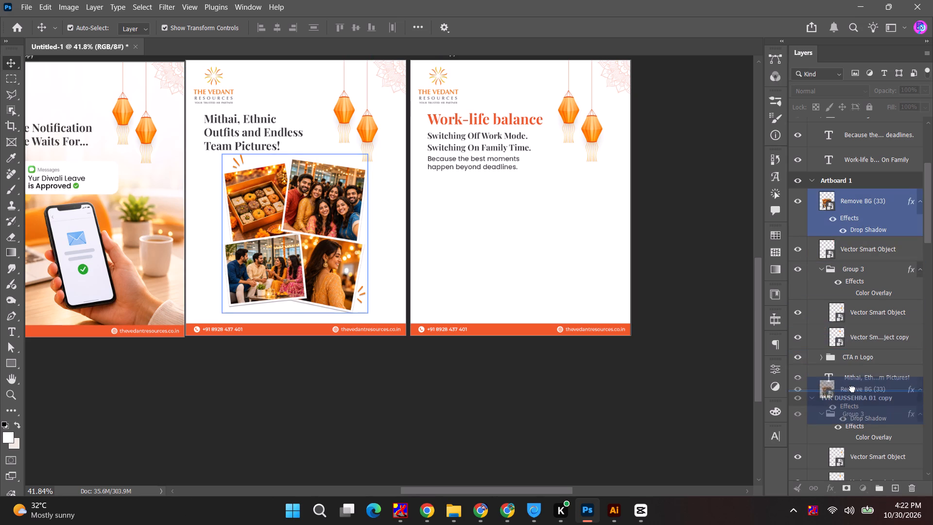
pyautogui.moveTo(852, 389); pyautogui.dragTo(853, 389)
# Add a new empty layer directly beneath the photo collage layer in Artboard 1.
pyautogui.click(889, 490)
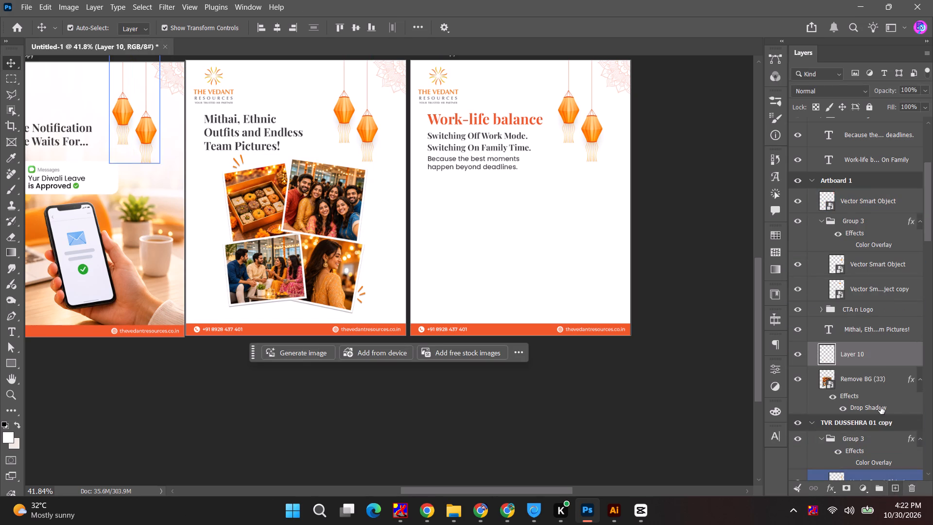
pyautogui.moveTo(882, 350); pyautogui.dragTo(883, 403)
# Sample a very light warm tint and paint it softly across Artboard 1's background behind the collage at 66% brush opacity.
pyautogui.press('b')
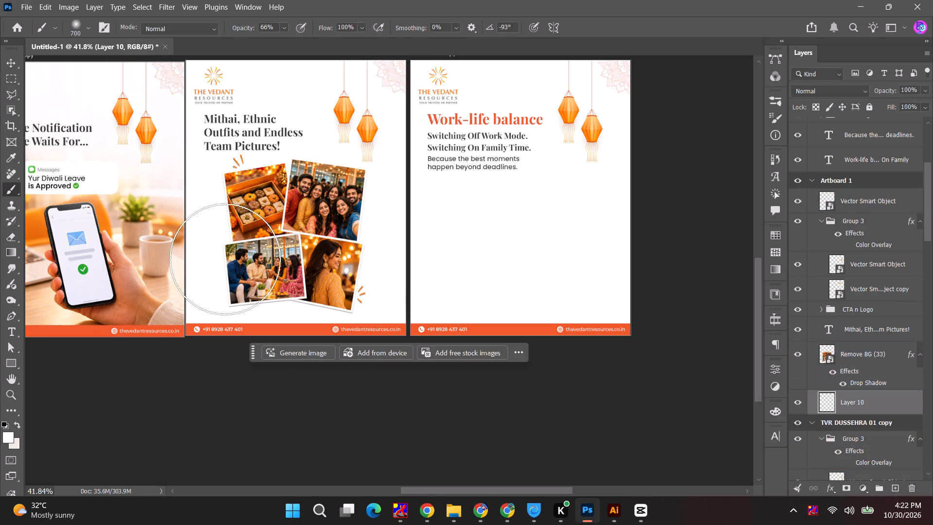
pyautogui.keyDown('alt'); pyautogui.click(153, 179); pyautogui.keyUp('alt')
pyautogui.moveTo(442, 273); pyautogui.dragTo(74, 298)
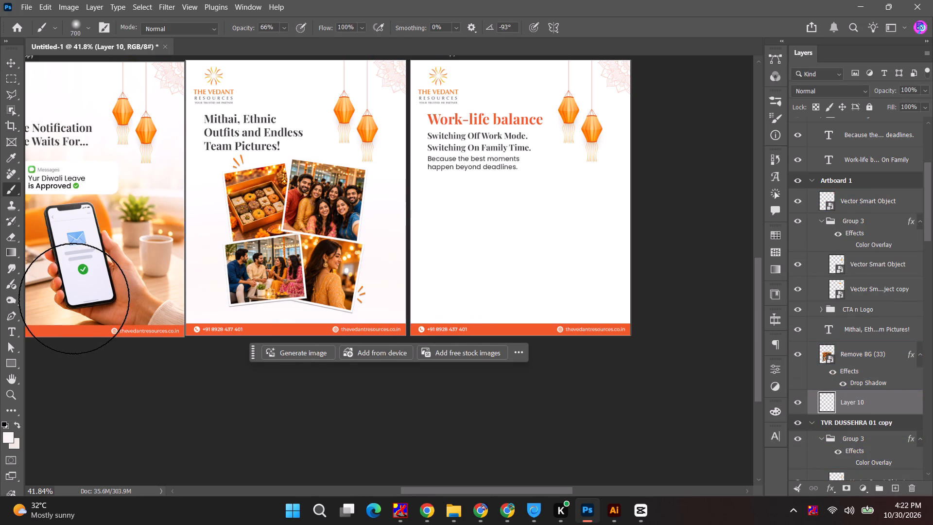
pyautogui.moveTo(74, 298); pyautogui.dragTo(73, 299)
pyautogui.moveTo(404, 247); pyautogui.dragTo(169, 260)
pyautogui.moveTo(429, 224); pyautogui.dragTo(35, 262)
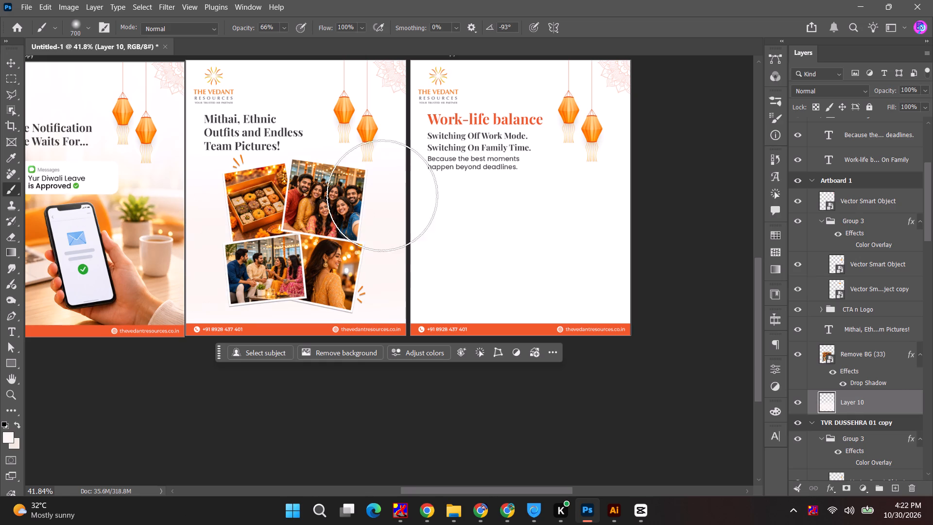
pyautogui.moveTo(399, 219); pyautogui.dragTo(92, 259)
pyautogui.moveTo(136, 225); pyautogui.dragTo(424, 307)
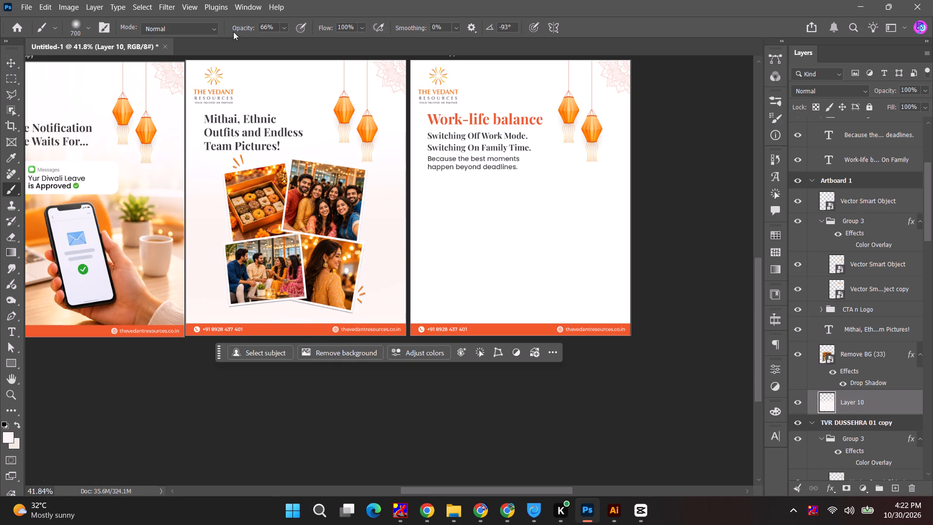
# Raise the brush opacity to 100% and paint more of the light tint over the lower background of Artboard 1.
pyautogui.moveTo(240, 28); pyautogui.dragTo(406, 33)
pyautogui.moveTo(415, 217); pyautogui.dragTo(160, 306)
pyautogui.moveTo(442, 271); pyautogui.dragTo(191, 282)
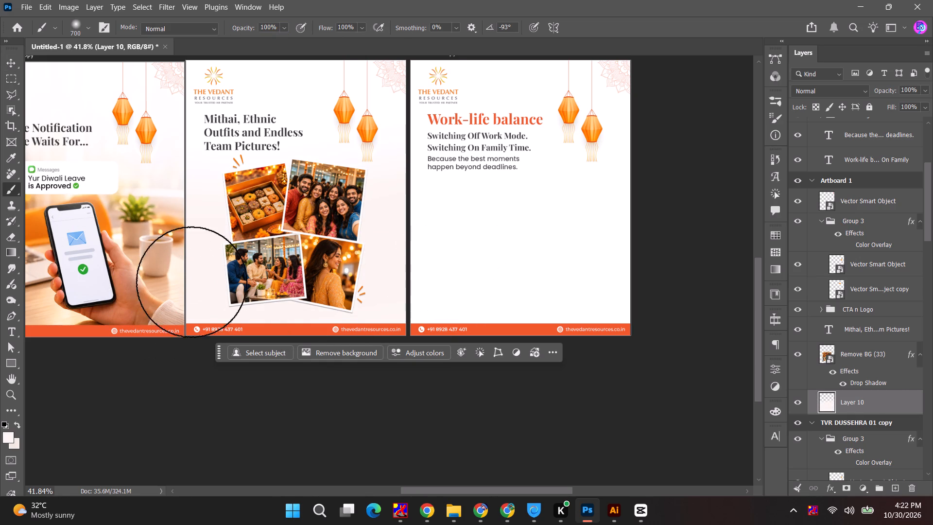
pyautogui.moveTo(191, 282); pyautogui.dragTo(82, 265)
pyautogui.moveTo(217, 331); pyautogui.dragTo(540, 400)
pyautogui.click(10, 64)
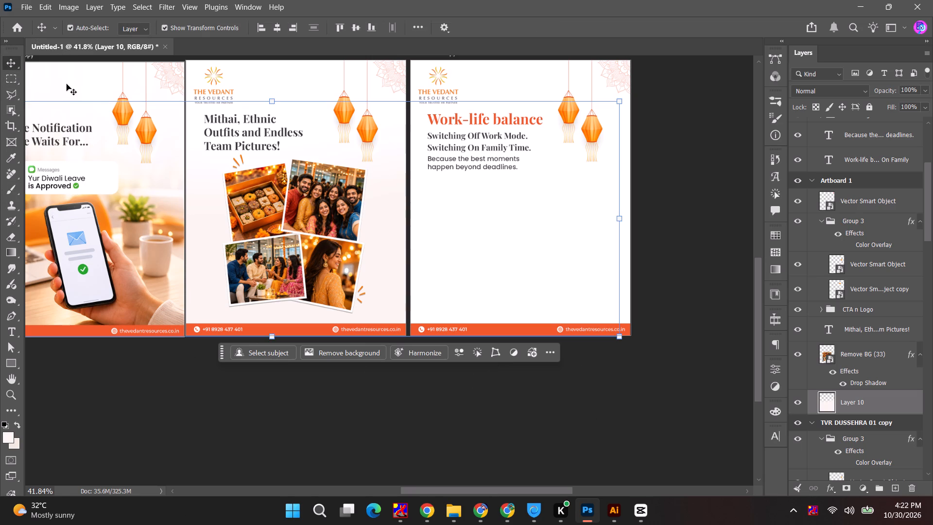
# Examine the four carousel slides side by side, including the tinted collage slide and the "Work-life balance" slide.
pyautogui.click(663, 203)
pyautogui.keyDown('alt'); pyautogui.scroll(-5, 663, 203); pyautogui.keyUp('alt')
pyautogui.press('space')
pyautogui.press('space')
pyautogui.press('space')
pyautogui.press('space')
pyautogui.press('space')
pyautogui.press('space')
pyautogui.moveTo(657, 218); pyautogui.dragTo(636, 213)
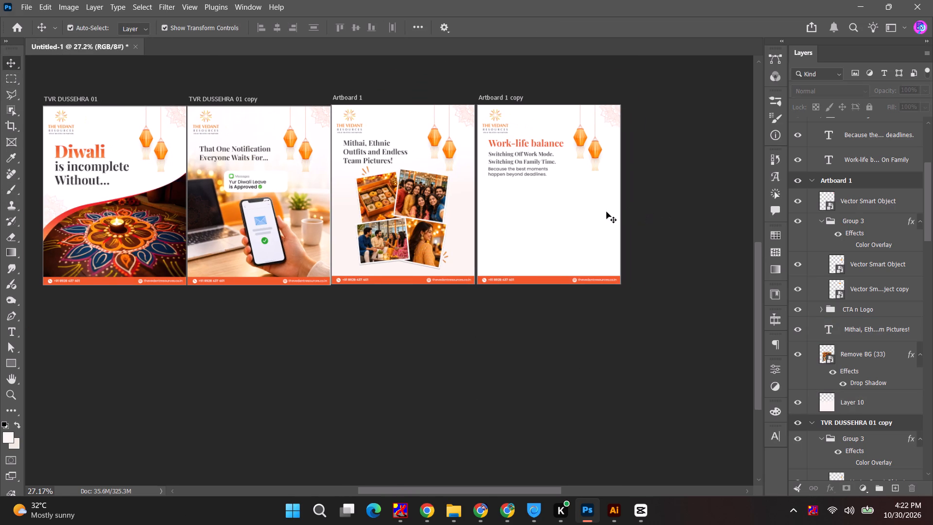
pyautogui.press('space')
pyautogui.moveTo(683, 196); pyautogui.dragTo(669, 196)
pyautogui.press('space')
pyautogui.press('space')
pyautogui.press('space')
pyautogui.press('space')
pyautogui.press('space')
pyautogui.press('space')
pyautogui.press('space')
pyautogui.press('space')
pyautogui.press('space')
pyautogui.press('space')
pyautogui.press('space')
pyautogui.press('space')
pyautogui.press('space')
pyautogui.press('space')
pyautogui.press('space')
pyautogui.press('space')
pyautogui.press('space')
pyautogui.press('space')
pyautogui.press('space')
pyautogui.press('space')
pyautogui.press('space')
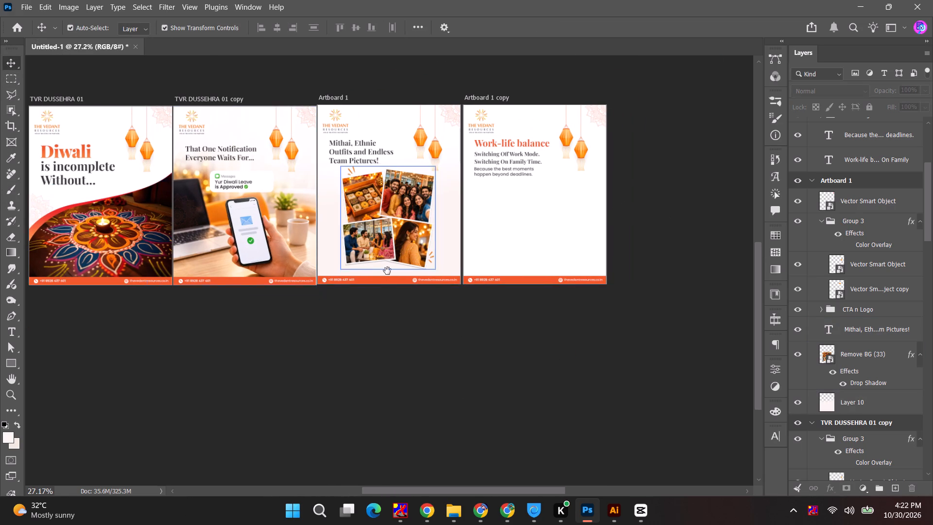
pyautogui.moveTo(390, 261); pyautogui.dragTo(365, 257)
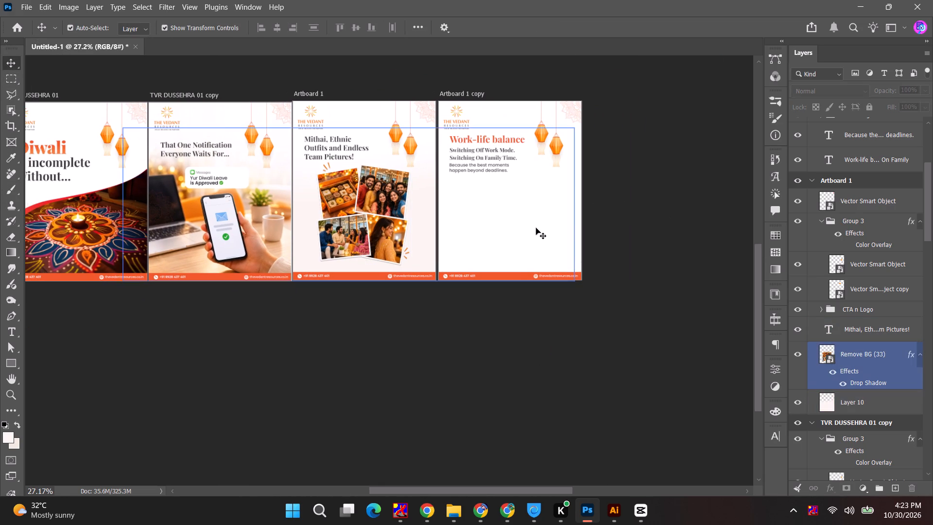
pyautogui.click(646, 220)
pyautogui.press('space')
pyautogui.moveTo(706, 220); pyautogui.dragTo(675, 226)
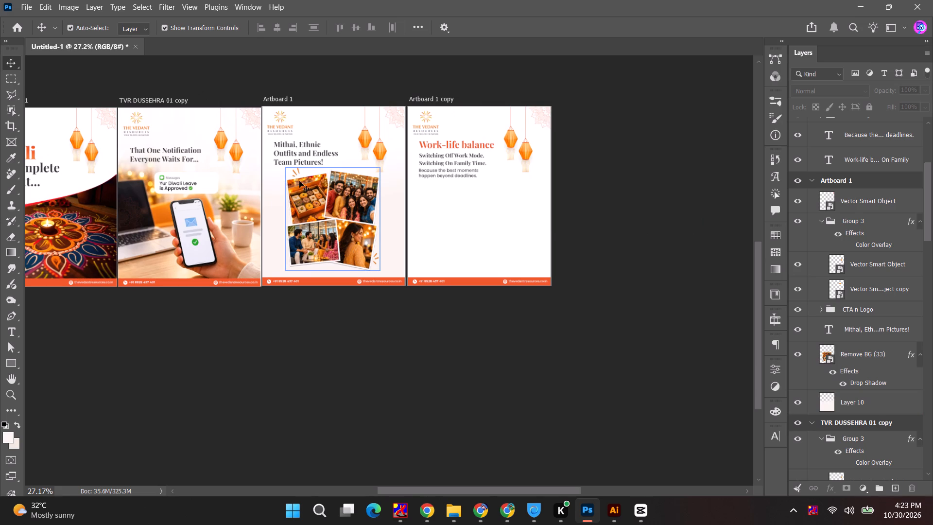
pyautogui.keyDown('alt'); pyautogui.scroll(4, 307, 151); pyautogui.keyUp('alt')
pyautogui.press('space')
pyautogui.press('space')
pyautogui.press('space')
pyautogui.press('space')
pyautogui.press('space')
pyautogui.press('space')
pyautogui.moveTo(548, 251); pyautogui.dragTo(500, 219)
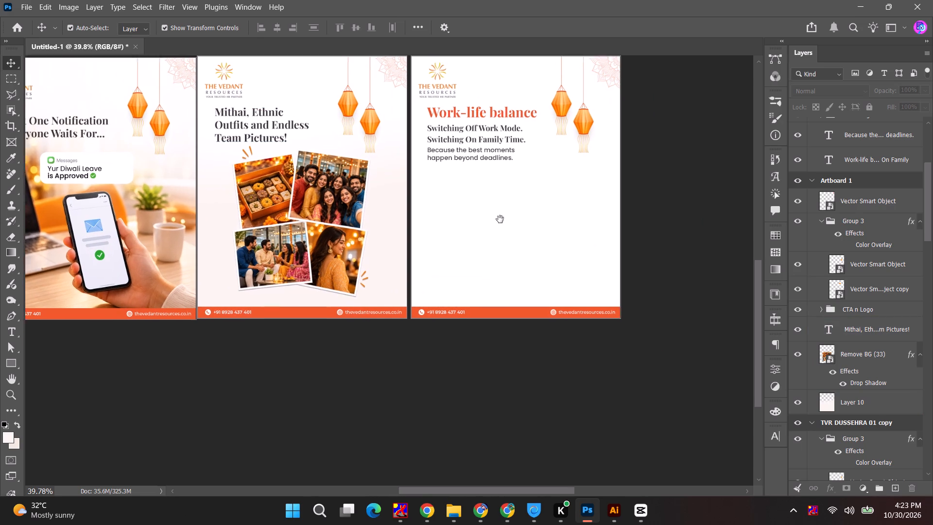
pyautogui.moveTo(500, 219); pyautogui.dragTo(500, 219)
pyautogui.keyDown('alt'); pyautogui.scroll(-2, 491, 221); pyautogui.keyUp('alt')
pyautogui.press('space')
pyautogui.moveTo(568, 217); pyautogui.dragTo(505, 210)
# Switch to Chrome and examine the five-slide concept board for the "Work-life balance" layout.
pyautogui.hotkey('alt', 'Tab')
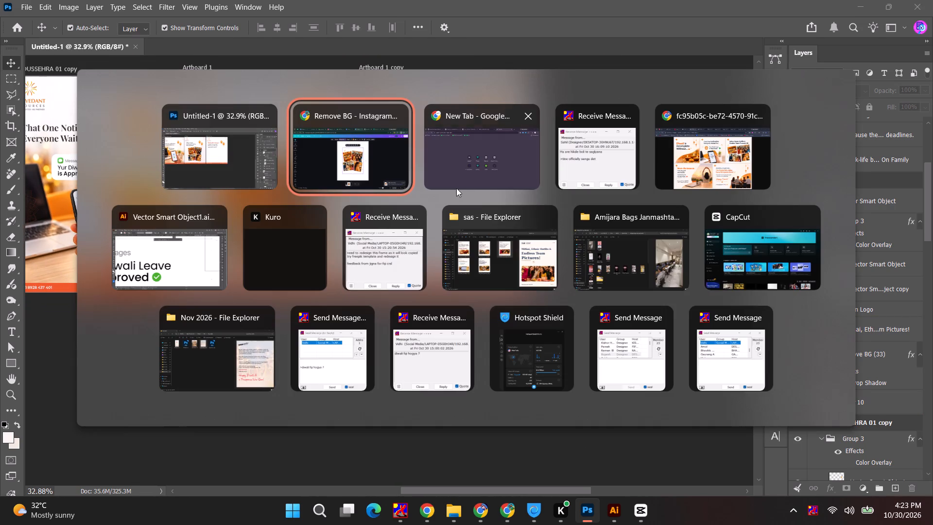
pyautogui.keyDown('alt'); pyautogui.click(374, 173); pyautogui.keyUp('alt')
pyautogui.hotkey('alt', 'Tab')
pyautogui.keyDown('alt'); pyautogui.click(685, 165); pyautogui.keyUp('alt')
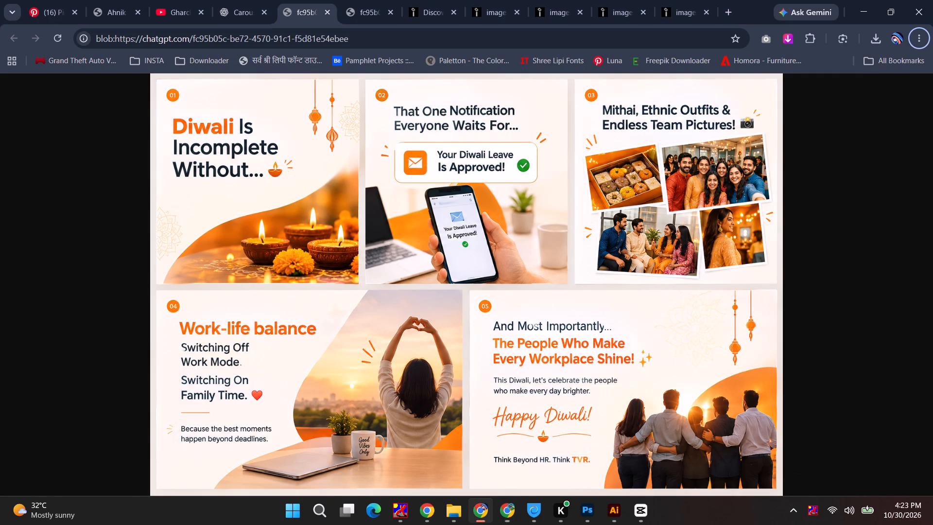
pyautogui.scroll(-2, 655, 289)
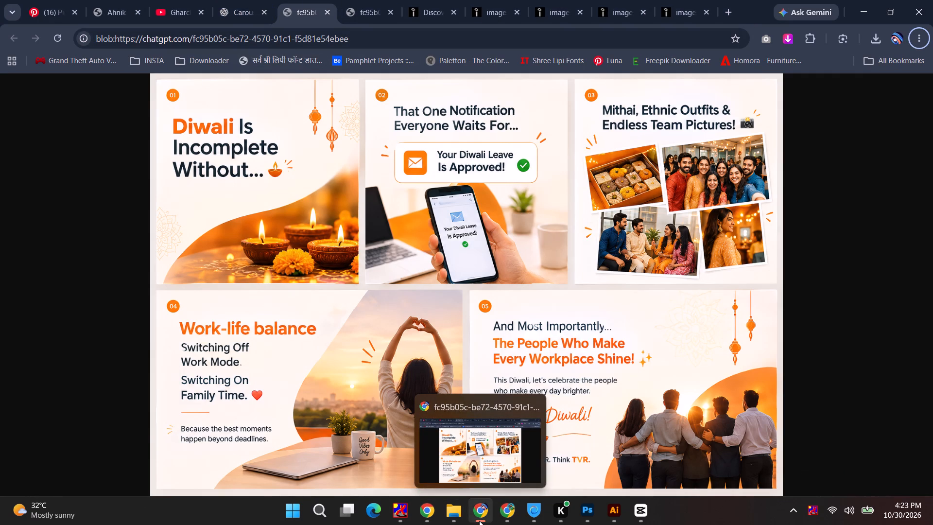
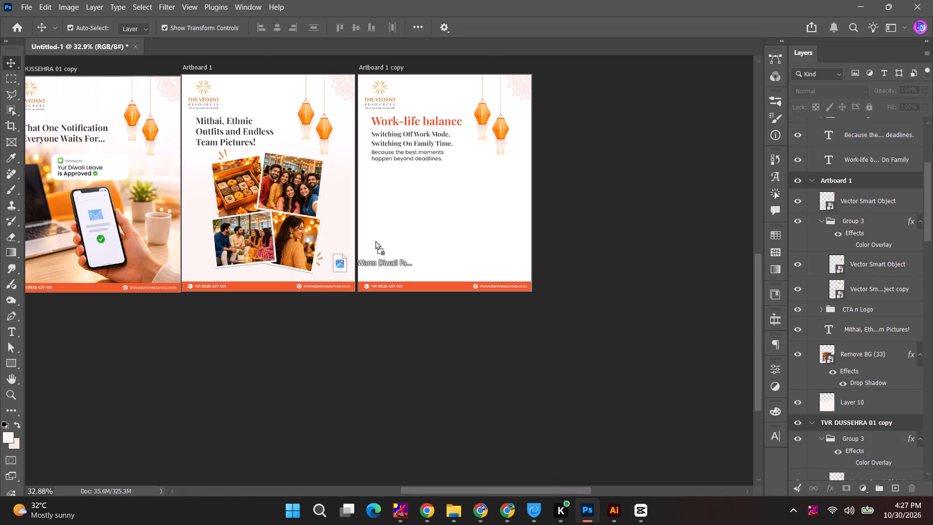
pyautogui.moveTo(375, 241); pyautogui.dragTo(445, 191)
# Scale the placed family image to about 25.66% and position it over the lower part of the work-life balance slide.
pyautogui.moveTo(469, 199); pyautogui.dragTo(544, 227)
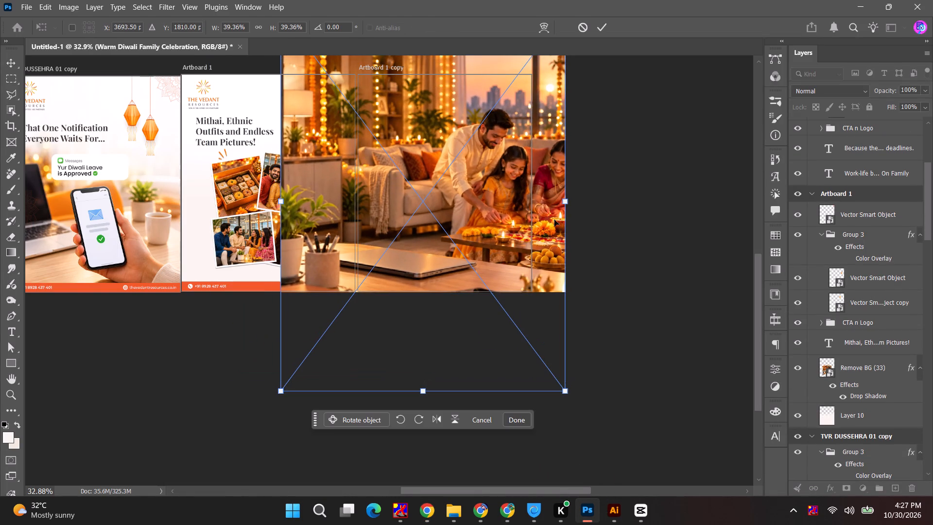
pyautogui.keyDown('alt'); pyautogui.keyDown('shift'); pyautogui.moveTo(566, 204); pyautogui.dragTo(517, 181); pyautogui.keyUp('shift'); pyautogui.keyUp('alt')
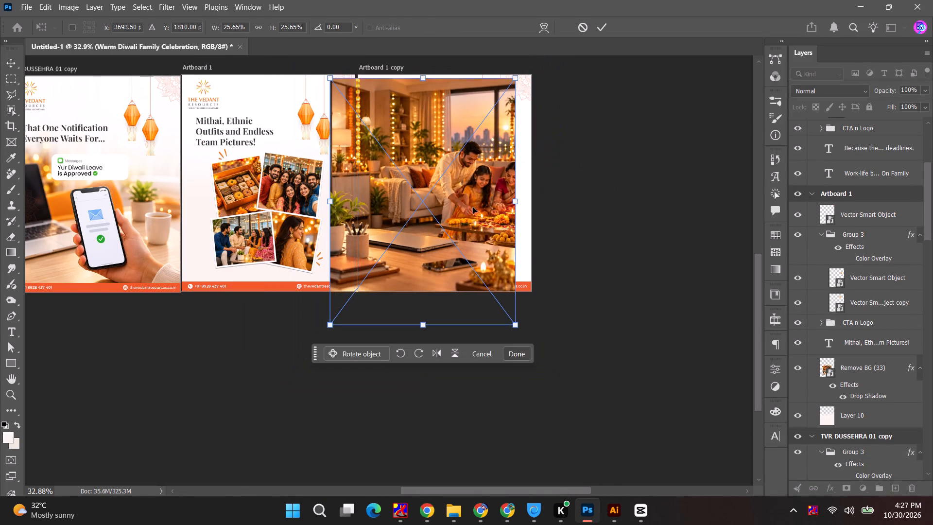
pyautogui.moveTo(473, 207); pyautogui.dragTo(490, 221)
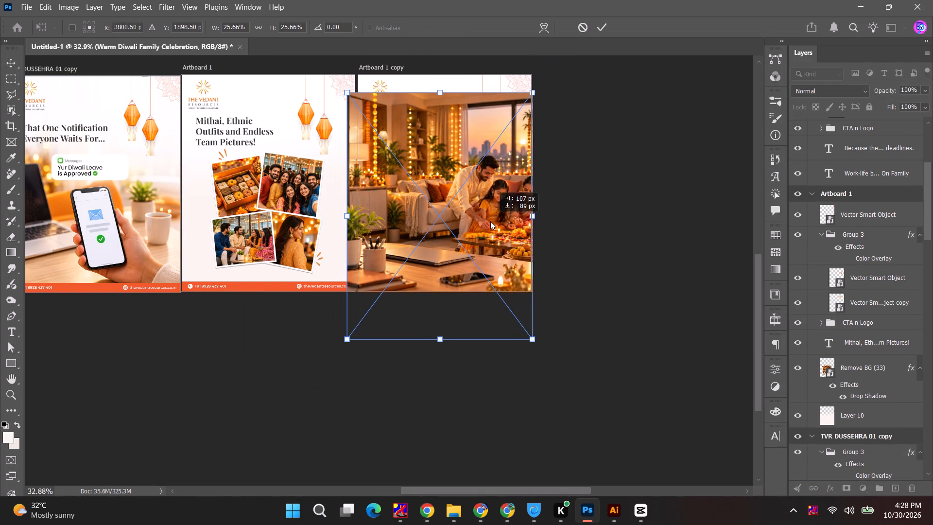
pyautogui.moveTo(490, 221); pyautogui.dragTo(489, 221)
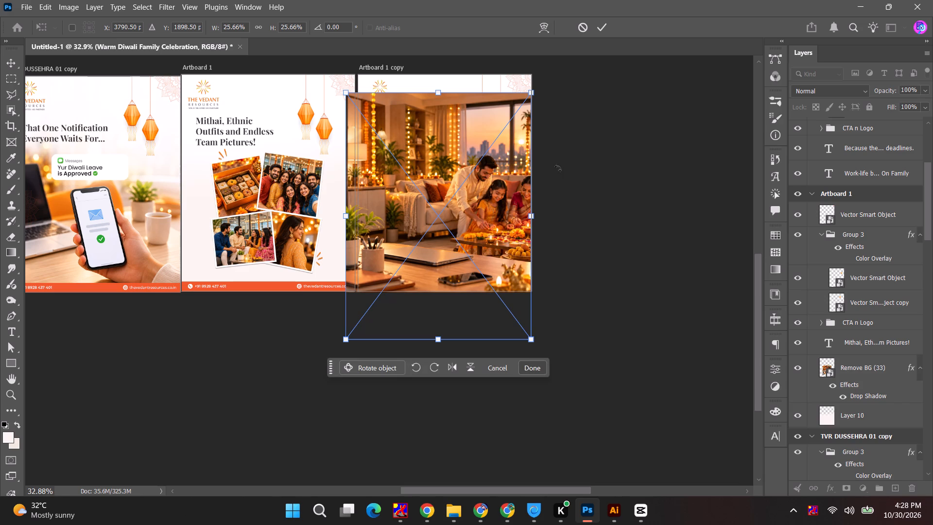
pyautogui.click(605, 31)
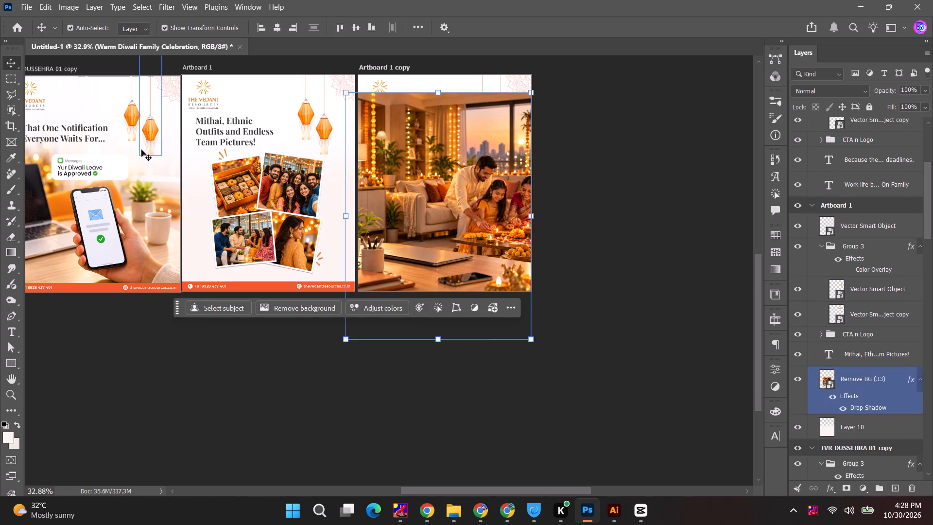
# Paste a copy of the phone slide's white fade layer onto the work-life balance slide, stretched to about 109% width and 155% height.
pyautogui.click(81, 109)
pyautogui.hotkey('ctrl', 'c')
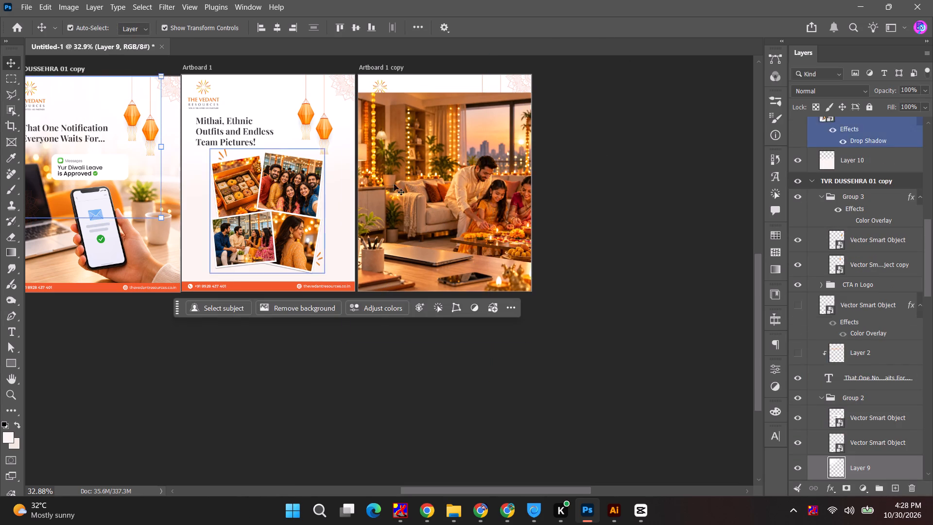
pyautogui.click(403, 179)
pyautogui.hotkey('ctrl', 'shift', 'v')
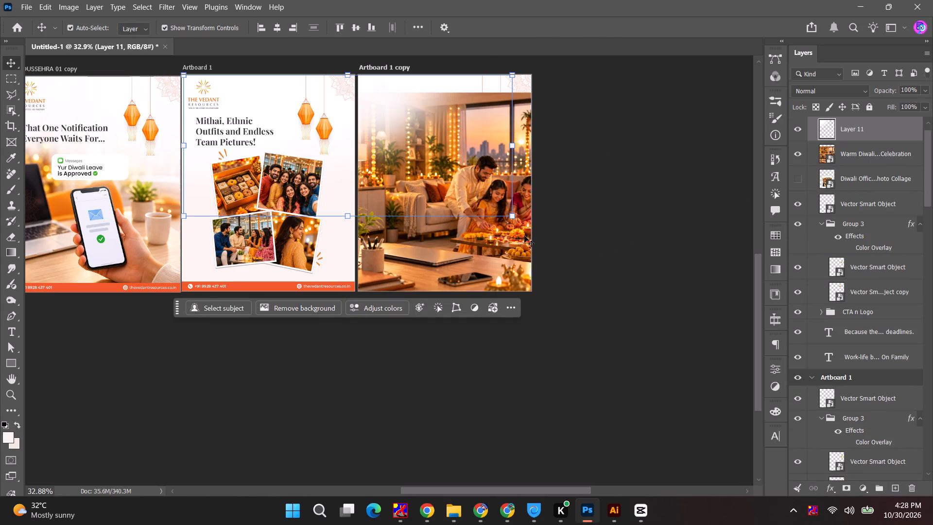
pyautogui.keyDown('shift'); pyautogui.moveTo(509, 219); pyautogui.dragTo(530, 253); pyautogui.keyUp('shift')
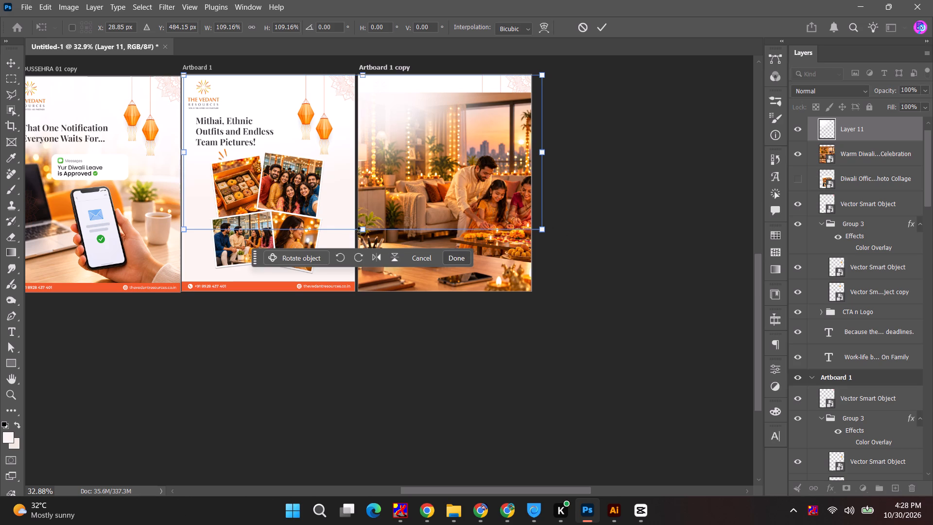
pyautogui.moveTo(360, 230); pyautogui.dragTo(362, 296)
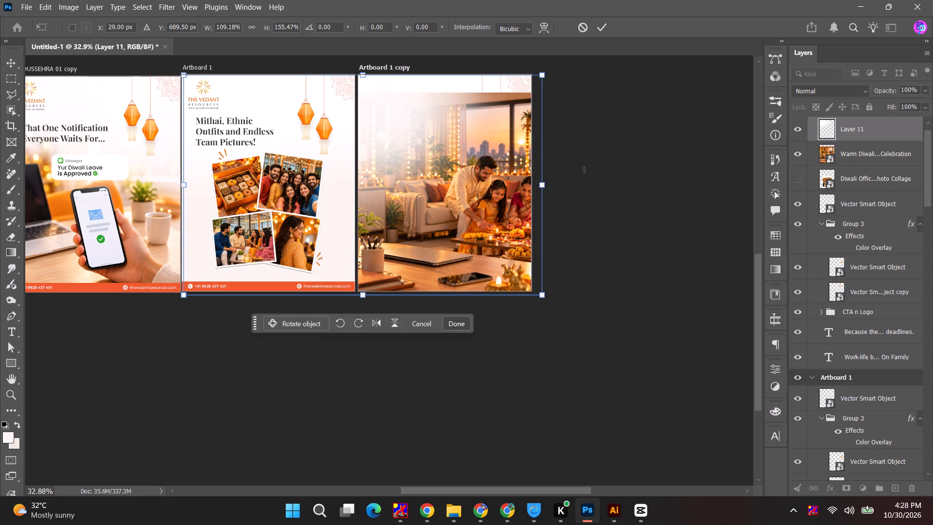
# Move the Warm Diwali Family Celebration layer below the text layers at the bottom of Artboard 1 copy.
pyautogui.click(874, 162)
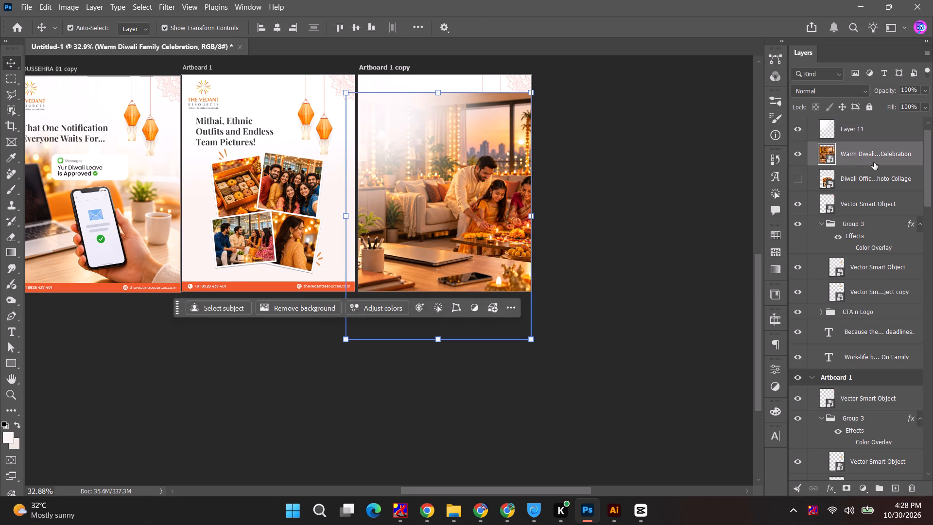
pyautogui.click(605, 154)
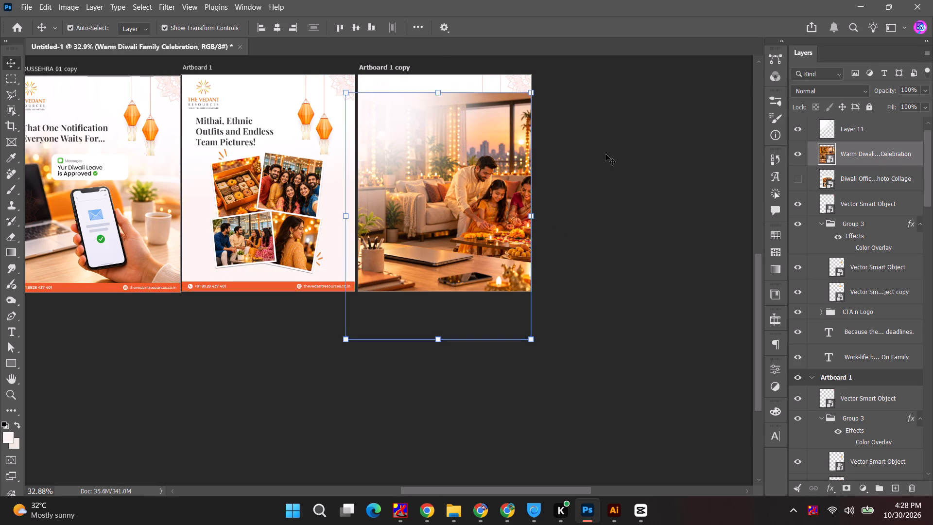
pyautogui.click(878, 154)
pyautogui.moveTo(884, 156); pyautogui.dragTo(891, 262)
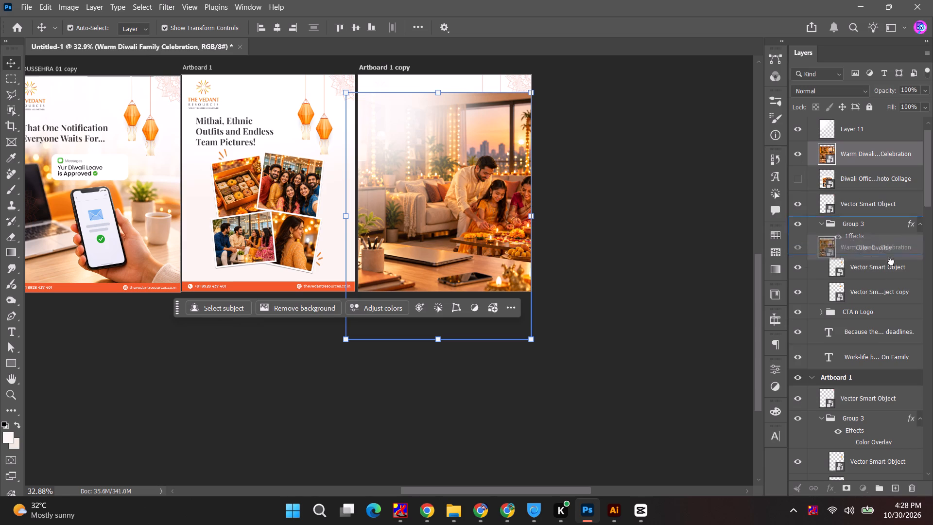
pyautogui.moveTo(891, 262); pyautogui.dragTo(895, 363)
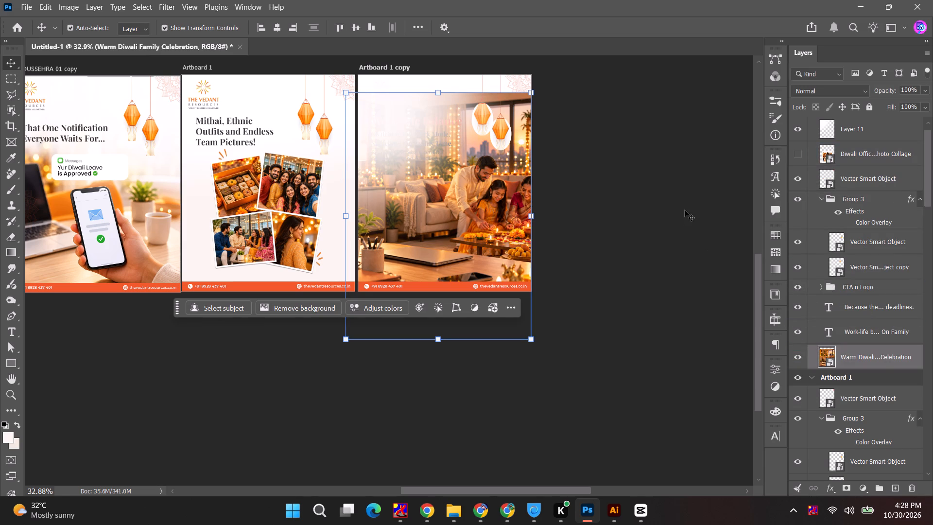
pyautogui.click(683, 206)
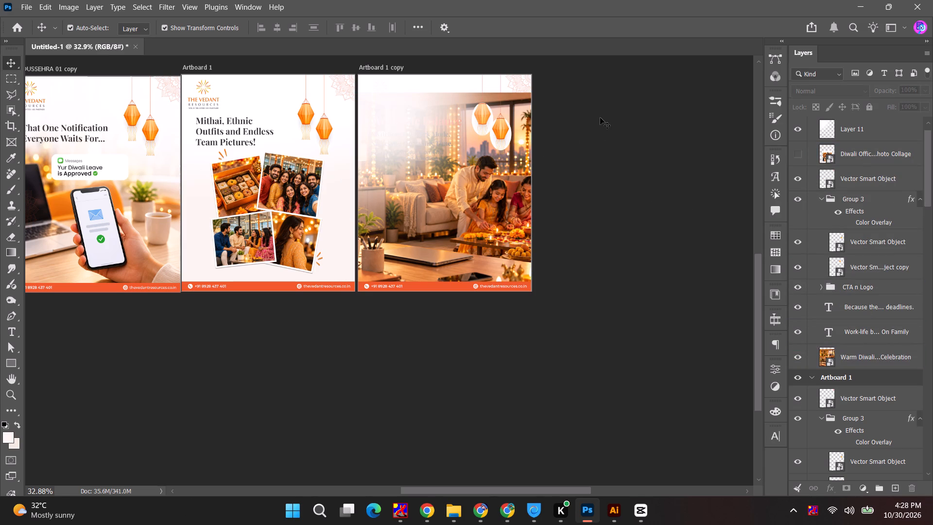
# Add a layer mask to the Warm Diwali Family Celebration layer on the work-life balance slide.
pyautogui.click(600, 118)
pyautogui.click(415, 117)
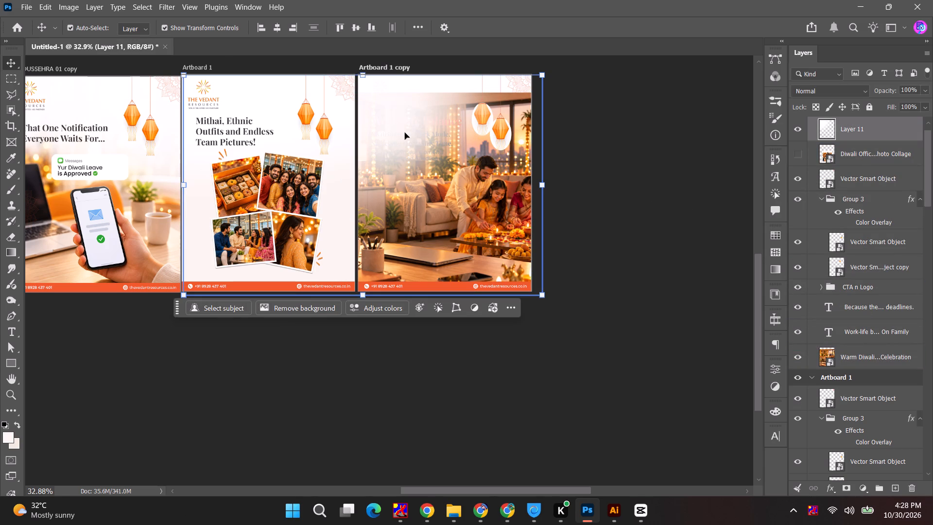
pyautogui.press('b')
pyautogui.click(860, 347)
pyautogui.click(857, 357)
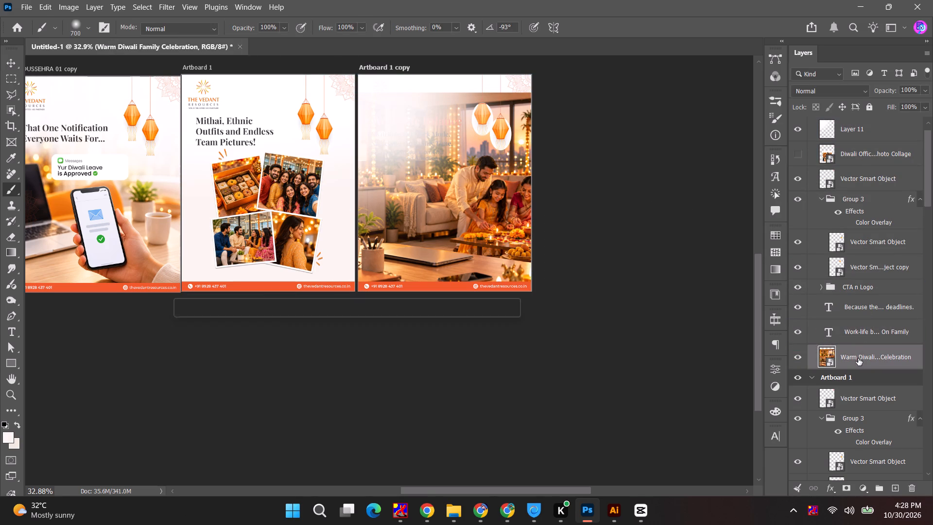
pyautogui.click(846, 485)
pyautogui.press('b')
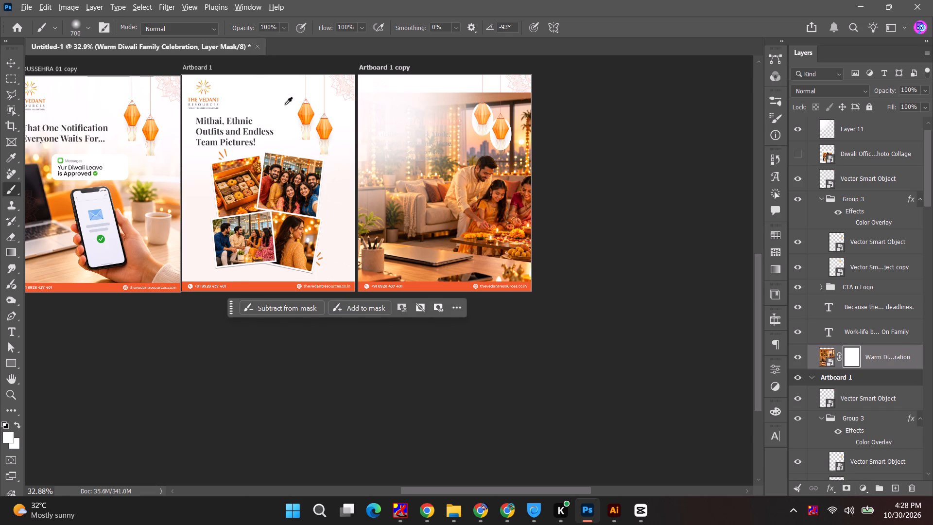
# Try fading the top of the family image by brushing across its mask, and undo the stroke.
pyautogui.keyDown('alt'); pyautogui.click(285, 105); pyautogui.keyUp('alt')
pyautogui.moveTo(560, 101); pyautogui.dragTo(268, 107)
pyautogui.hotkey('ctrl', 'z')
# On a new layer above the family image, brush the pale background colour over the image's upper edge with a 700 px brush.
pyautogui.click(897, 488)
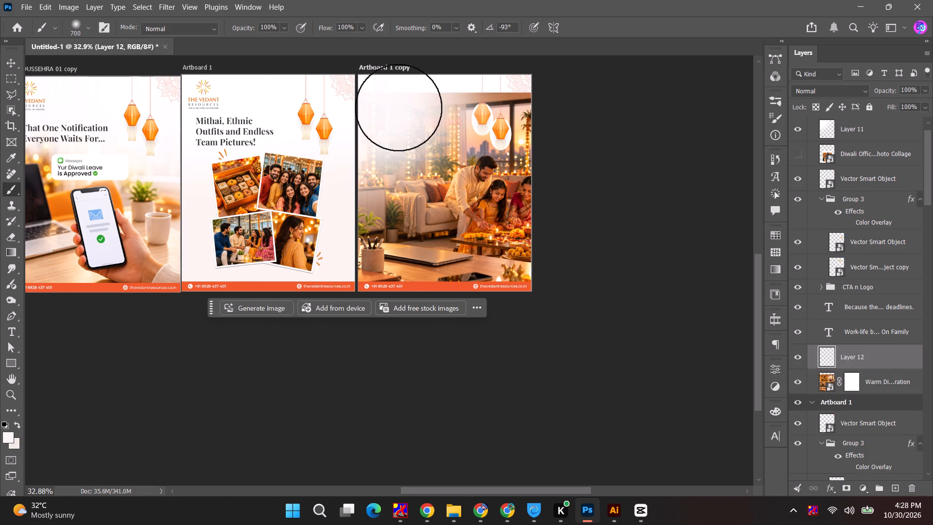
pyautogui.moveTo(393, 104); pyautogui.dragTo(566, 86)
pyautogui.moveTo(435, 88); pyautogui.dragTo(558, 83)
pyautogui.moveTo(382, 100); pyautogui.dragTo(543, 83)
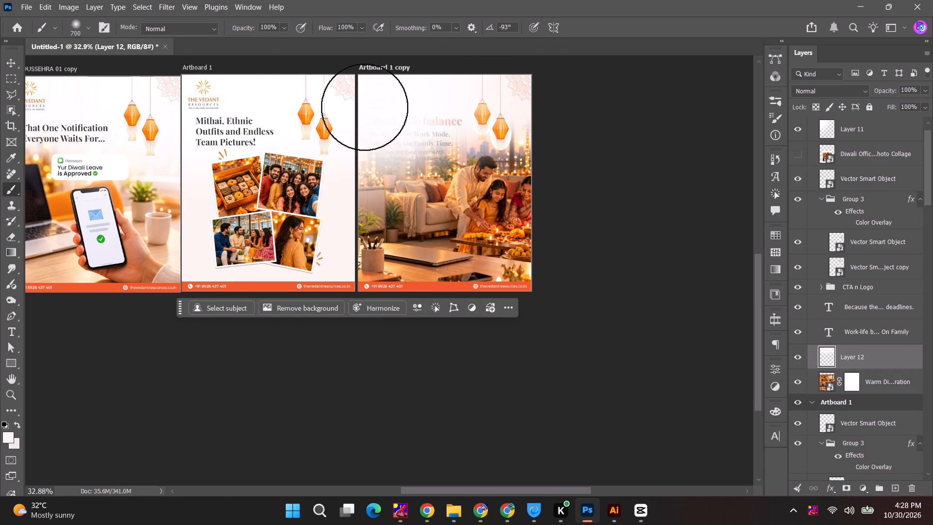
pyautogui.moveTo(364, 107); pyautogui.dragTo(485, 84)
pyautogui.moveTo(422, 107); pyautogui.dragTo(611, 81)
pyautogui.moveTo(521, 98); pyautogui.dragTo(604, 97)
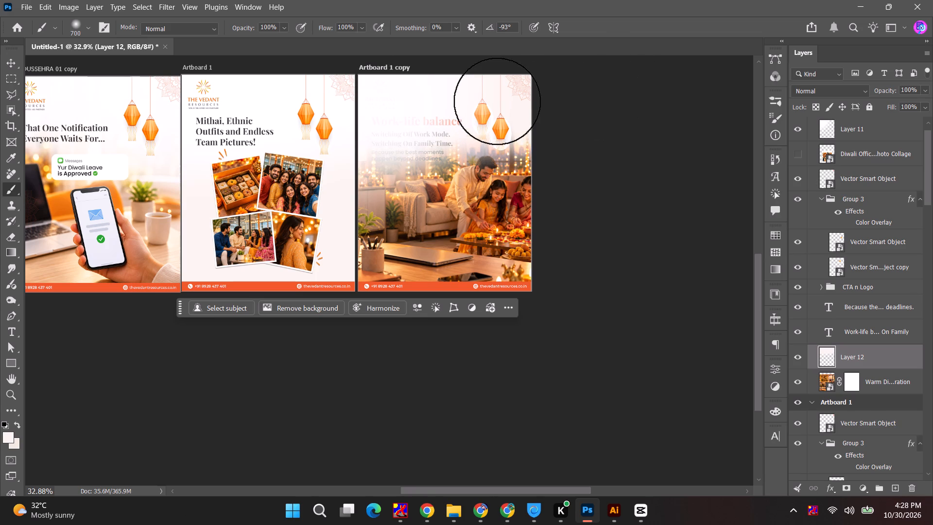
pyautogui.moveTo(501, 101); pyautogui.dragTo(589, 97)
pyautogui.tripleClick(525, 111)
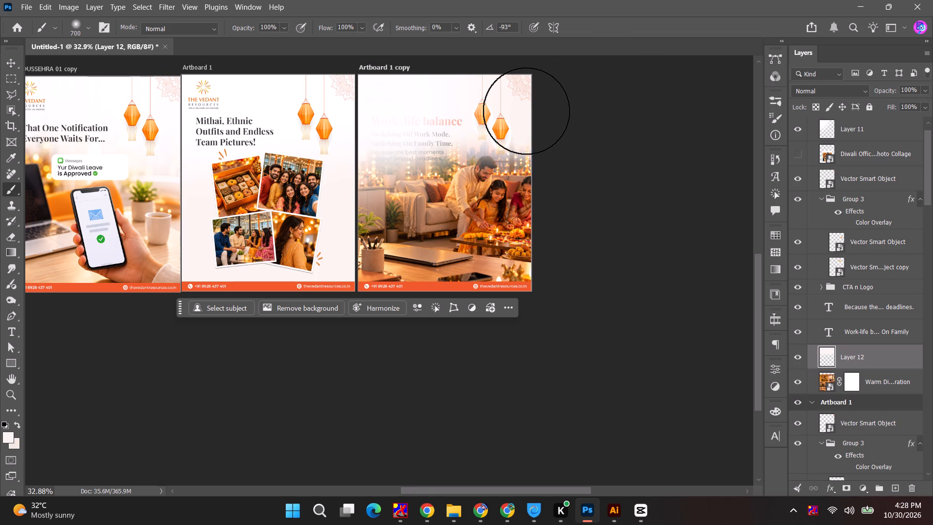
pyautogui.moveTo(516, 106); pyautogui.dragTo(511, 103)
pyautogui.click(477, 90)
pyautogui.moveTo(471, 87); pyautogui.dragTo(466, 86)
pyautogui.tripleClick(460, 85)
pyautogui.click(460, 86)
pyautogui.doubleClick(469, 87)
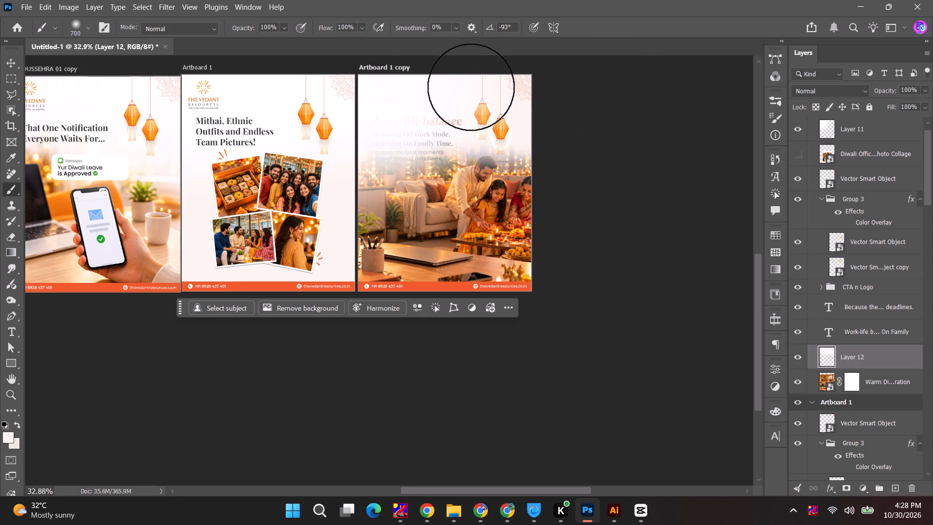
pyautogui.moveTo(503, 93); pyautogui.dragTo(514, 94)
pyautogui.click(523, 94)
# Erase the painted haze over the father, children and sofa with a soft 300 px eraser.
pyautogui.press('e')
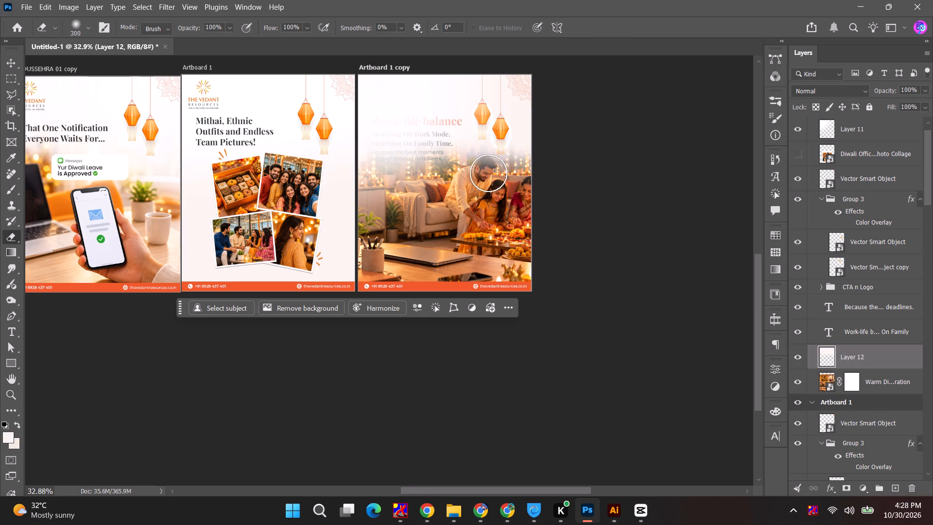
pyautogui.click(487, 171)
pyautogui.hotkey('ctrl', 'z')
pyautogui.click(486, 175)
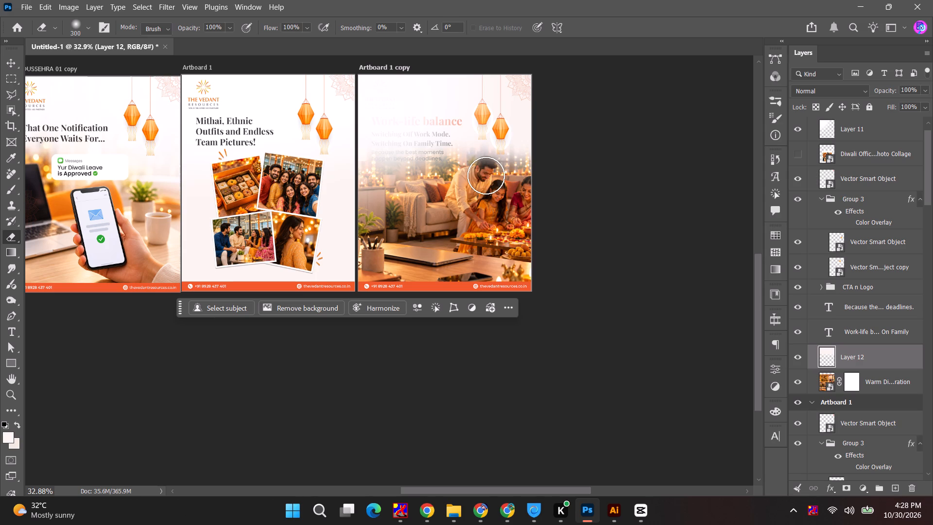
pyautogui.tripleClick(485, 177)
pyautogui.moveTo(498, 191); pyautogui.dragTo(529, 206)
pyautogui.moveTo(467, 194); pyautogui.dragTo(390, 213)
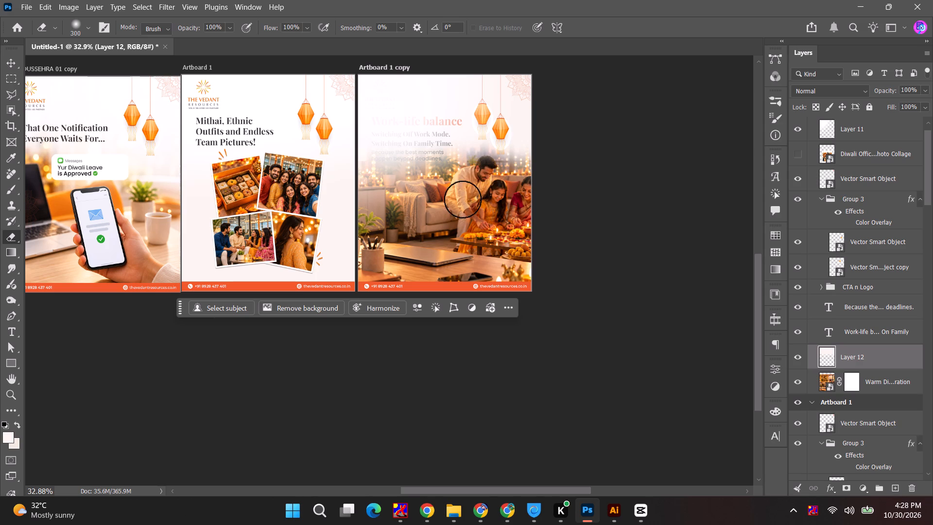
pyautogui.moveTo(423, 209); pyautogui.dragTo(367, 220)
# Extend the pale fade on Layer 12 behind the slide's text and down the image's left side using the 700 px brush.
pyautogui.click(829, 360)
pyautogui.press('b')
pyautogui.moveTo(415, 141); pyautogui.dragTo(180, 162)
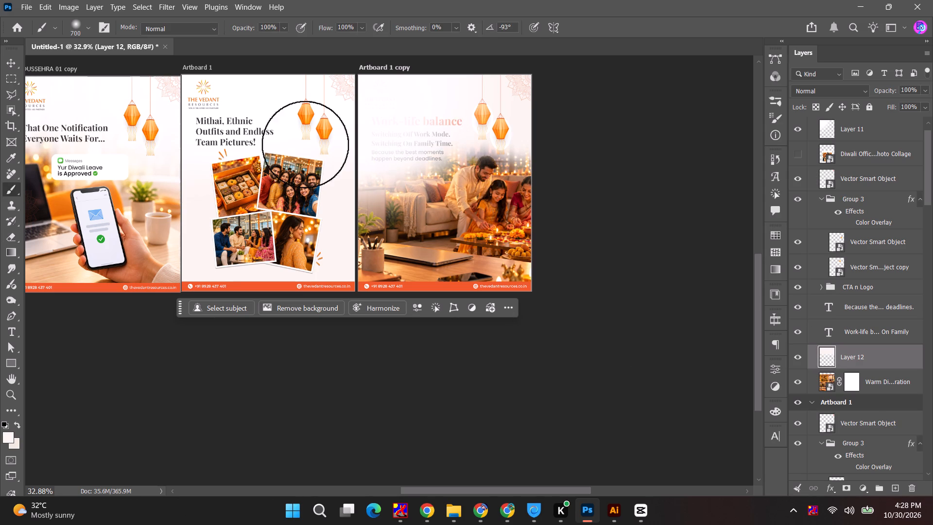
pyautogui.moveTo(376, 135); pyautogui.dragTo(312, 218)
pyautogui.moveTo(402, 135); pyautogui.dragTo(292, 250)
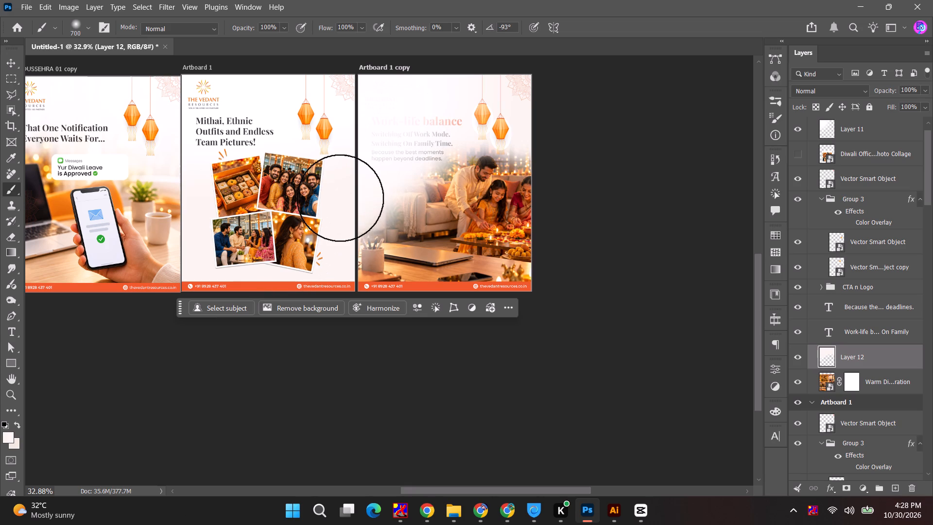
pyautogui.hotkey('ctrl', 'z')
pyautogui.moveTo(387, 154); pyautogui.dragTo(235, 143)
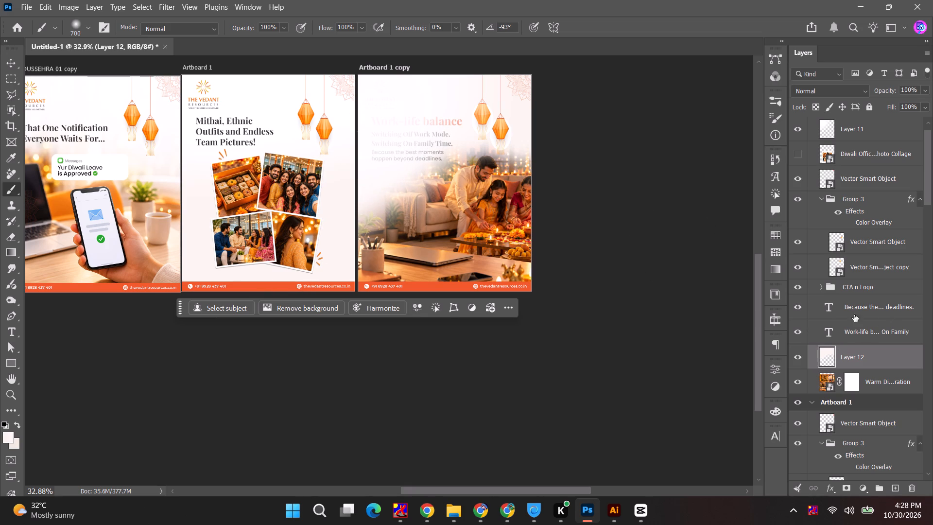
# Move the white fade Layer 11 below the text layers, directly above Layer 12 in Artboard 1 copy.
pyautogui.click(16, 60)
pyautogui.click(880, 385)
pyautogui.click(885, 332)
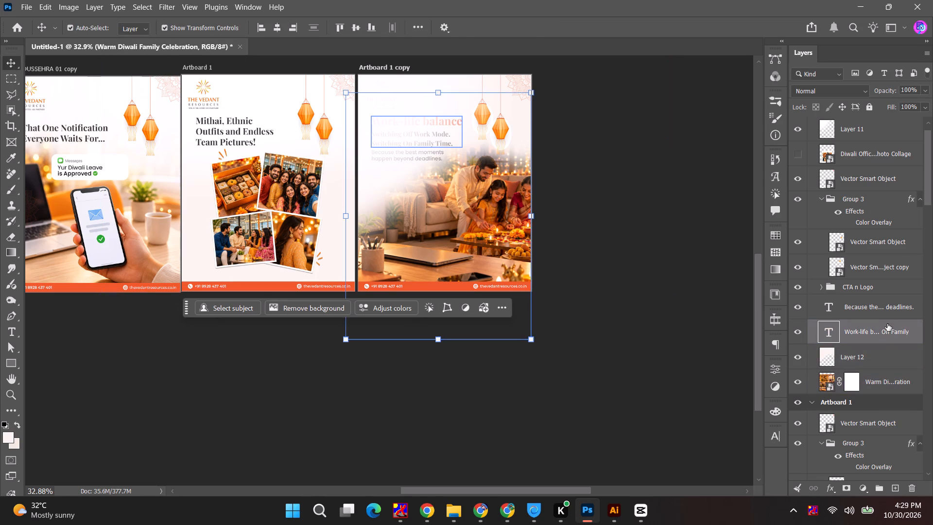
pyautogui.keyDown('ctrl'); pyautogui.click(889, 312); pyautogui.keyUp('ctrl')
pyautogui.click(880, 140)
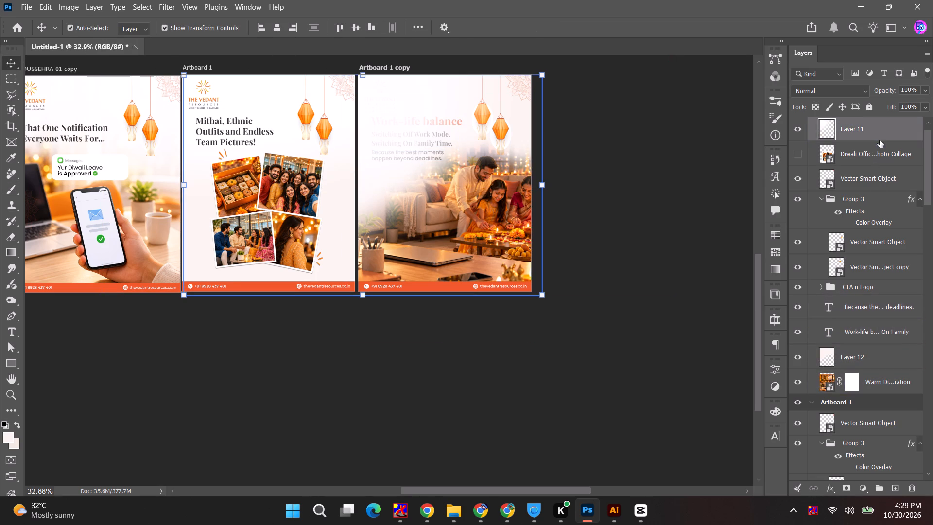
pyautogui.moveTo(892, 129); pyautogui.dragTo(894, 344)
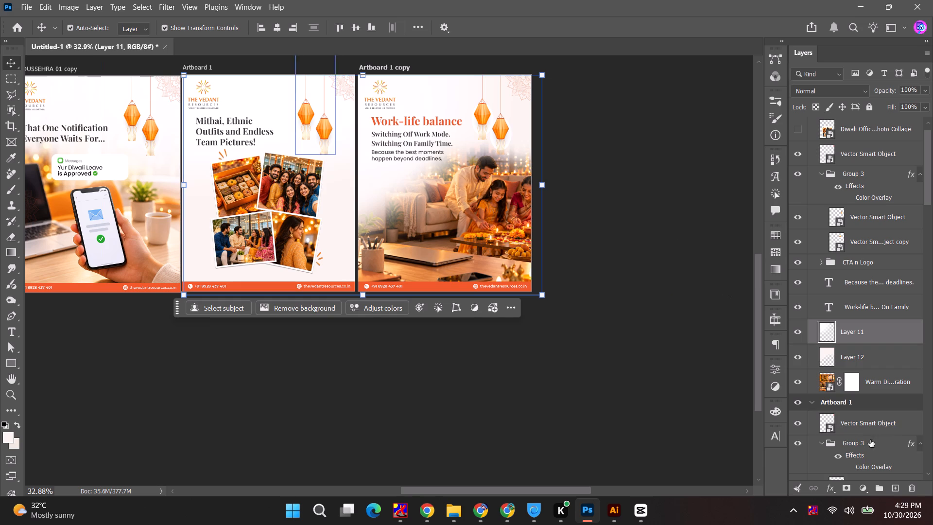
# Hide Layer 11 on the work-life balance slide.
pyautogui.click(797, 332)
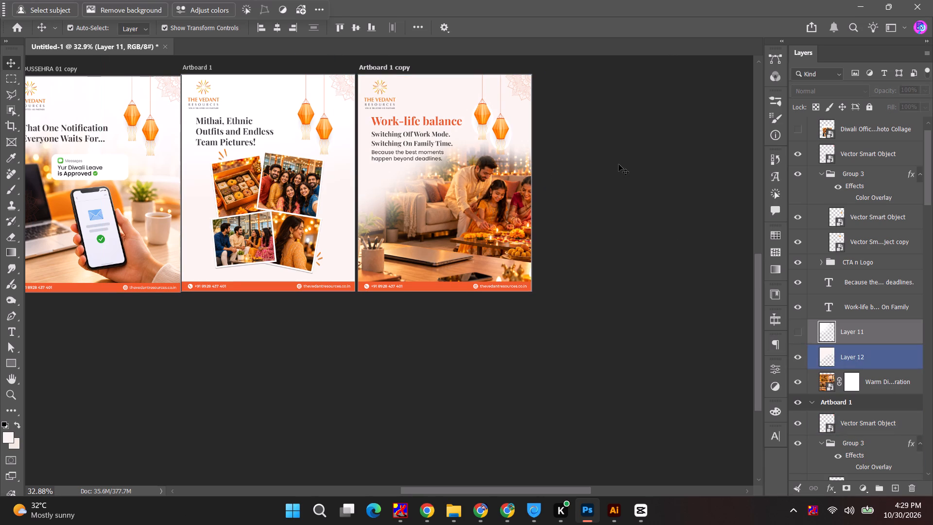
pyautogui.click(619, 164)
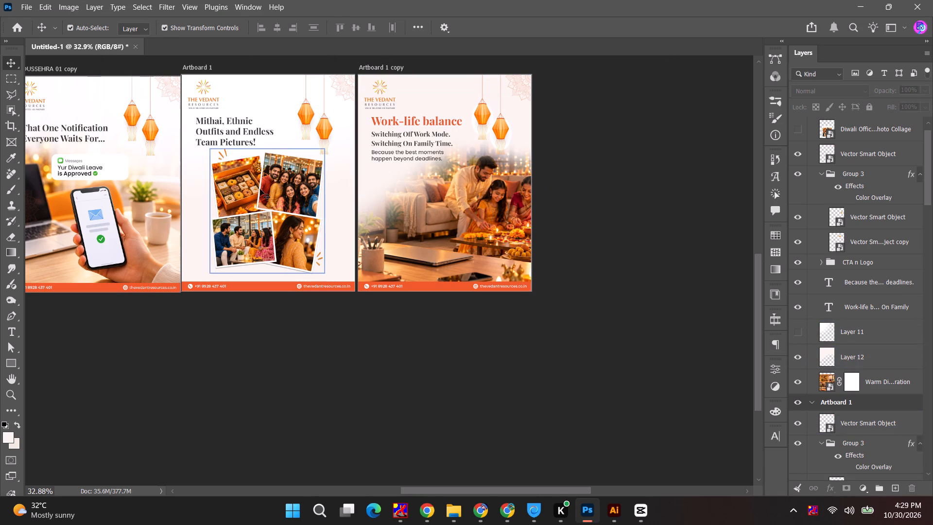
pyautogui.click(656, 201)
# Copy the faint mandala ornament from the Diwali cover slide and paste it in place onto the Mithai and work-life balance slides.
pyautogui.click(346, 90)
pyautogui.keyDown('alt'); pyautogui.moveTo(346, 91); pyautogui.dragTo(199, 293); pyautogui.keyUp('alt')
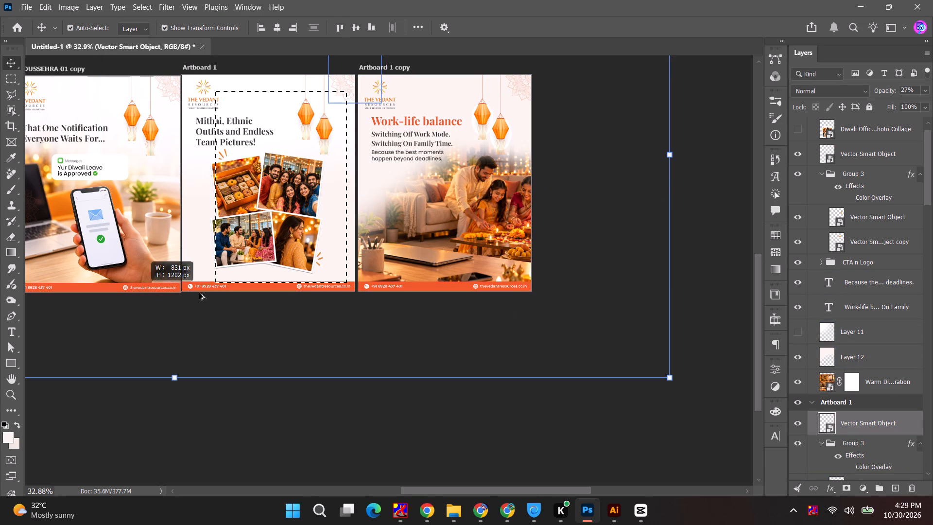
pyautogui.keyDown('alt'); pyautogui.moveTo(199, 293); pyautogui.dragTo(203, 270); pyautogui.keyUp('alt')
pyautogui.press('space')
pyautogui.press('space')
pyautogui.press('space')
pyautogui.press('space')
pyautogui.moveTo(134, 128); pyautogui.dragTo(343, 144)
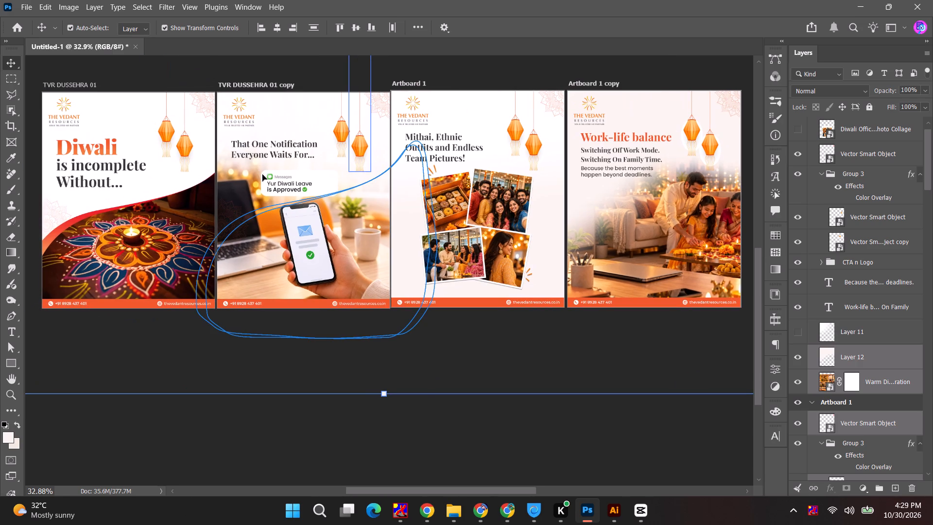
pyautogui.click(50, 213)
pyautogui.hotkey('ctrl', 'c')
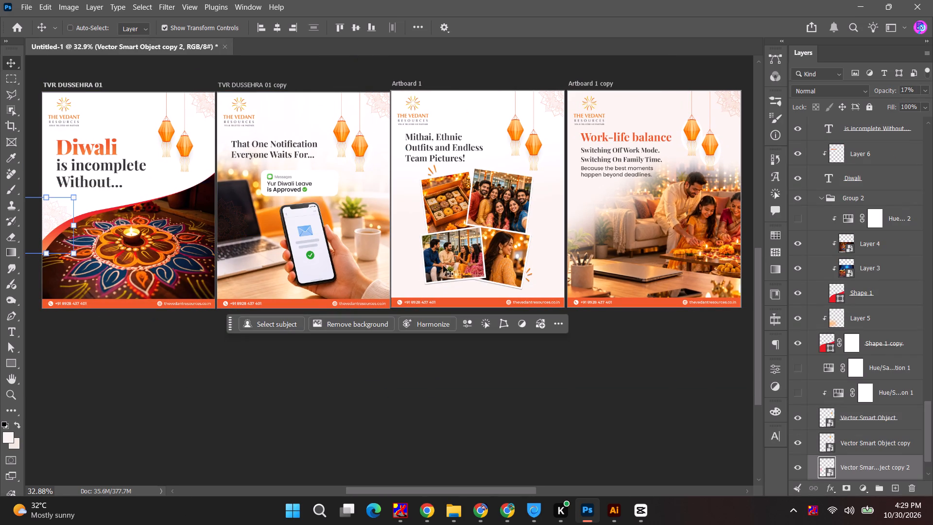
pyautogui.click(438, 246)
pyautogui.hotkey('ctrl', 'shift', 'v')
pyautogui.click(598, 233)
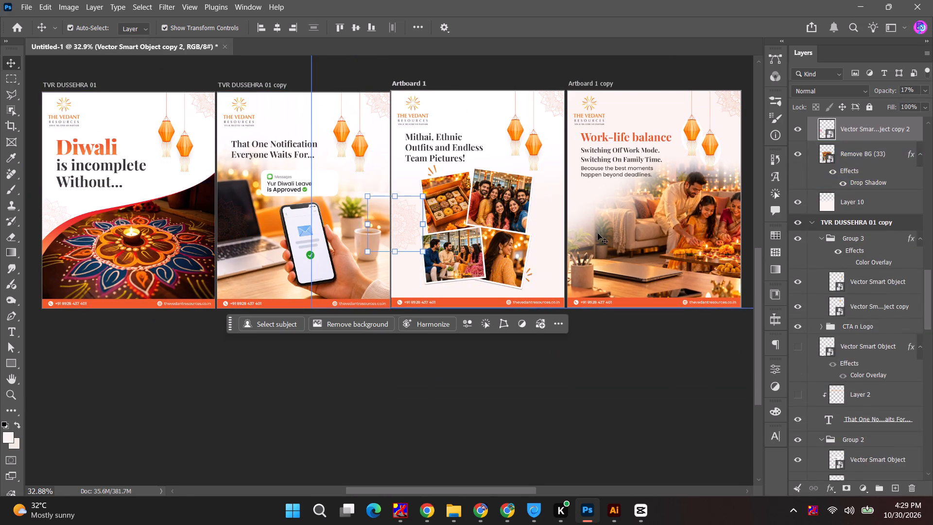
pyautogui.hotkey('ctrl', 'shift', 'v')
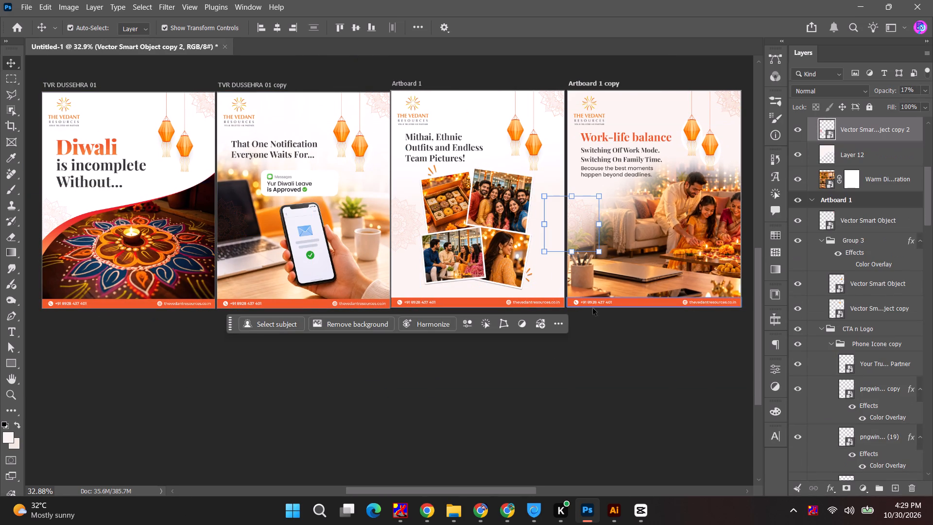
# Move the work-life balance slide's mandala up along the left edge to about X -4 px, Y 690 px.
pyautogui.click(601, 310)
pyautogui.click(580, 212)
pyautogui.hotkey('ctrl', 't')
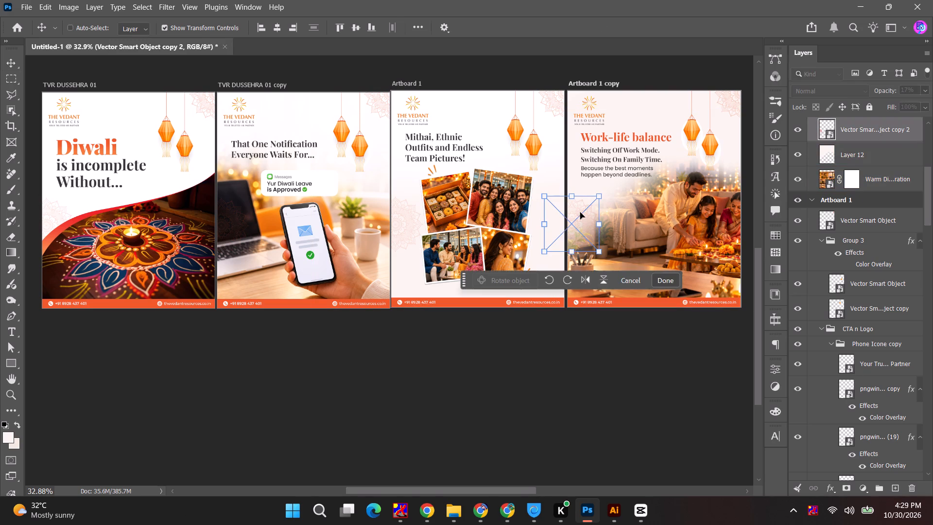
pyautogui.keyDown('alt'); pyautogui.scroll(7, 580, 221); pyautogui.keyUp('alt')
pyautogui.moveTo(577, 224); pyautogui.dragTo(580, 181)
pyautogui.moveTo(572, 228); pyautogui.dragTo(579, 181)
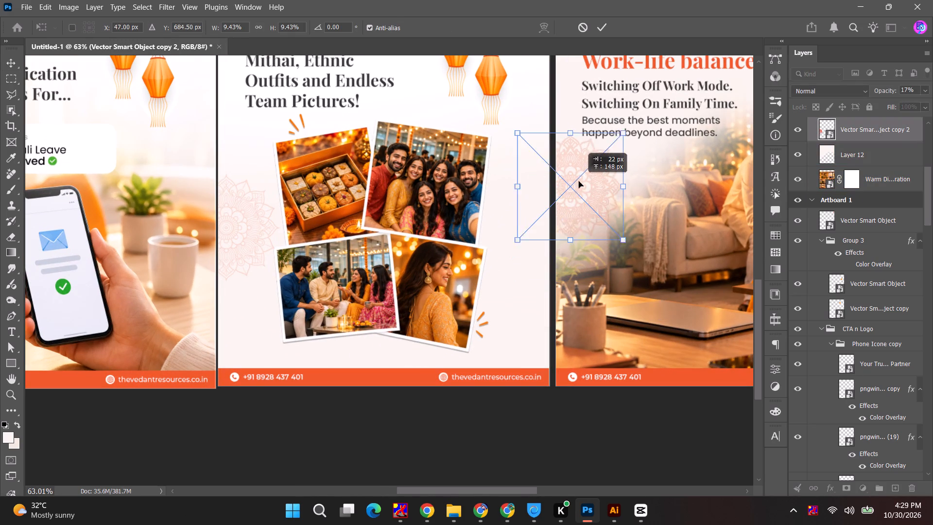
pyautogui.moveTo(579, 181); pyautogui.dragTo(563, 184)
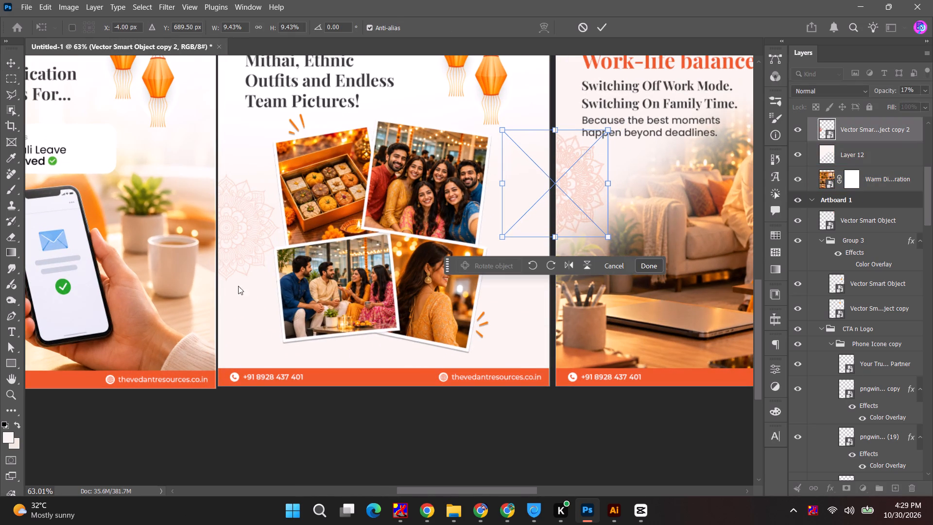
# Move the Mithai slide's mandala up beside the photo collage, centred on the slide's left edge at about X -2 px.
pyautogui.click(242, 242)
pyautogui.click(230, 229)
pyautogui.click(230, 229)
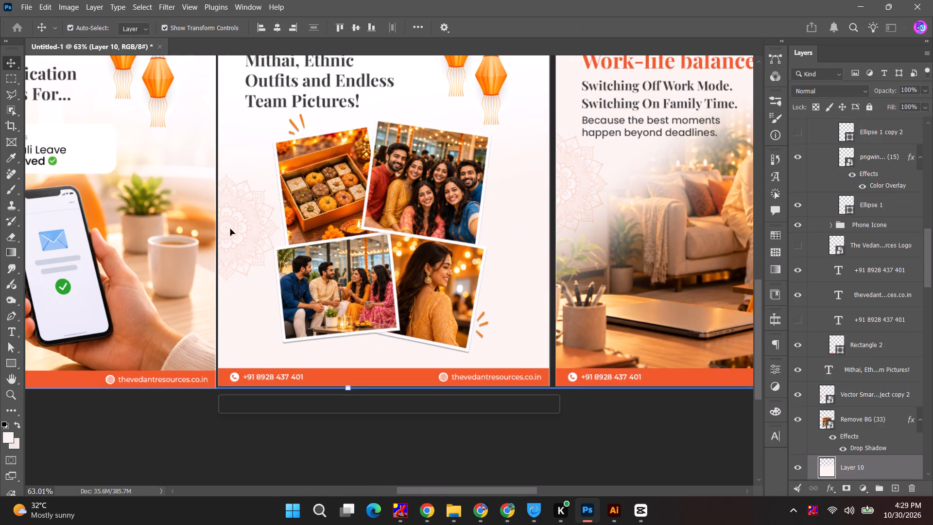
pyautogui.click(230, 231)
pyautogui.click(230, 231)
pyautogui.click(240, 242)
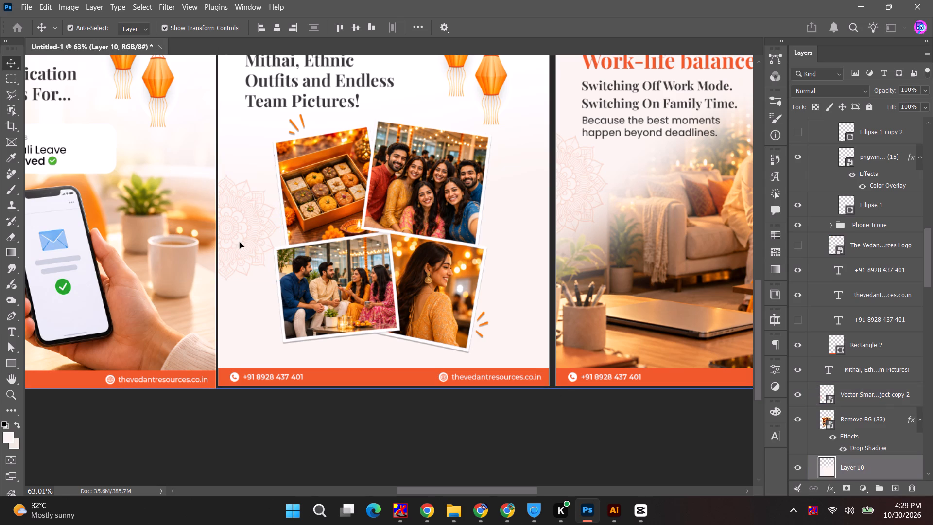
pyautogui.click(239, 231)
pyautogui.click(233, 231)
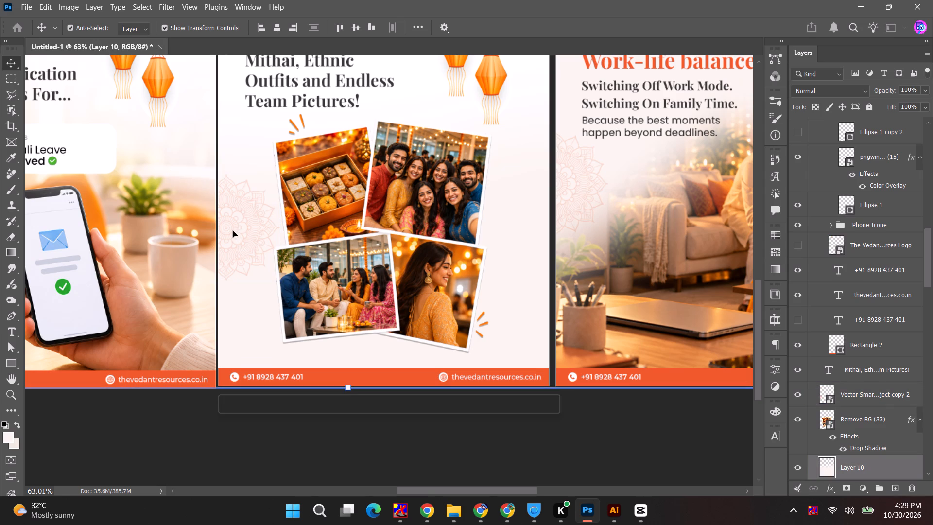
pyautogui.click(232, 243)
pyautogui.hotkey('ctrl', 't')
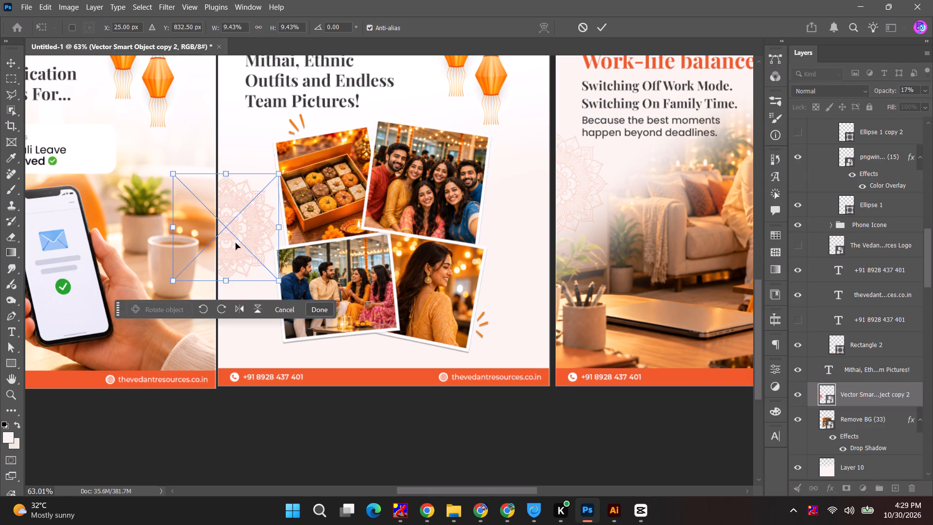
pyautogui.moveTo(236, 243); pyautogui.dragTo(227, 216)
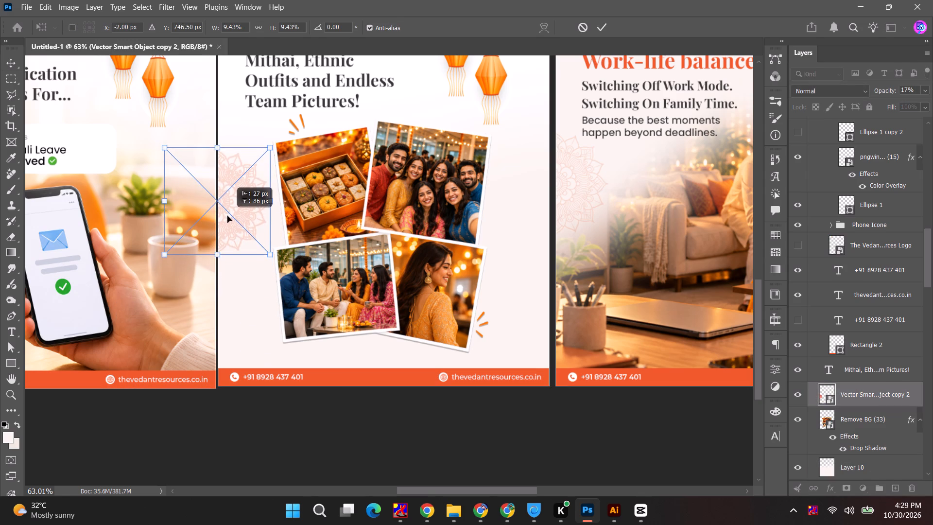
pyautogui.moveTo(227, 216); pyautogui.dragTo(227, 213)
pyautogui.click(608, 35)
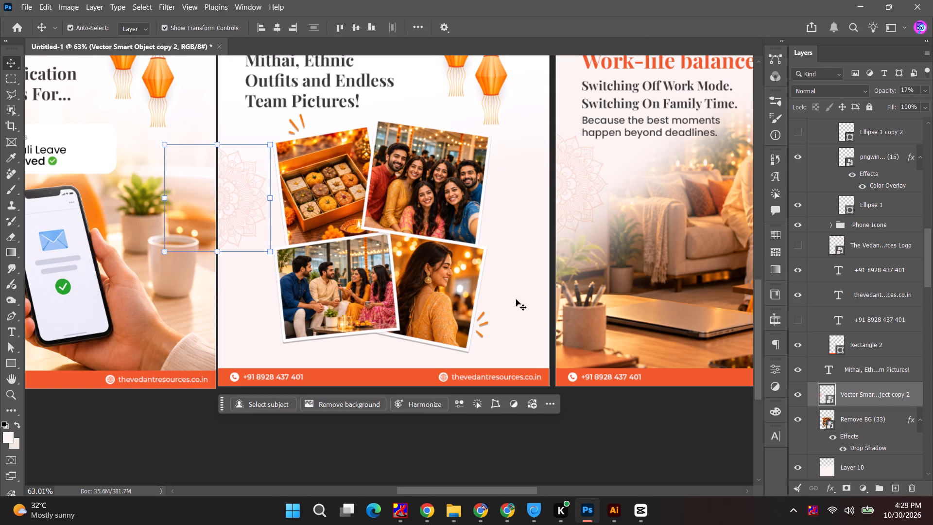
# Examine the Mithai and work-life balance slides side by side to check the mandala placement and overall layout.
pyautogui.click(342, 467)
pyautogui.keyDown('alt'); pyautogui.scroll(-6, 342, 467); pyautogui.keyUp('alt')
pyautogui.press('space')
pyautogui.press('space')
pyautogui.press('space')
pyautogui.press('space')
pyautogui.press('space')
pyautogui.press('space')
pyautogui.press('space')
pyautogui.press('space')
pyautogui.press('space')
pyautogui.press('space')
pyautogui.press('space')
pyautogui.press('space')
pyautogui.moveTo(560, 389); pyautogui.dragTo(477, 380)
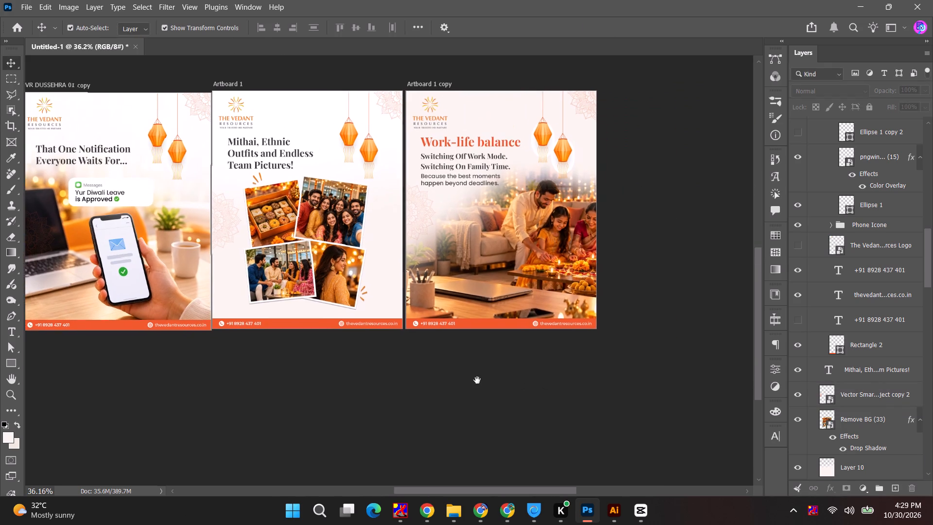
pyautogui.moveTo(477, 380); pyautogui.dragTo(438, 382)
pyautogui.click(665, 216)
pyautogui.press('space')
pyautogui.press('space')
pyautogui.press('space')
pyautogui.press('space')
pyautogui.press('space')
pyautogui.press('space')
pyautogui.press('space')
pyautogui.press('space')
pyautogui.moveTo(664, 228); pyautogui.dragTo(634, 233)
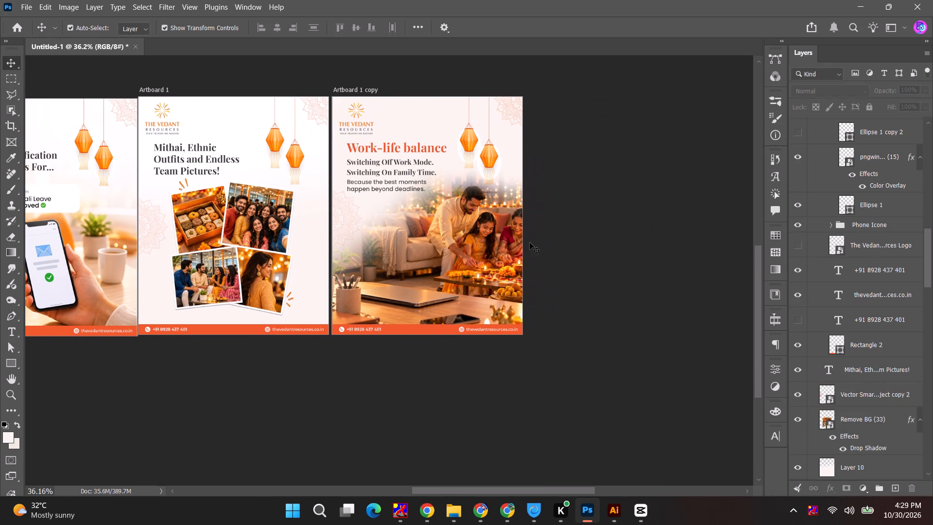
pyautogui.click(585, 284)
pyautogui.keyDown('alt'); pyautogui.scroll(-2, 577, 287); pyautogui.keyUp('alt')
pyautogui.press('space')
pyautogui.press('space')
pyautogui.press('space')
pyautogui.moveTo(582, 280); pyautogui.dragTo(561, 317)
pyautogui.keyDown('alt'); pyautogui.scroll(3, 397, 220); pyautogui.keyUp('alt')
pyautogui.press('space')
pyautogui.press('space')
pyautogui.press('space')
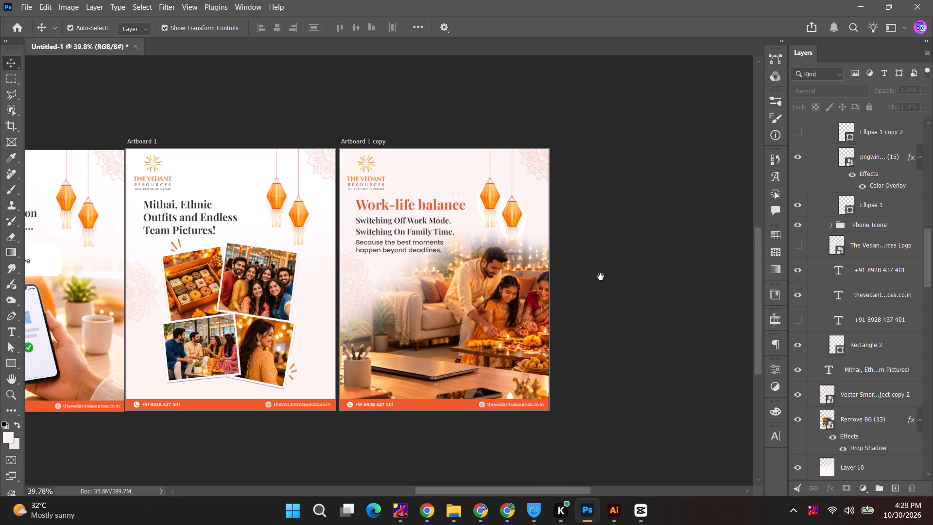
pyautogui.moveTo(601, 277); pyautogui.dragTo(578, 279)
pyautogui.click(610, 310)
pyautogui.click(604, 153)
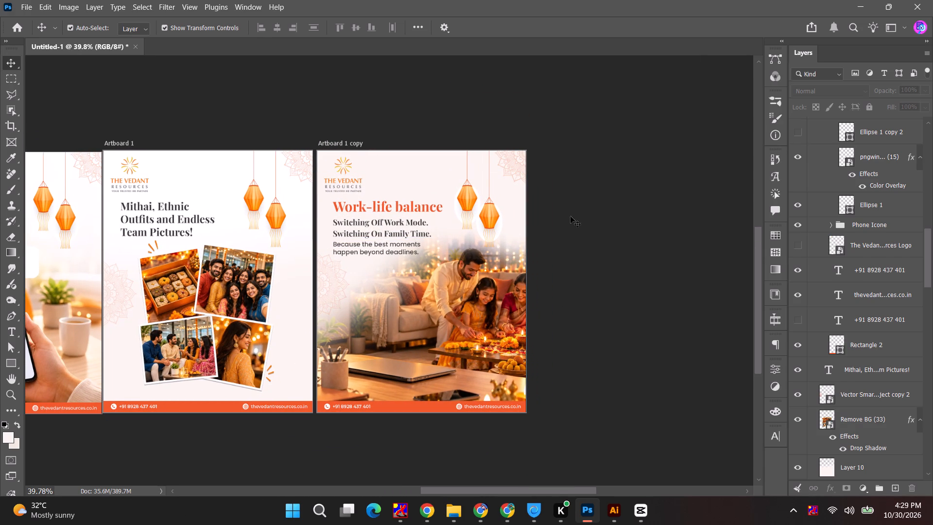
# Open the work-life balance slide's lantern smart object in Illustrator, delete the shadow ellipse behind the lantern, save it and return to Photoshop.
pyautogui.click(489, 217)
pyautogui.keyDown('alt'); pyautogui.scroll(6, 489, 218); pyautogui.keyUp('alt')
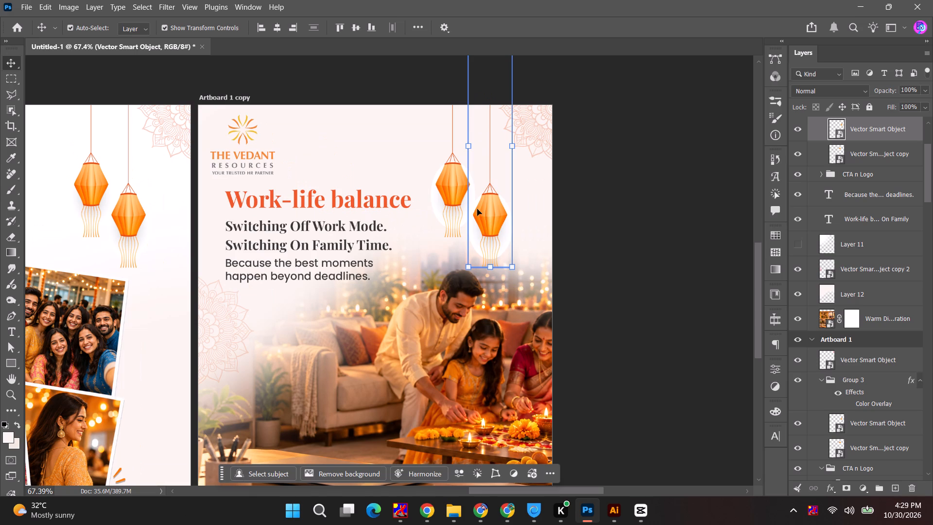
pyautogui.click(441, 190)
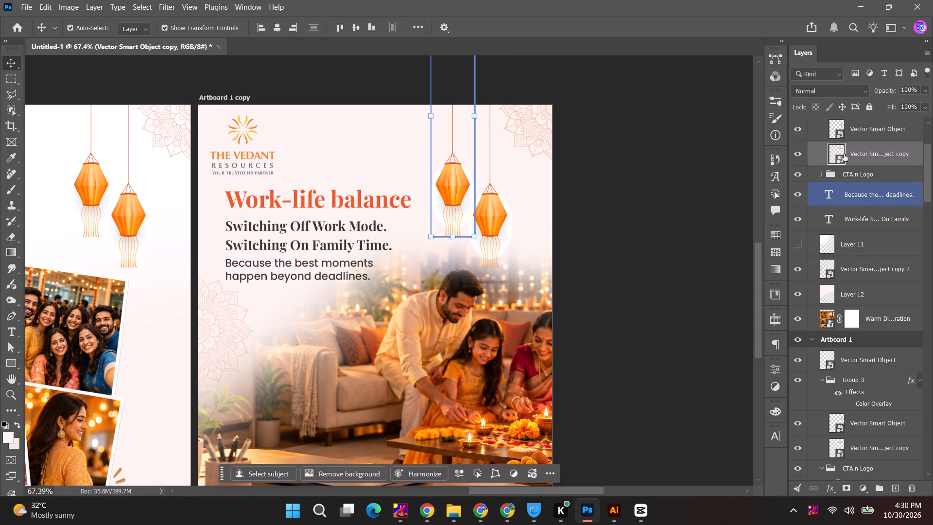
pyautogui.doubleClick(839, 153)
pyautogui.keyDown('alt'); pyautogui.scroll(3, 432, 293); pyautogui.keyUp('alt')
pyautogui.press('a')
pyautogui.click(451, 291)
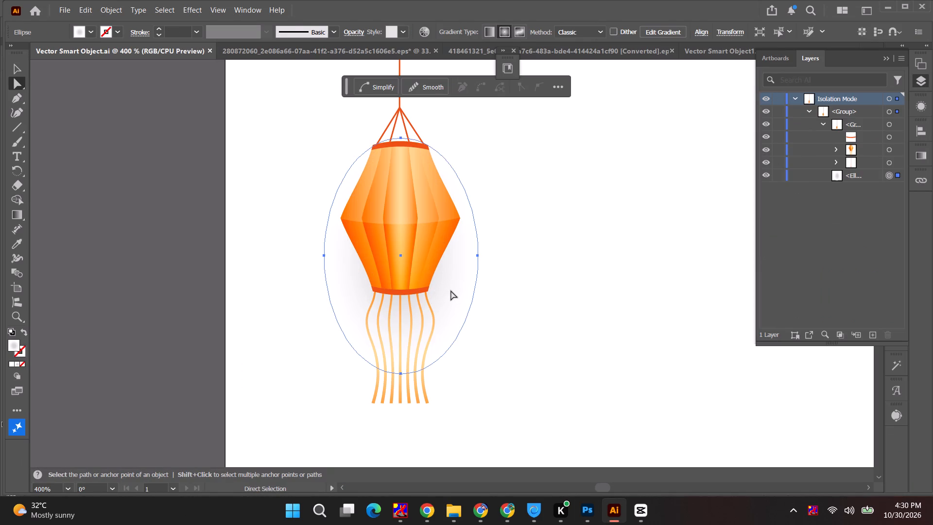
pyautogui.press('BackSpace')
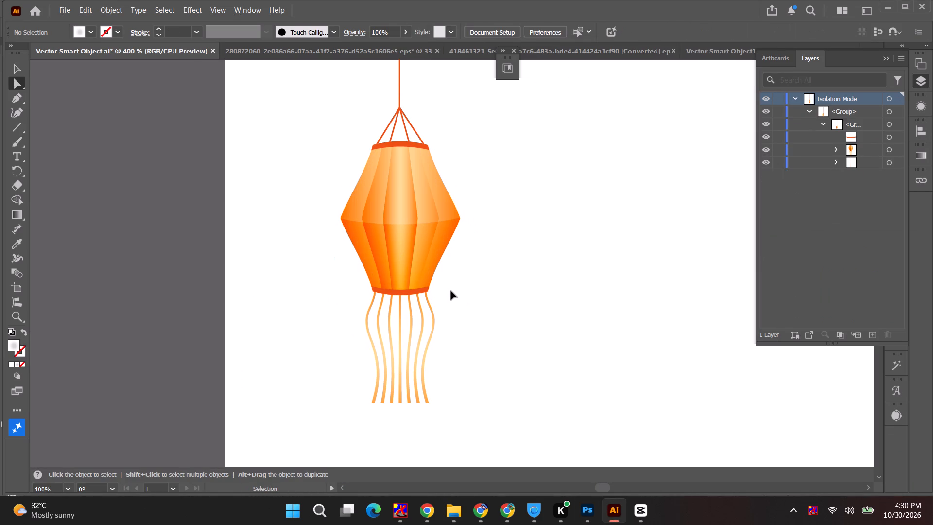
pyautogui.hotkey('ctrl', 's')
pyautogui.hotkey('ctrl', 'w')
pyautogui.hotkey('alt', 'Tab')
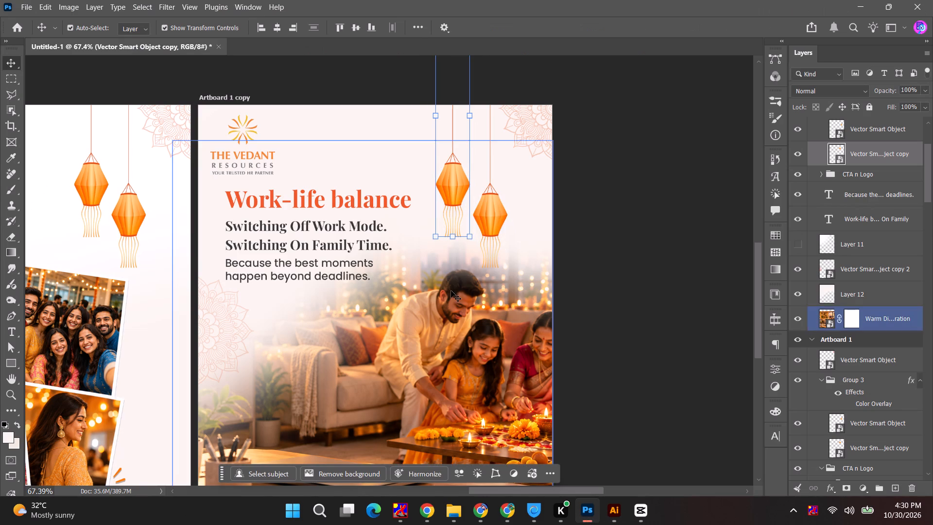
# Examine the edited lanterns on the work-life balance slide and compare them with the Mithai slide's lanterns.
pyautogui.click(605, 218)
pyautogui.press('space')
pyautogui.press('space')
pyautogui.moveTo(594, 231); pyautogui.dragTo(670, 211)
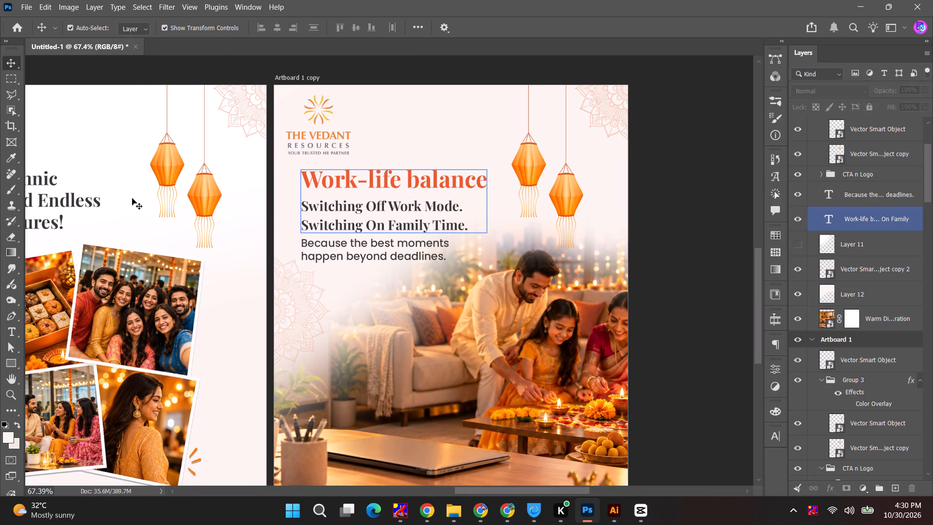
pyautogui.click(169, 167)
pyautogui.click(676, 162)
pyautogui.keyDown('alt'); pyautogui.scroll(-2, 676, 162); pyautogui.keyUp('alt')
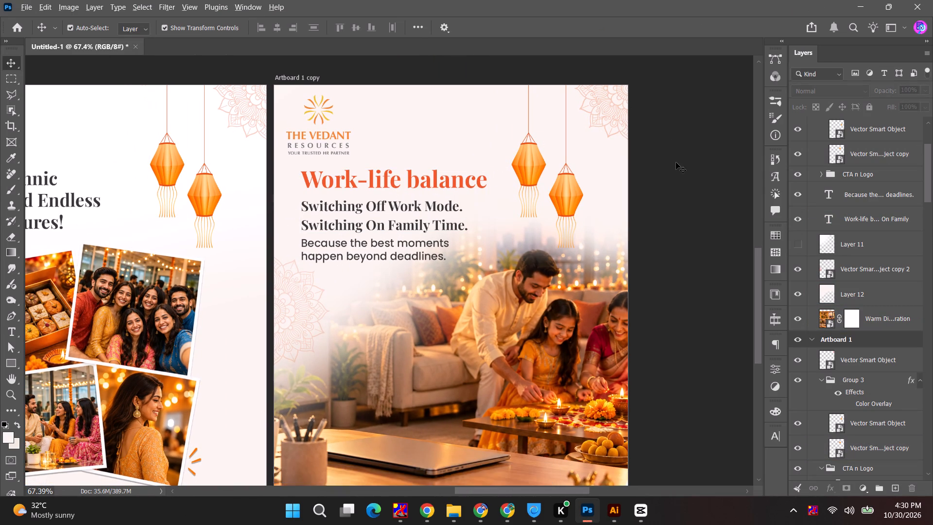
pyautogui.keyDown('alt'); pyautogui.scroll(-1, 676, 162); pyautogui.keyUp('alt')
pyautogui.press('space')
pyautogui.scroll(-3, 674, 173)
pyautogui.press('space')
pyautogui.moveTo(678, 183); pyautogui.dragTo(606, 127)
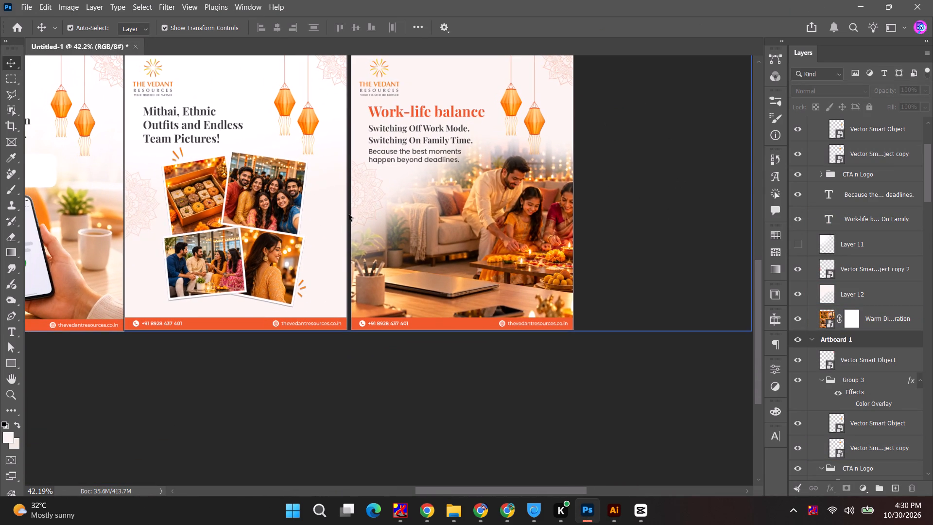
pyautogui.click(604, 223)
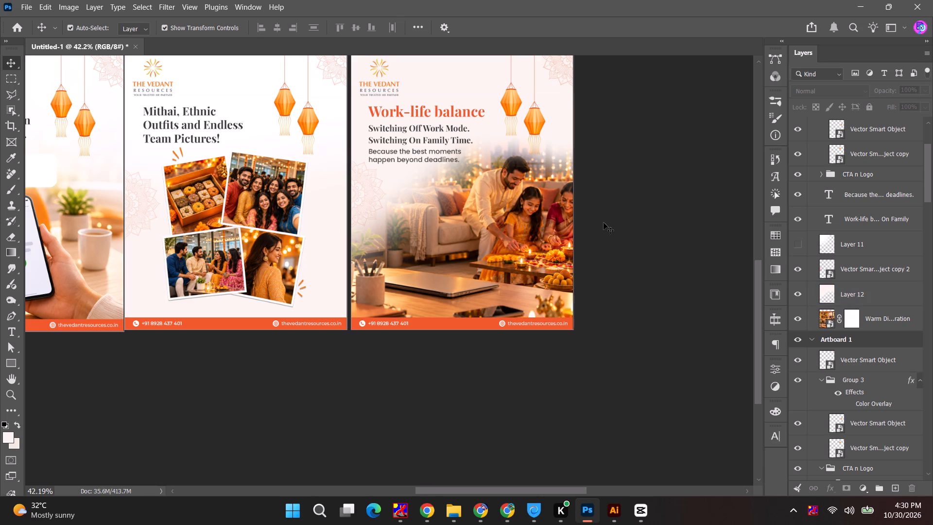
pyautogui.press('space')
pyautogui.press('space')
pyautogui.press('space')
pyautogui.press('space')
pyautogui.press('space')
pyautogui.press('space')
pyautogui.press('space')
pyautogui.press('space')
pyautogui.moveTo(607, 197); pyautogui.dragTo(609, 224)
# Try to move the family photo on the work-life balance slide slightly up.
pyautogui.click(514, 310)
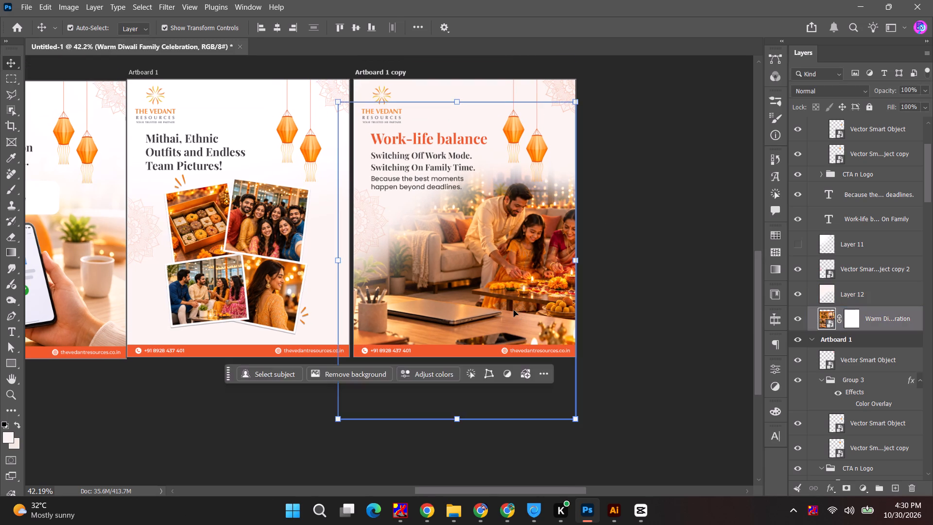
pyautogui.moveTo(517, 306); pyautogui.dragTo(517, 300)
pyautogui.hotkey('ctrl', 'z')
# Select both hanging lanterns on all four slides and move them up together by 50 px.
pyautogui.keyDown('alt'); pyautogui.scroll(-5, 645, 249); pyautogui.keyUp('alt')
pyautogui.press('space')
pyautogui.press('space')
pyautogui.press('space')
pyautogui.press('space')
pyautogui.press('space')
pyautogui.press('space')
pyautogui.press('space')
pyautogui.moveTo(250, 216); pyautogui.dragTo(484, 223)
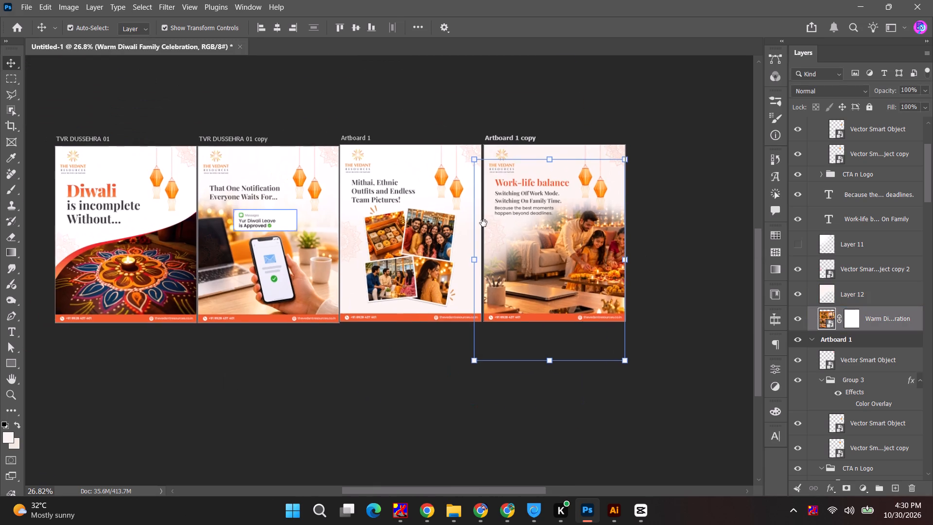
pyautogui.moveTo(484, 223); pyautogui.dragTo(490, 223)
pyautogui.click(374, 177)
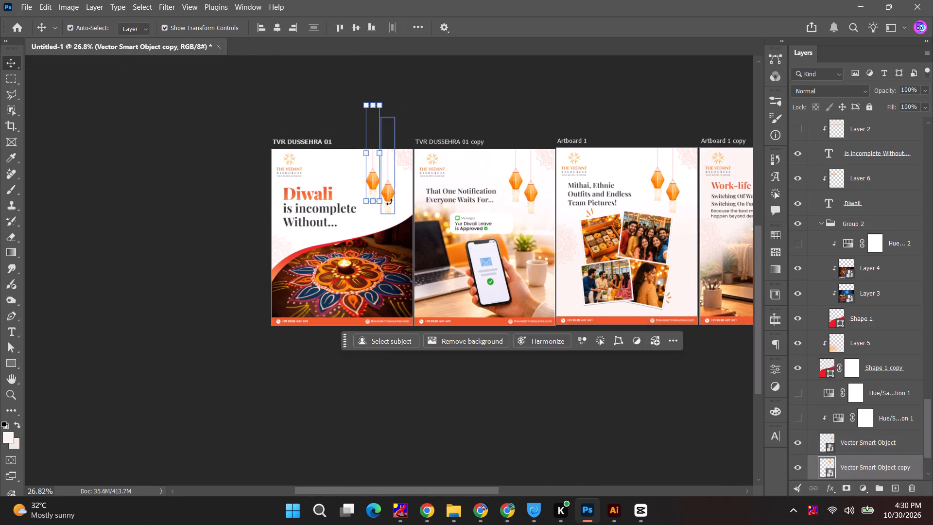
pyautogui.keyDown('alt'); pyautogui.scroll(4, 391, 202); pyautogui.keyUp('alt')
pyautogui.keyDown('shift'); pyautogui.click(391, 193); pyautogui.keyUp('shift')
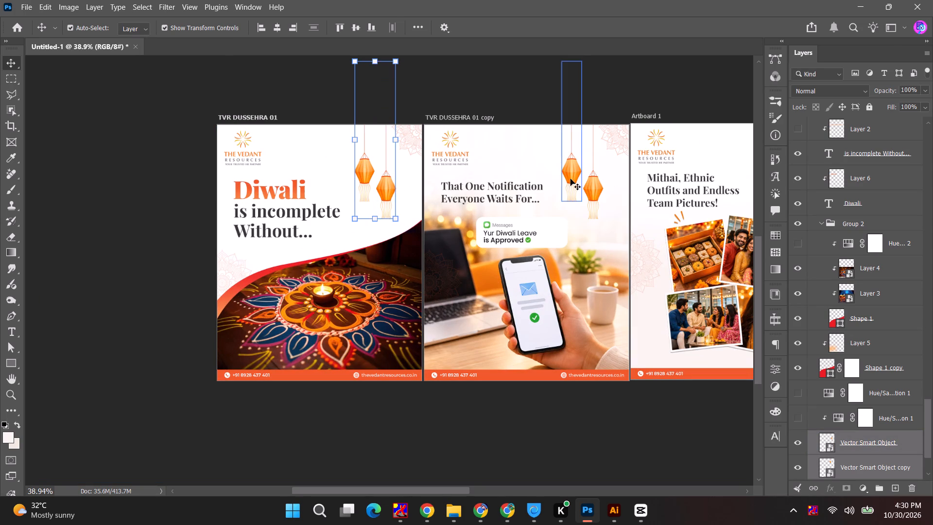
pyautogui.keyDown('shift'); pyautogui.click(570, 178); pyautogui.keyUp('shift')
pyautogui.keyDown('shift'); pyautogui.click(599, 192); pyautogui.keyUp('shift')
pyautogui.keyDown('alt'); pyautogui.scroll(-5, 599, 192); pyautogui.keyUp('alt')
pyautogui.press('space')
pyautogui.press('space')
pyautogui.moveTo(658, 169); pyautogui.dragTo(382, 175)
pyautogui.keyDown('alt'); pyautogui.scroll(4, 415, 177); pyautogui.keyUp('alt')
pyautogui.keyDown('shift'); pyautogui.click(453, 188); pyautogui.keyUp('shift')
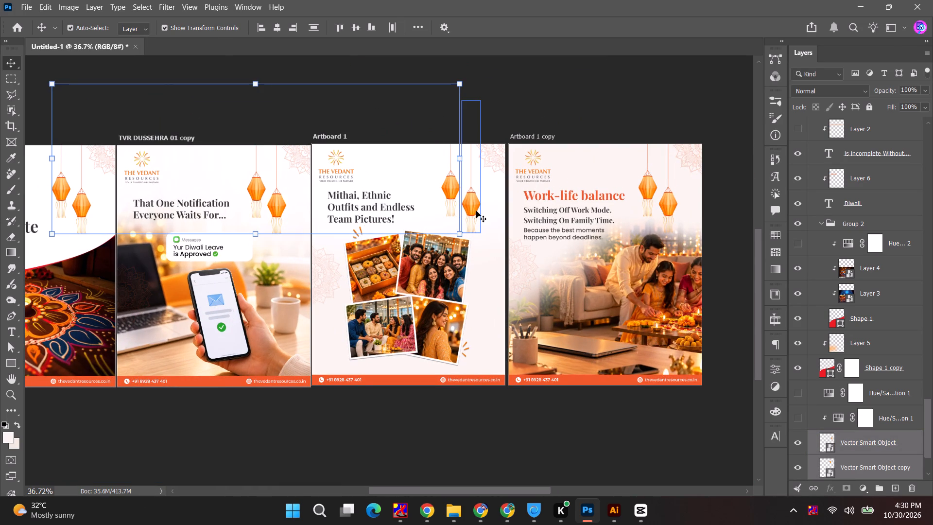
pyautogui.keyDown('shift'); pyautogui.click(476, 210); pyautogui.keyUp('shift')
pyautogui.keyDown('shift'); pyautogui.click(650, 185); pyautogui.keyUp('shift')
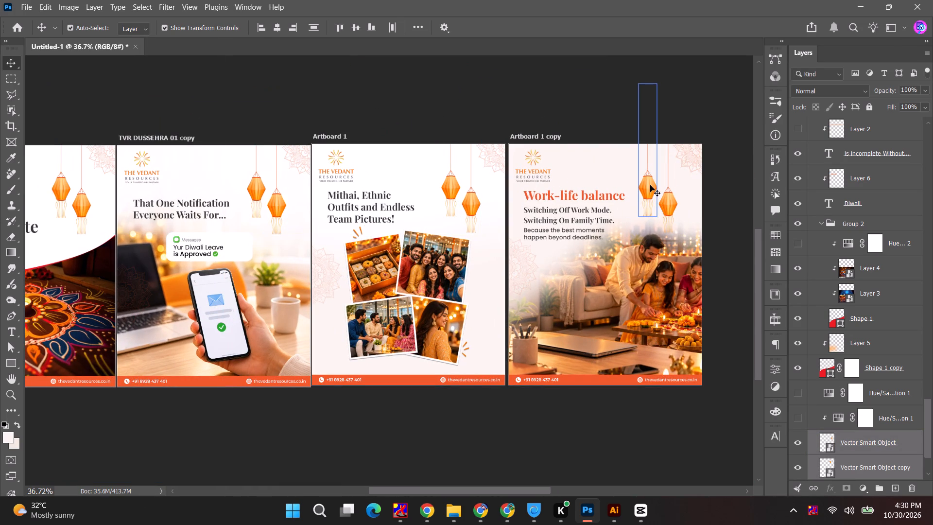
pyautogui.keyDown('shift'); pyautogui.click(673, 204); pyautogui.keyUp('shift')
pyautogui.hotkey('shift', 'Up')
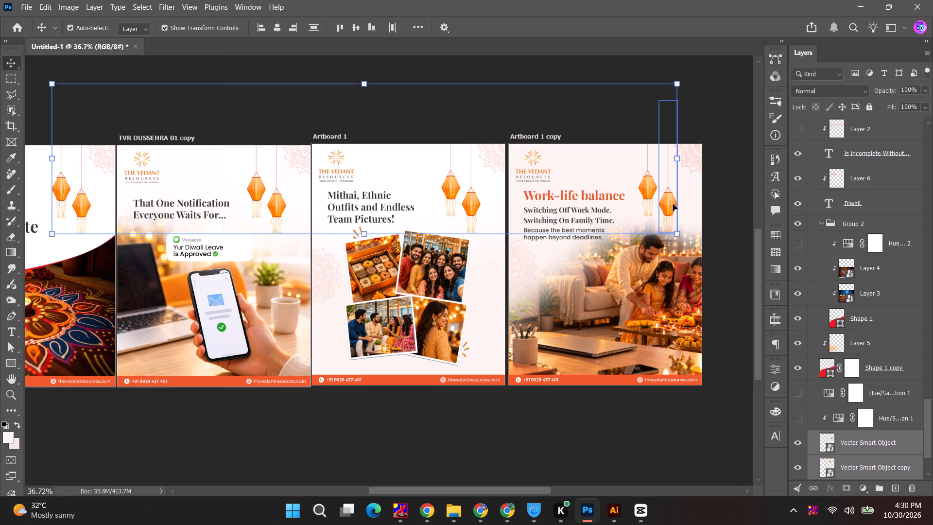
pyautogui.hotkey('shift', 'Up')
pyautogui.hotkey('shift', 'Up')
pyautogui.hotkey('shift', 'Up')
pyautogui.hotkey('shift', 'Up')
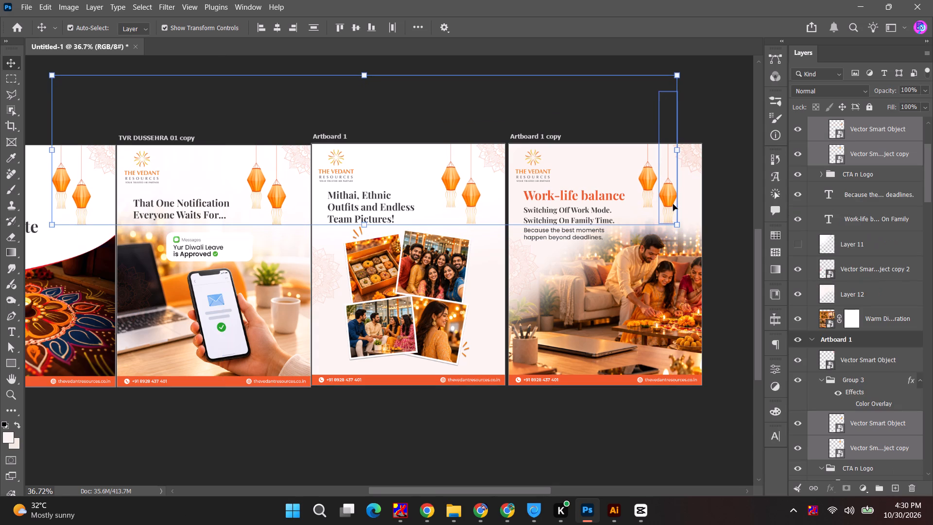
pyautogui.click(724, 278)
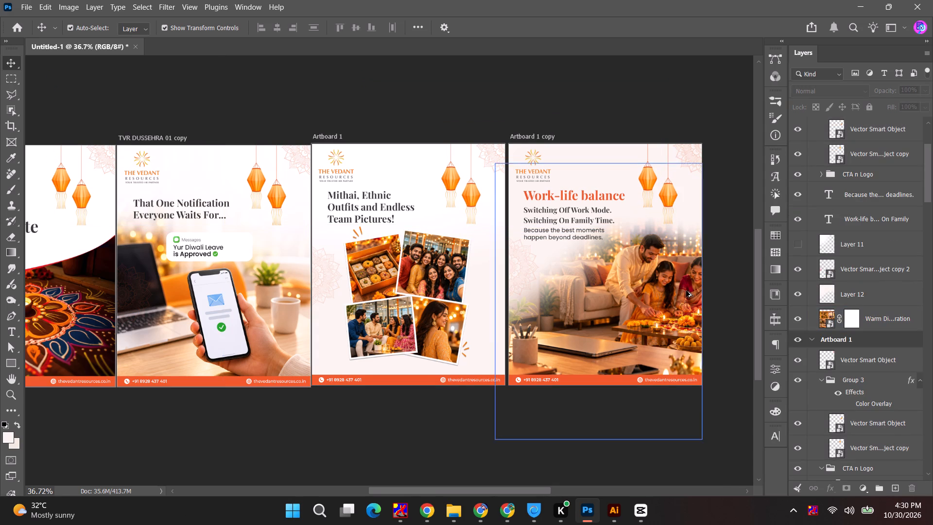
# Move the family photo on the work-life balance slide about 88 px to the left, keeping its height on the slide.
pyautogui.keyDown('alt'); pyautogui.scroll(3, 685, 291); pyautogui.keyUp('alt')
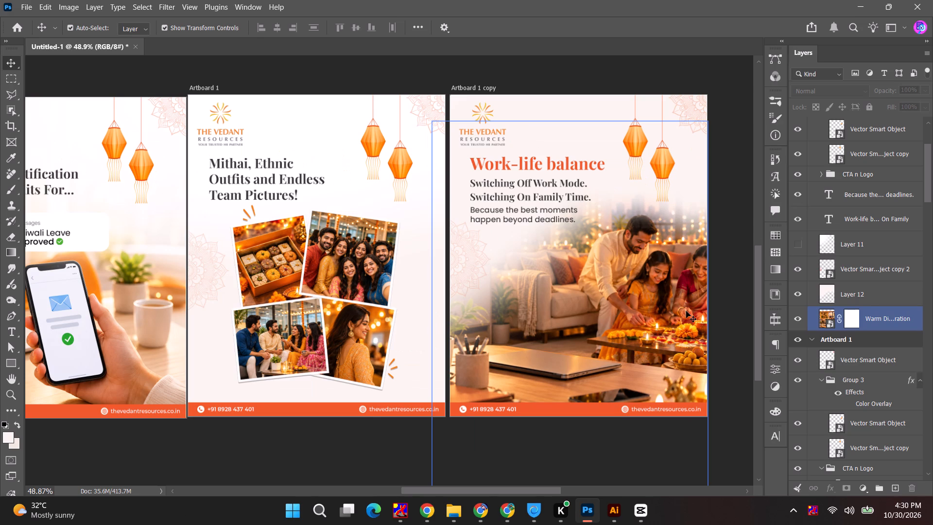
pyautogui.moveTo(668, 309); pyautogui.dragTo(643, 311)
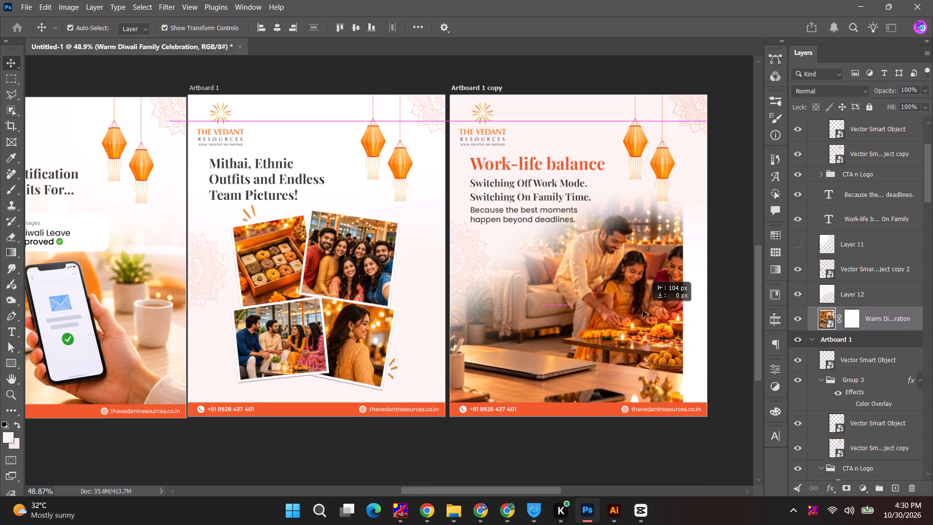
pyautogui.moveTo(643, 311); pyautogui.dragTo(647, 312)
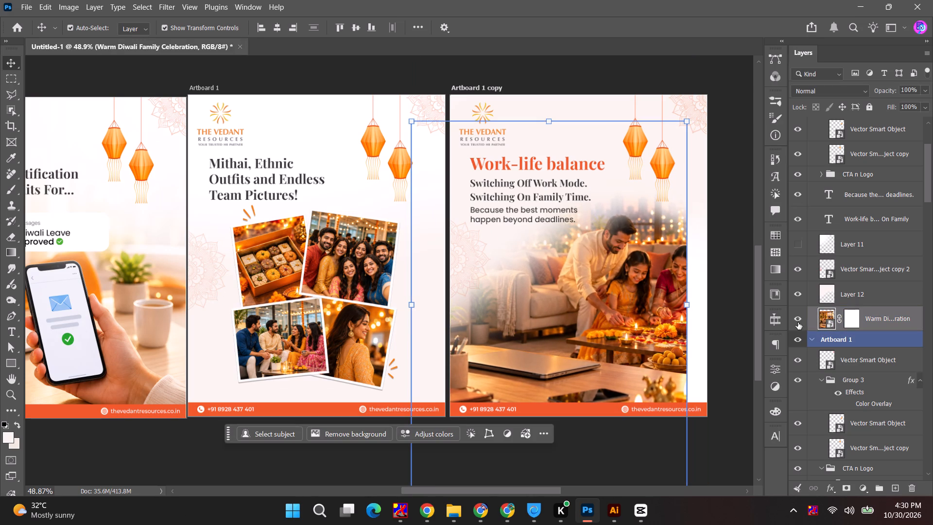
# Open the family photo's smart object contents to inspect the full source image, and close it without changes.
pyautogui.doubleClick(826, 318)
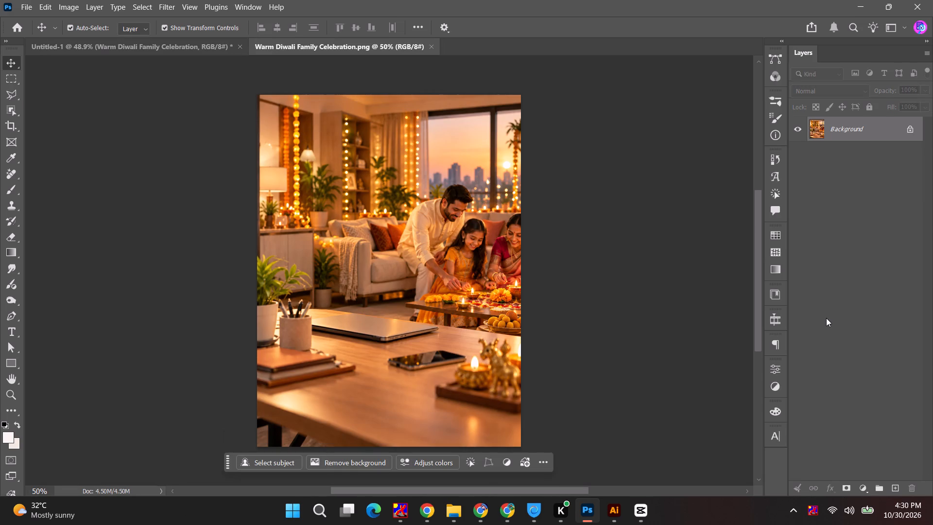
pyautogui.hotkey('alt', 'Tab')
pyautogui.hotkey('alt', 'Tab')
pyautogui.hotkey('alt', 'Tab')
pyautogui.hotkey('alt', 'Tab')
pyautogui.hotkey('ctrl', 'w')
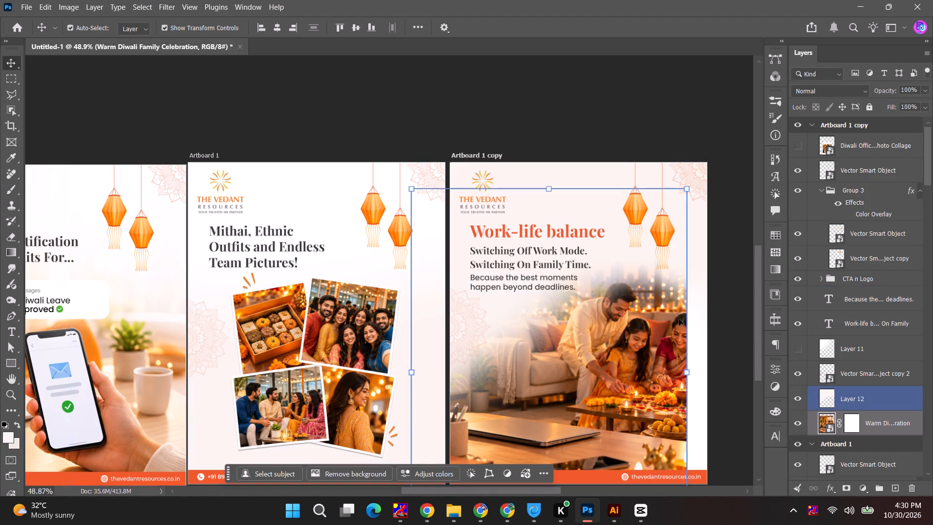
# Select a strip about 115 px wide over the gap at the work-life balance photo's right edge and extend the photo there with promptless Generative Fill.
pyautogui.click(9, 72)
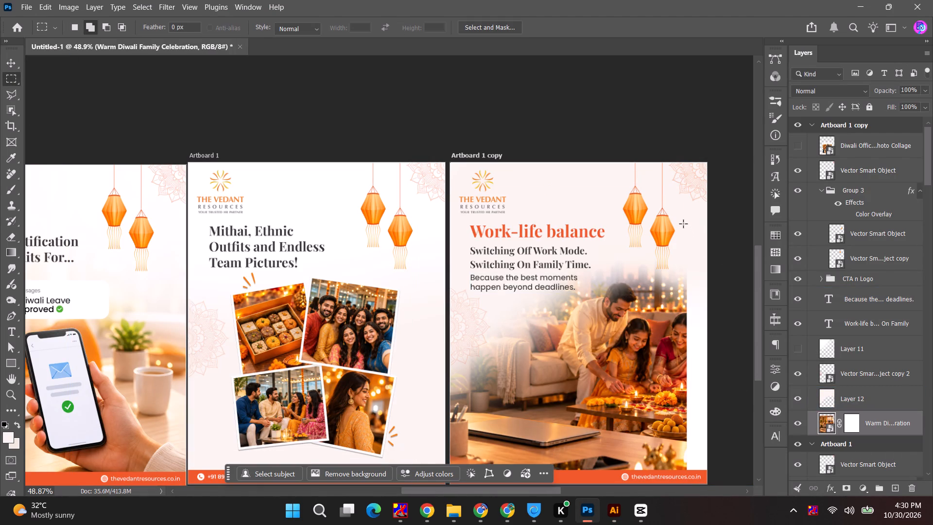
pyautogui.moveTo(680, 193); pyautogui.dragTo(713, 452)
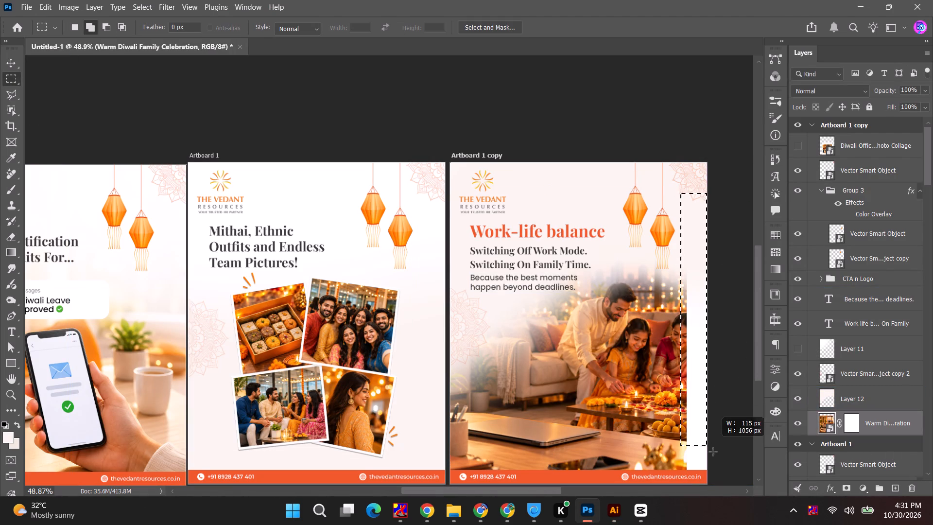
pyautogui.moveTo(713, 452); pyautogui.dragTo(715, 470)
pyautogui.click(825, 425)
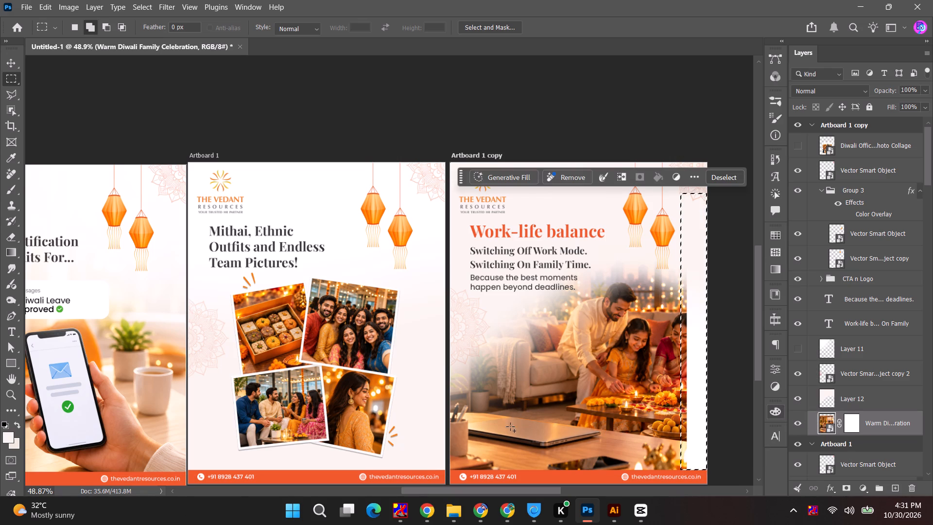
pyautogui.click(501, 175)
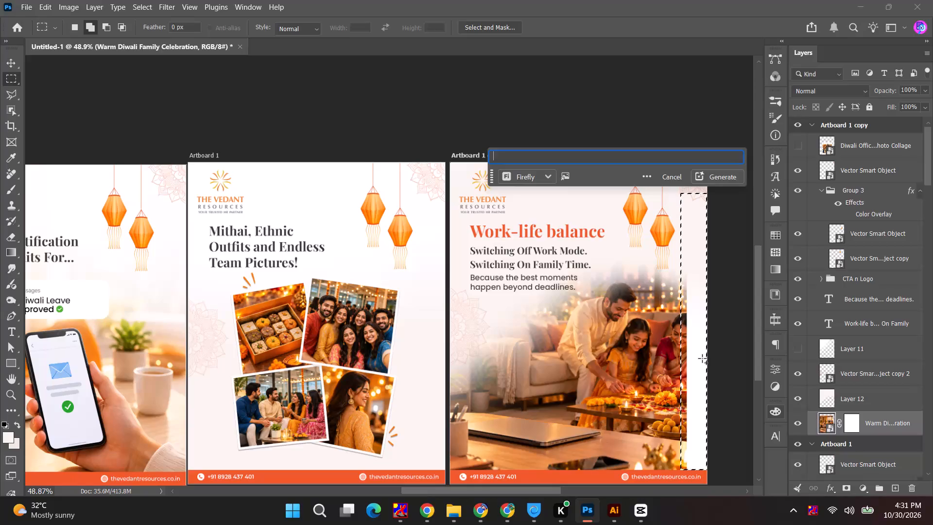
pyautogui.click(734, 180)
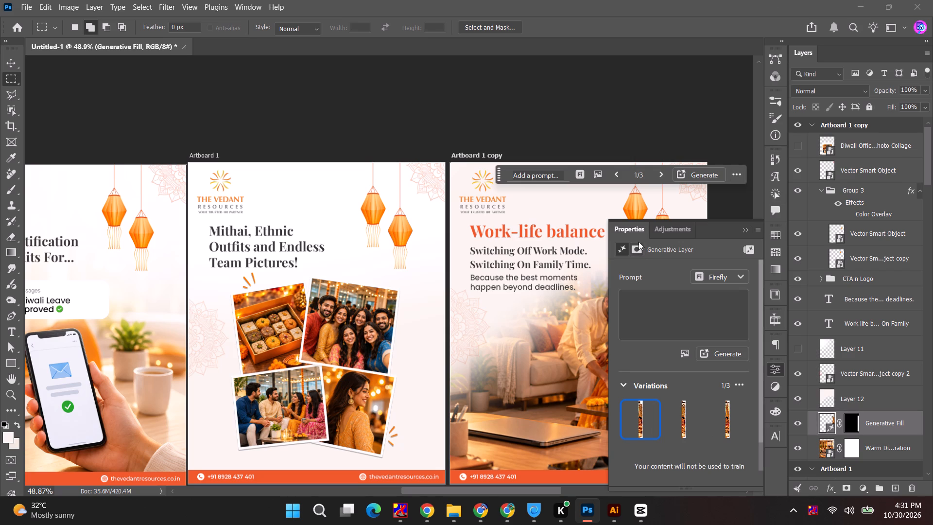
pyautogui.click(746, 230)
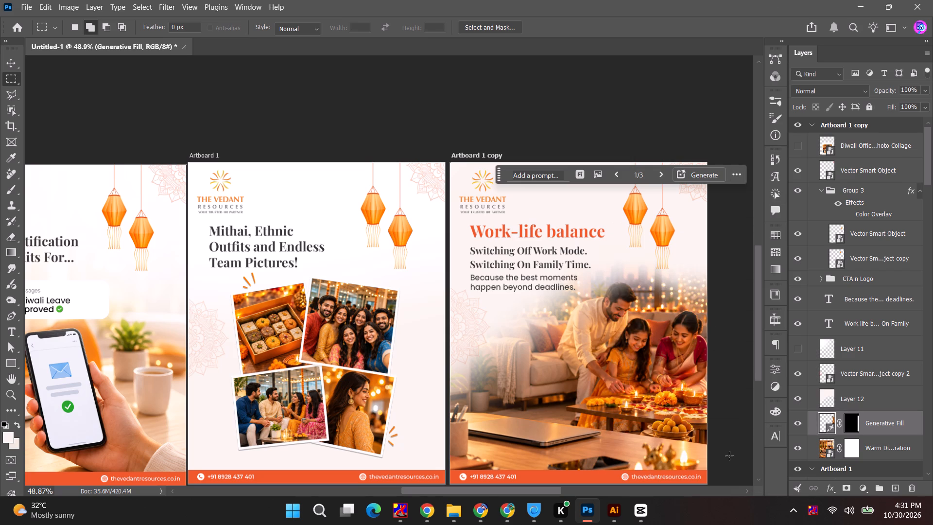
pyautogui.click(818, 424)
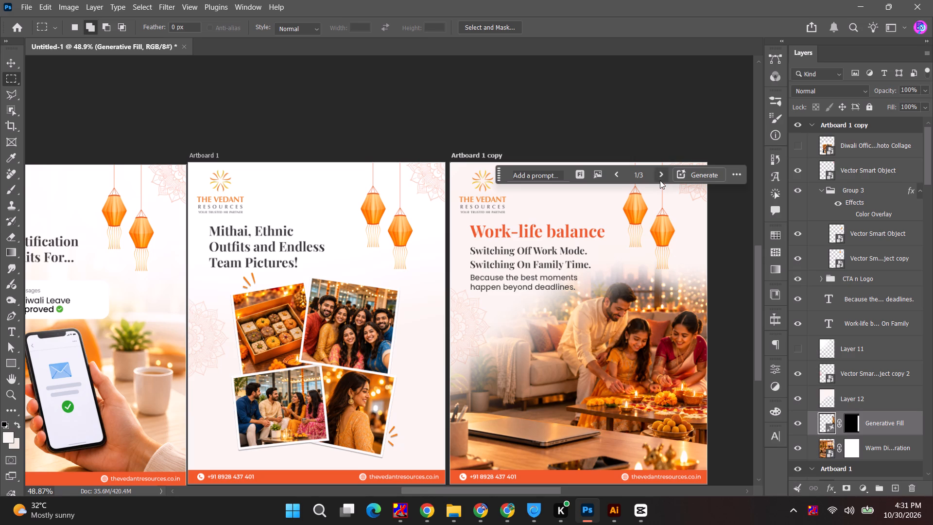
# Compare the three Generative Fill variations generated along the work-life balance photo's edge.
pyautogui.click(660, 180)
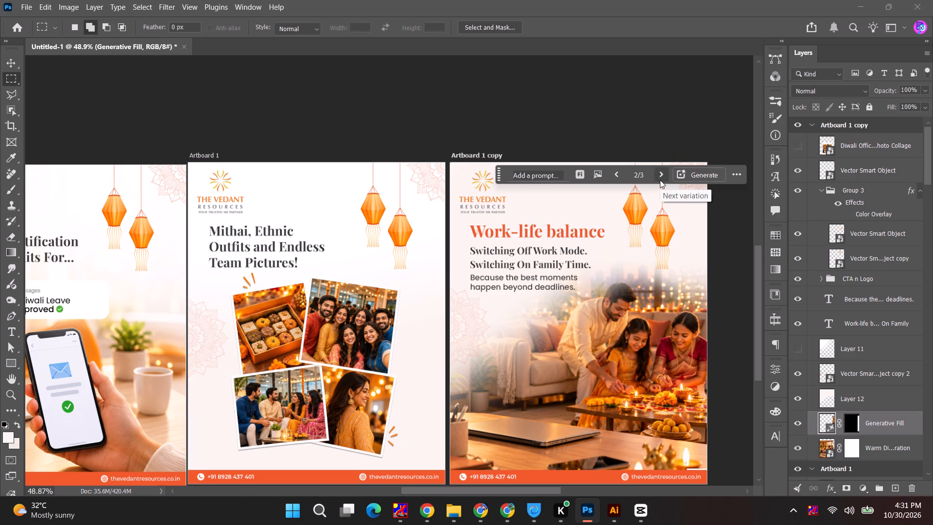
pyautogui.click(660, 180)
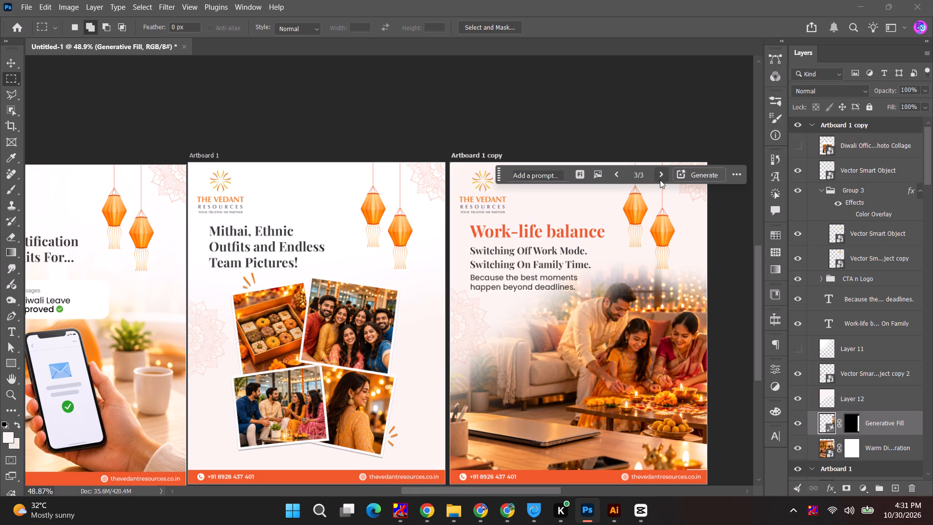
pyautogui.click(618, 179)
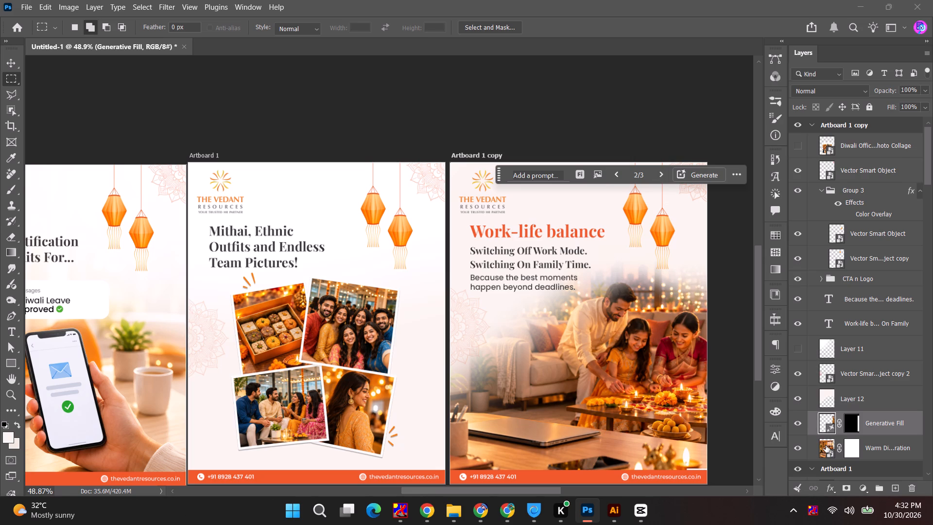
pyautogui.hotkey('ctrl', 'z')
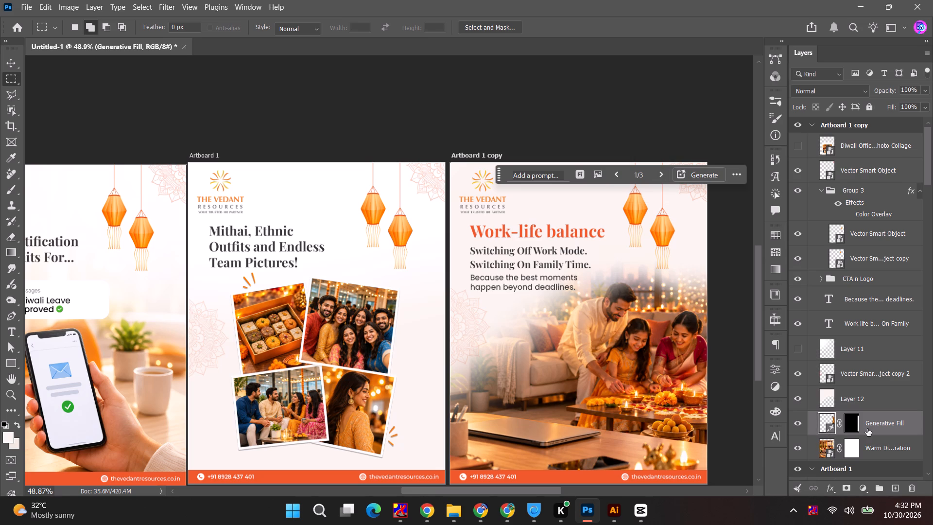
# Hide the Generative Fill layer and move the family photo 90 px right, to X 504.5 px, on the work-life balance slide.
pyautogui.click(798, 421)
pyautogui.click(871, 449)
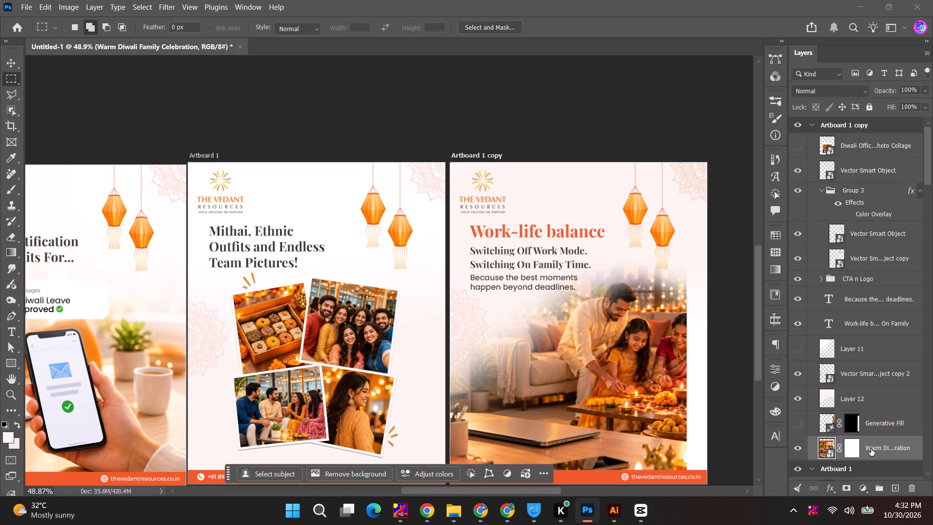
pyautogui.hotkey('ctrl', 't')
pyautogui.hotkey('shift', 'Right')
pyautogui.hotkey('shift', 'Right')
pyautogui.hotkey('shift', 'Right')
pyautogui.hotkey('shift', 'Right')
pyautogui.hotkey('shift', 'Right')
pyautogui.hotkey('shift', 'Right')
pyautogui.hotkey('shift', 'Right')
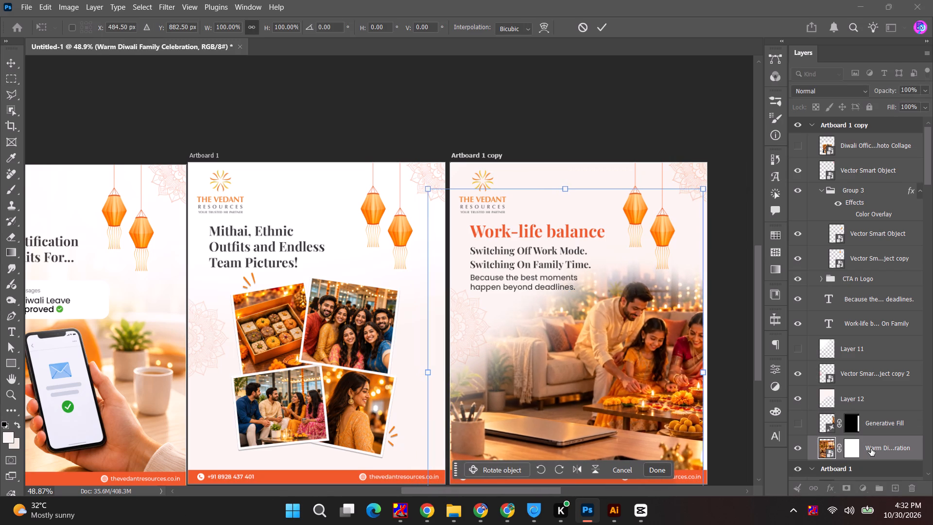
pyautogui.hotkey('shift', 'Right')
pyautogui.hotkey('shift', 'Right')
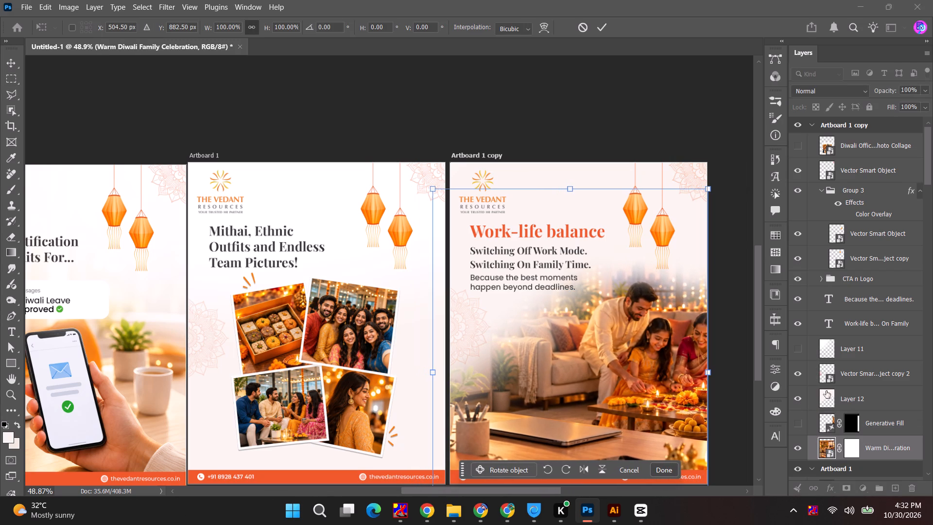
pyautogui.click(732, 263)
pyautogui.keyDown('alt'); pyautogui.scroll(-4, 731, 266); pyautogui.keyUp('alt')
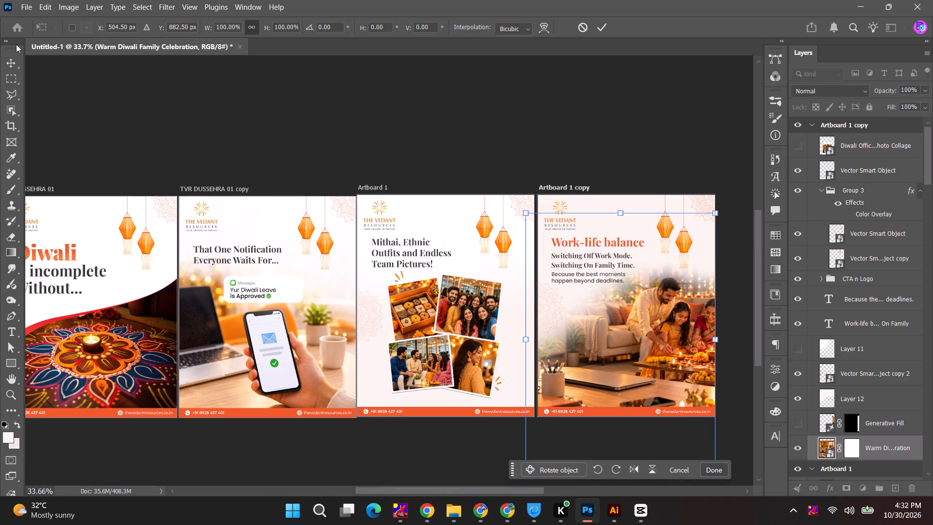
pyautogui.click(11, 60)
pyautogui.click(564, 132)
# Inspect the repositioned family photo and the neighbouring slides at close range.
pyautogui.keyDown('alt'); pyautogui.scroll(4, 639, 408); pyautogui.keyUp('alt')
pyautogui.press('space')
pyautogui.press('space')
pyautogui.press('space')
pyautogui.press('space')
pyautogui.press('space')
pyautogui.press('space')
pyautogui.moveTo(590, 326); pyautogui.dragTo(618, 338)
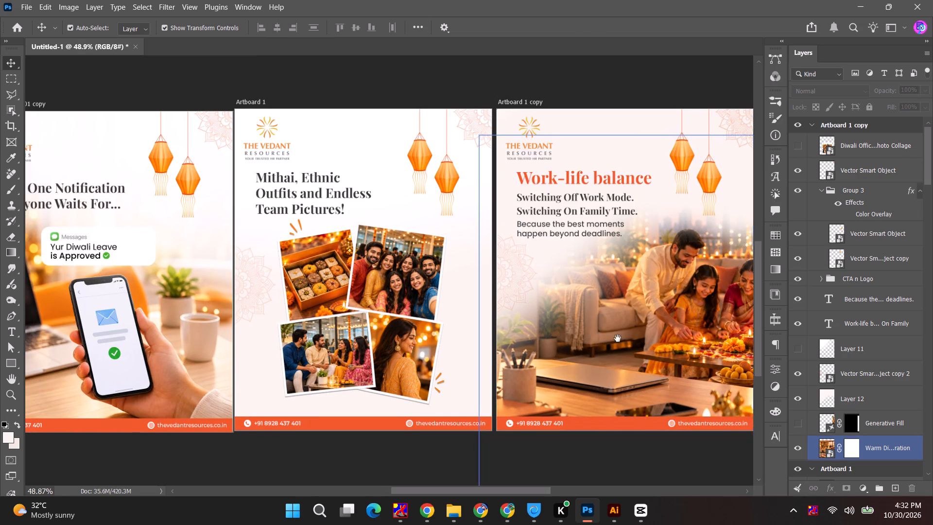
pyautogui.moveTo(618, 338); pyautogui.dragTo(619, 338)
pyautogui.press('space')
pyautogui.moveTo(136, 256); pyautogui.dragTo(190, 257)
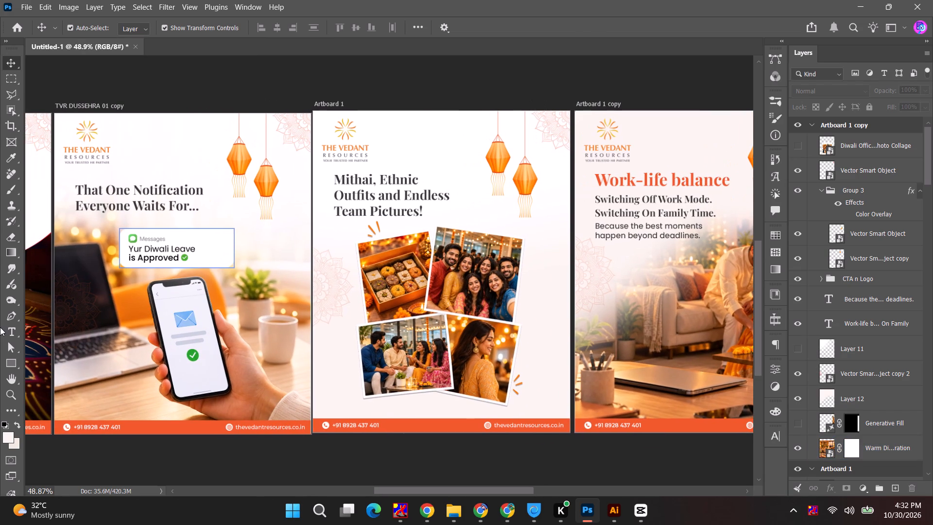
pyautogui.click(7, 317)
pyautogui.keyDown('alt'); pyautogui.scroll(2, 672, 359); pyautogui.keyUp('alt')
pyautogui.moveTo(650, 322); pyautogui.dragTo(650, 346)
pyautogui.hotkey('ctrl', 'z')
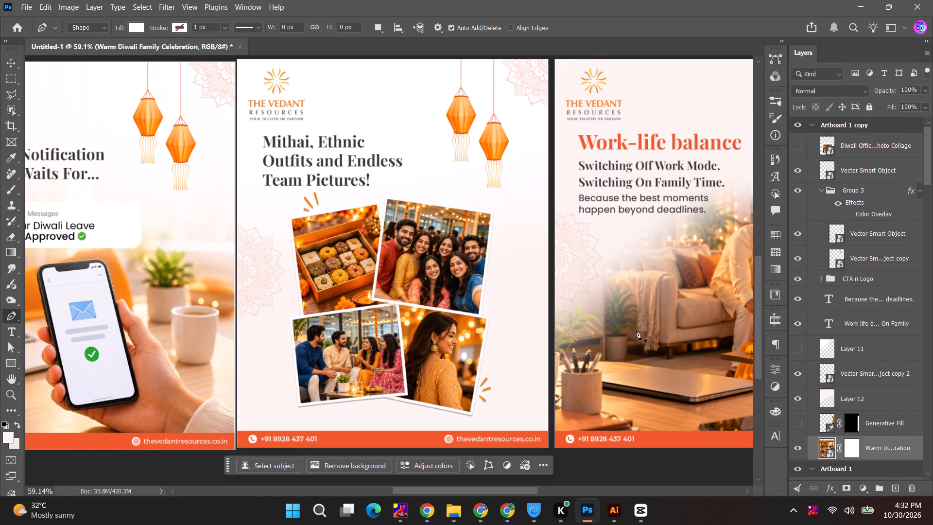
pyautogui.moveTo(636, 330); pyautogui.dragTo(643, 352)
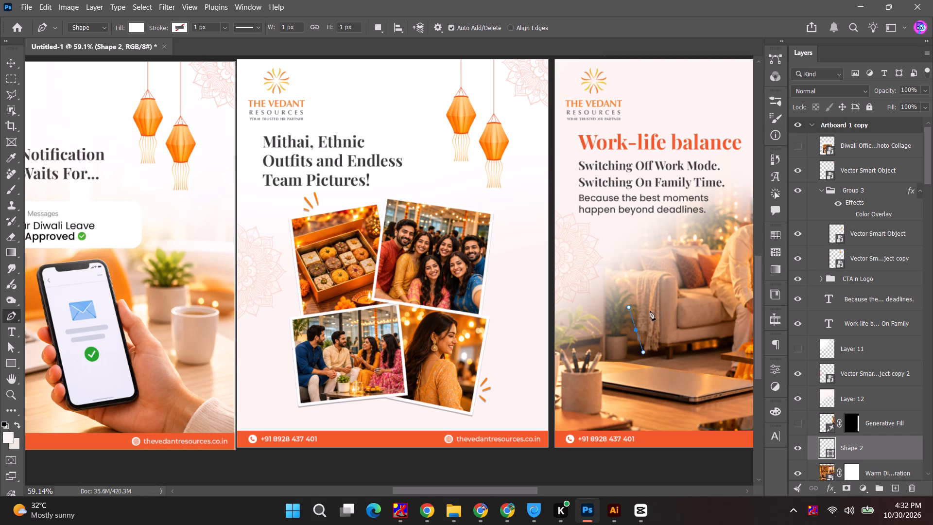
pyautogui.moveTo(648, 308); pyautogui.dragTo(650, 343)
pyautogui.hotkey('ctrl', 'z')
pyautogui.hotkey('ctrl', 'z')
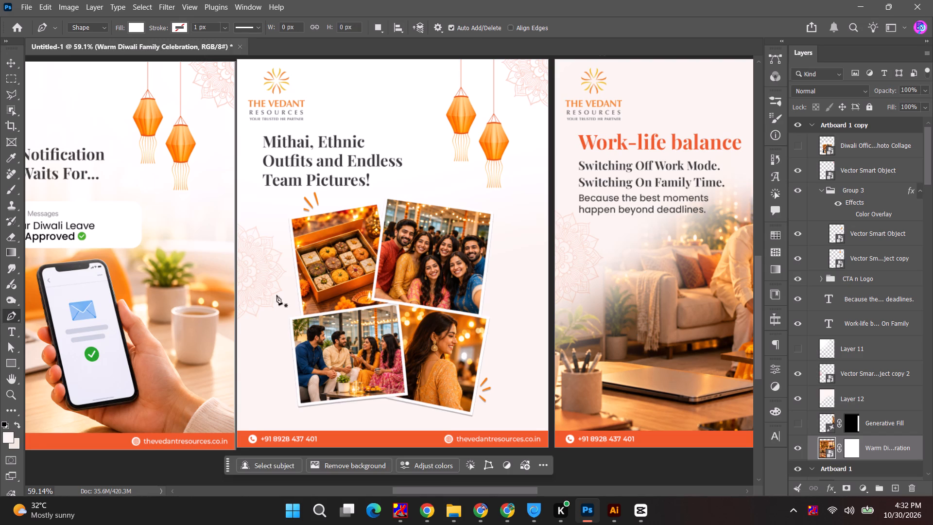
# Review all four slides together and check the reference slides in the sas folder for what remains.
pyautogui.keyDown('alt'); pyautogui.scroll(-7, 189, 221); pyautogui.keyUp('alt')
pyautogui.press('space')
pyautogui.press('space')
pyautogui.press('space')
pyautogui.press('space')
pyautogui.press('space')
pyautogui.moveTo(307, 313); pyautogui.dragTo(445, 306)
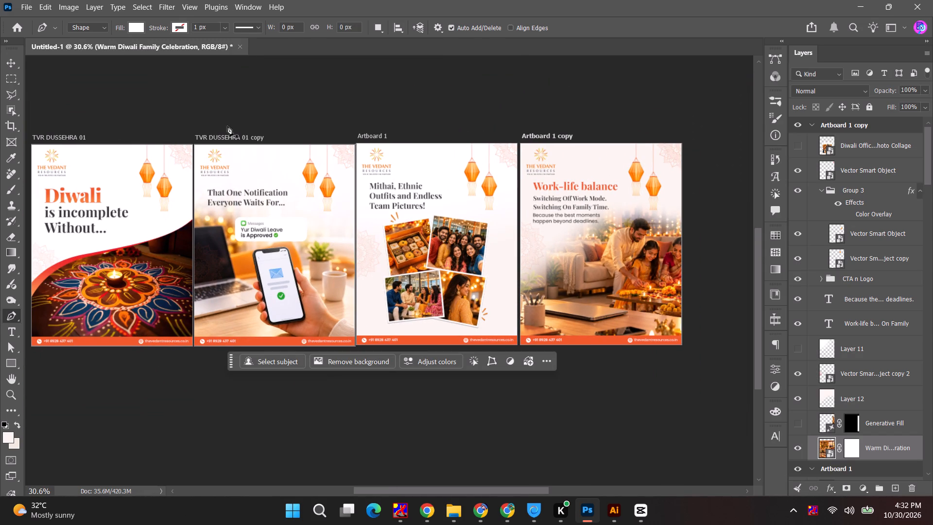
pyautogui.hotkey('alt', 'Tab')
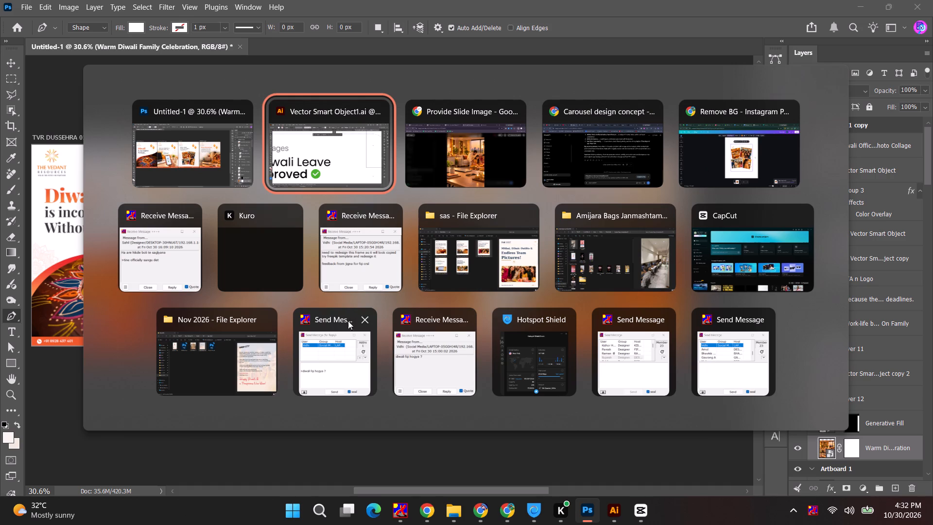
pyautogui.keyDown('alt'); pyautogui.click(361, 319); pyautogui.keyUp('alt')
pyautogui.keyDown('alt'); pyautogui.click(398, 218); pyautogui.keyUp('alt')
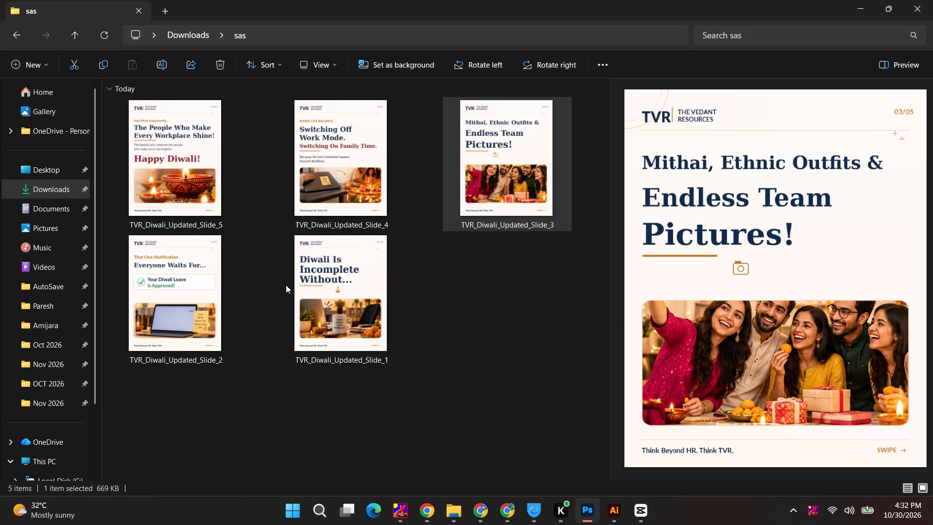
pyautogui.hotkey('alt', 'Tab')
pyautogui.press('space')
pyautogui.press('space')
pyautogui.press('space')
pyautogui.press('space')
pyautogui.press('space')
pyautogui.press('space')
pyautogui.press('space')
pyautogui.press('space')
pyautogui.press('space')
pyautogui.press('space')
pyautogui.press('space')
pyautogui.press('space')
pyautogui.press('space')
pyautogui.press('space')
pyautogui.press('space')
pyautogui.press('space')
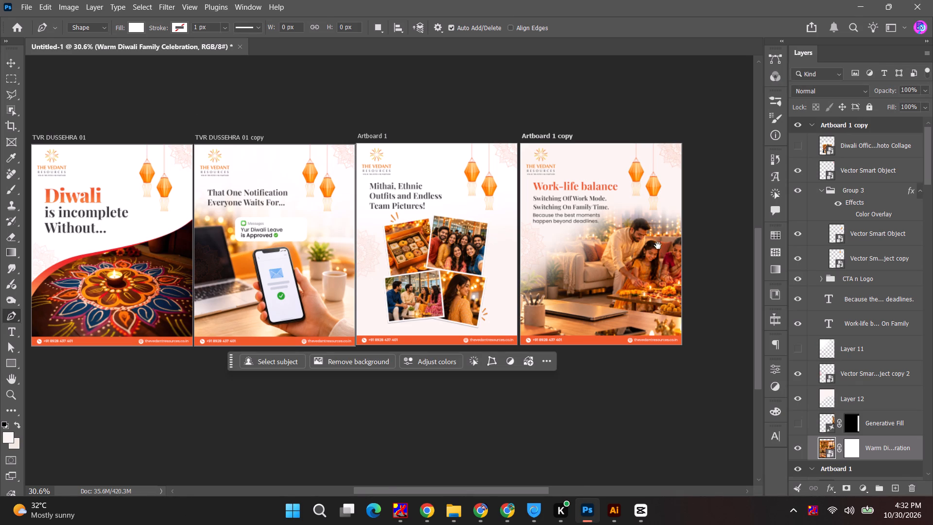
pyautogui.moveTo(658, 244); pyautogui.dragTo(529, 229)
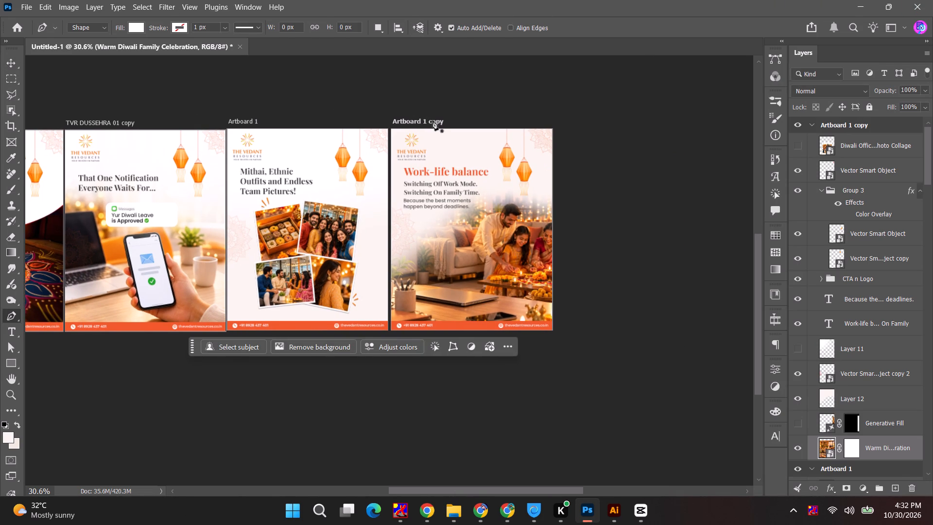
pyautogui.keyDown('alt'); pyautogui.scroll(-5, 425, 140); pyautogui.keyUp('alt')
pyautogui.press('space')
pyautogui.press('space')
pyautogui.press('space')
pyautogui.press('space')
pyautogui.press('space')
pyautogui.press('space')
pyautogui.press('space')
pyautogui.moveTo(243, 196); pyautogui.dragTo(298, 196)
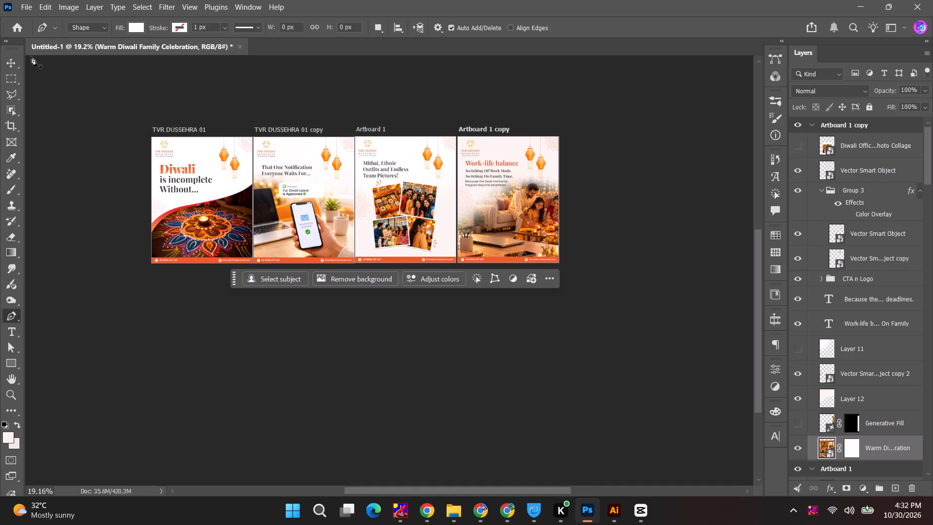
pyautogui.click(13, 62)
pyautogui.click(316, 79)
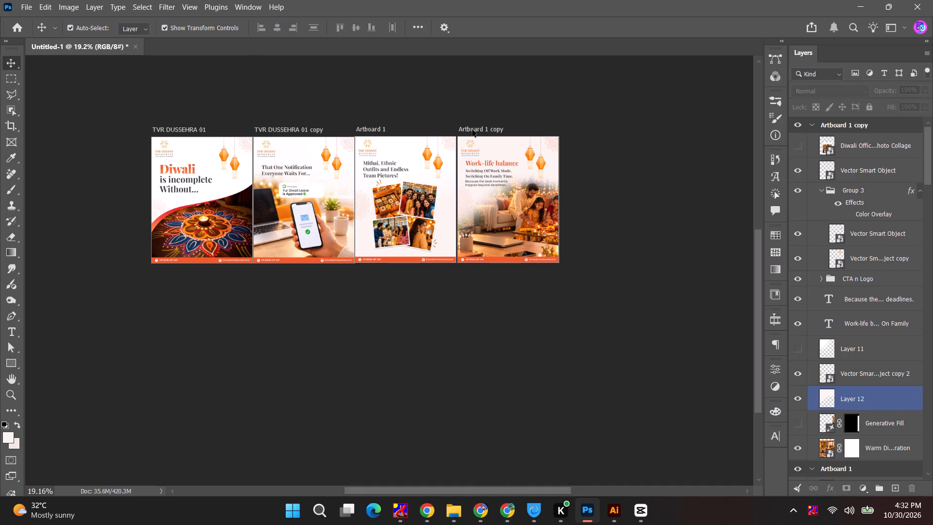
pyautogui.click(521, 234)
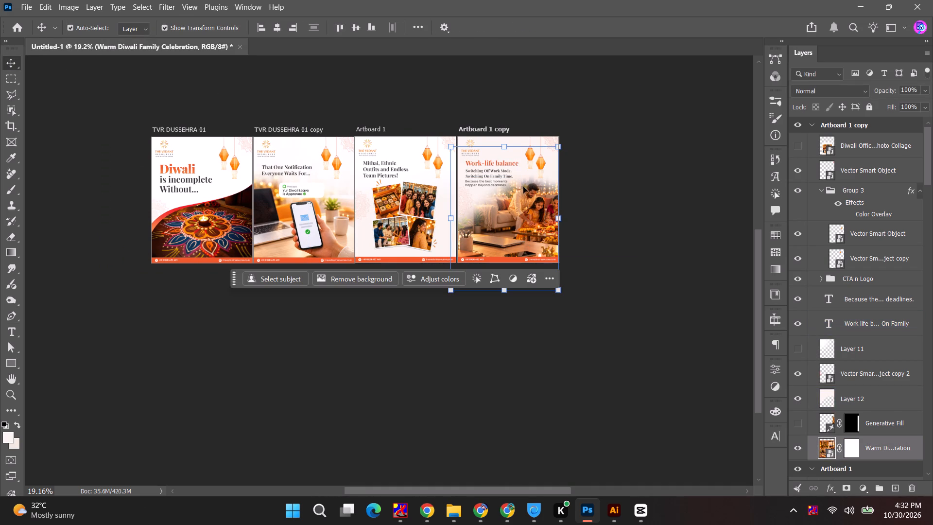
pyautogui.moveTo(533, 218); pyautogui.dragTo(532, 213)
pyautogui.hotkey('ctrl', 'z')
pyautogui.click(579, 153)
# Add a 1080 × 1350 px artboard beside the work-life balance slide and place it close by, with their top edges aligned.
pyautogui.click(488, 130)
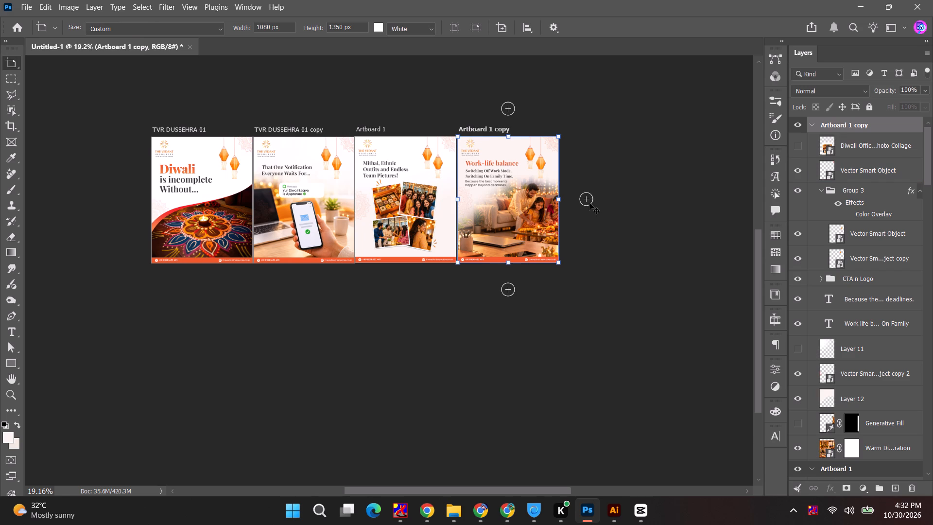
pyautogui.click(588, 201)
pyautogui.keyDown('alt'); pyautogui.scroll(4, 465, 152); pyautogui.keyUp('alt')
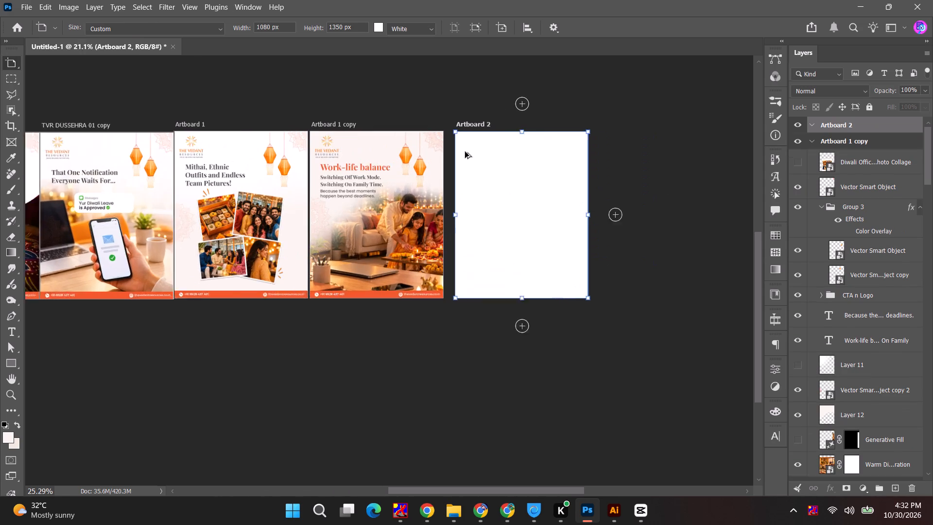
pyautogui.keyDown('alt'); pyautogui.scroll(4, 465, 152); pyautogui.keyUp('alt')
pyautogui.moveTo(473, 115); pyautogui.dragTo(455, 113)
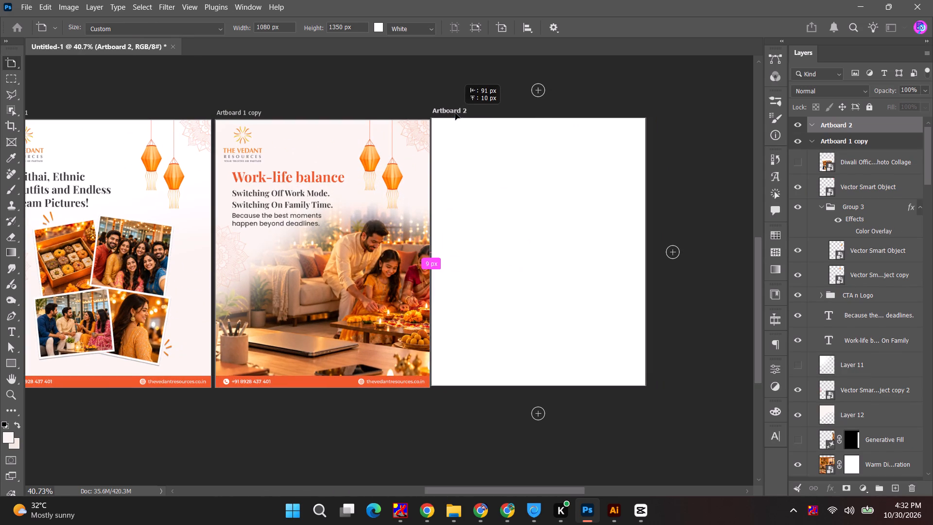
pyautogui.moveTo(455, 113); pyautogui.dragTo(458, 117)
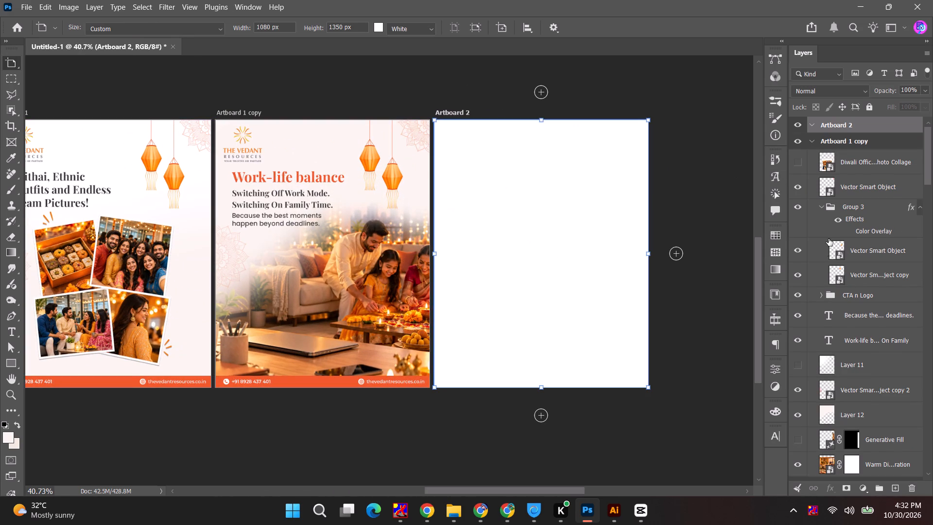
# Duplicate the work-life balance slide's CTA n Logo group into the new artboard, at the same position.
pyautogui.click(850, 290)
pyautogui.click(863, 297)
pyautogui.keyDown('alt'); pyautogui.moveTo(868, 296); pyautogui.dragTo(868, 274); pyautogui.keyUp('alt')
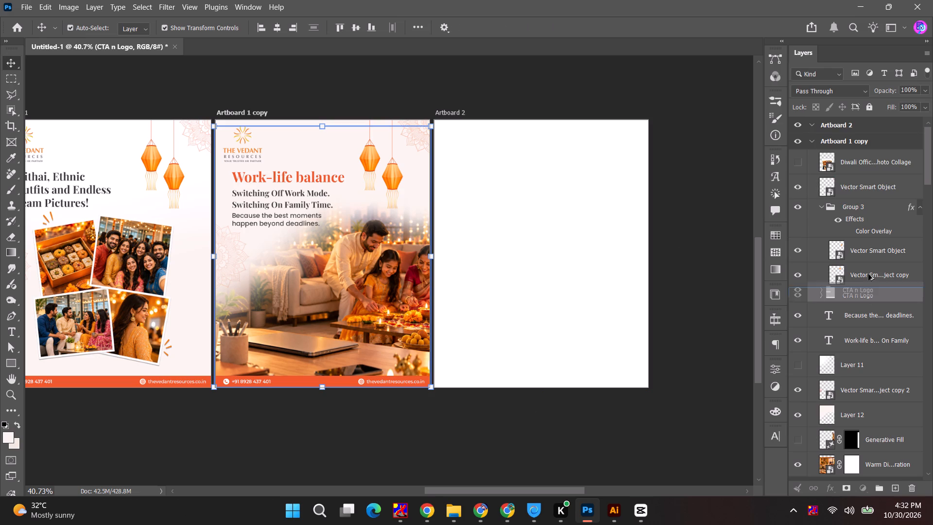
pyautogui.keyDown('alt'); pyautogui.moveTo(868, 274); pyautogui.dragTo(866, 120); pyautogui.keyUp('alt')
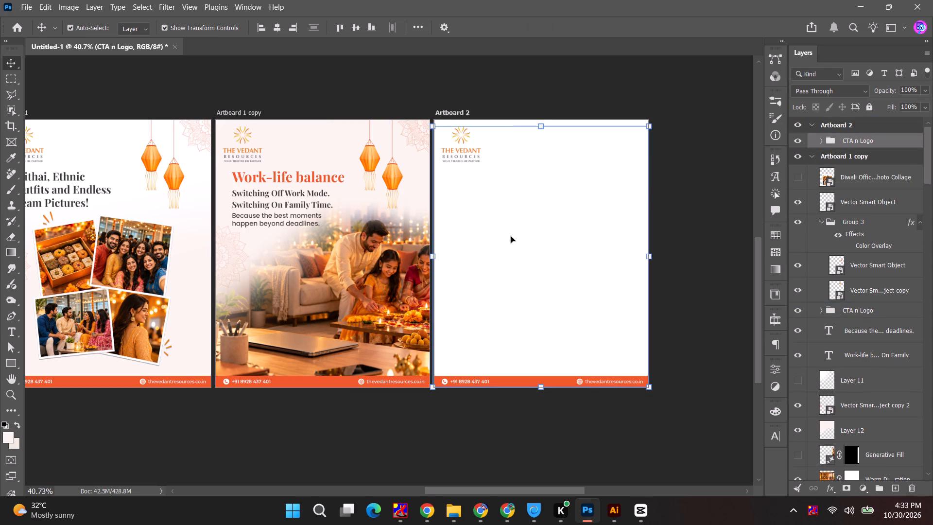
# Preview the TVR_Diwali_Updated_Slide_5 reference in the sas folder to read its wording and layout.
pyautogui.hotkey('alt', 'Tab')
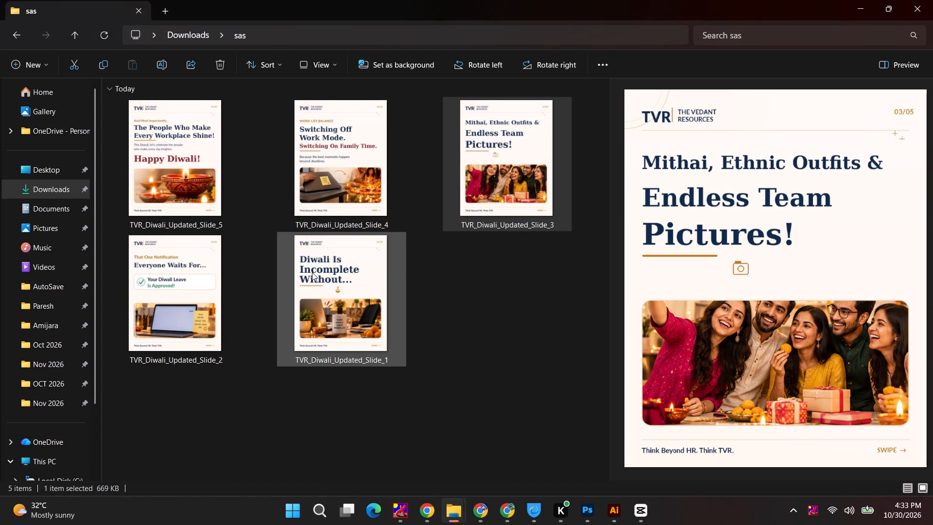
pyautogui.click(206, 162)
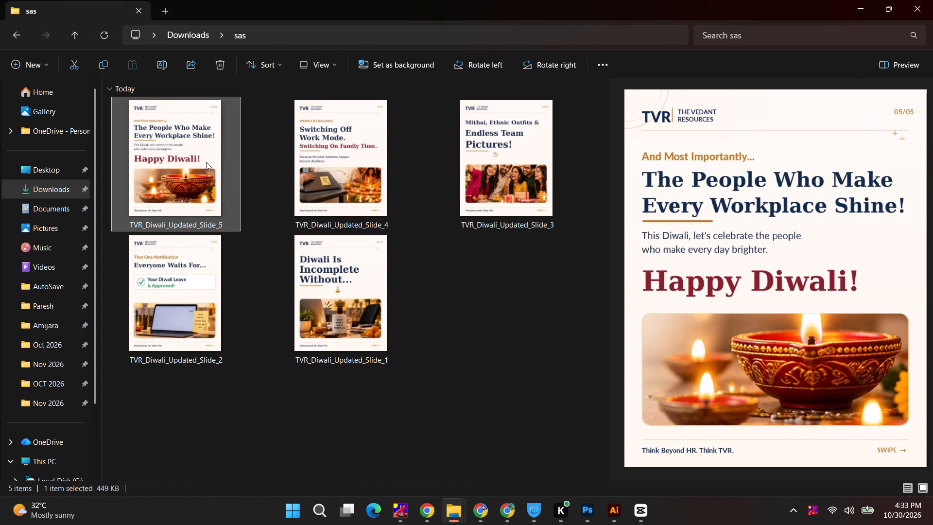
pyautogui.hotkey('alt', 'Tab')
pyautogui.keyDown('alt'); pyautogui.click(283, 159); pyautogui.keyUp('alt')
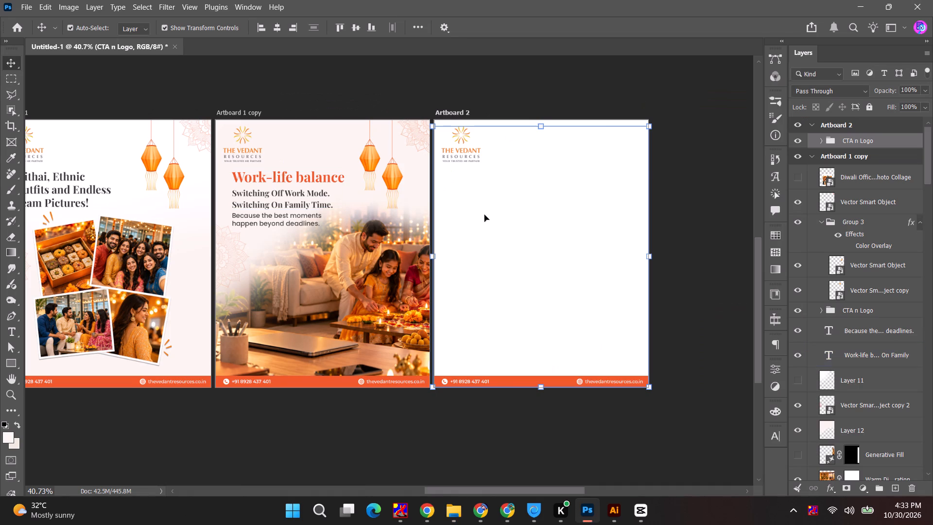
pyautogui.hotkey('alt', 'Tab')
pyautogui.hotkey('alt', 'Tab')
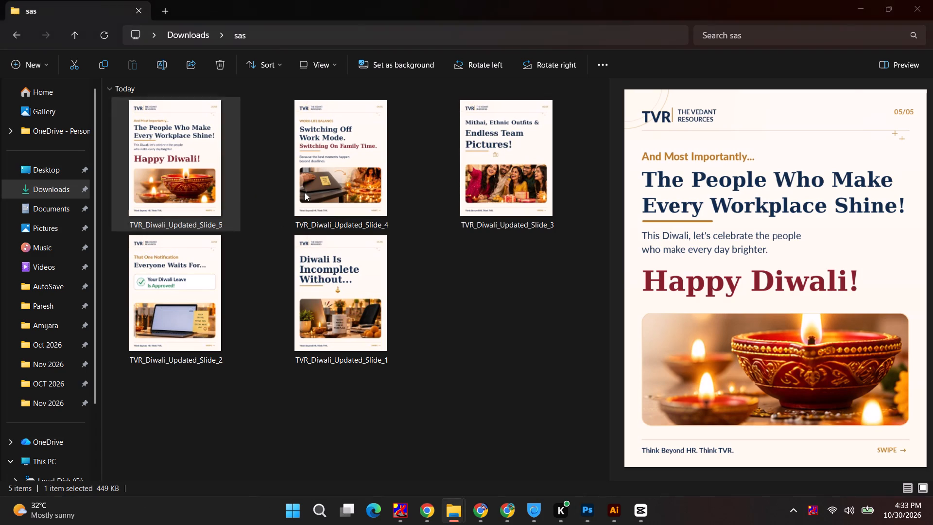
# Duplicate the work-life balance headline block onto the new artboard, about 50 px lower than on its original slide.
pyautogui.click(266, 201)
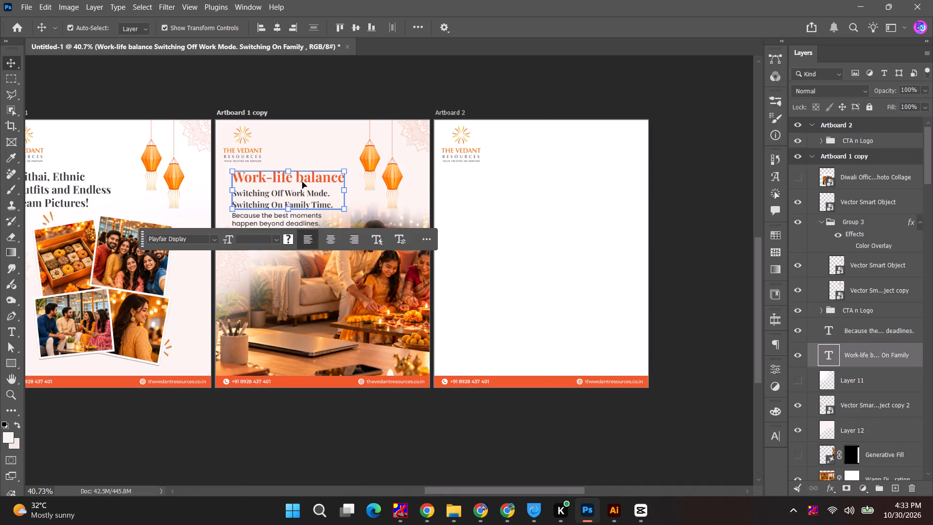
pyautogui.keyDown('alt'); pyautogui.moveTo(298, 182); pyautogui.dragTo(516, 215); pyautogui.keyUp('alt')
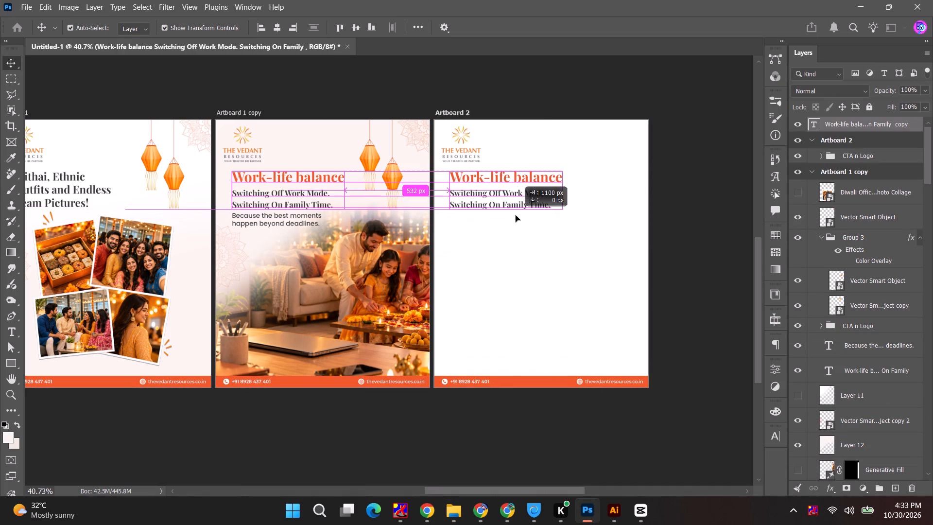
pyautogui.keyDown('alt'); pyautogui.moveTo(516, 215); pyautogui.dragTo(516, 192); pyautogui.keyUp('alt')
pyautogui.click(516, 192)
# Duplicate the "Because the best moments happen beyond deadlines." text onto the new artboard, just above the copied headline.
pyautogui.click(292, 219)
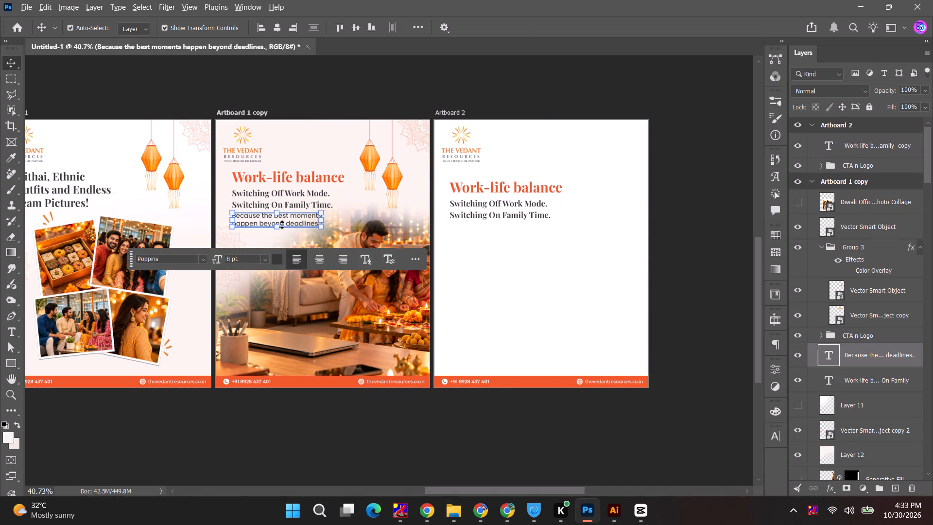
pyautogui.keyDown('alt'); pyautogui.moveTo(282, 225); pyautogui.dragTo(500, 194); pyautogui.keyUp('alt')
pyautogui.press('Escape')
pyautogui.keyDown('alt'); pyautogui.moveTo(295, 223); pyautogui.dragTo(484, 168); pyautogui.keyUp('alt')
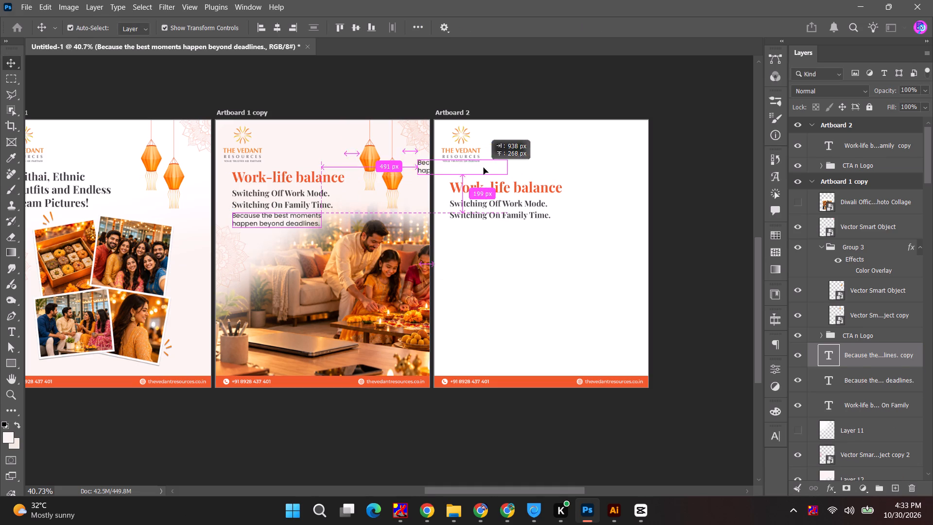
pyautogui.keyDown('alt'); pyautogui.moveTo(484, 168); pyautogui.dragTo(513, 176); pyautogui.keyUp('alt')
# Recheck the wording of the fifth reference slide in the sas folder.
pyautogui.hotkey('alt', 'Tab')
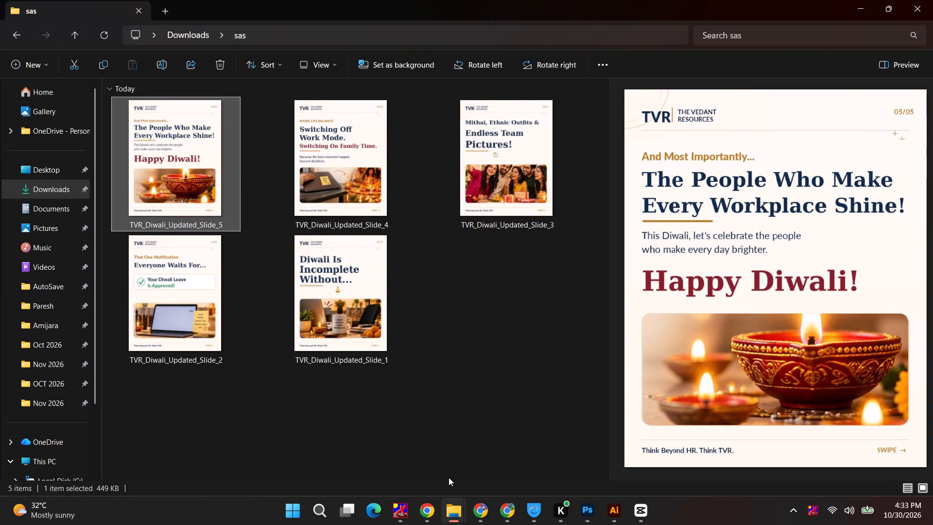
pyautogui.hotkey('alt', 'Tab')
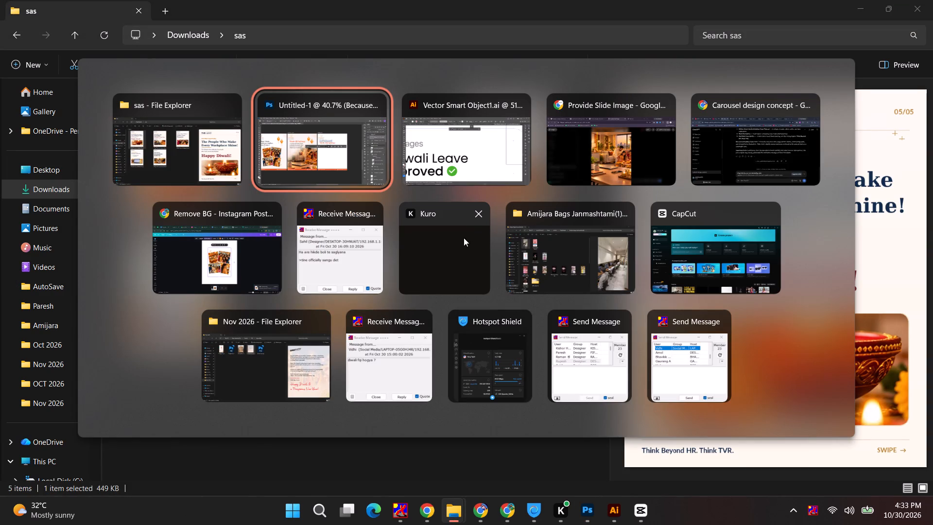
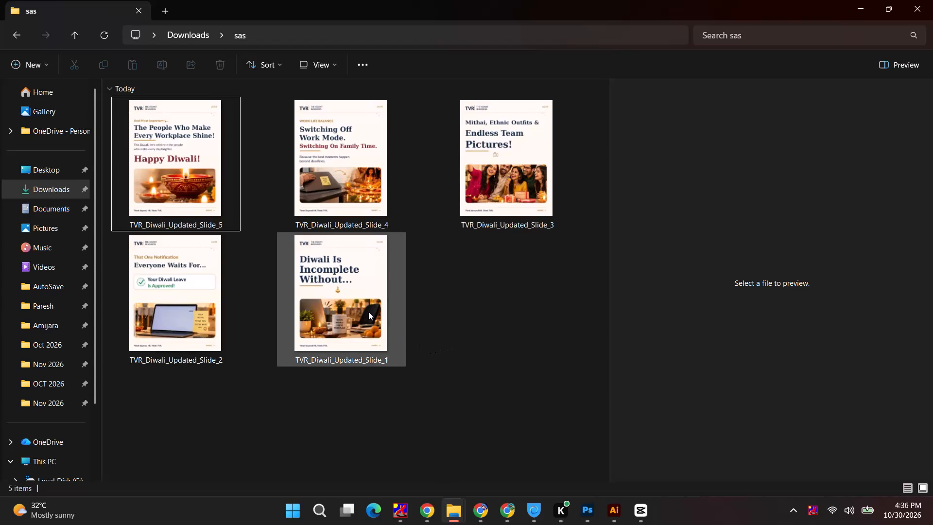
pyautogui.hotkey('alt', 'Tab')
pyautogui.keyDown('alt'); pyautogui.click(469, 151); pyautogui.keyUp('alt')
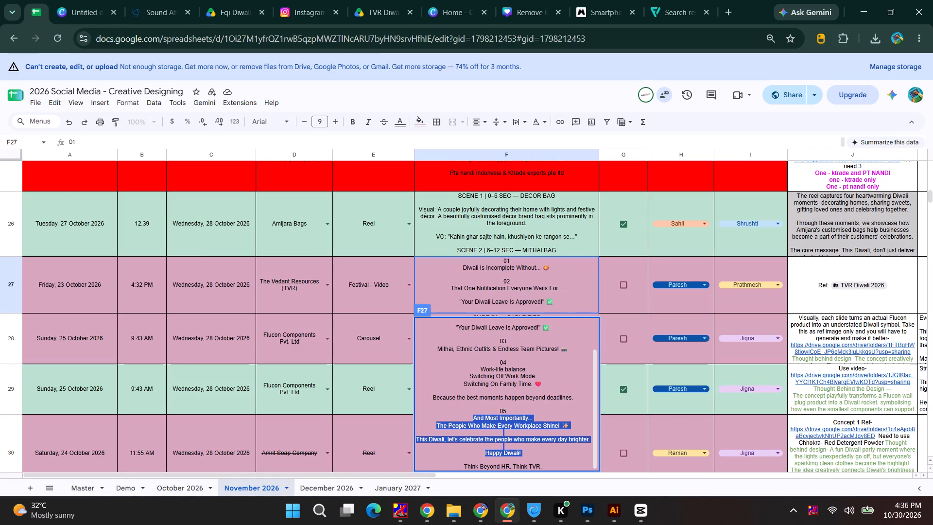
pyautogui.scroll(-4, 506, 451)
pyautogui.click(541, 415)
pyautogui.moveTo(540, 418); pyautogui.dragTo(481, 420)
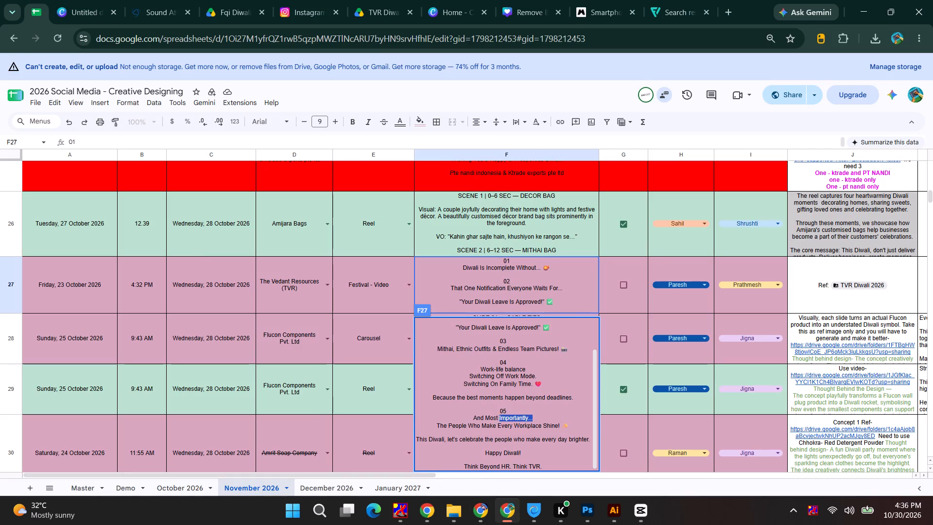
pyautogui.moveTo(481, 420); pyautogui.dragTo(457, 420)
pyautogui.hotkey('ctrl', 'c')
pyautogui.hotkey('alt', 'Tab')
pyautogui.hotkey('alt', 'Tab')
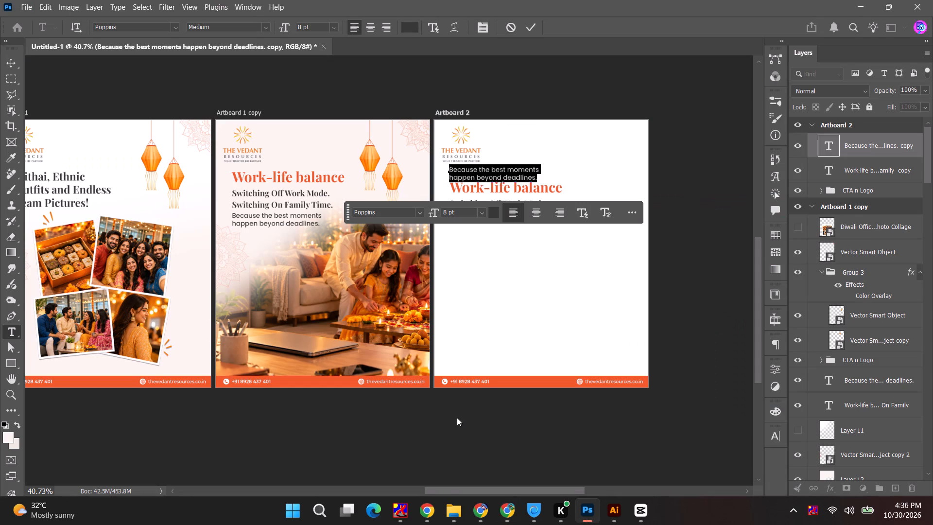
pyautogui.hotkey('ctrl', 'v')
pyautogui.press('Escape')
# Replace the two "Switching" lines on Artboard 2 with the sheet's "The People Who Make Every Workplace Shine!", broken after "Make".
pyautogui.hotkey('alt', 'Tab')
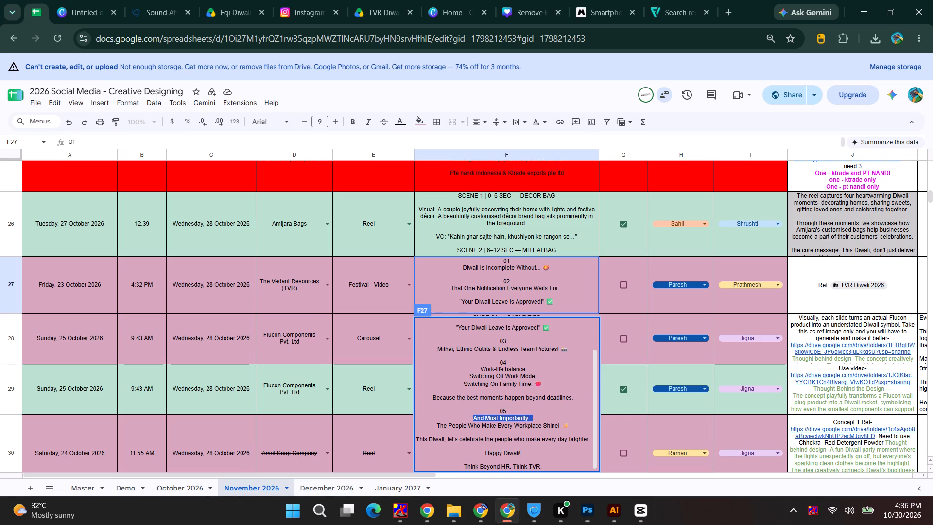
pyautogui.moveTo(434, 425); pyautogui.dragTo(563, 424)
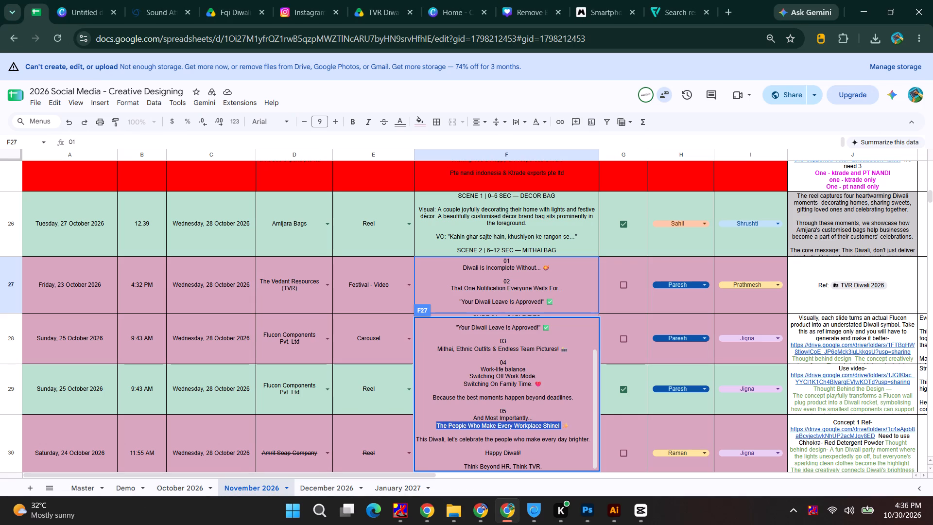
pyautogui.moveTo(563, 424); pyautogui.dragTo(563, 424)
pyautogui.hotkey('ctrl', 'c')
pyautogui.hotkey('alt', 'Tab')
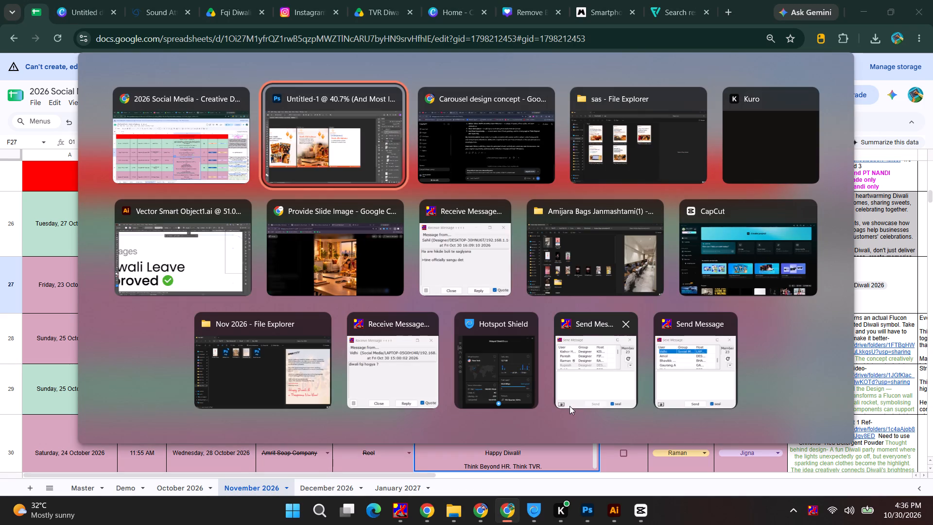
pyautogui.hotkey('alt', 'Tab')
pyautogui.keyDown('alt'); pyautogui.click(312, 144); pyautogui.keyUp('alt')
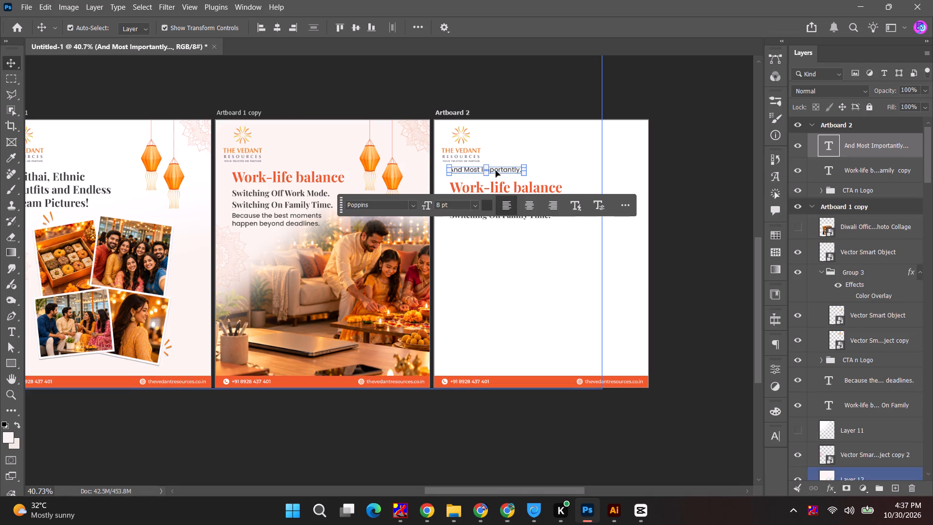
pyautogui.click(526, 239)
pyautogui.doubleClick(525, 211)
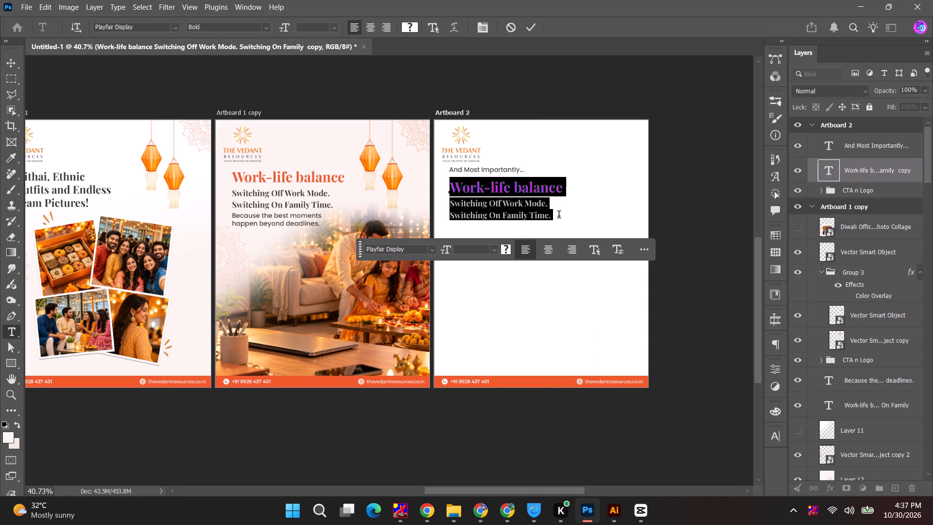
pyautogui.moveTo(557, 216); pyautogui.dragTo(392, 201)
pyautogui.hotkey('ctrl', 'v')
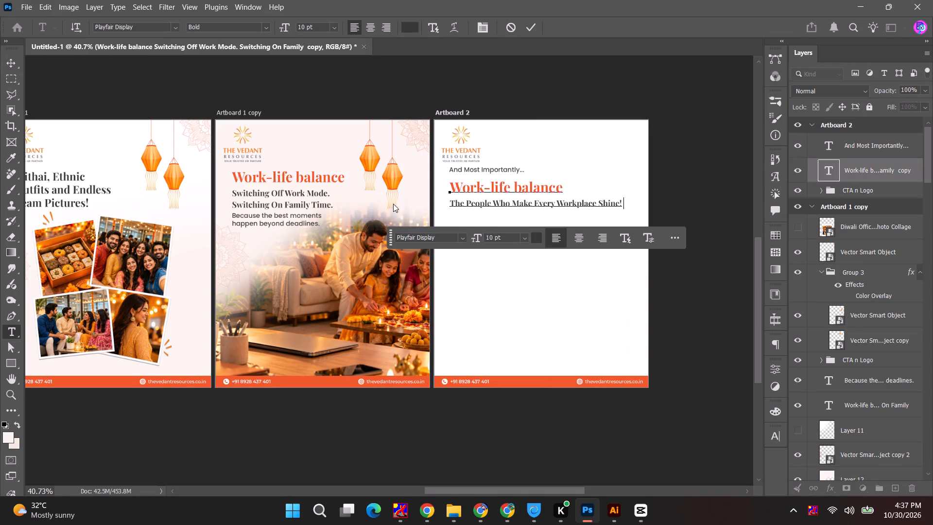
pyautogui.click(534, 205)
pyautogui.press('BackSpace')
pyautogui.press('Return')
pyautogui.hotkey('ctrl', 'a')
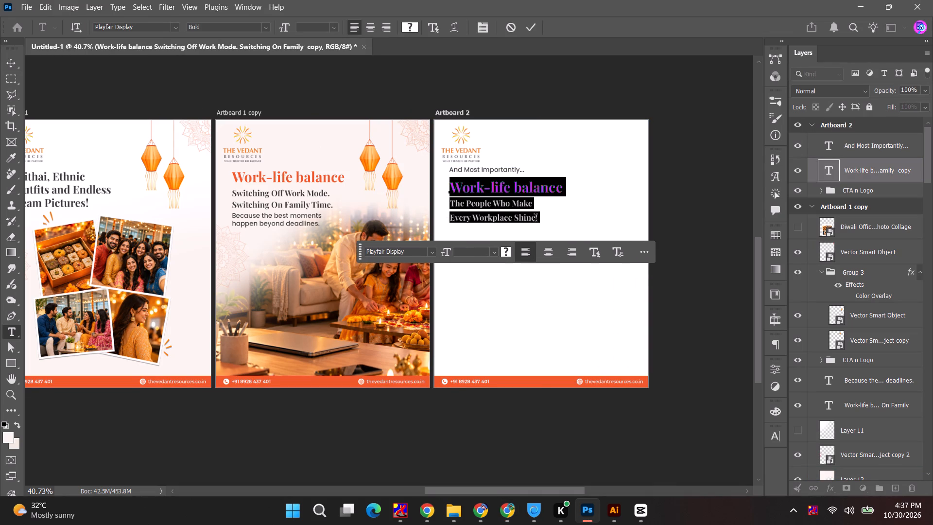
pyautogui.click(577, 189)
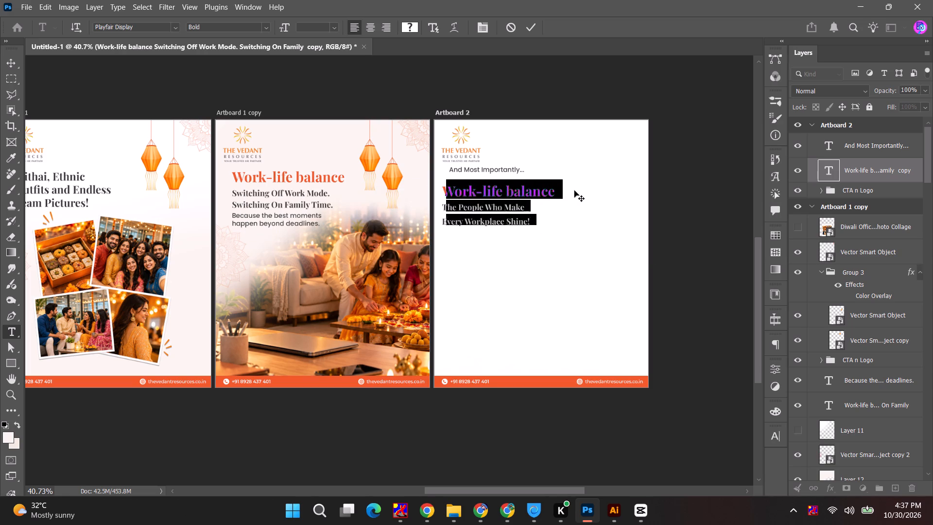
pyautogui.click(528, 30)
pyautogui.click(575, 77)
# Delete the "Work-life balance" line from the Artboard 2 headline block.
pyautogui.keyDown('alt'); pyautogui.scroll(4, 522, 144); pyautogui.keyUp('alt')
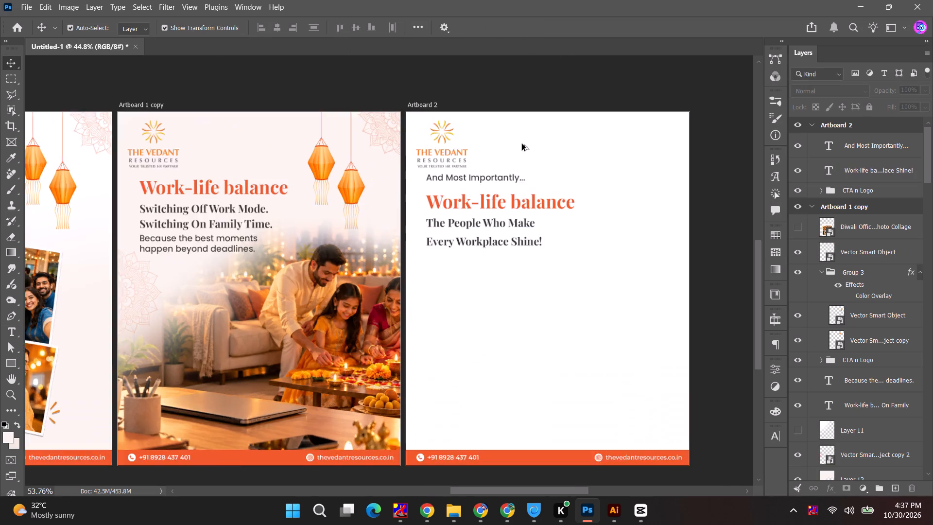
pyautogui.keyDown('alt'); pyautogui.scroll(1, 522, 144); pyautogui.keyUp('alt')
pyautogui.keyDown('alt'); pyautogui.scroll(2, 449, 194); pyautogui.keyUp('alt')
pyautogui.moveTo(457, 183); pyautogui.dragTo(456, 192)
pyautogui.doubleClick(478, 259)
pyautogui.moveTo(399, 219); pyautogui.dragTo(683, 231)
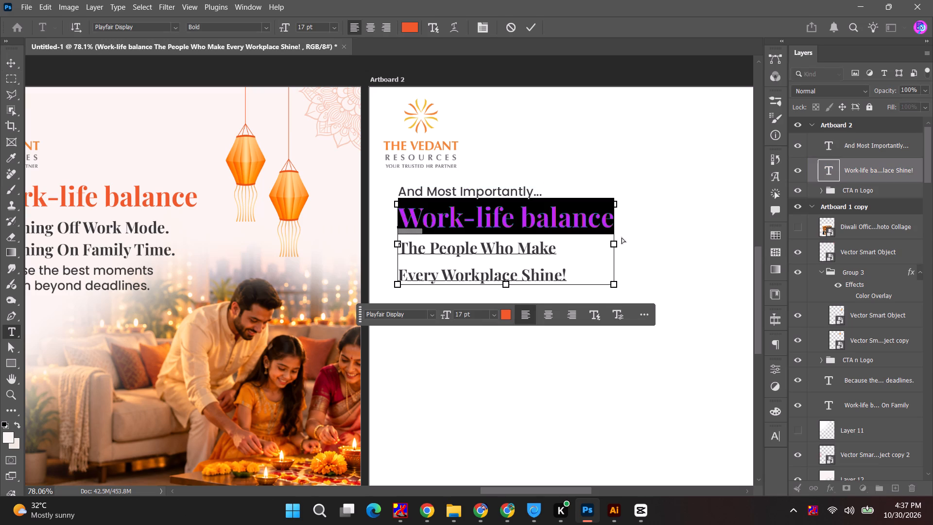
pyautogui.hotkey('ctrl', 'x')
pyautogui.press('BackSpace')
pyautogui.press('Delete')
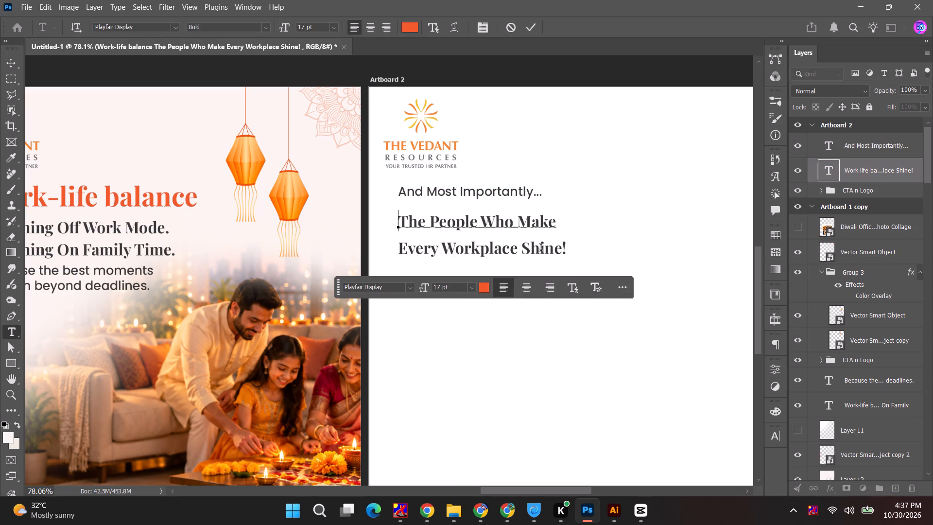
# Set the leading of the "The People Who Make Every Workplace Shine!" headline to Auto.
pyautogui.hotkey('ctrl', 'a')
pyautogui.click(776, 430)
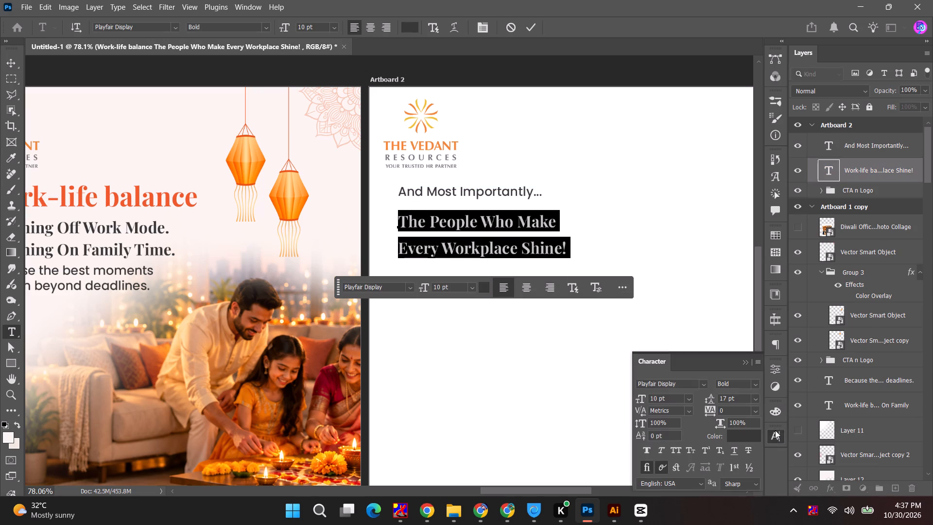
pyautogui.click(752, 380)
pyautogui.click(757, 397)
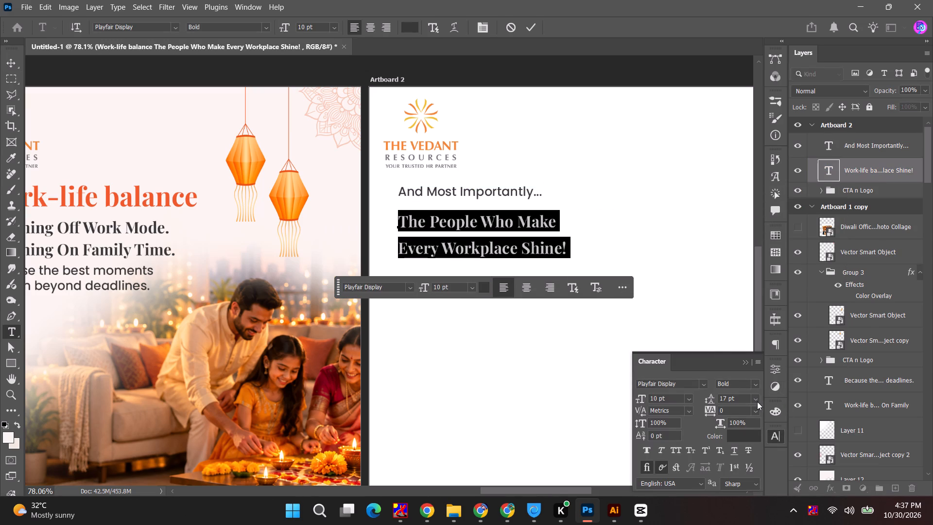
pyautogui.click(757, 402)
pyautogui.click(747, 212)
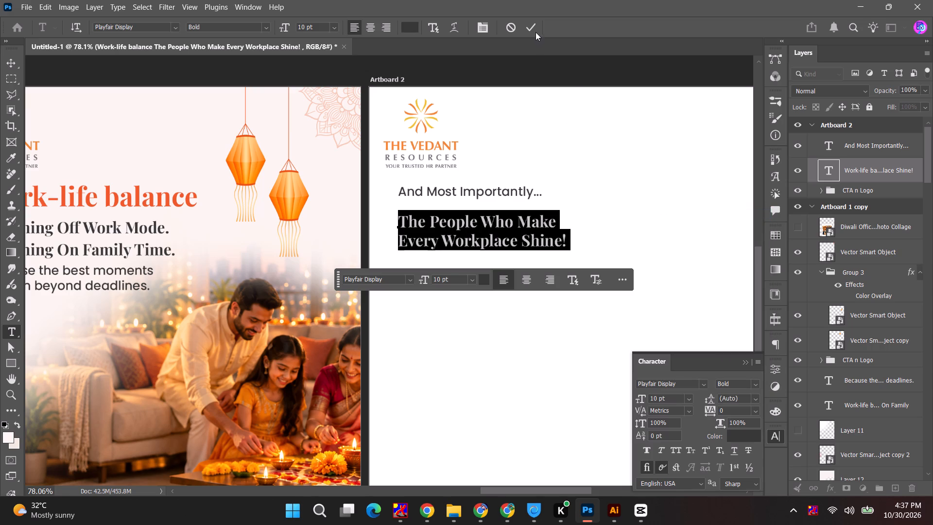
pyautogui.click(536, 32)
pyautogui.click(577, 131)
# Bring "This Diwali, let's celebrate the people who make every day brighter." from the Google Sheet onto Artboard 2 below the headline.
pyautogui.hotkey('alt', 'Tab')
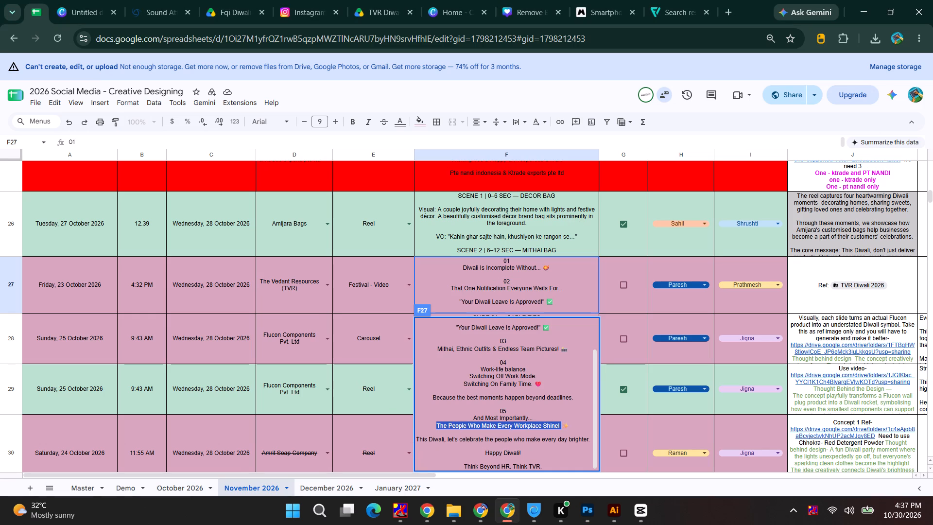
pyautogui.moveTo(416, 438); pyautogui.dragTo(579, 443)
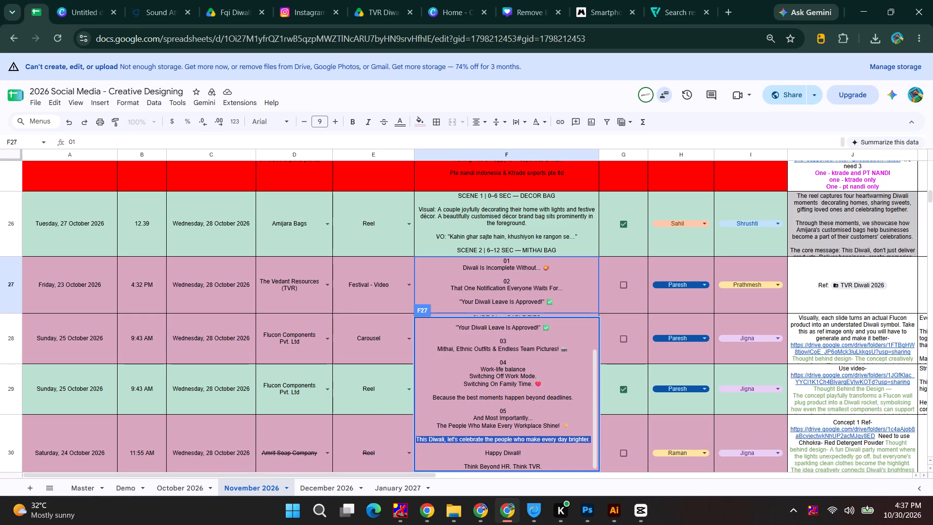
pyautogui.hotkey('ctrl', 'c')
pyautogui.hotkey('alt', 'Tab')
pyautogui.moveTo(492, 192); pyautogui.dragTo(493, 196)
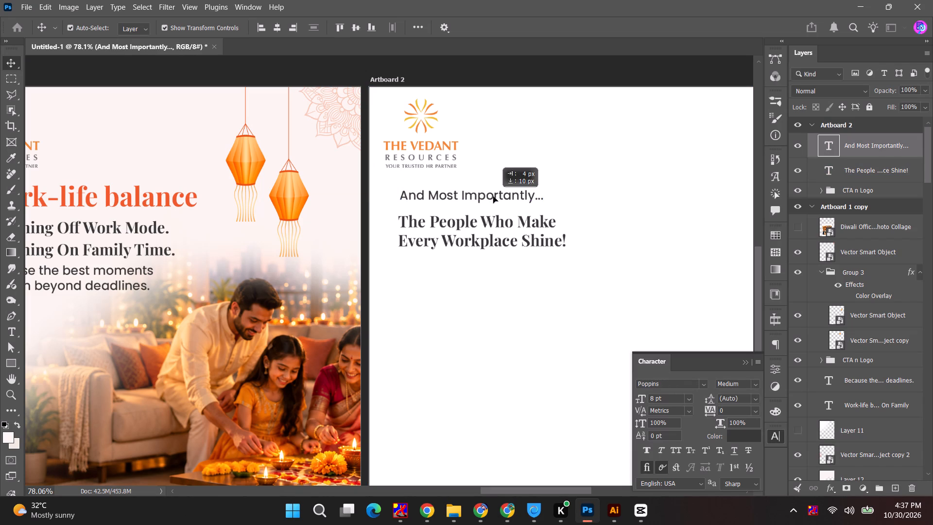
# Position the "And Most Importantly..." line just above the Artboard 2 headline, aligned with its left edge.
pyautogui.moveTo(493, 196); pyautogui.dragTo(492, 198)
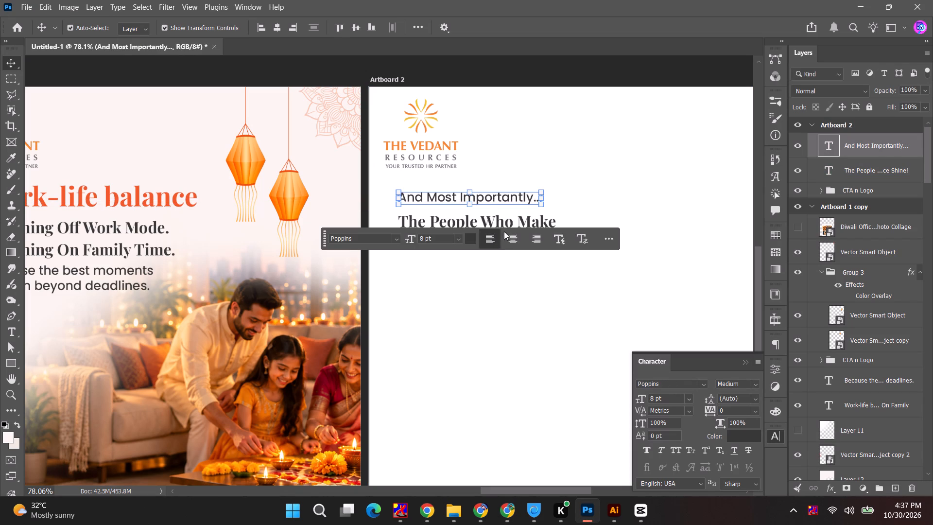
# Scale the "The People Who Make Every Workplace Shine!" headline up to about 12.04 pt.
pyautogui.click(508, 223)
pyautogui.keyDown('shift'); pyautogui.moveTo(569, 251); pyautogui.dragTo(604, 259); pyautogui.keyUp('shift')
pyautogui.click(609, 33)
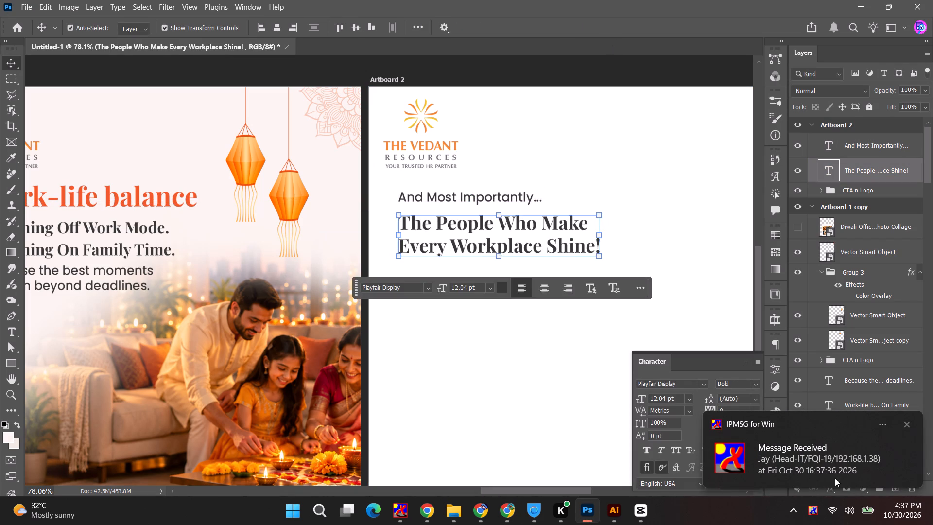
pyautogui.click(833, 460)
pyautogui.click(375, 189)
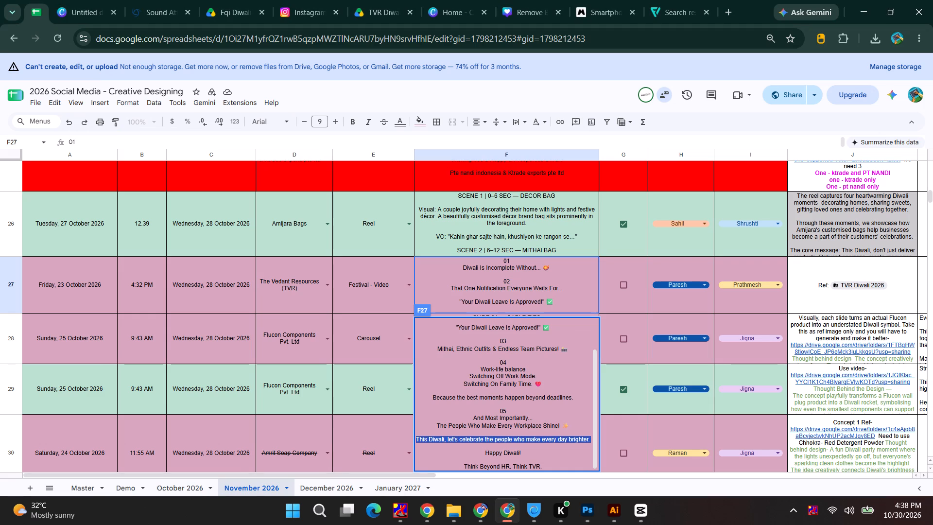
pyautogui.moveTo(485, 454); pyautogui.dragTo(557, 455)
pyautogui.hotkey('ctrl', 'c')
pyautogui.hotkey('alt', 'Tab')
pyautogui.doubleClick(479, 331)
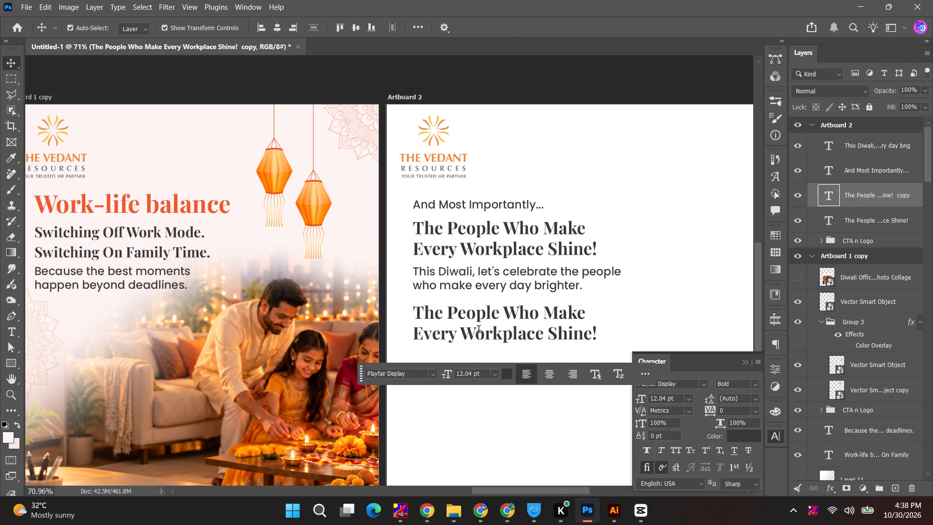
pyautogui.hotkey('ctrl', 'v')
# Set the font size of the "Happy Diwali!" text to 24 pt.
pyautogui.hotkey('ctrl', 'a')
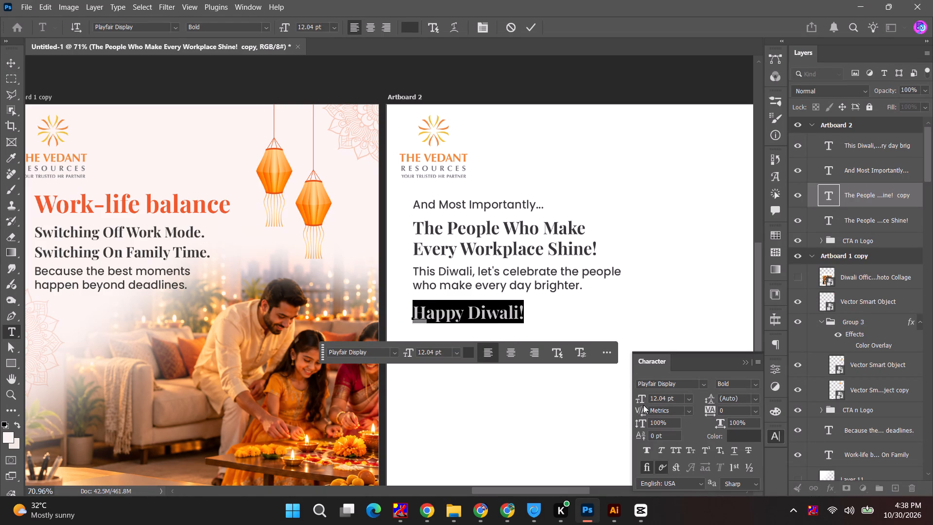
pyautogui.moveTo(641, 400); pyautogui.dragTo(649, 400)
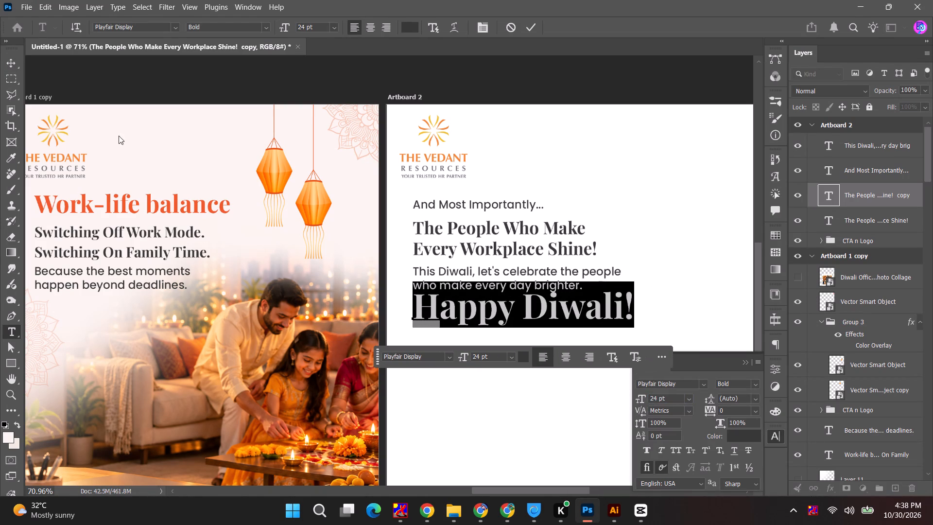
# Finish editing the 24 pt "Happy Diwali!" text and move it down about 8 px on Artboard 2.
pyautogui.click(6, 59)
pyautogui.click(387, 104)
pyautogui.press('space')
pyautogui.moveTo(560, 235); pyautogui.dragTo(466, 153)
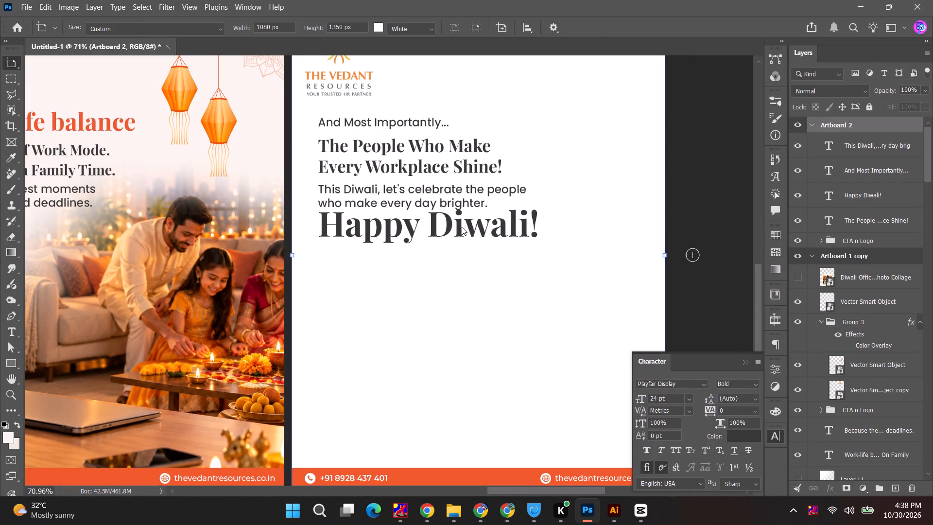
pyautogui.click(462, 227)
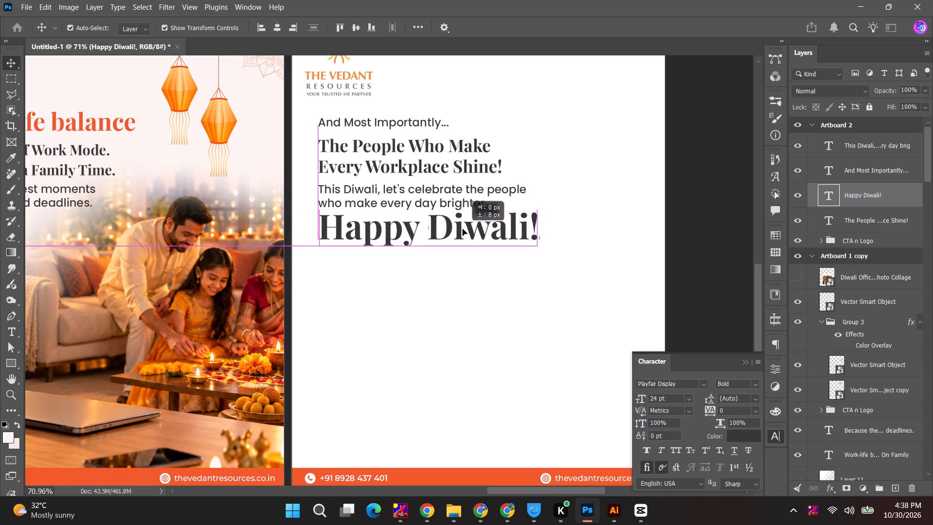
# Recolor the "The People Who Make Every Workplace Shine!" and "Happy Diwali!" texts with the orange sampled from the footer bar.
pyautogui.keyDown('shift'); pyautogui.click(439, 153); pyautogui.keyUp('shift')
pyautogui.click(735, 438)
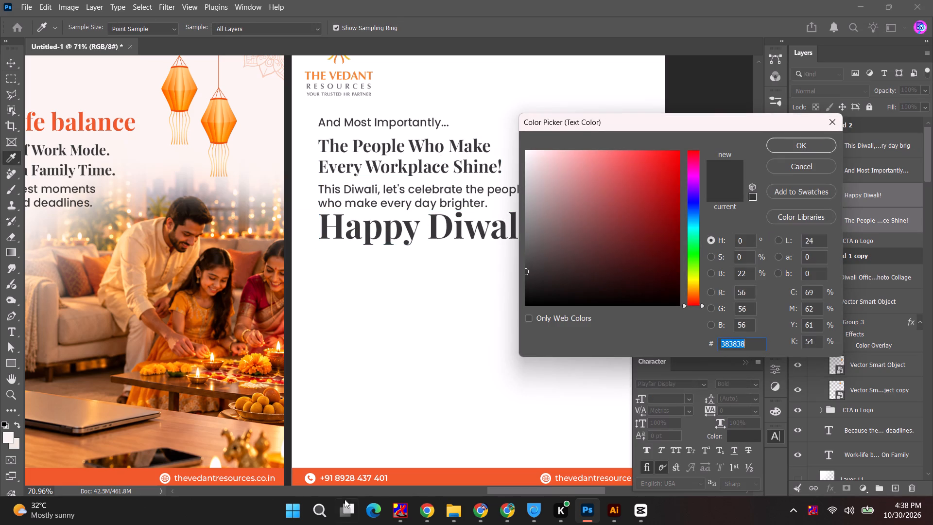
pyautogui.click(412, 477)
pyautogui.click(798, 152)
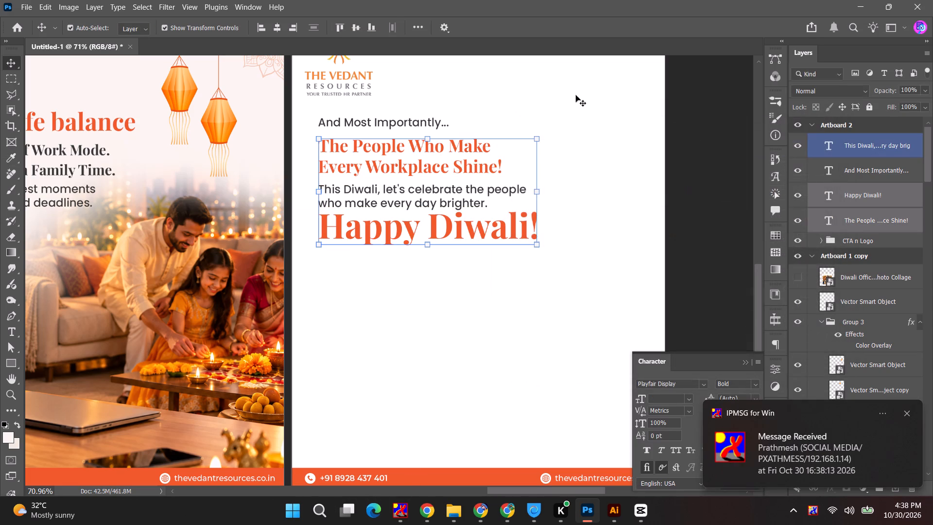
pyautogui.click(732, 143)
# Review the fifth reference slide in the TVR Diwali 2026 Google Drive folder for its layout and imagery.
pyautogui.keyDown('alt'); pyautogui.scroll(-4, 727, 147); pyautogui.keyUp('alt')
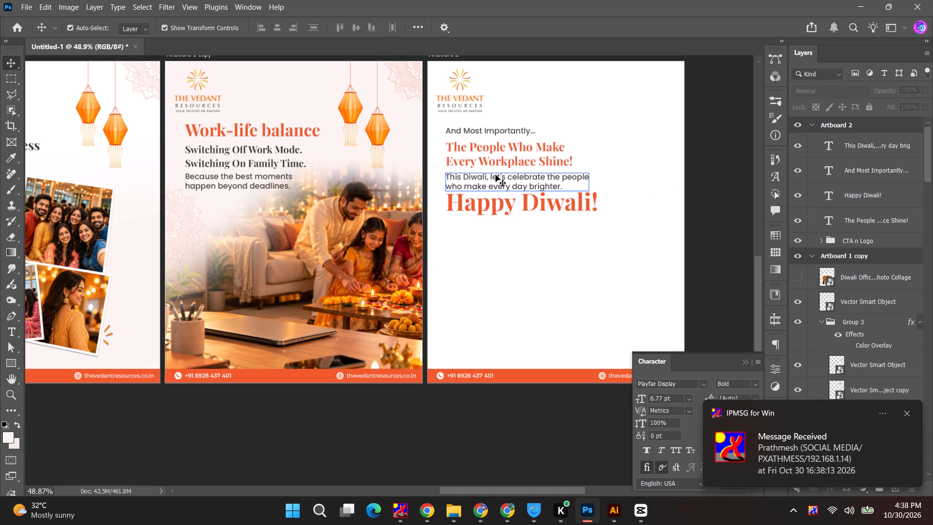
pyautogui.click(673, 181)
pyautogui.hotkey('alt', 'Tab')
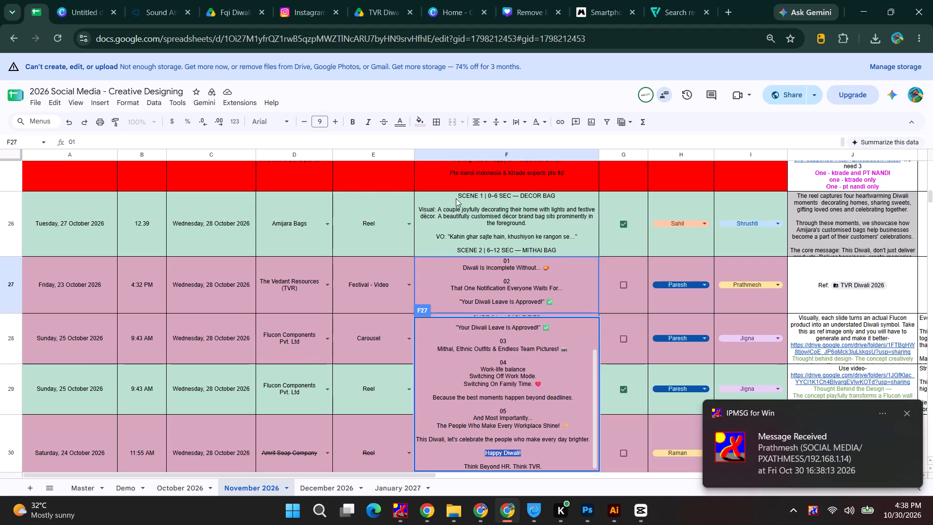
pyautogui.click(392, 0)
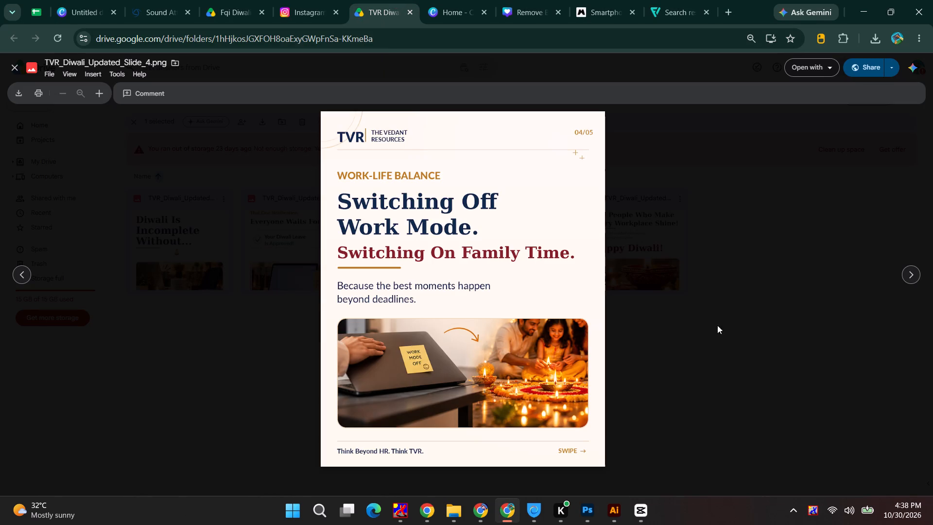
pyautogui.click(914, 266)
pyautogui.doubleClick(911, 271)
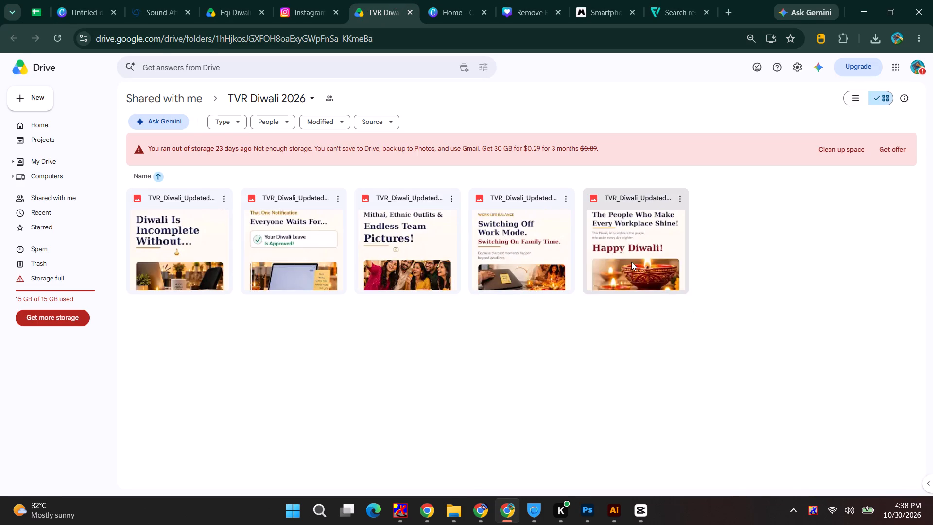
pyautogui.hotkey('alt', 'Tab')
pyautogui.hotkey('alt', 'Tab')
pyautogui.hotkey('alt', 'Tab')
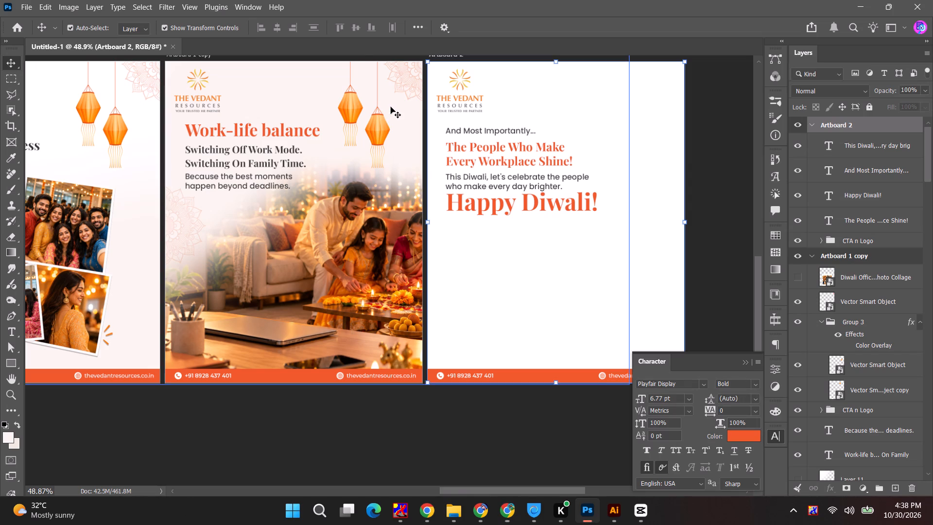
# Copy both hanging lanterns and the soft pink gradient background from Artboard 1 copy in place onto Artboard 2.
pyautogui.click(380, 118)
pyautogui.keyDown('shift'); pyautogui.click(354, 113); pyautogui.keyUp('shift')
pyautogui.press('Escape')
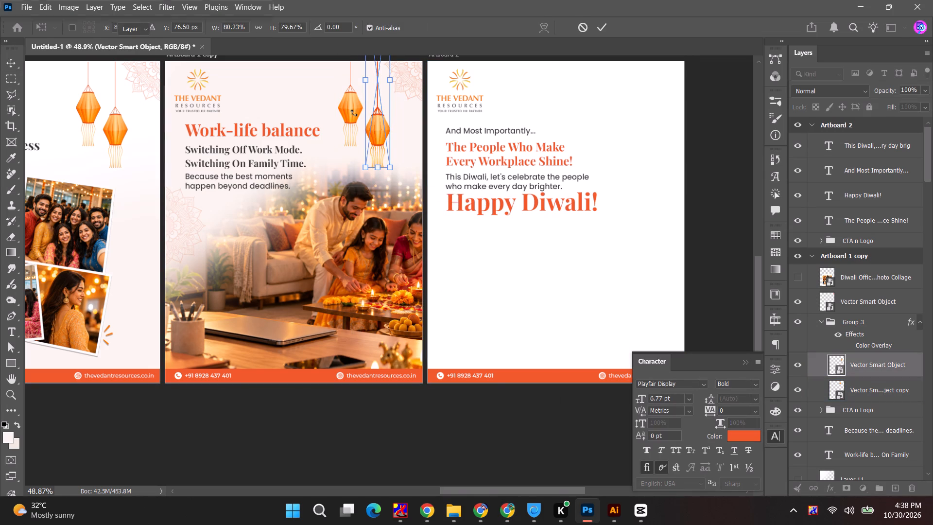
pyautogui.keyDown('shift'); pyautogui.click(353, 108); pyautogui.keyUp('shift')
pyautogui.press('Escape')
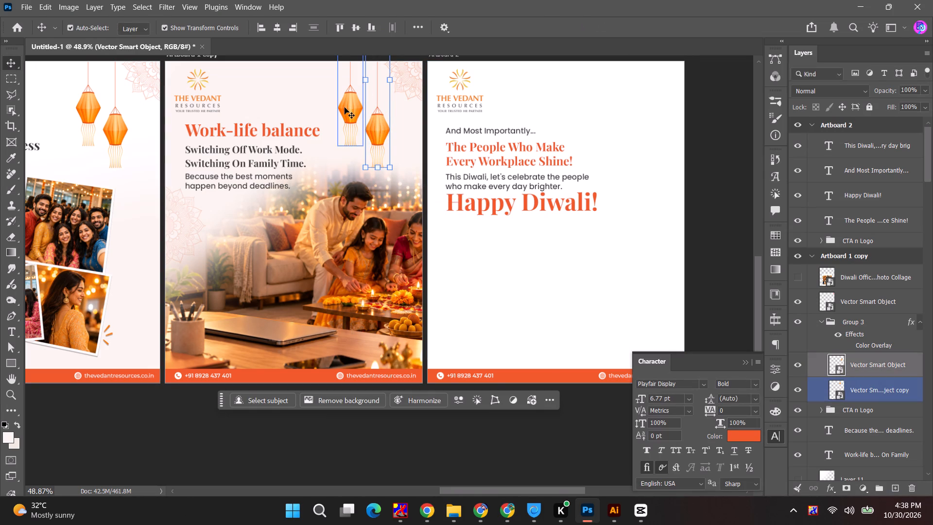
pyautogui.keyDown('shift'); pyautogui.click(346, 107); pyautogui.keyUp('shift')
pyautogui.keyDown('shift'); pyautogui.click(410, 81); pyautogui.keyUp('shift')
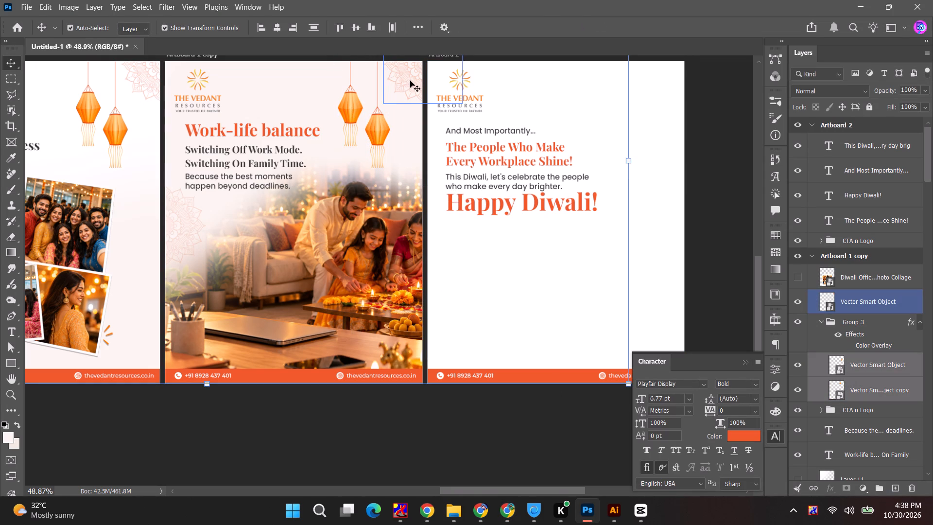
pyautogui.hotkey('ctrl', 'c')
pyautogui.click(632, 109)
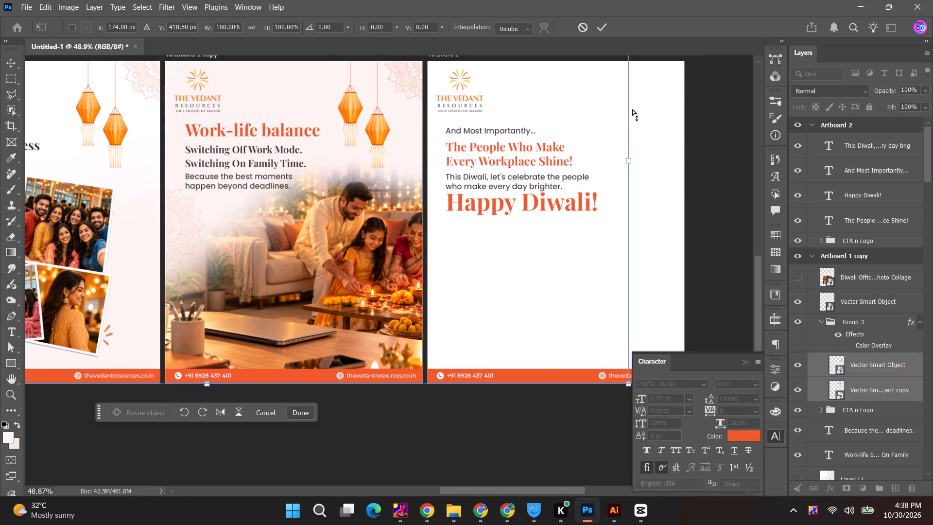
pyautogui.hotkey('ctrl', 'shift', 'v')
pyautogui.click(601, 19)
pyautogui.click(603, 106)
pyautogui.hotkey('ctrl', 'shift', 'v')
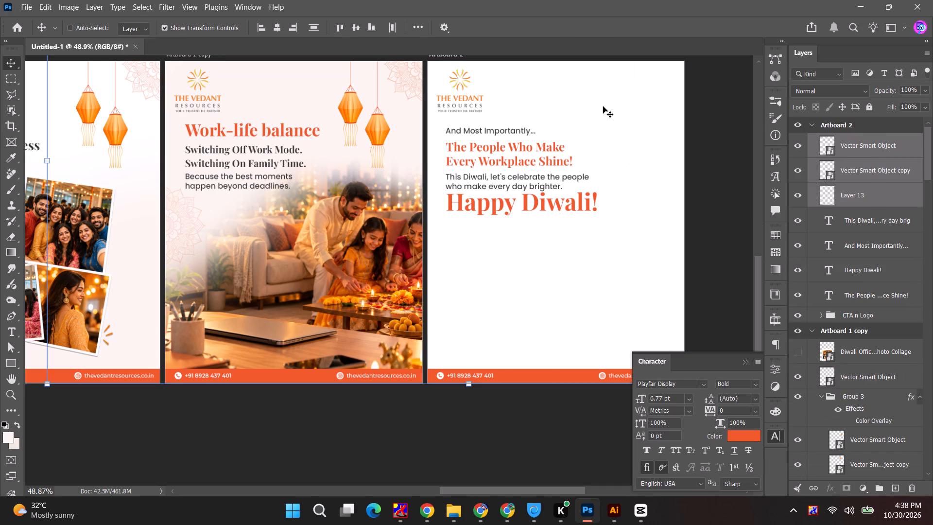
# Copy the faint upper-corner mandala from Artboard 1 copy in place onto Artboard 2.
pyautogui.click(419, 80)
pyautogui.click(419, 80)
pyautogui.click(744, 149)
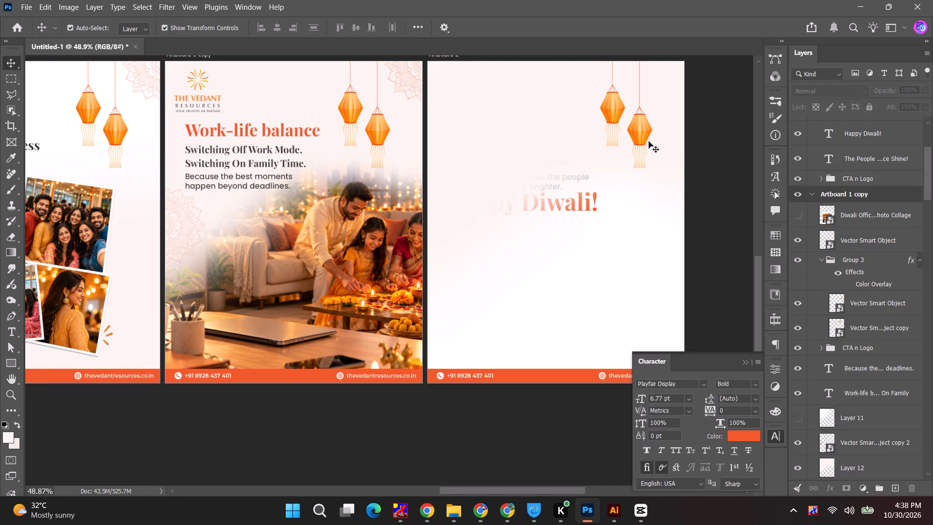
pyautogui.click(405, 84)
pyautogui.click(732, 203)
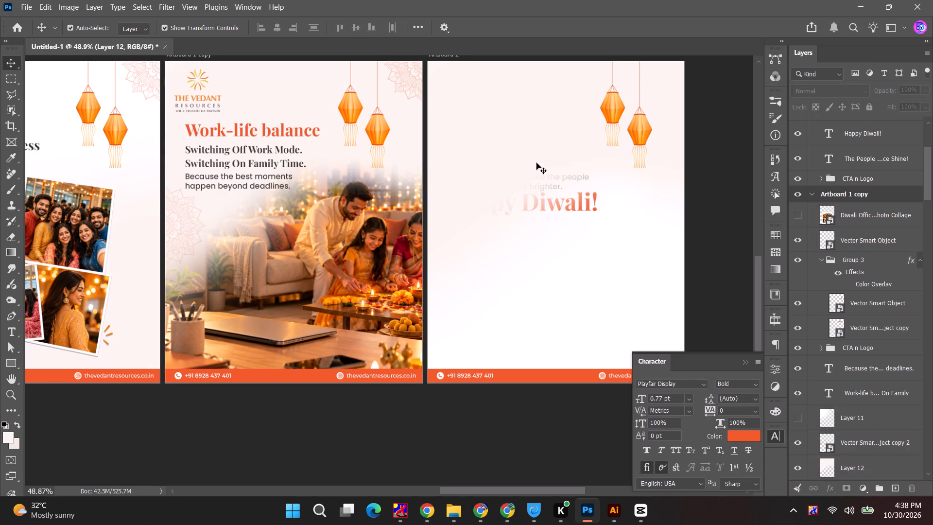
pyautogui.click(402, 78)
pyautogui.click(880, 248)
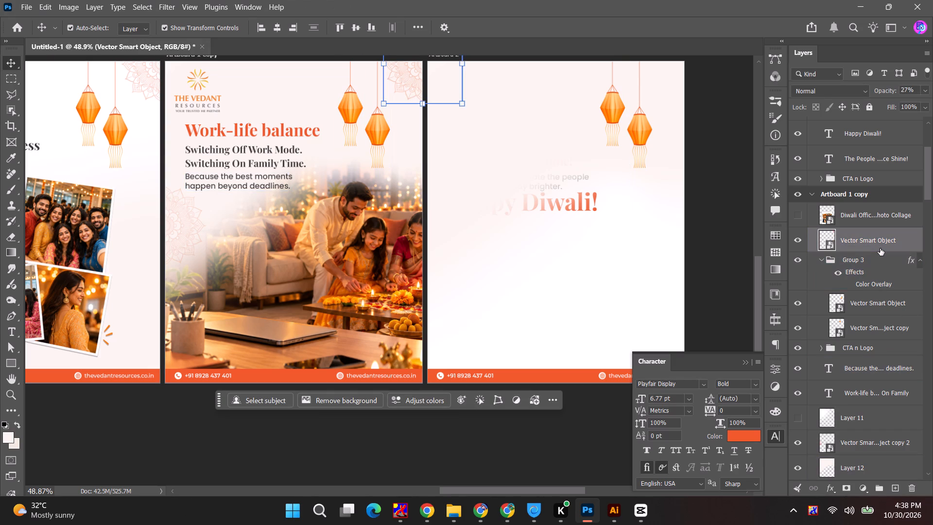
pyautogui.hotkey('ctrl', 'c')
pyautogui.click(604, 231)
pyautogui.hotkey('ctrl', 'shift', 'v')
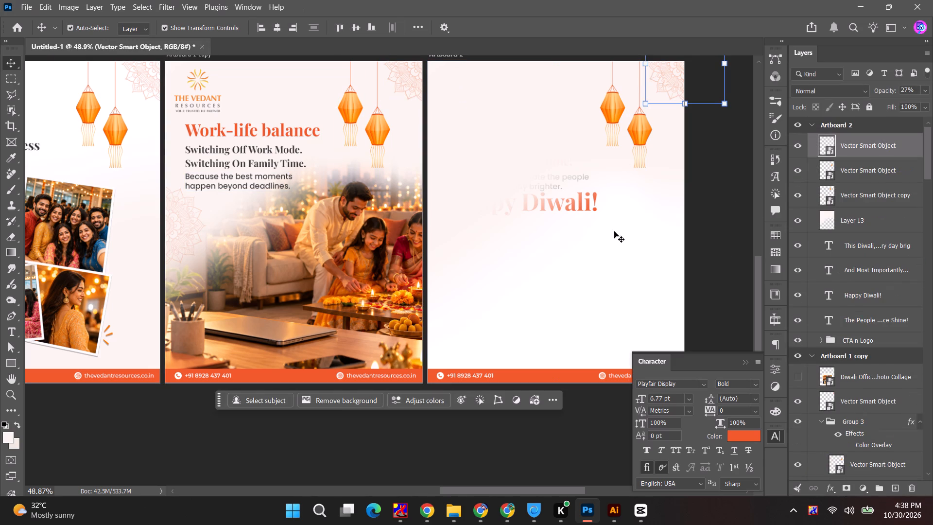
pyautogui.click(732, 224)
# Reorder Artboard 2's layers so the four text layers and the CTA n Logo group sit above the pasted decorations.
pyautogui.click(867, 249)
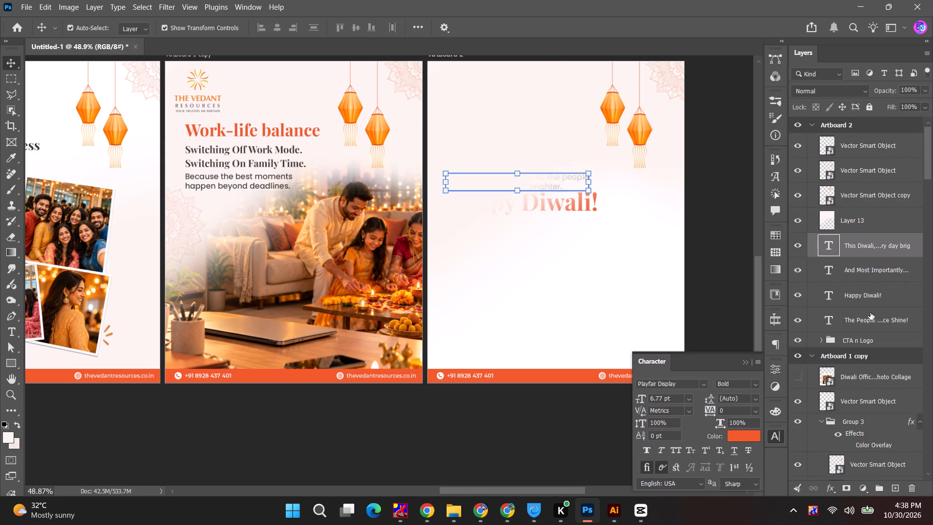
pyautogui.keyDown('shift'); pyautogui.click(867, 315); pyautogui.keyUp('shift')
pyautogui.keyDown('ctrl'); pyautogui.click(869, 337); pyautogui.keyUp('ctrl')
pyautogui.moveTo(879, 250); pyautogui.dragTo(880, 150)
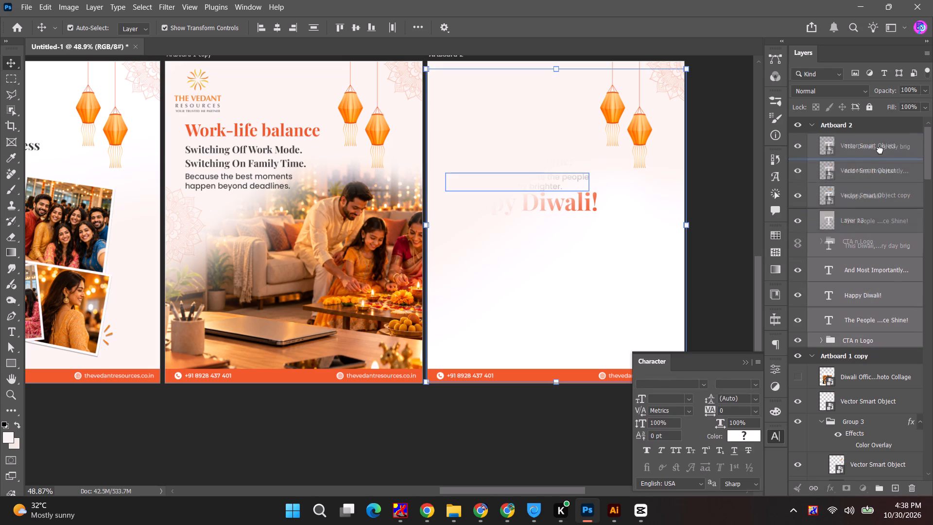
pyautogui.moveTo(880, 150); pyautogui.dragTo(878, 133)
pyautogui.click(731, 153)
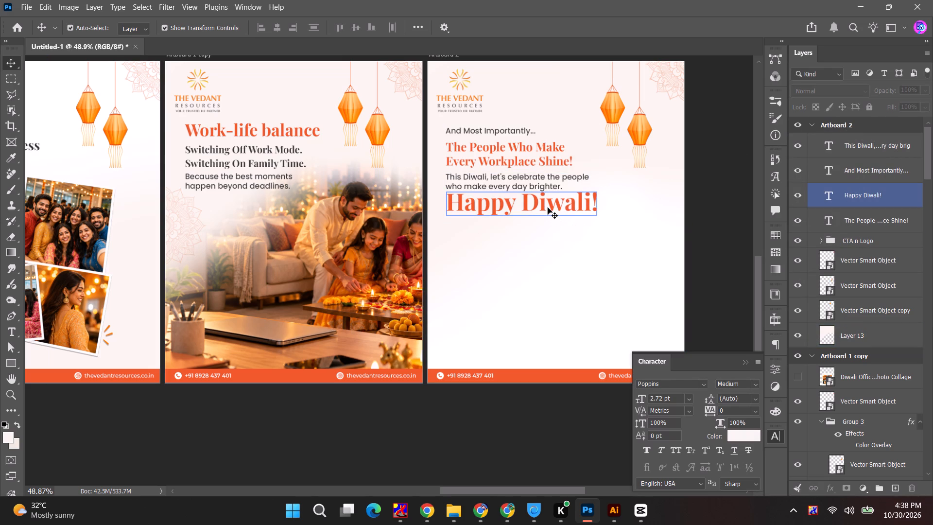
# Copy the faint side mandala from Artboard 1 copy in place onto Artboard 2.
pyautogui.click(179, 241)
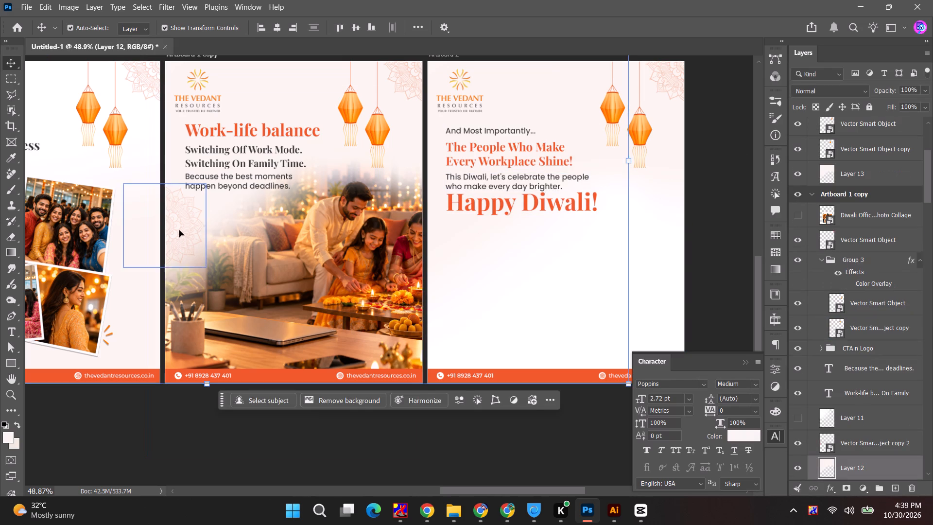
pyautogui.click(179, 230)
pyautogui.click(184, 225)
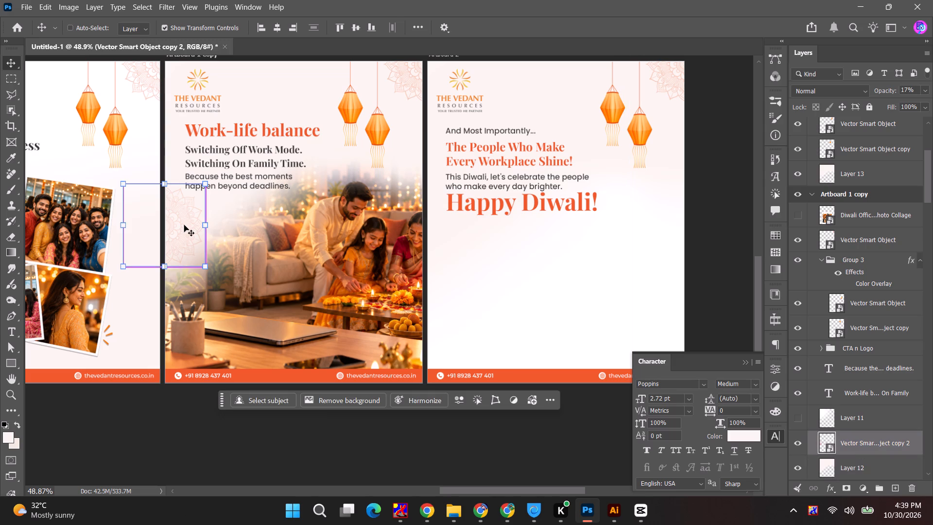
pyautogui.hotkey('ctrl', 'c')
pyautogui.click(489, 269)
pyautogui.hotkey('ctrl', 'shift', 'v')
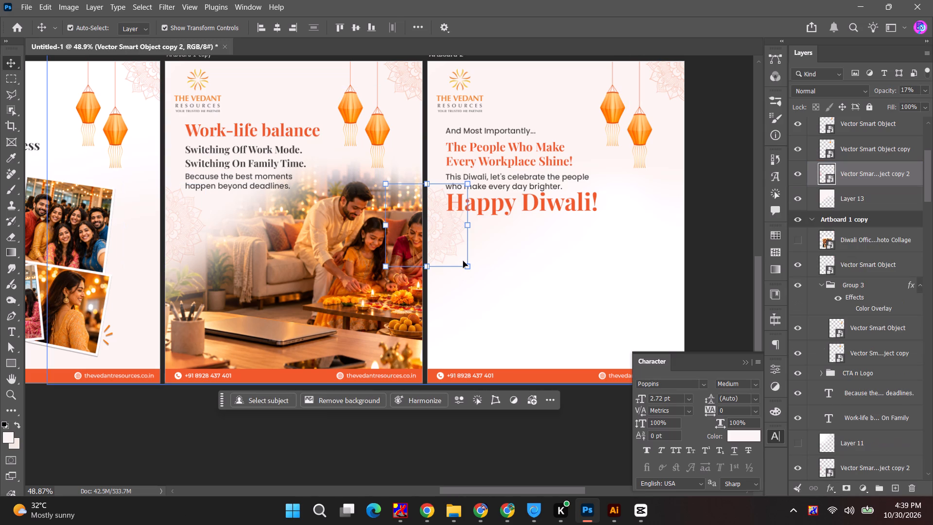
pyautogui.click(698, 197)
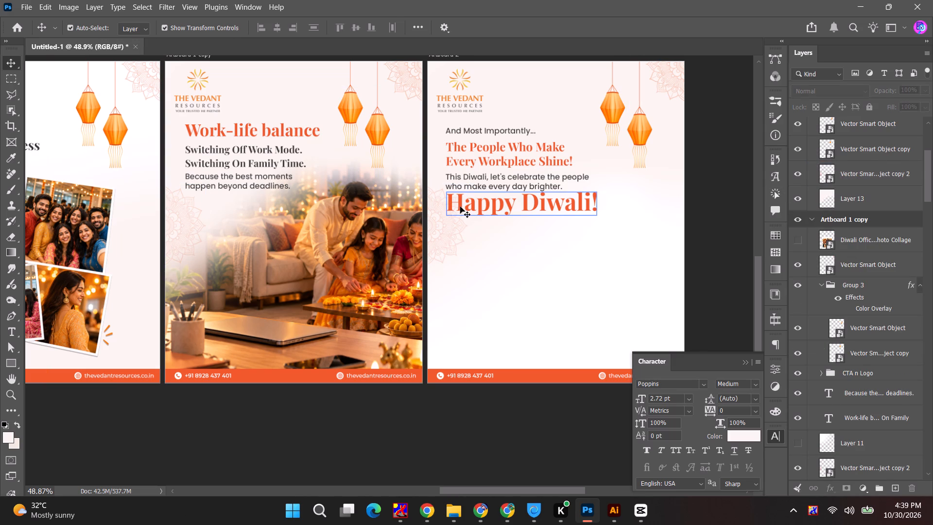
# Adjust Artboard 2's vertical text spacing by lowering "Happy Diwali!" slightly and raising the headline and the "This Diwali..." sentence.
pyautogui.click(460, 207)
pyautogui.click(688, 211)
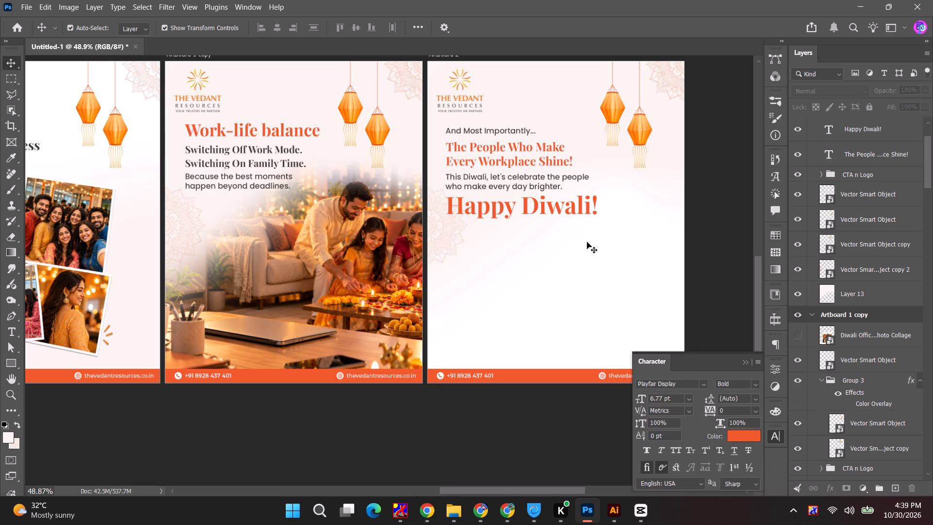
pyautogui.click(566, 209)
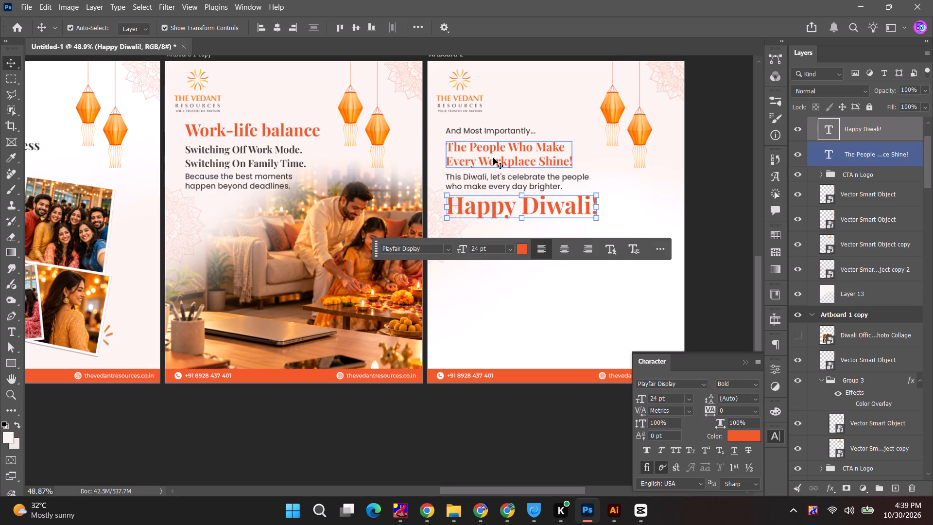
pyautogui.click(493, 158)
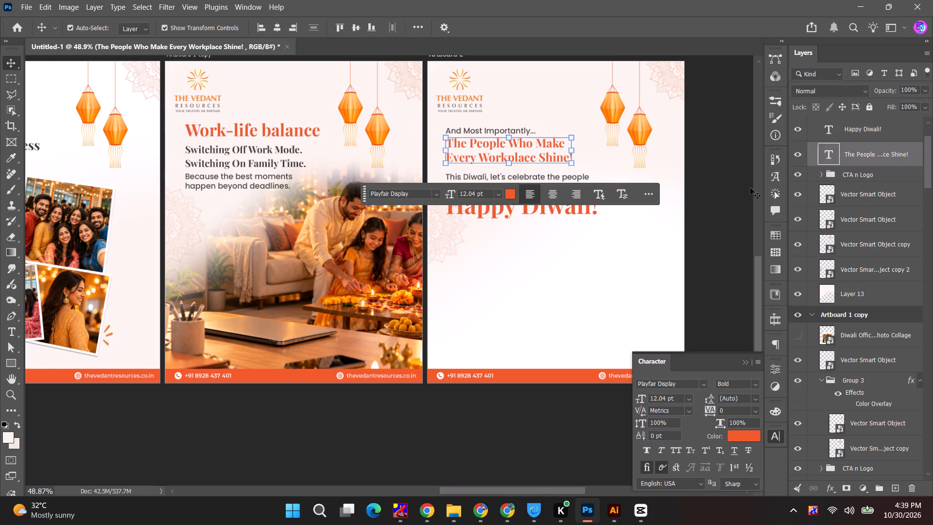
pyautogui.click(715, 203)
pyautogui.keyDown('alt'); pyautogui.scroll(-2, 684, 204); pyautogui.keyUp('alt')
pyautogui.click(566, 186)
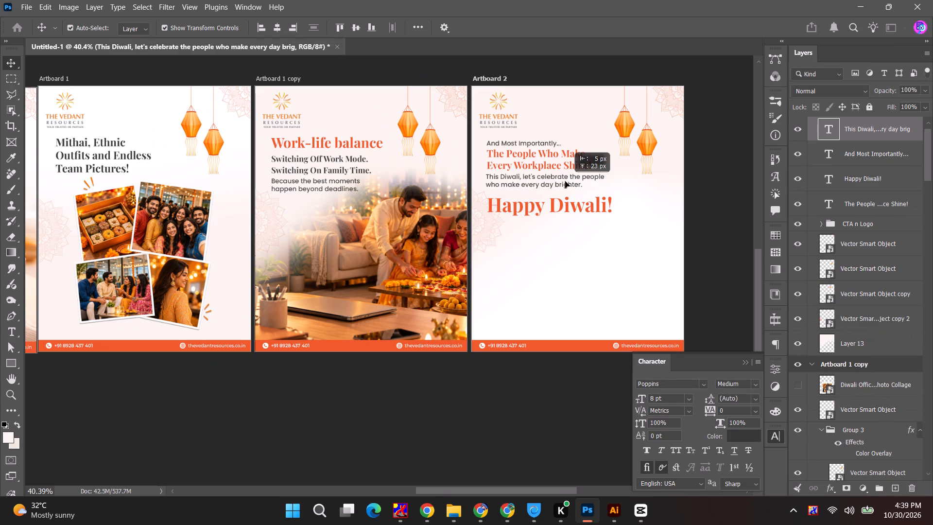
# Copy the curved wave layers Shape 1, Layer 5 and Shape 1 copy from TVR DUSSEHRA 01 in place onto Artboard 2.
pyautogui.keyDown('alt'); pyautogui.scroll(-5, 185, 340); pyautogui.keyUp('alt')
pyautogui.press('space')
pyautogui.press('space')
pyautogui.moveTo(38, 327); pyautogui.dragTo(322, 303)
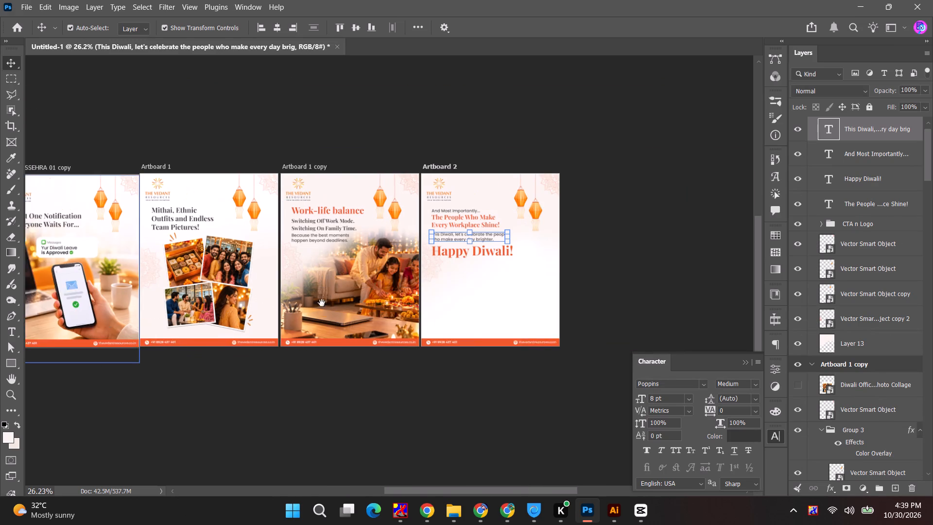
pyautogui.moveTo(322, 303); pyautogui.dragTo(333, 303)
pyautogui.click(155, 295)
pyautogui.scroll(-5, 878, 464)
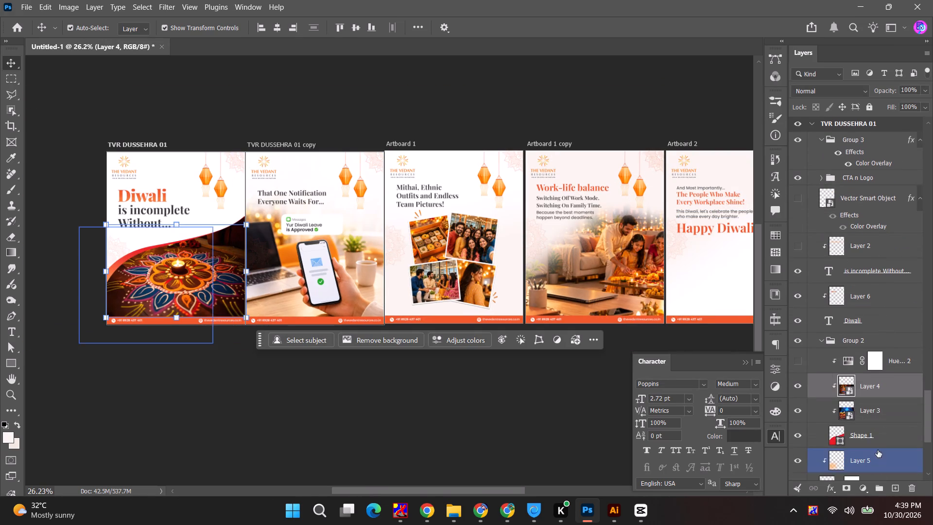
pyautogui.click(876, 431)
pyautogui.keyDown('ctrl'); pyautogui.click(878, 457); pyautogui.keyUp('ctrl')
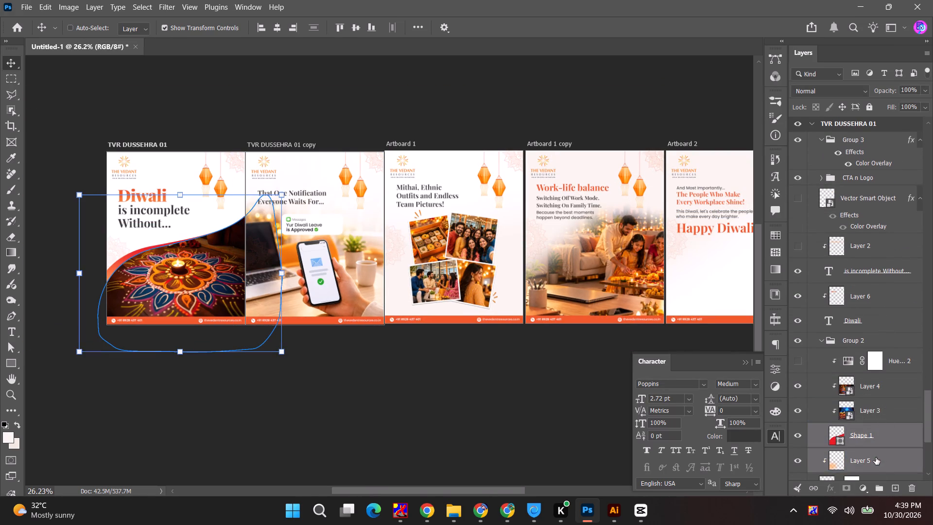
pyautogui.keyDown('ctrl'); pyautogui.scroll(-3, 875, 457); pyautogui.keyUp('ctrl')
pyautogui.keyDown('ctrl'); pyautogui.click(878, 440); pyautogui.keyUp('ctrl')
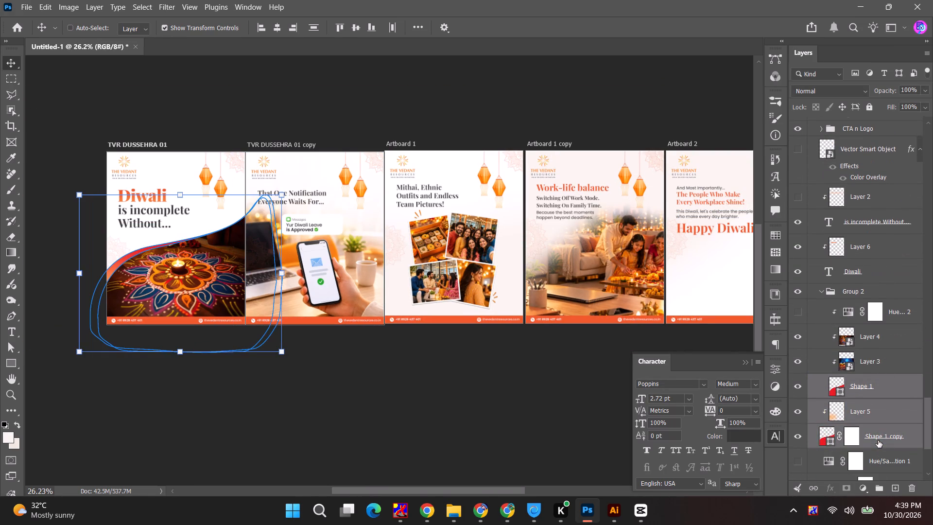
pyautogui.hotkey('ctrl', 'c')
pyautogui.click(703, 296)
pyautogui.hotkey('ctrl', 'shift', 'v')
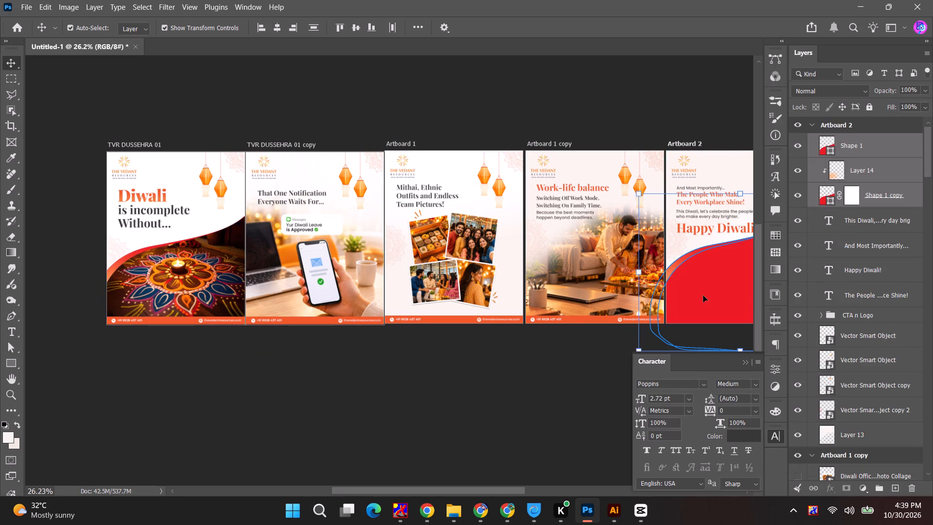
# Nudge "Happy Diwali!" up slightly on Artboard 2, away from the red curved shape.
pyautogui.press('space')
pyautogui.press('space')
pyautogui.press('space')
pyautogui.press('space')
pyautogui.moveTo(708, 266); pyautogui.dragTo(456, 264)
pyautogui.click(671, 214)
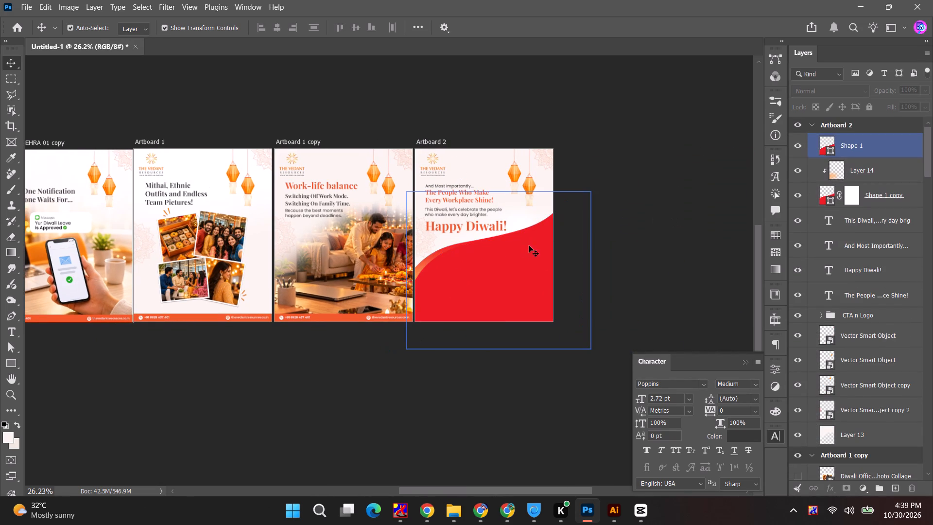
pyautogui.keyDown('alt'); pyautogui.scroll(9, 452, 227); pyautogui.keyUp('alt')
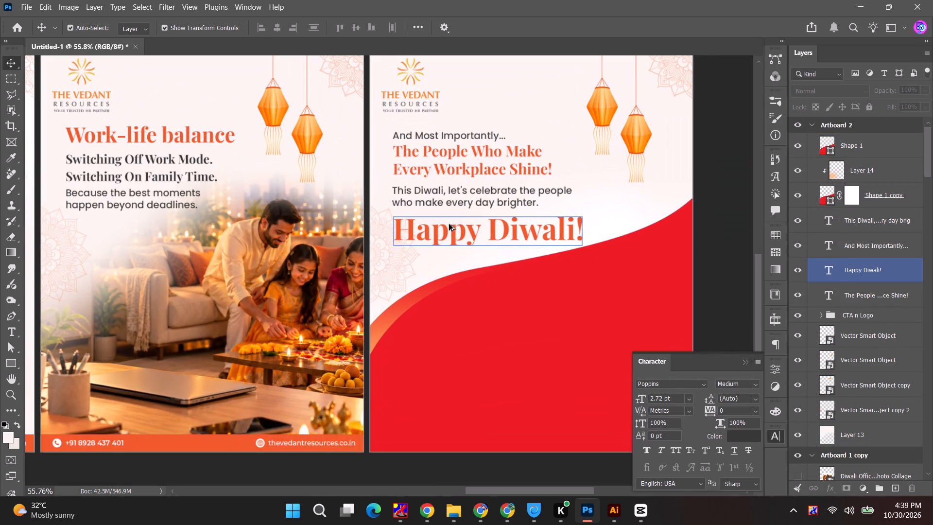
pyautogui.moveTo(448, 225); pyautogui.dragTo(448, 221)
pyautogui.click(699, 264)
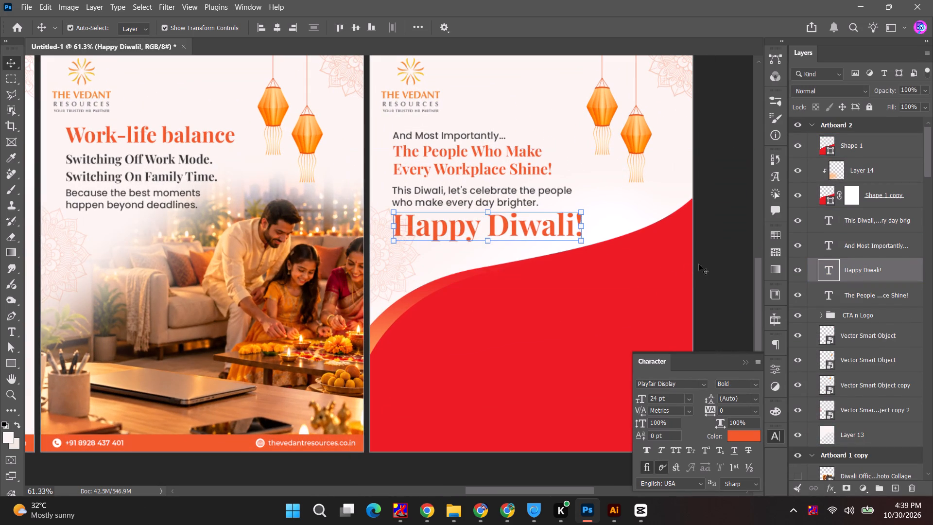
# Move the faint side mandala on Artboard 2 straight down toward the edge of the curved shape.
pyautogui.click(384, 252)
pyautogui.click(375, 250)
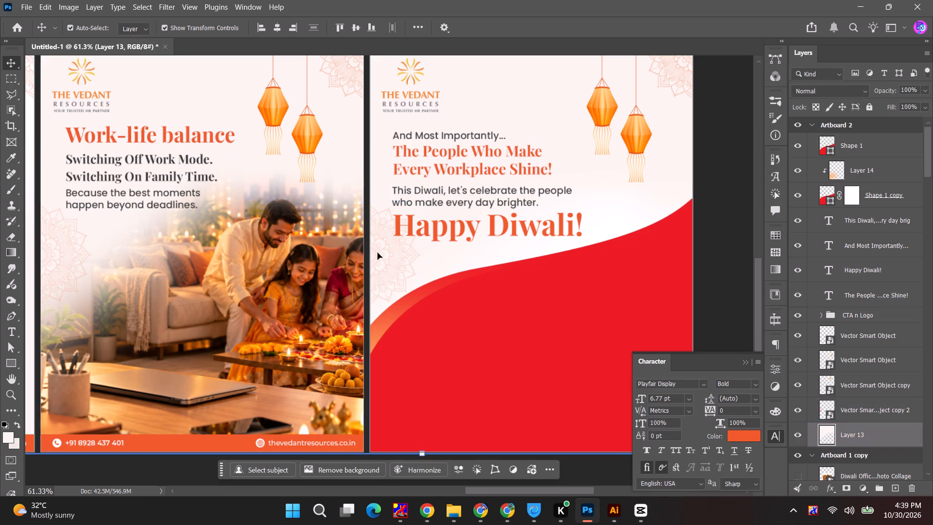
pyautogui.click(379, 254)
pyautogui.click(380, 258)
pyautogui.moveTo(380, 258); pyautogui.dragTo(380, 283)
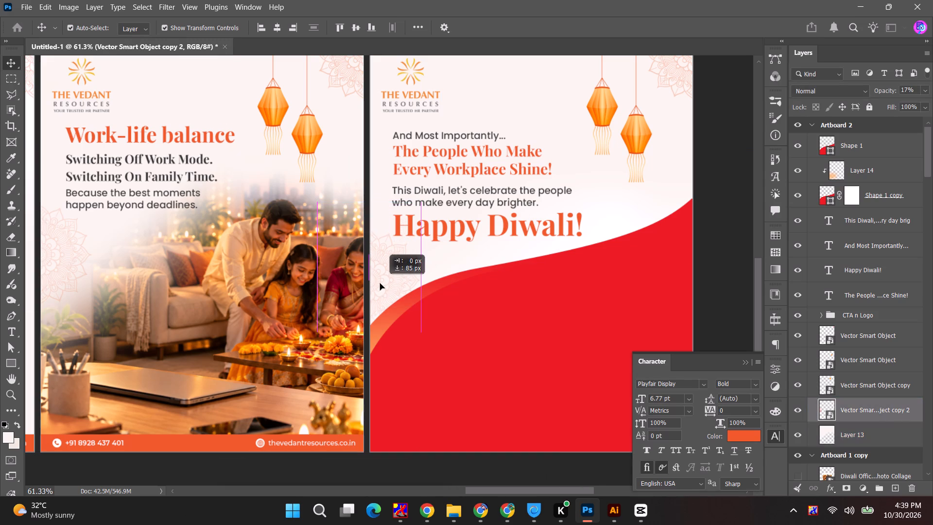
pyautogui.moveTo(380, 283); pyautogui.dragTo(380, 295)
pyautogui.click(727, 236)
# Bring the CTA n Logo group to the top of Artboard 2's layer stack, above the red curved shape.
pyautogui.press('space')
pyautogui.press('space')
pyautogui.press('space')
pyautogui.press('space')
pyautogui.press('space')
pyautogui.press('space')
pyautogui.press('space')
pyautogui.press('space')
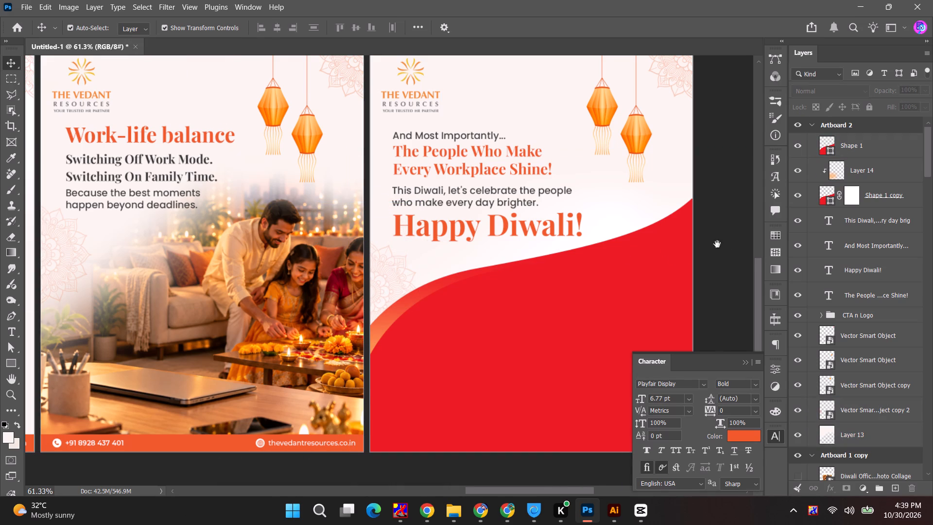
pyautogui.moveTo(717, 244); pyautogui.dragTo(705, 224)
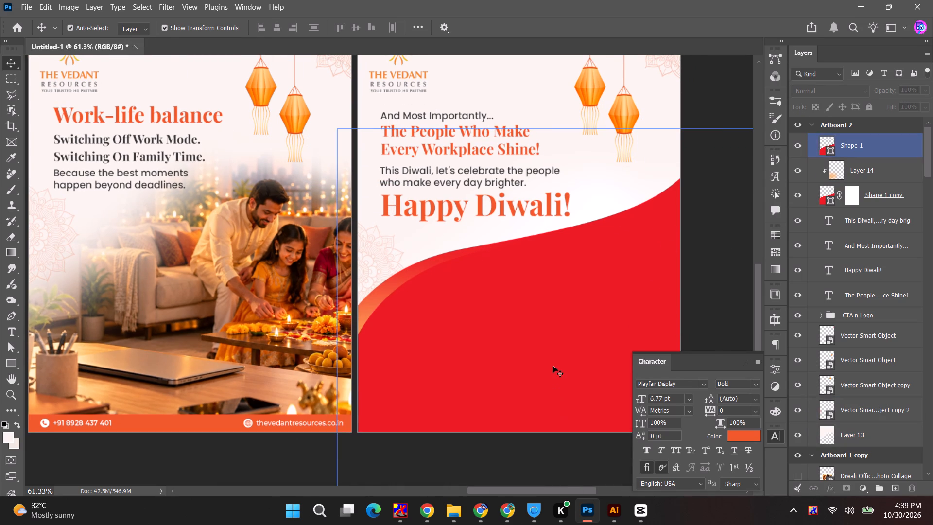
pyautogui.click(553, 365)
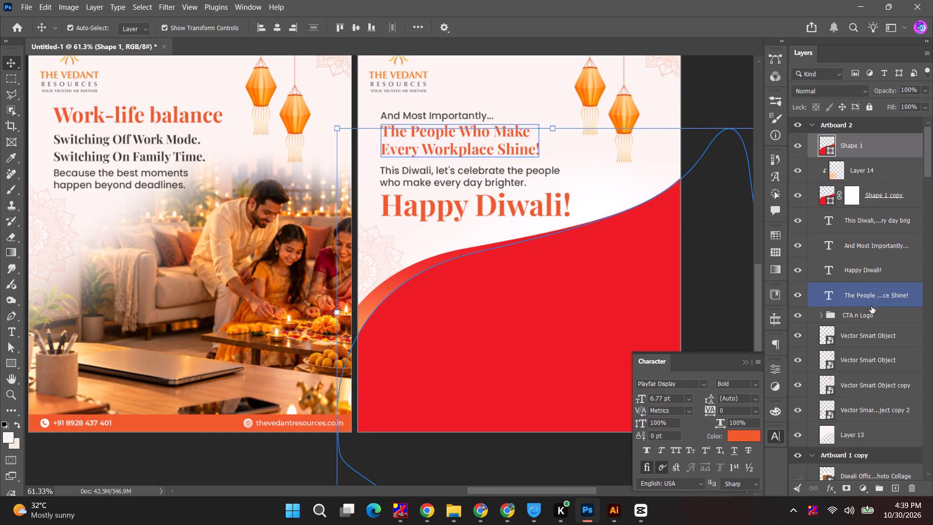
pyautogui.moveTo(871, 315); pyautogui.dragTo(866, 128)
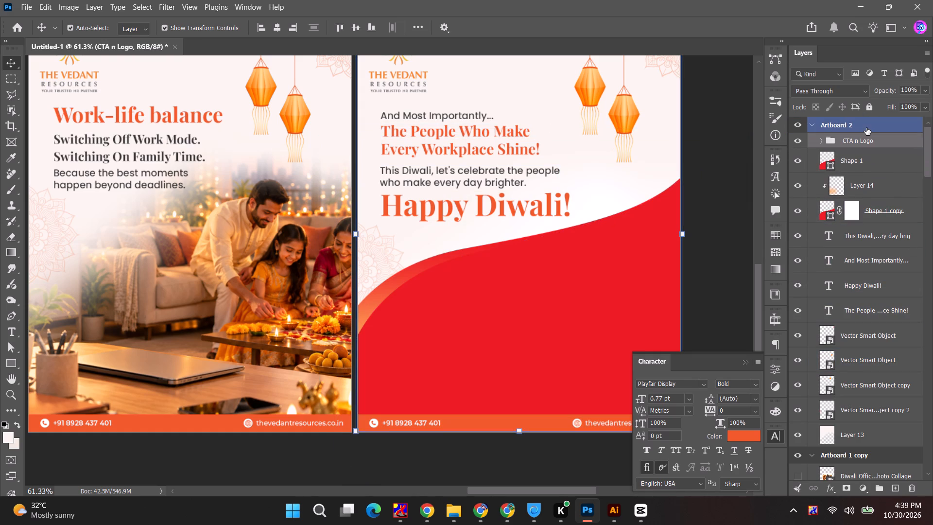
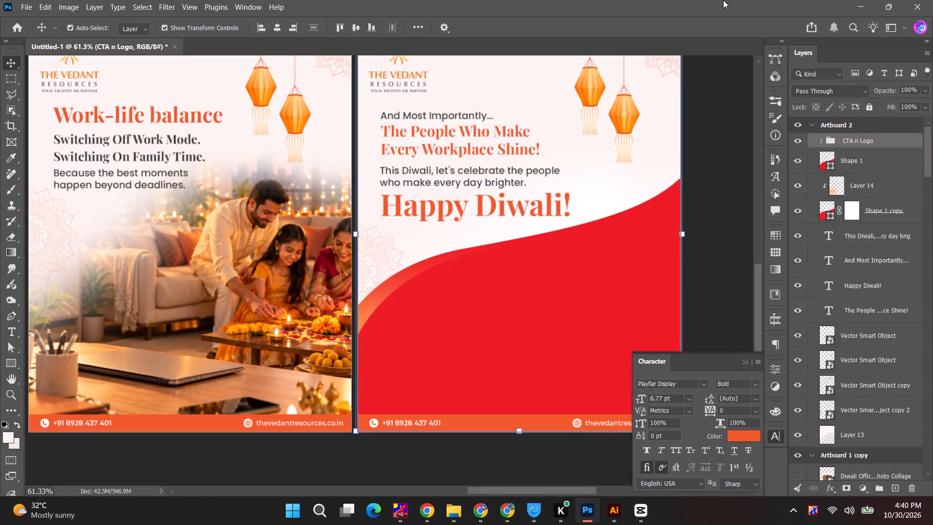
# Switch to the browser window holding ImagesBazaar and close the image detail pages PS1047588 and PA1059504.
pyautogui.hotkey('alt', 'Tab')
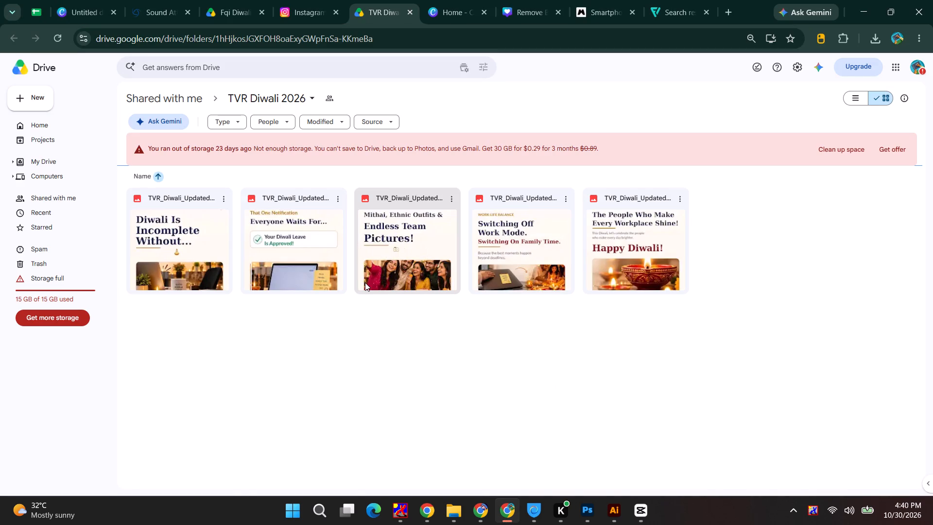
pyautogui.hotkey('alt', 'Tab')
pyautogui.hotkey('alt', 'Tab')
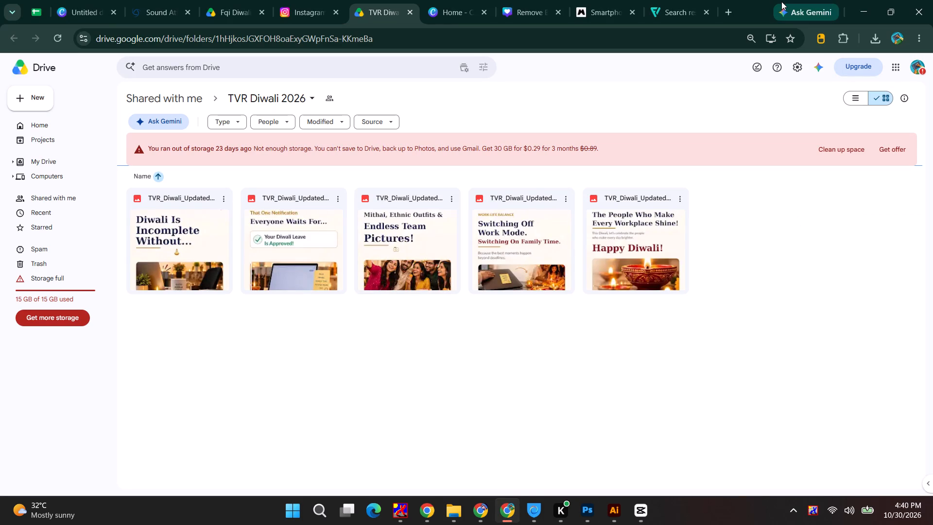
pyautogui.click(423, 511)
pyautogui.press('Escape')
pyautogui.click(239, 0)
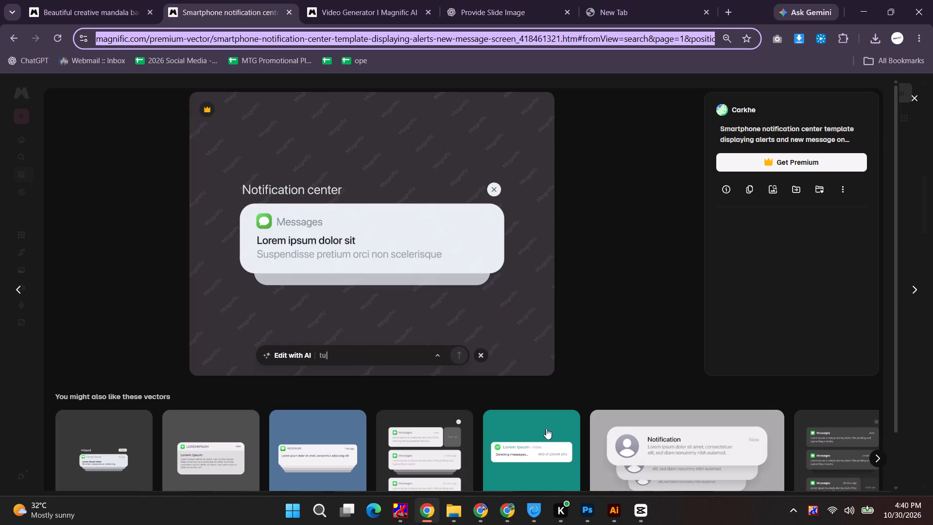
pyautogui.click(476, 511)
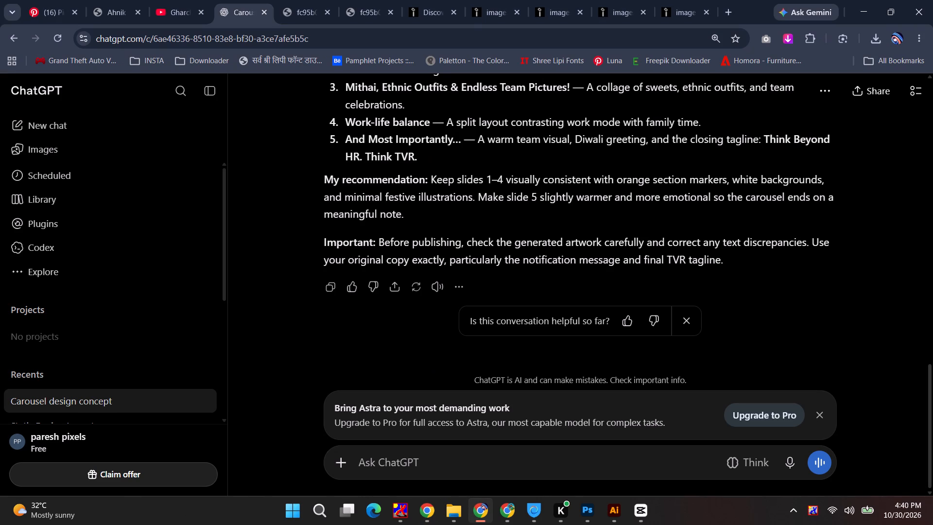
pyautogui.click(553, 10)
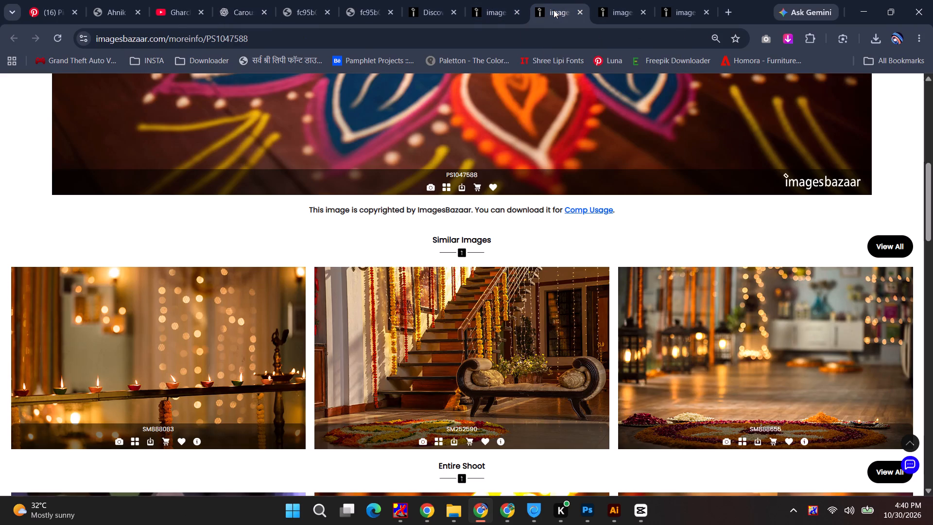
pyautogui.hotkey('ctrl', 'w')
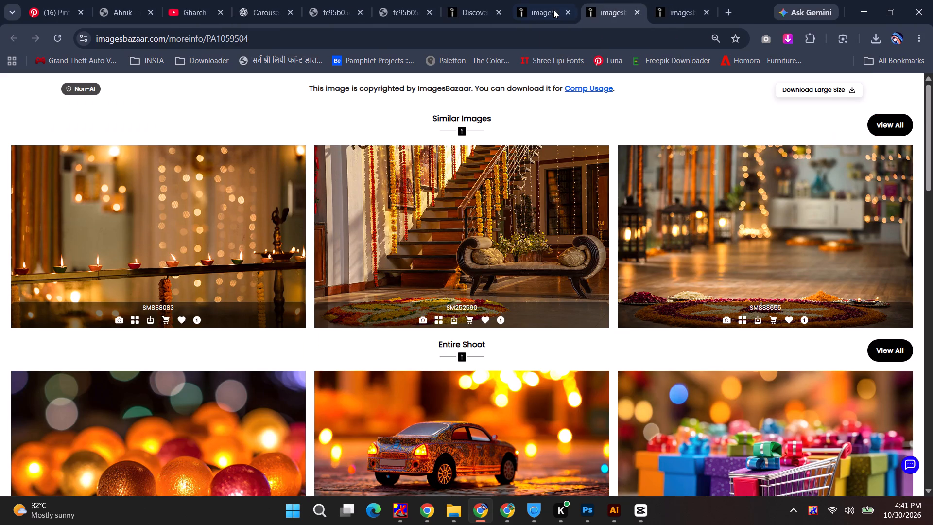
pyautogui.hotkey('ctrl', 'w')
# Search ImagesBazaar for "Diwali (with people) at office", replacing the earlier phone-in-hand query.
pyautogui.click(525, 5)
pyautogui.scroll(7, 395, 183)
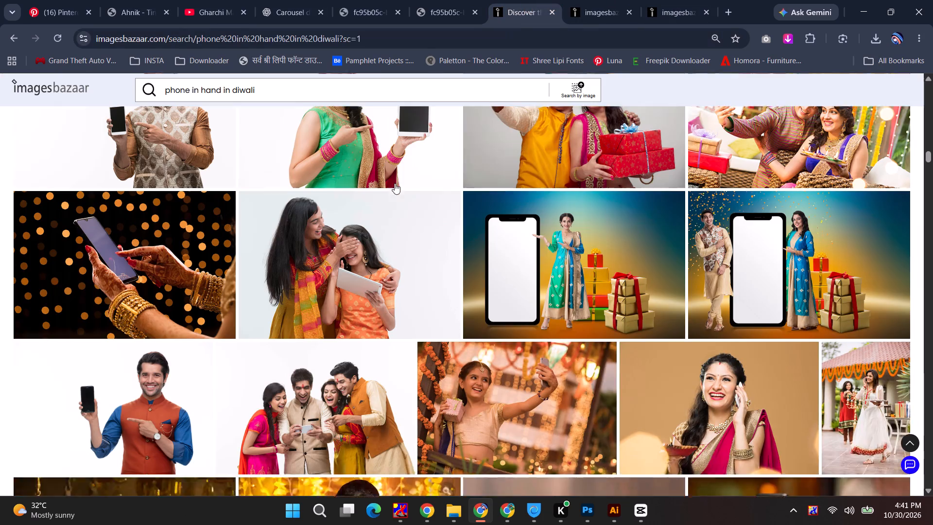
pyautogui.moveTo(267, 95); pyautogui.dragTo(118, 93)
pyautogui.write('Diwali')
pyautogui.press('space')
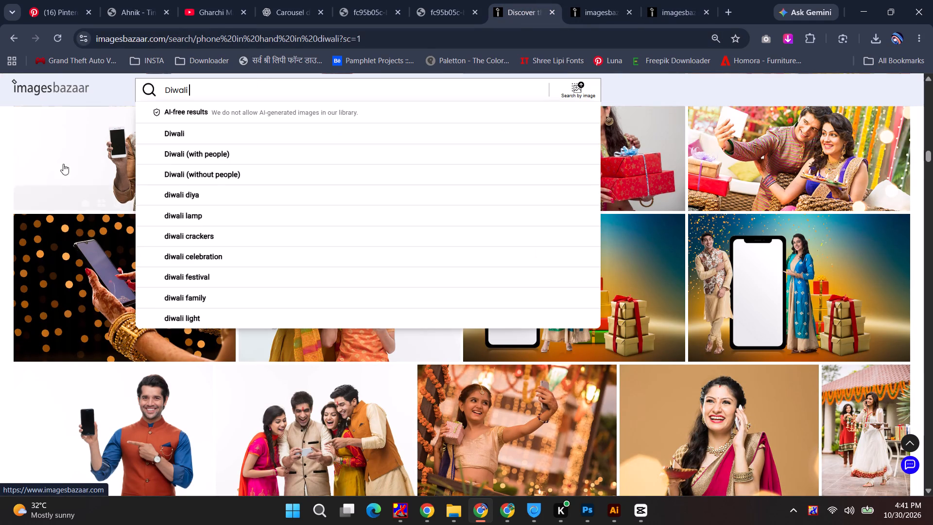
pyautogui.click(224, 163)
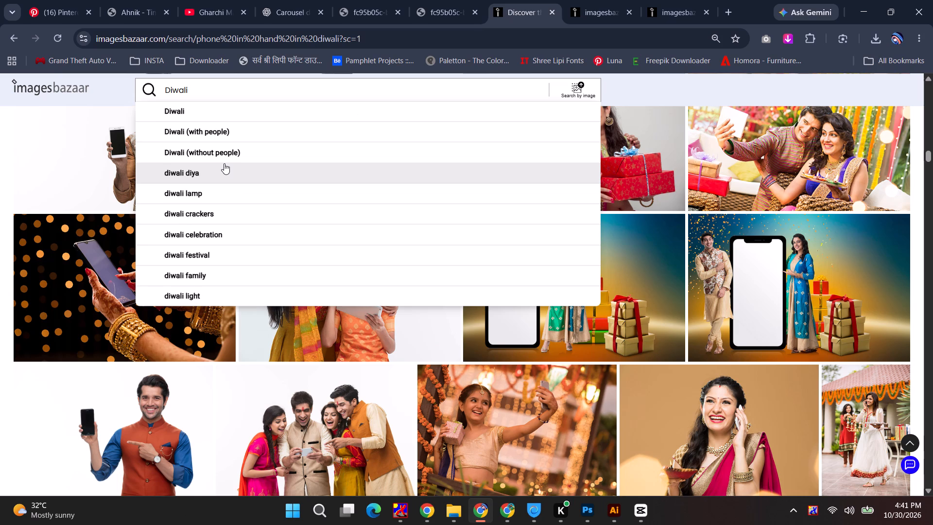
pyautogui.click(234, 133)
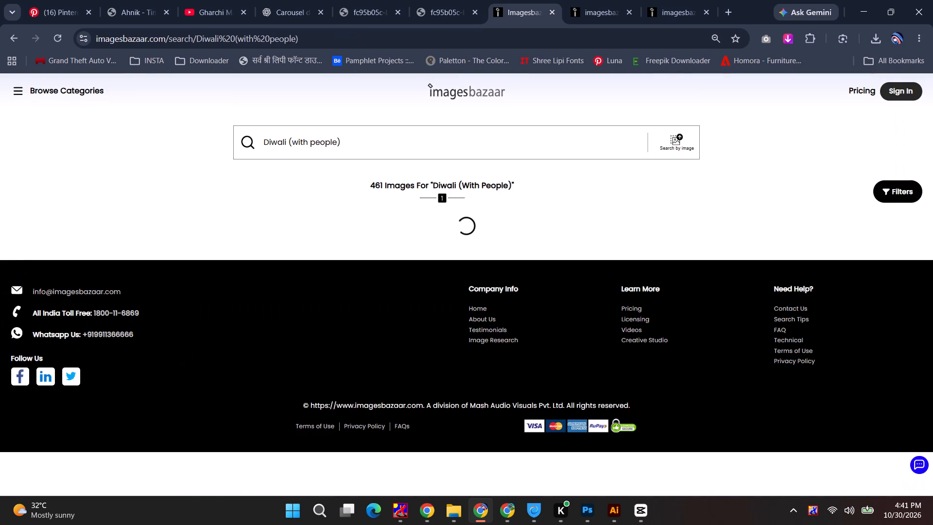
pyautogui.click(363, 142)
pyautogui.press('space')
pyautogui.write('at office')
pyautogui.press('Return')
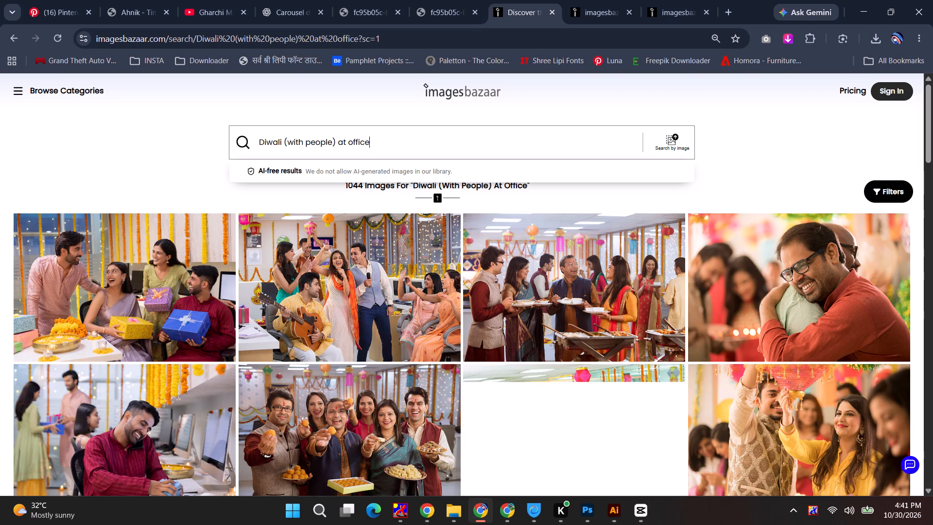
# Browse the ImagesBazaar results for an office Diwali team photo suited to the closing slide's curved image area.
pyautogui.scroll(-2, 304, 213)
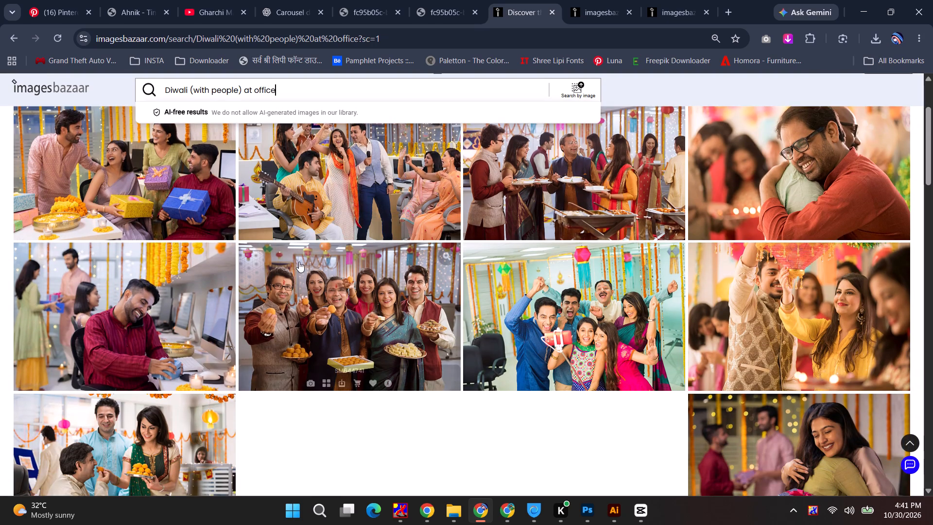
pyautogui.scroll(-1, 299, 267)
pyautogui.scroll(-6, 300, 346)
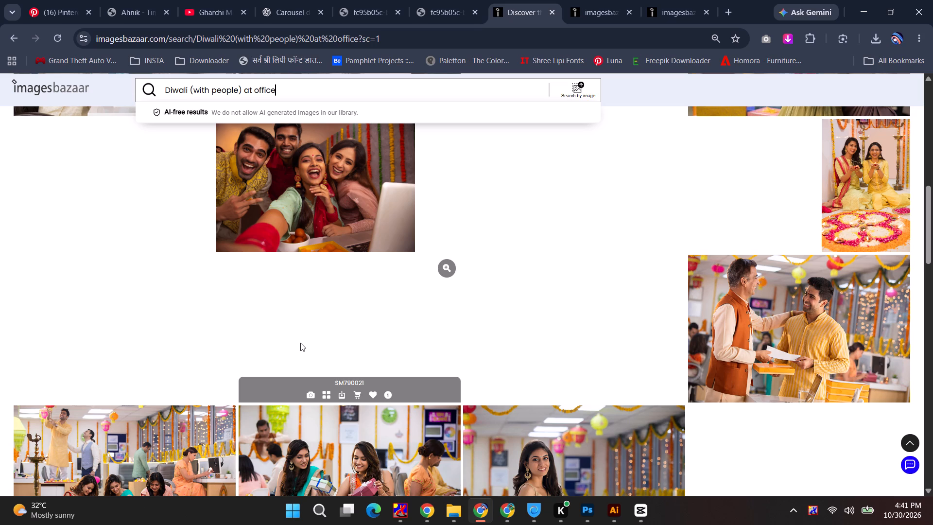
pyautogui.scroll(-6, 301, 360)
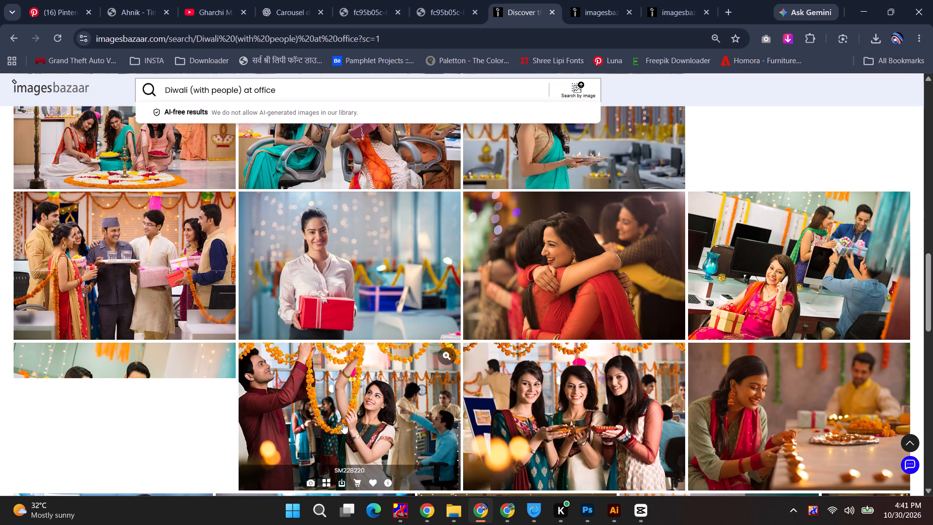
pyautogui.scroll(-2, 341, 432)
pyautogui.scroll(-3, 228, 445)
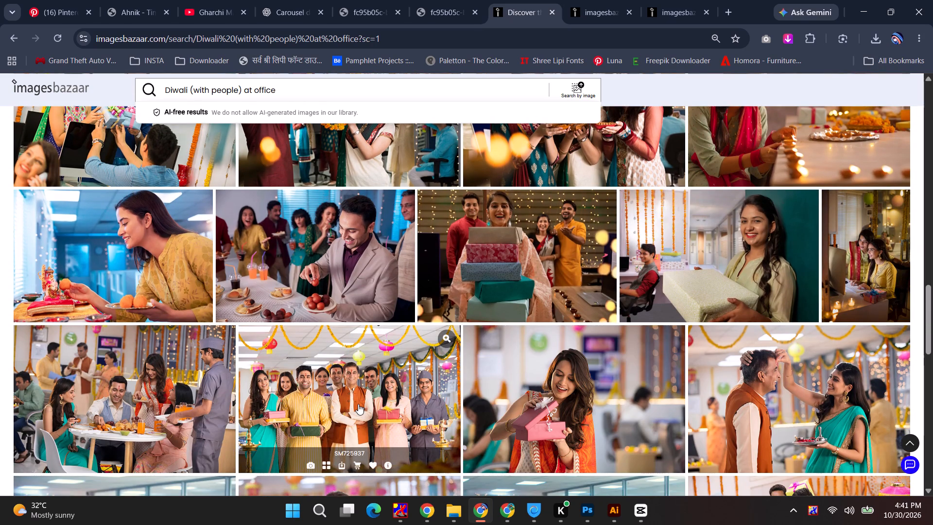
pyautogui.scroll(-3, 358, 404)
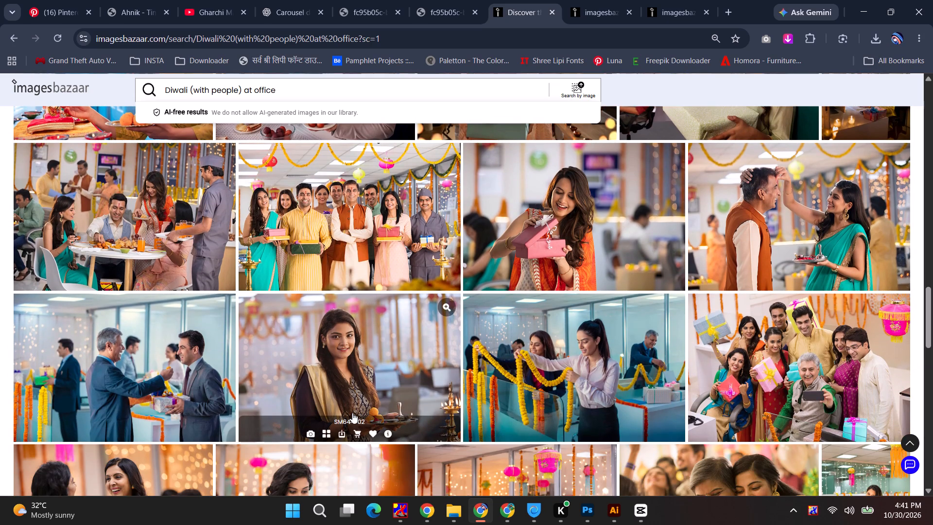
pyautogui.scroll(-4, 352, 416)
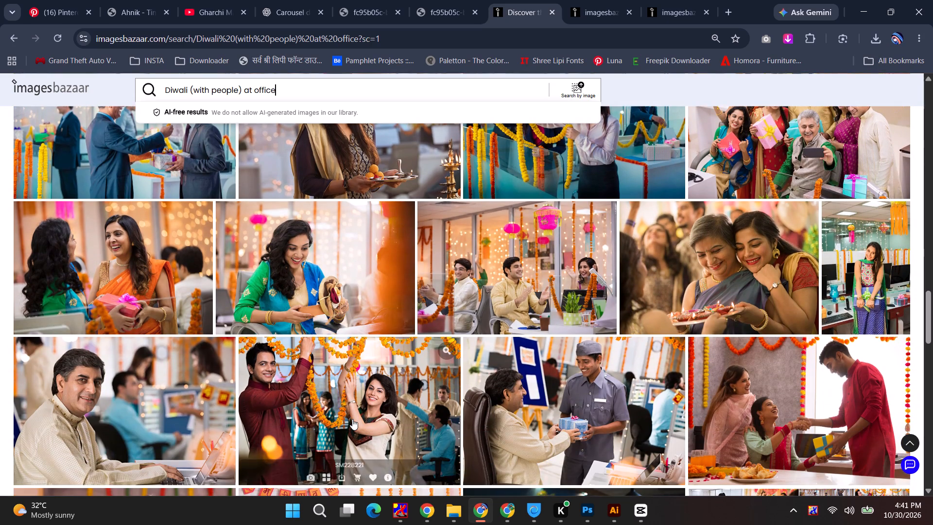
pyautogui.scroll(-3, 352, 419)
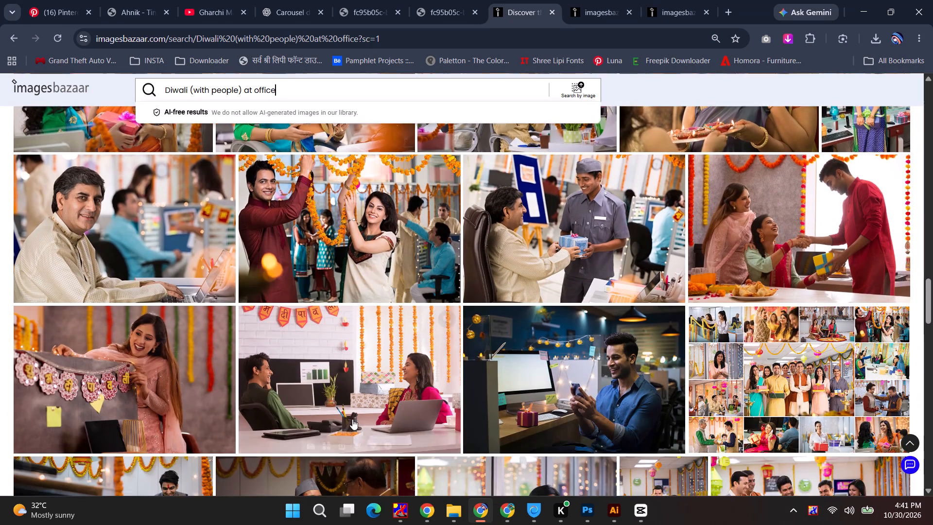
pyautogui.scroll(-7, 352, 419)
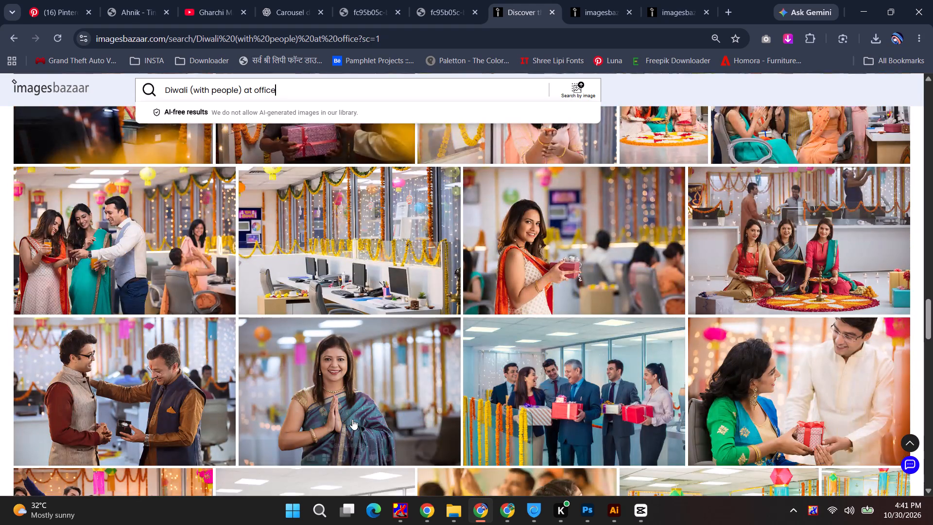
pyautogui.scroll(-3, 352, 419)
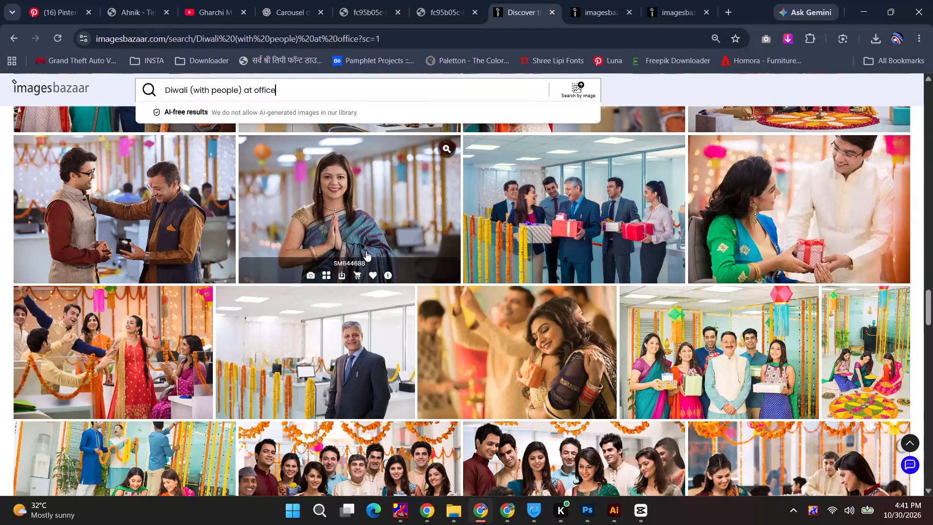
pyautogui.scroll(-2, 366, 251)
# Switch to Photoshop and review the carousel artboards alongside Artboard 2 to judge which kind of photo fits.
pyautogui.hotkey('alt', 'Tab')
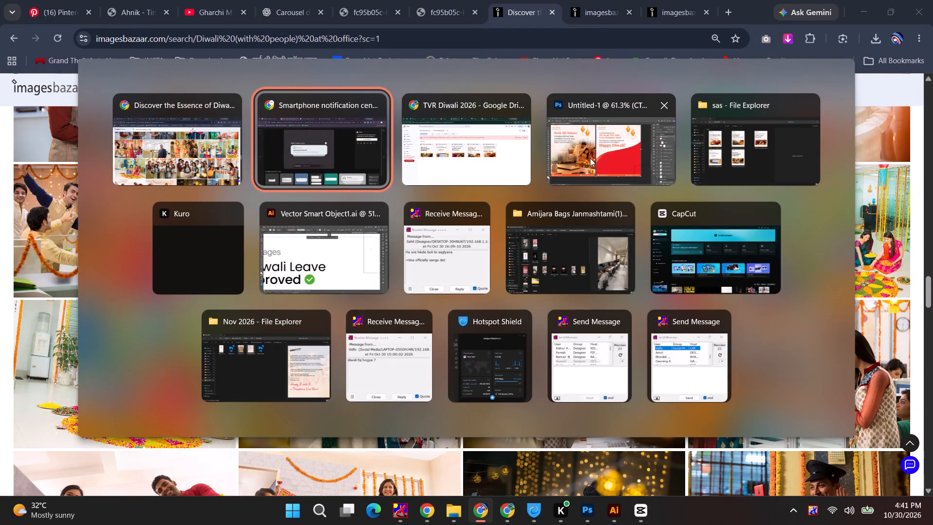
pyautogui.keyDown('alt'); pyautogui.click(590, 158); pyautogui.keyUp('alt')
pyautogui.hotkey('alt', 'Tab')
pyautogui.keyDown('alt'); pyautogui.click(341, 129); pyautogui.keyUp('alt')
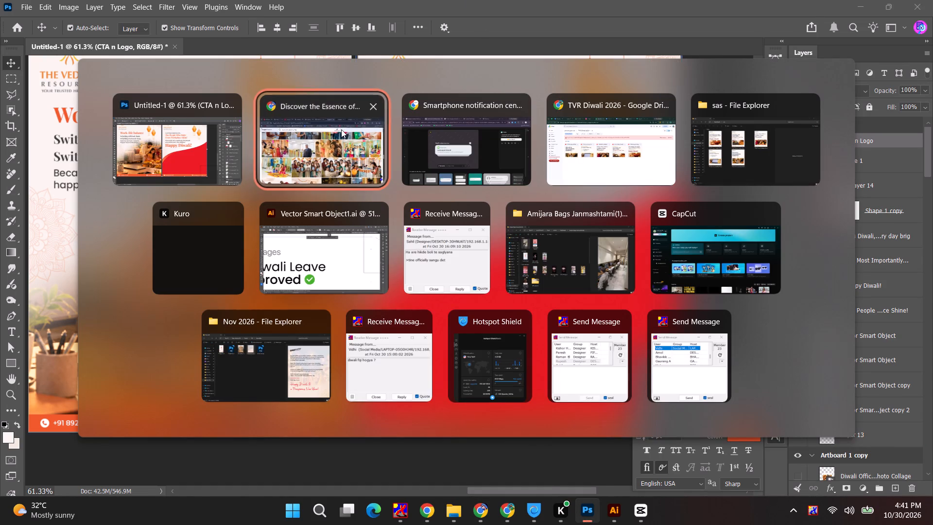
pyautogui.hotkey('alt', 'Tab')
pyautogui.hotkey('alt', 'Tab')
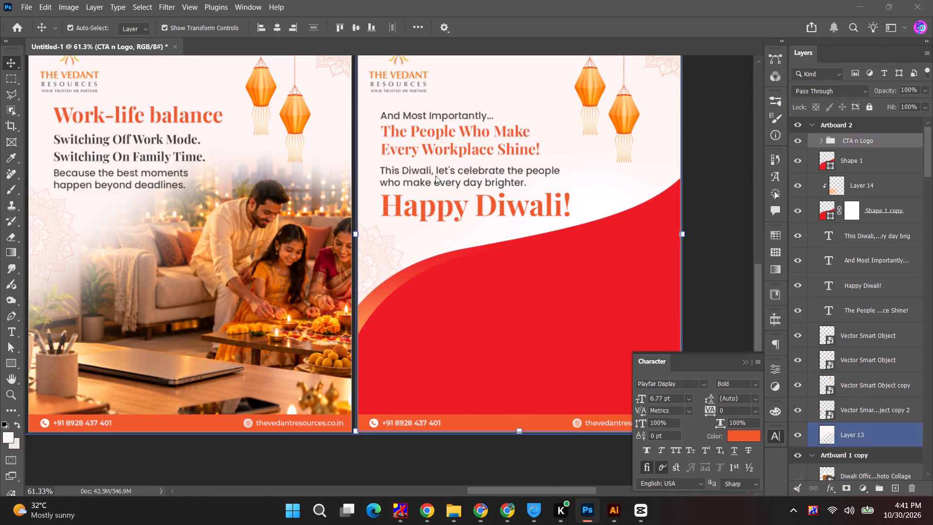
pyautogui.hotkey('alt', 'Tab')
pyautogui.keyDown('alt'); pyautogui.scroll(-12, 391, 296); pyautogui.keyUp('alt')
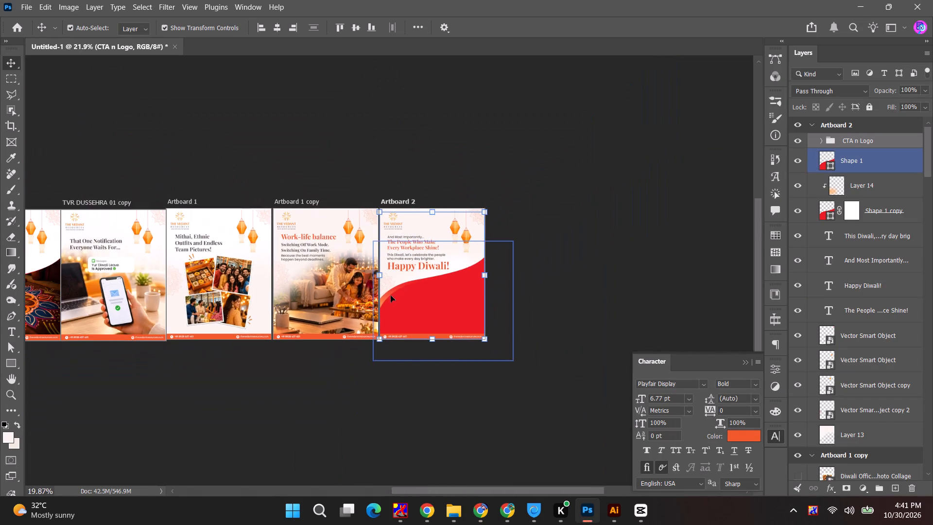
pyautogui.keyDown('alt'); pyautogui.scroll(15, 223, 272); pyautogui.keyUp('alt')
pyautogui.keyDown('alt'); pyautogui.scroll(-5, 260, 294); pyautogui.keyUp('alt')
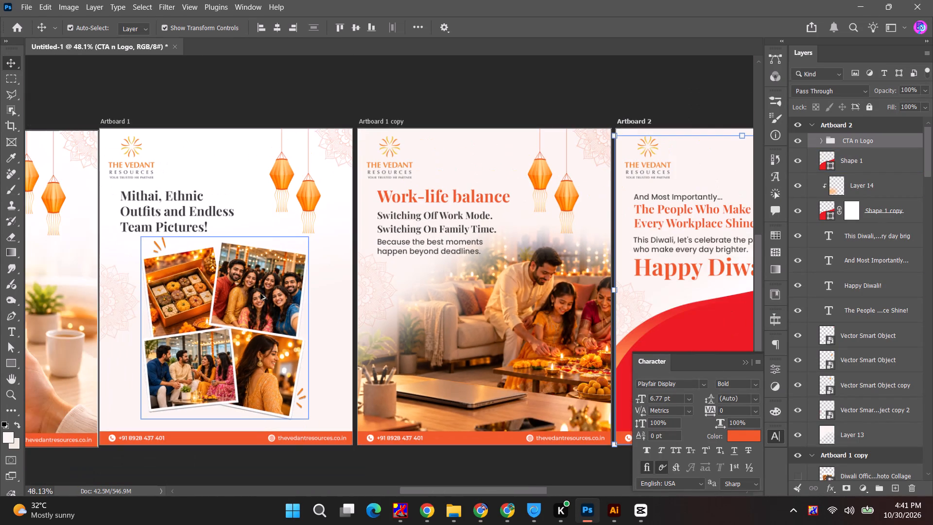
pyautogui.press('space')
pyautogui.press('space')
pyautogui.press('space')
pyautogui.press('space')
pyautogui.press('space')
pyautogui.press('space')
pyautogui.moveTo(534, 288); pyautogui.dragTo(312, 266)
# Return to ImagesBazaar and examine more of the office Diwali results for a suitable team photo.
pyautogui.hotkey('alt', 'Tab')
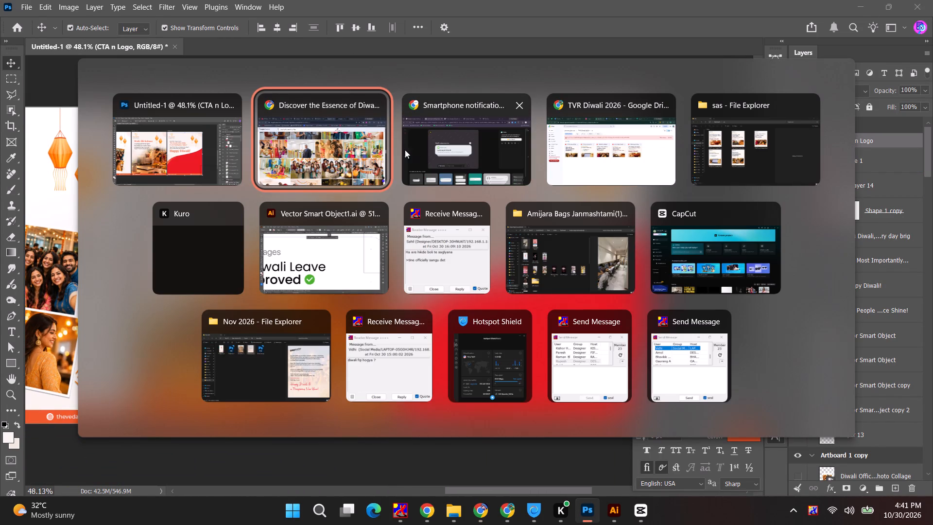
pyautogui.keyDown('alt'); pyautogui.click(363, 148); pyautogui.keyUp('alt')
pyautogui.scroll(-4, 460, 253)
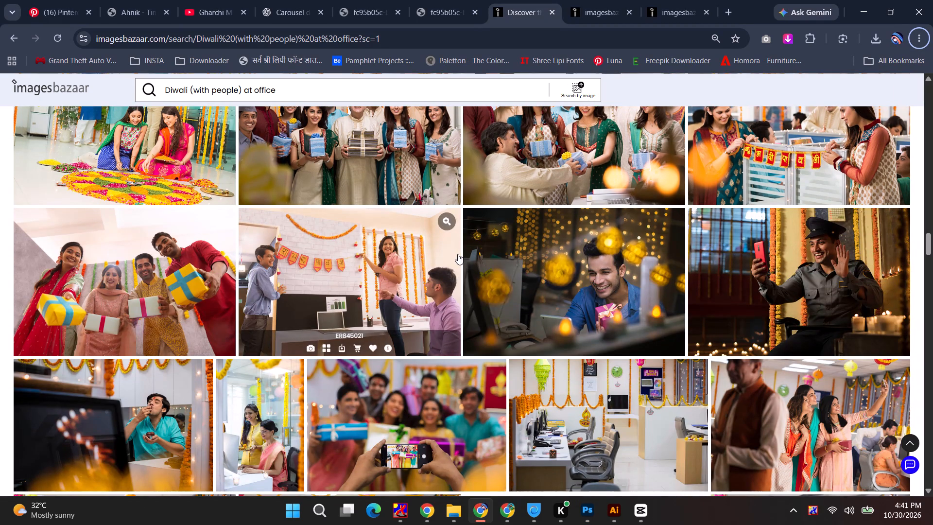
pyautogui.scroll(-3, 458, 254)
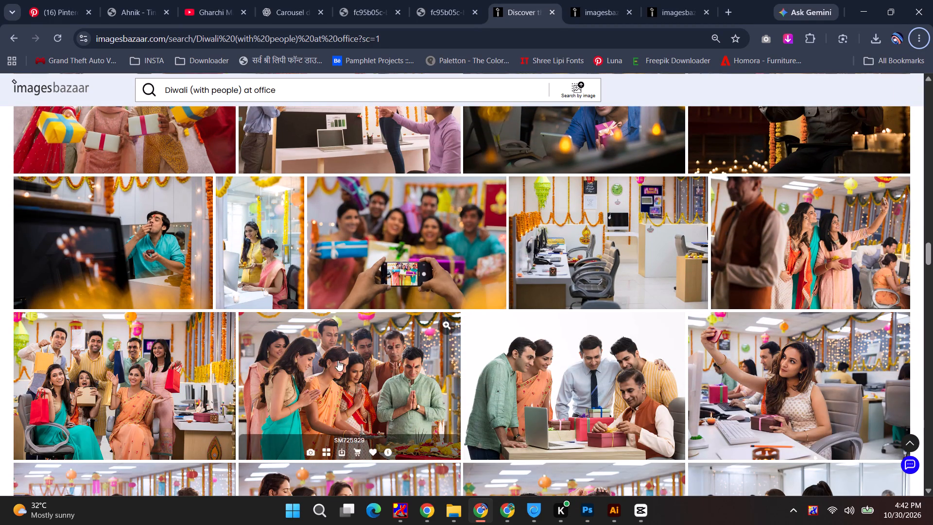
pyautogui.scroll(-4, 716, 381)
pyautogui.scroll(-3, 676, 379)
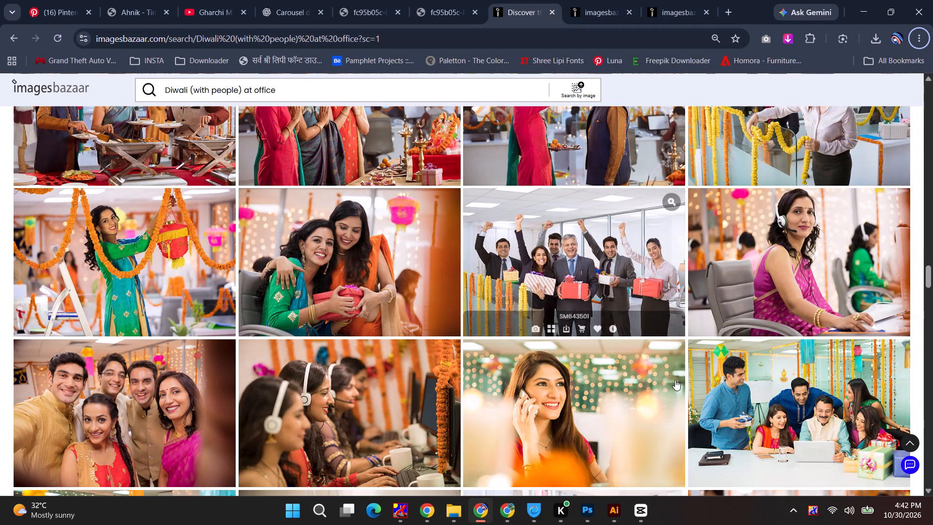
pyautogui.scroll(4, 663, 381)
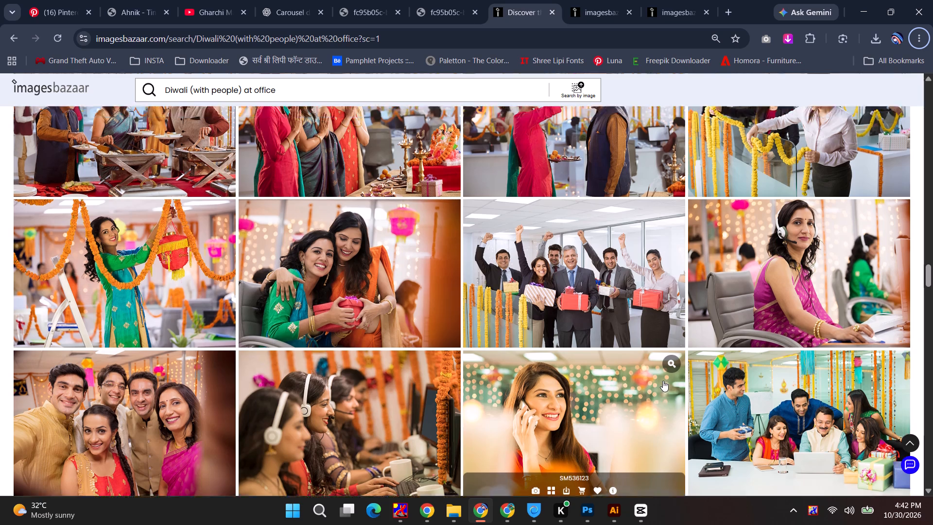
pyautogui.scroll(15, 663, 381)
# Switch to Photoshop and compare the first two carousel slides with the empty curved area on Artboard 2.
pyautogui.hotkey('alt', 'Tab')
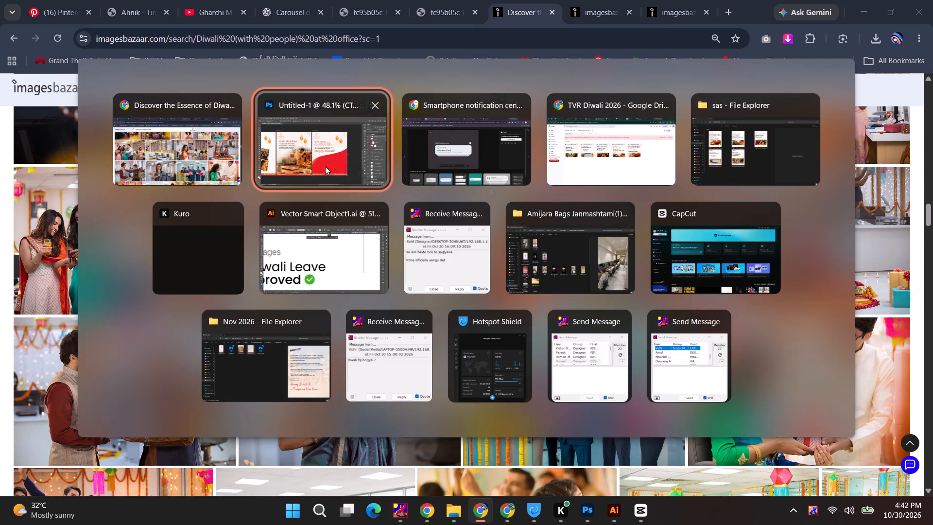
pyautogui.keyDown('alt'); pyautogui.click(325, 166); pyautogui.keyUp('alt')
pyautogui.moveTo(516, 491); pyautogui.dragTo(342, 489)
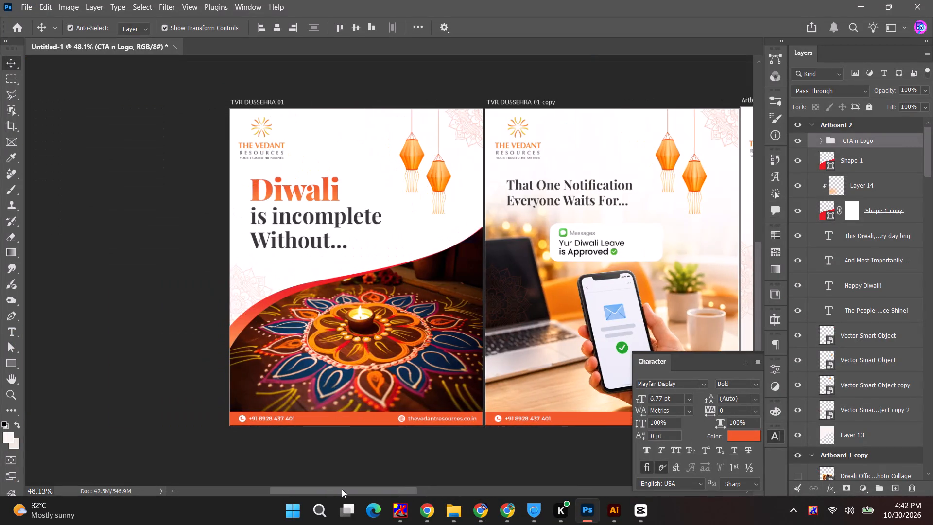
pyautogui.moveTo(342, 489); pyautogui.dragTo(572, 452)
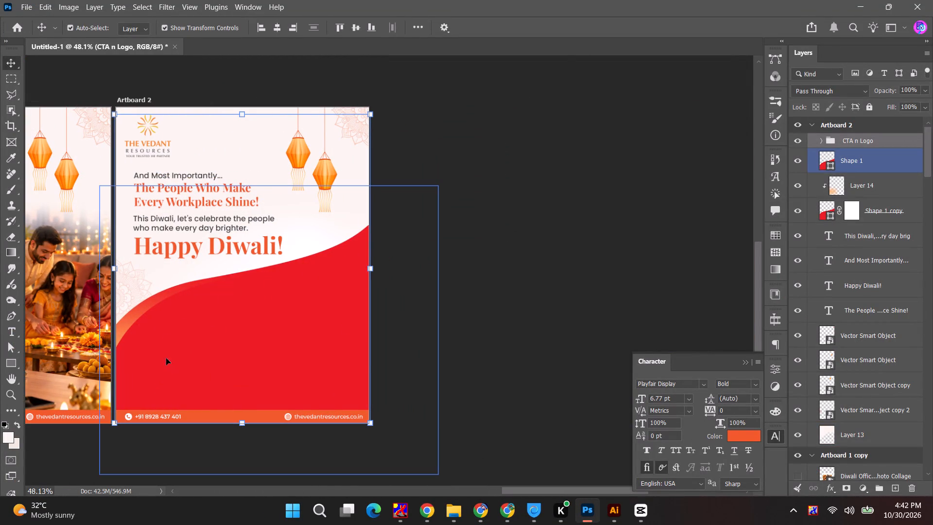
pyautogui.click(494, 136)
# Return to ImagesBazaar, open the group photo of nine colleagues holding Diwali gift boxes, and examine it with its related images.
pyautogui.hotkey('alt', 'Tab')
pyautogui.scroll(6, 127, 261)
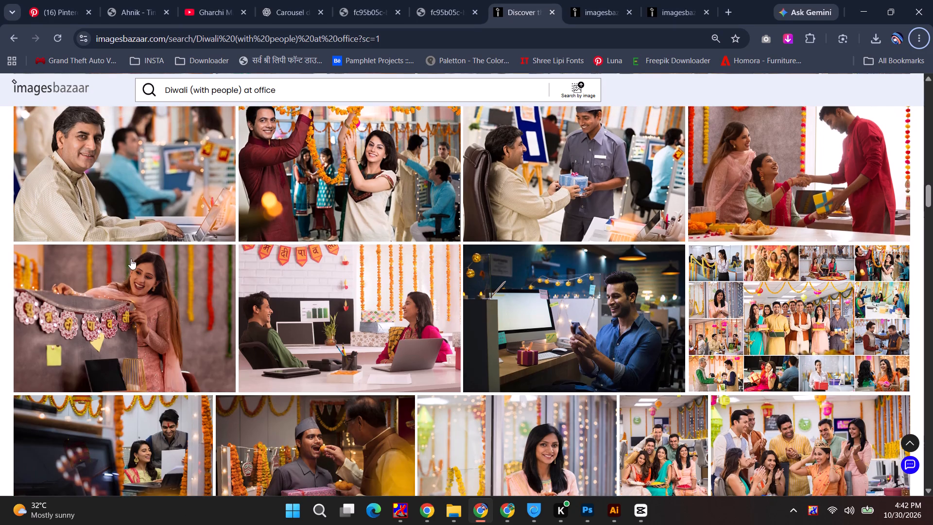
pyautogui.scroll(4, 431, 279)
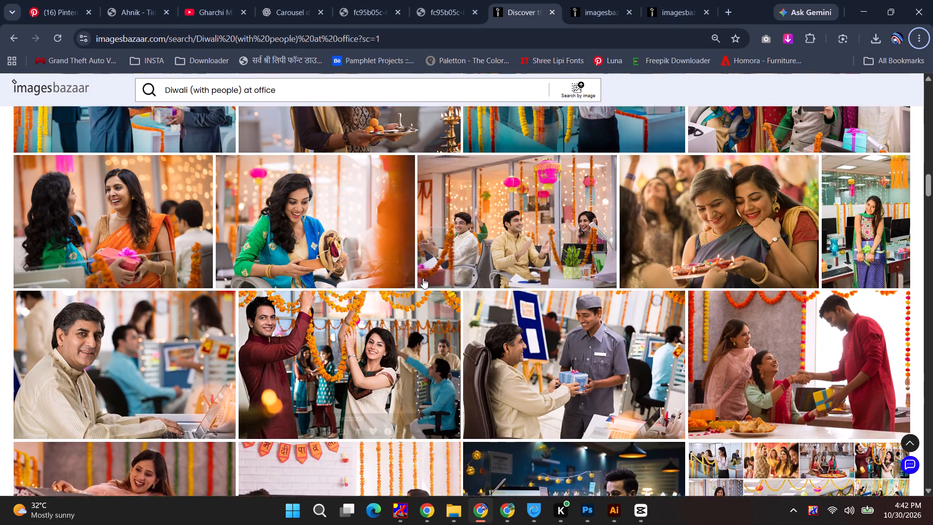
pyautogui.scroll(3, 423, 278)
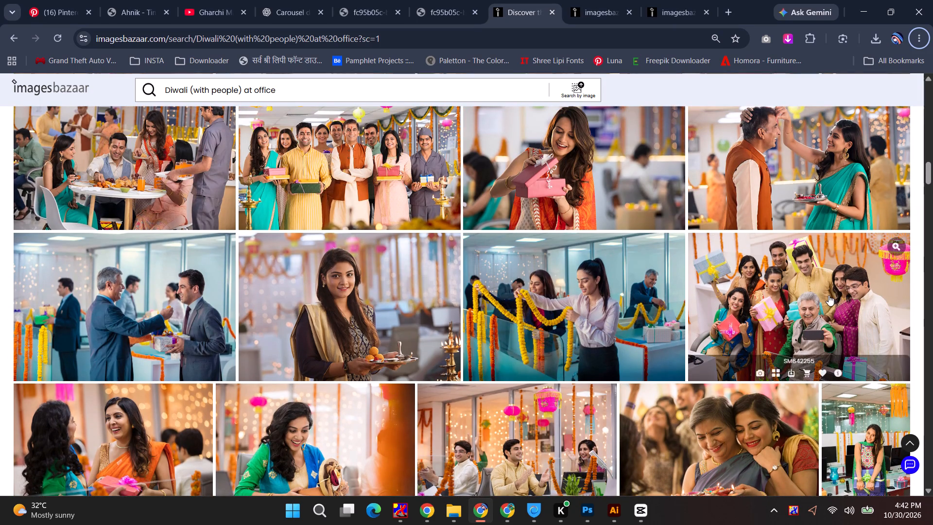
pyautogui.click(319, 168)
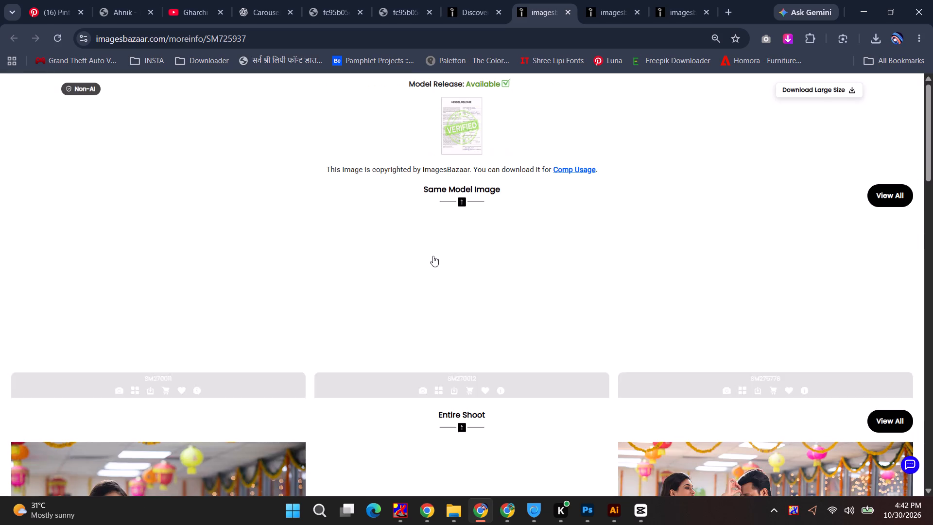
pyautogui.scroll(-4, 433, 256)
pyautogui.scroll(11, 433, 256)
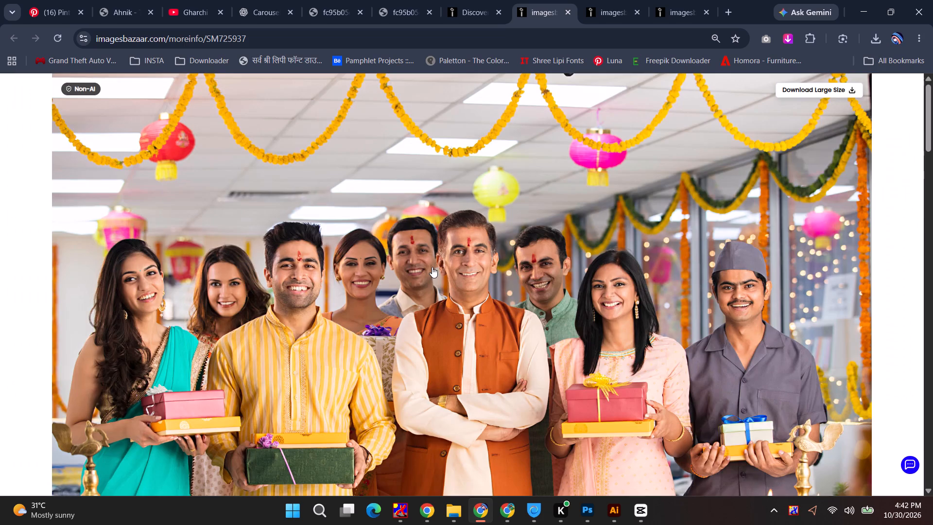
pyautogui.scroll(-1, 431, 271)
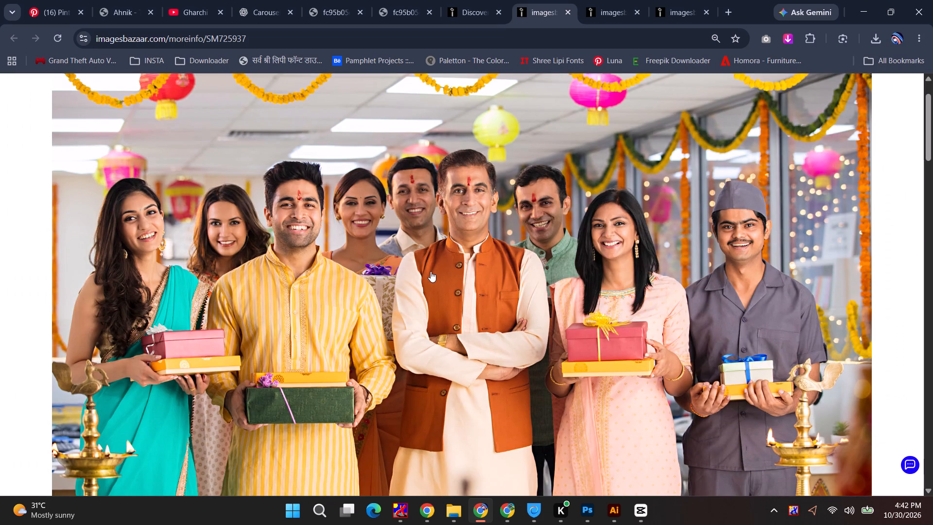
pyautogui.scroll(-4, 431, 271)
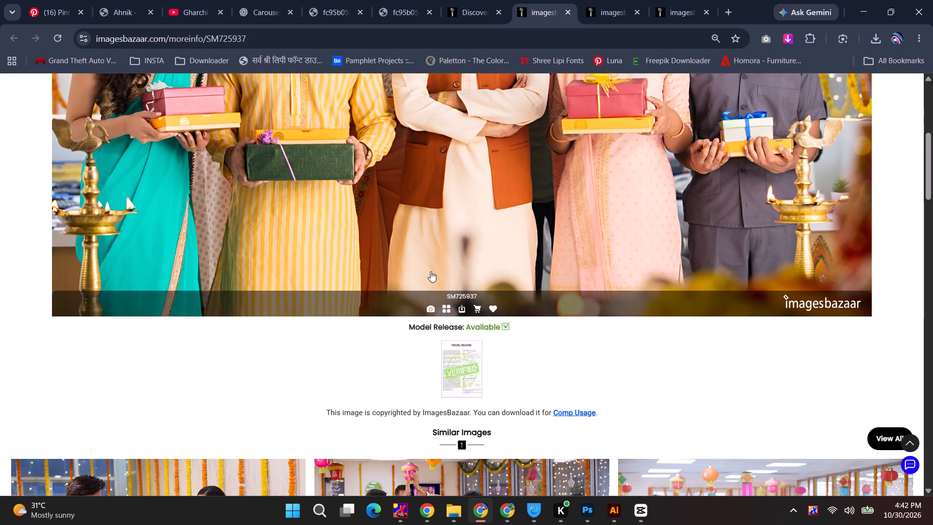
pyautogui.scroll(3, 431, 271)
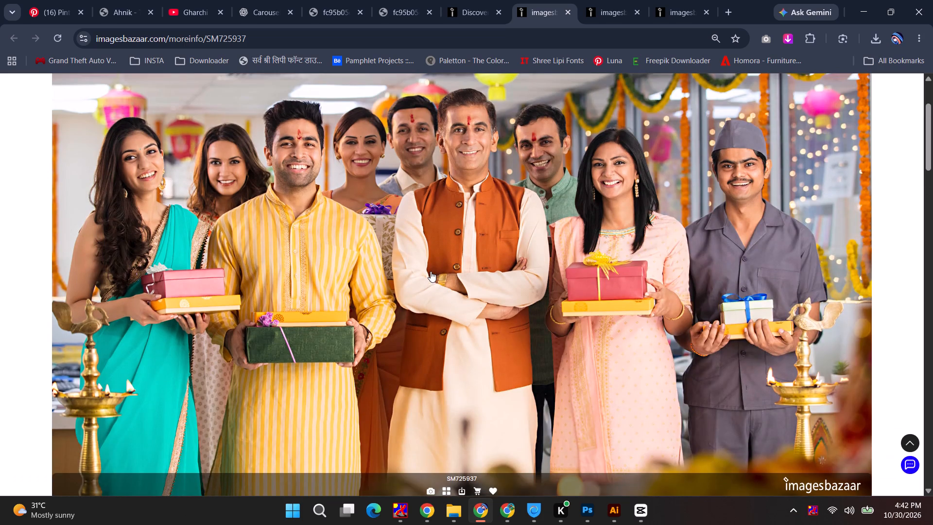
pyautogui.scroll(-5, 431, 271)
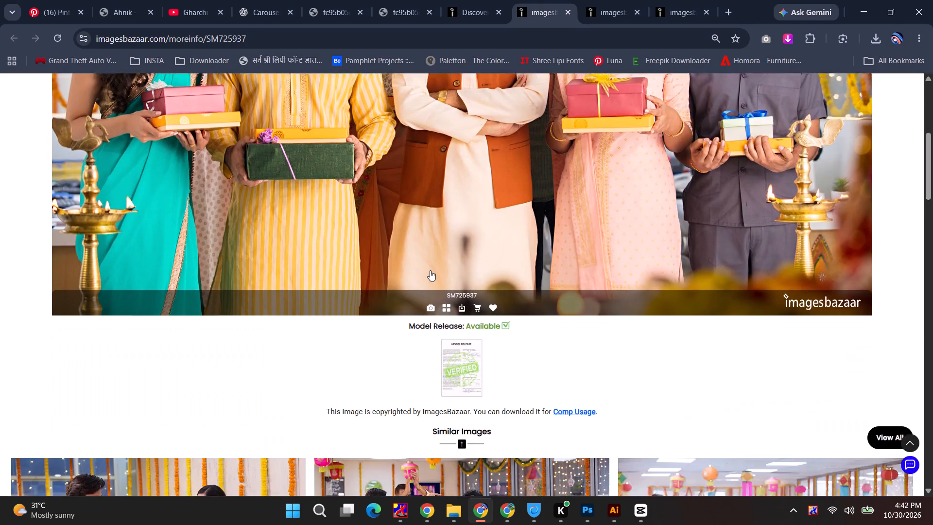
pyautogui.scroll(-9, 430, 270)
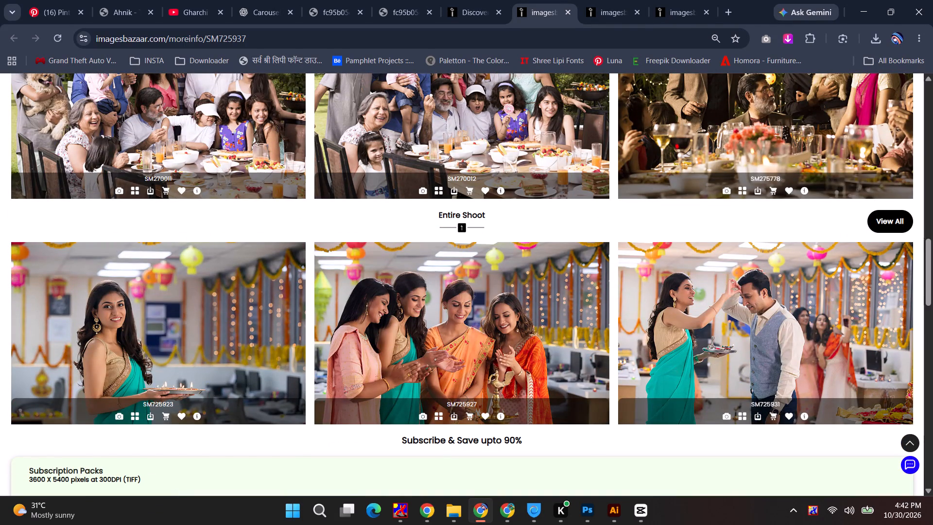
pyautogui.click(472, 0)
pyautogui.scroll(-2, 438, 183)
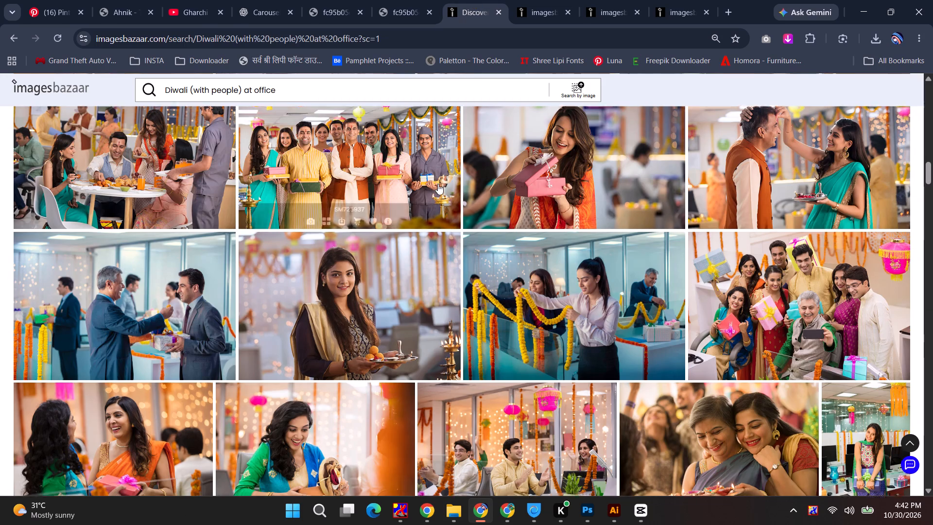
pyautogui.scroll(-4, 438, 184)
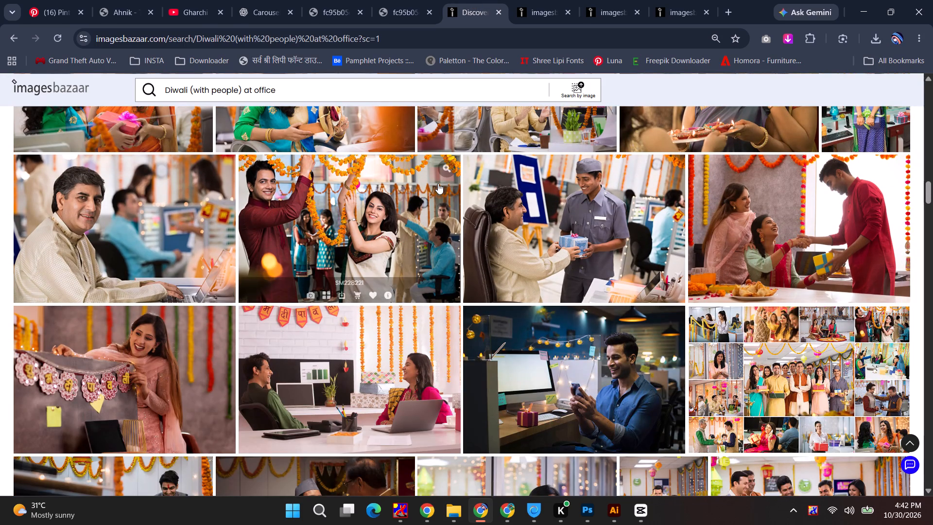
pyautogui.scroll(-5, 438, 183)
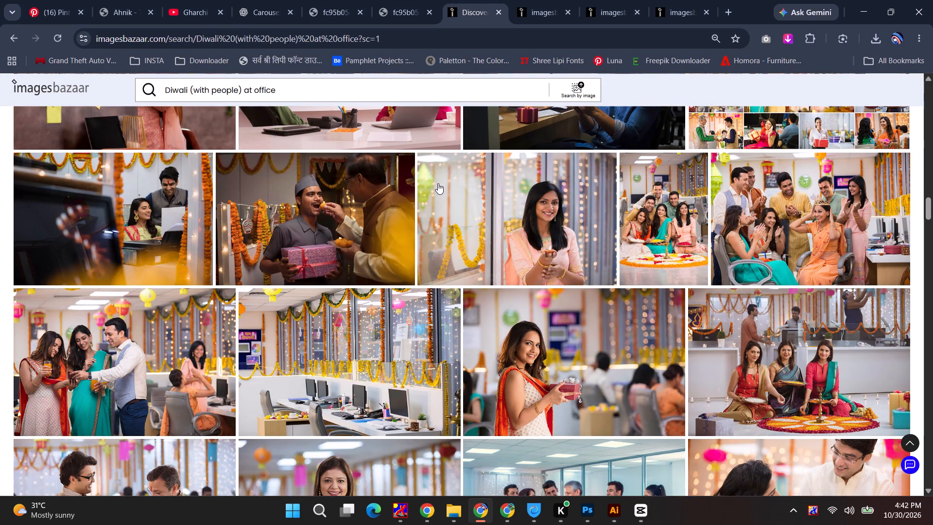
pyautogui.scroll(-5, 438, 183)
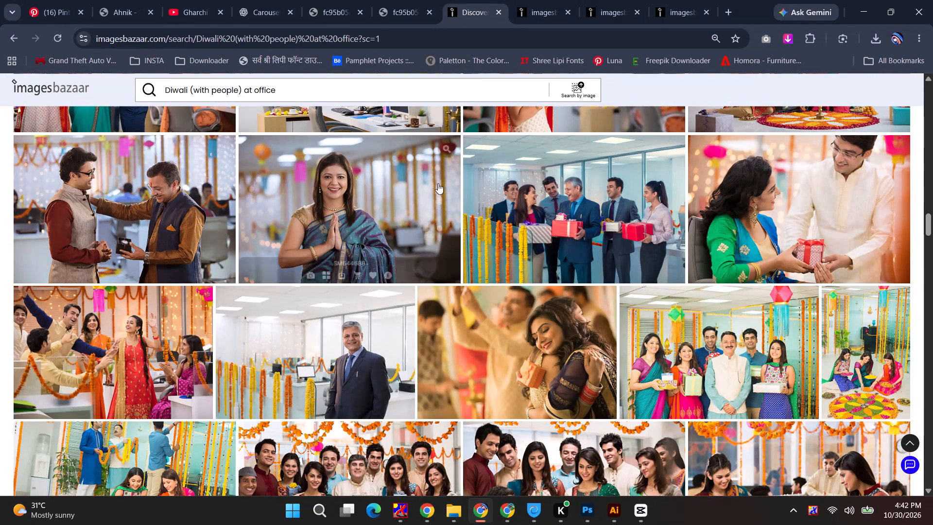
pyautogui.scroll(-2, 438, 183)
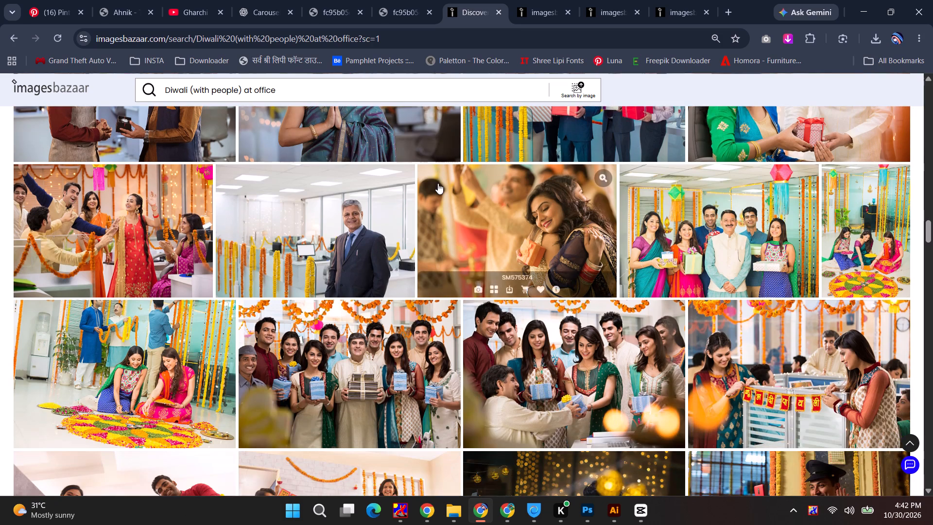
pyautogui.scroll(-6, 438, 183)
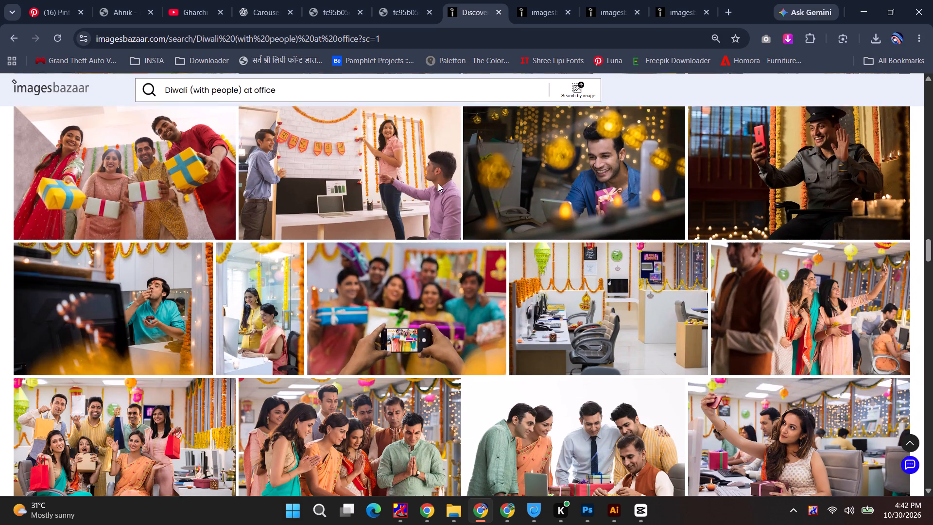
pyautogui.scroll(-6, 438, 183)
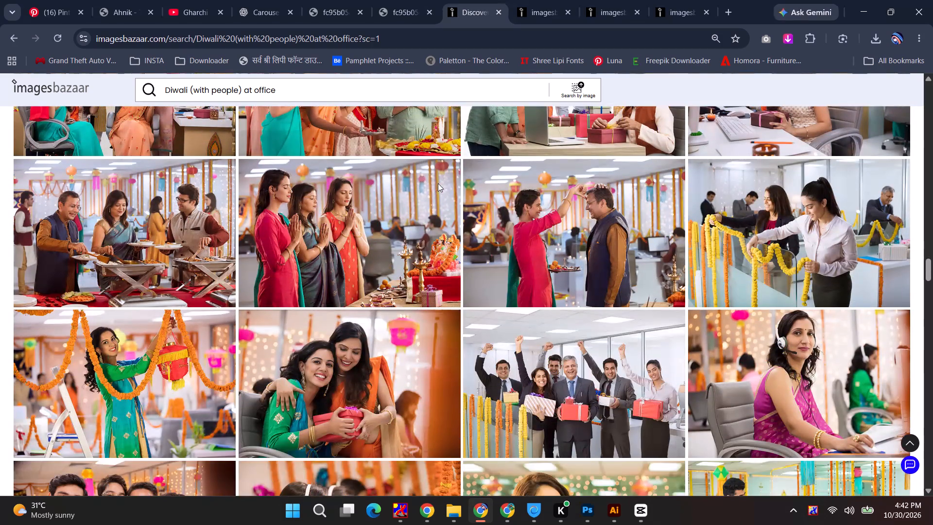
pyautogui.scroll(-1, 659, 219)
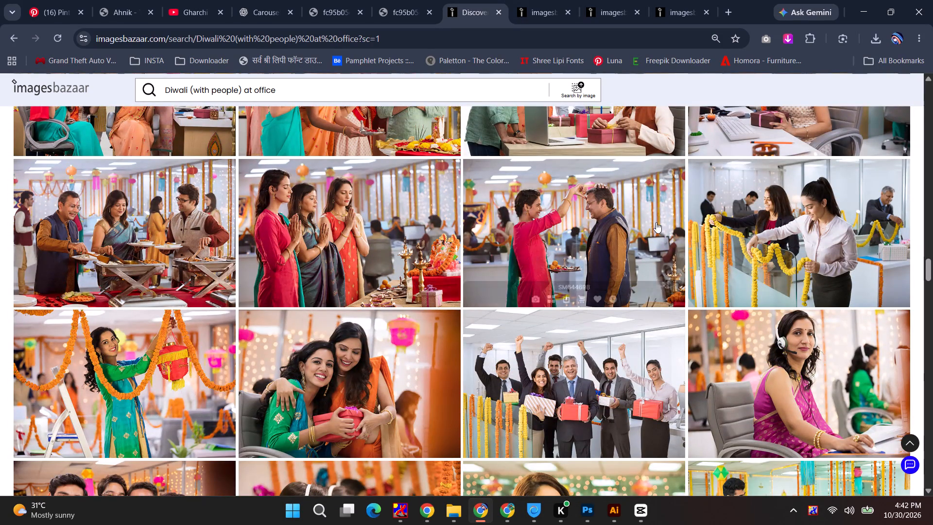
pyautogui.scroll(-6, 656, 222)
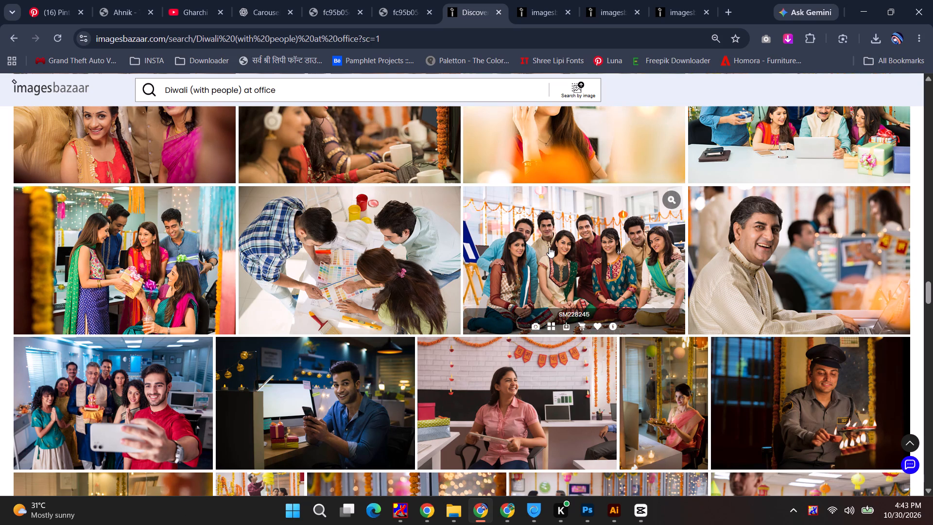
pyautogui.scroll(-2, 549, 247)
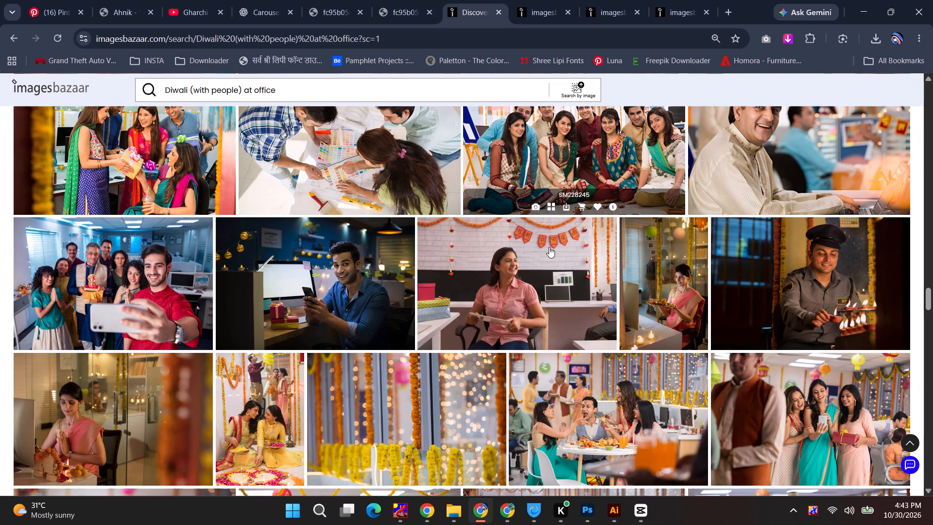
pyautogui.scroll(-1, 549, 247)
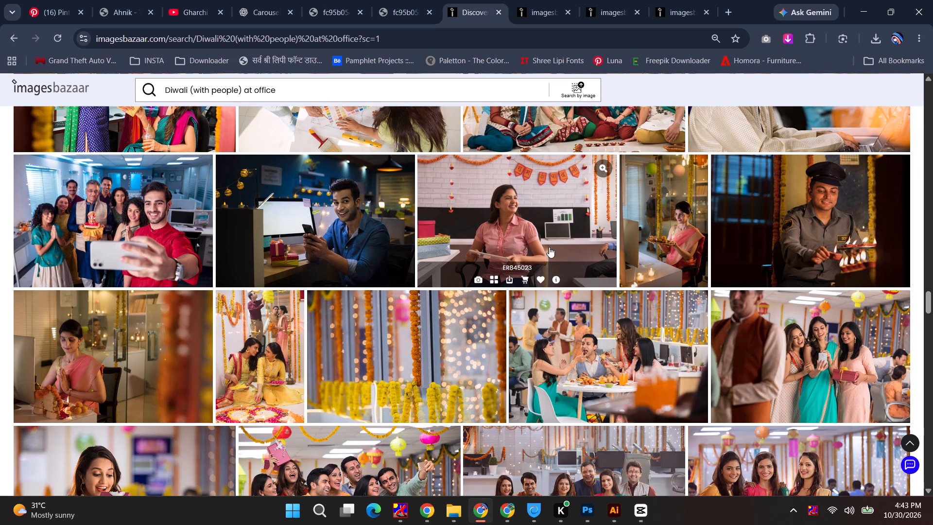
pyautogui.scroll(-3, 518, 358)
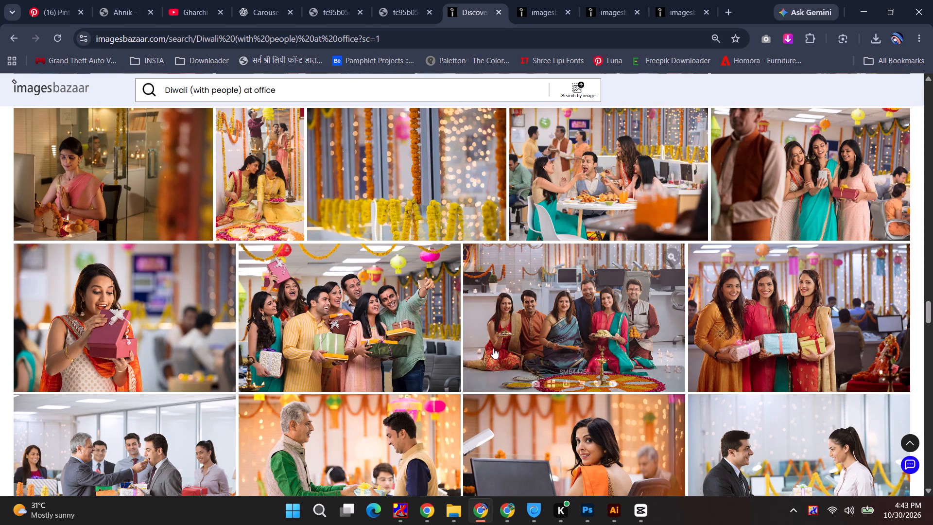
pyautogui.scroll(-2, 495, 345)
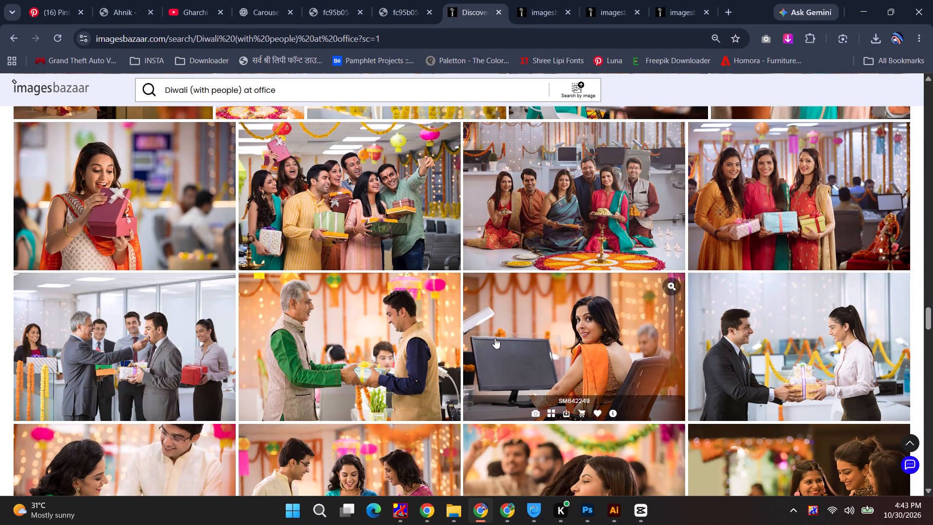
pyautogui.scroll(-3, 494, 335)
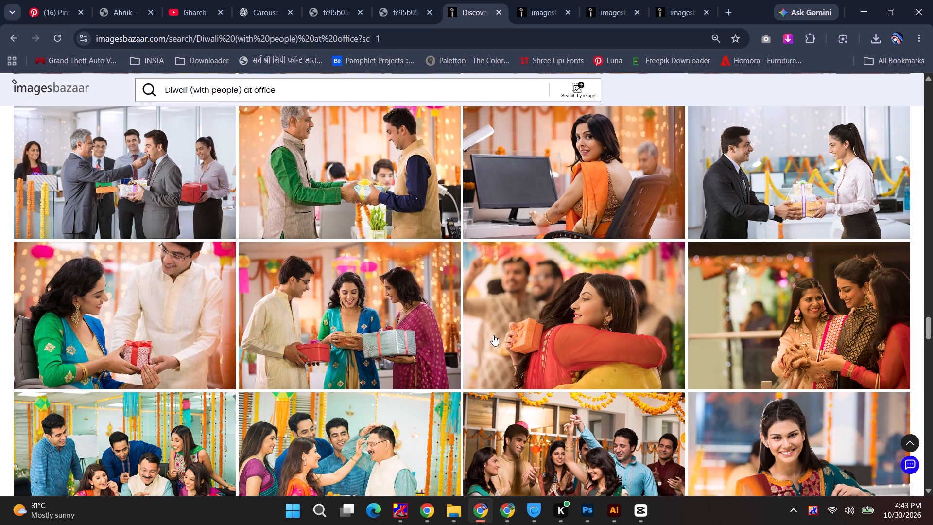
pyautogui.scroll(-4, 493, 334)
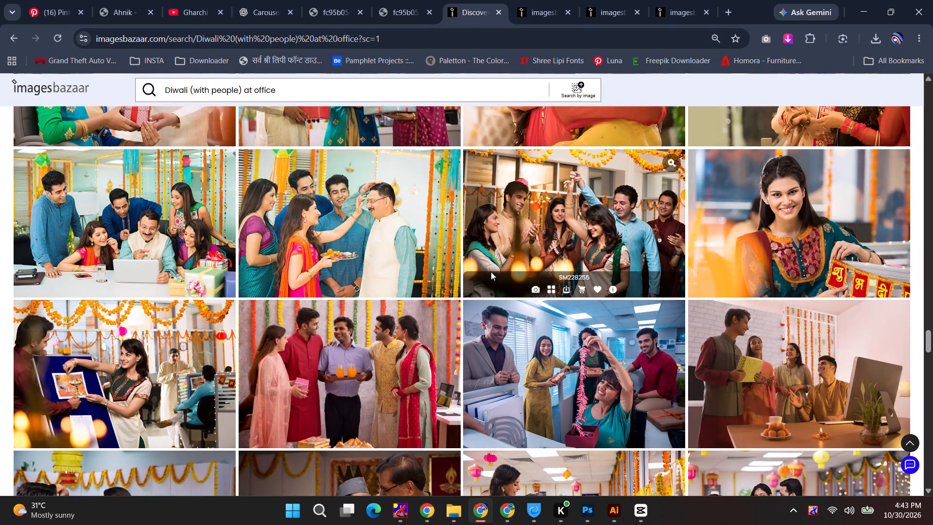
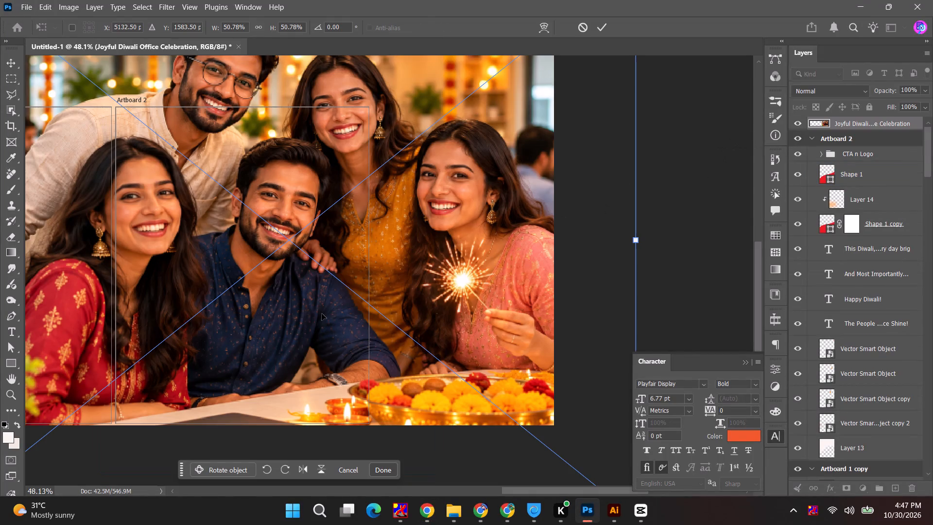
# Scale the placed 5:4 team photo down to about 23% and move it over the lower part of Artboard 2.
pyautogui.press('space')
pyautogui.moveTo(318, 182); pyautogui.dragTo(315, 344)
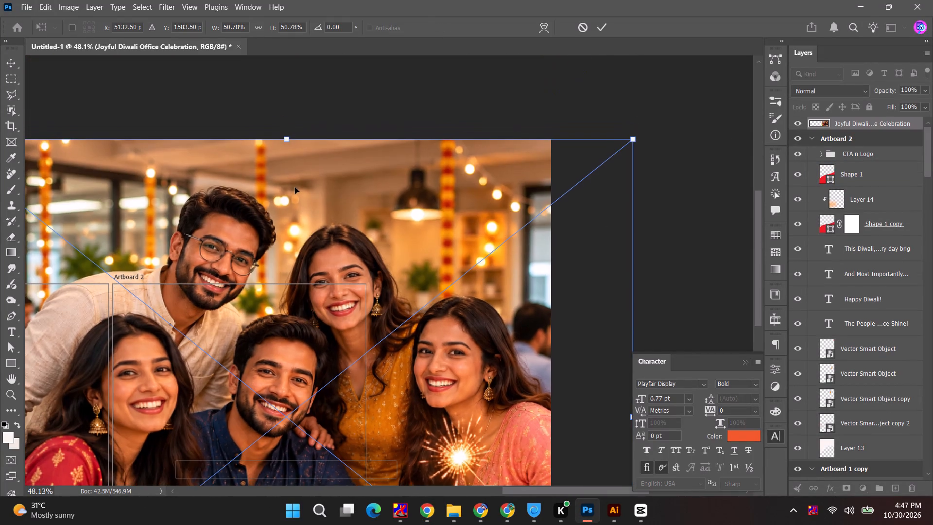
pyautogui.keyDown('shift'); pyautogui.moveTo(286, 135); pyautogui.dragTo(259, 438); pyautogui.keyUp('shift')
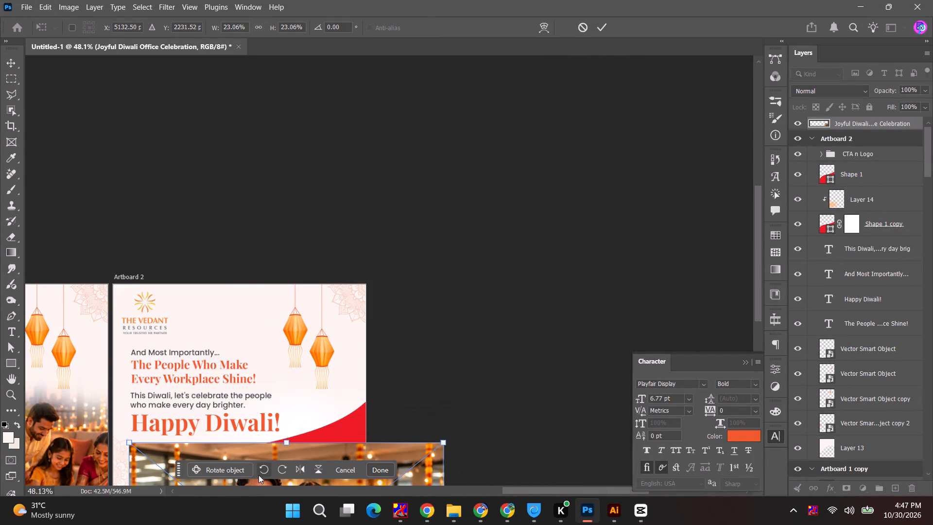
pyautogui.press('space')
pyautogui.press('space')
pyautogui.press('space')
pyautogui.moveTo(261, 466); pyautogui.dragTo(378, 232)
pyautogui.press('space')
pyautogui.press('space')
pyautogui.moveTo(383, 405); pyautogui.dragTo(525, 116)
pyautogui.moveTo(487, 232); pyautogui.dragTo(462, 210)
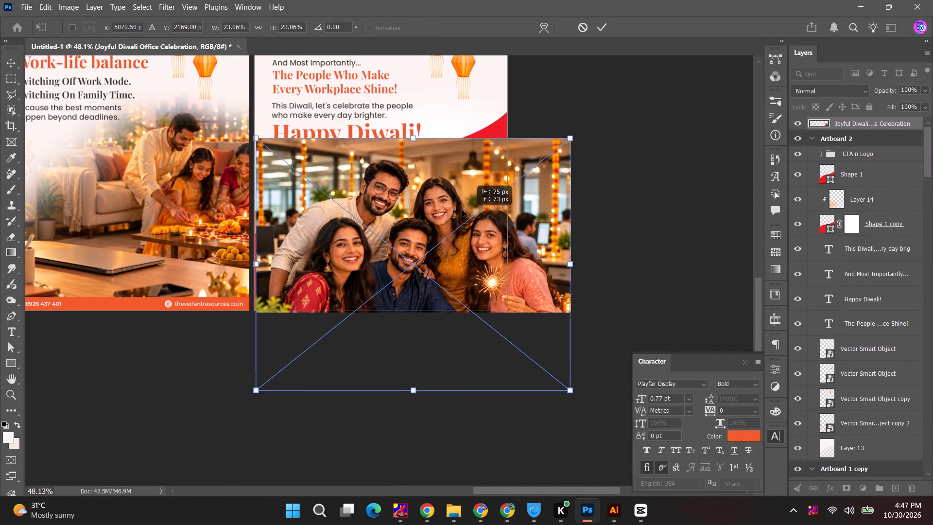
pyautogui.moveTo(462, 210); pyautogui.dragTo(459, 200)
# Reduce the team photo to about 14.7%, position it over the red curved area of Artboard 2, and commit the placement.
pyautogui.keyDown('shift'); pyautogui.moveTo(558, 379); pyautogui.dragTo(512, 315); pyautogui.keyUp('shift')
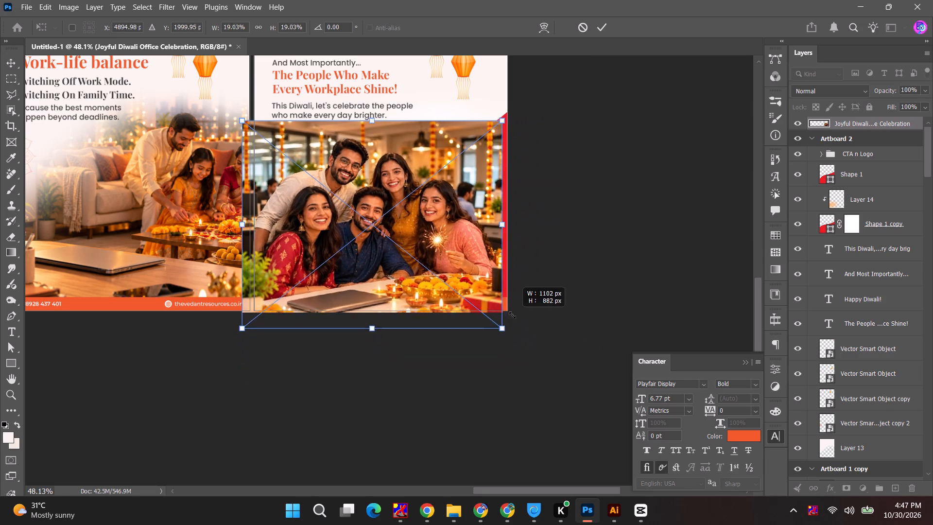
pyautogui.keyDown('shift'); pyautogui.moveTo(512, 315); pyautogui.dragTo(506, 304); pyautogui.keyUp('shift')
pyautogui.moveTo(435, 239); pyautogui.dragTo(453, 231)
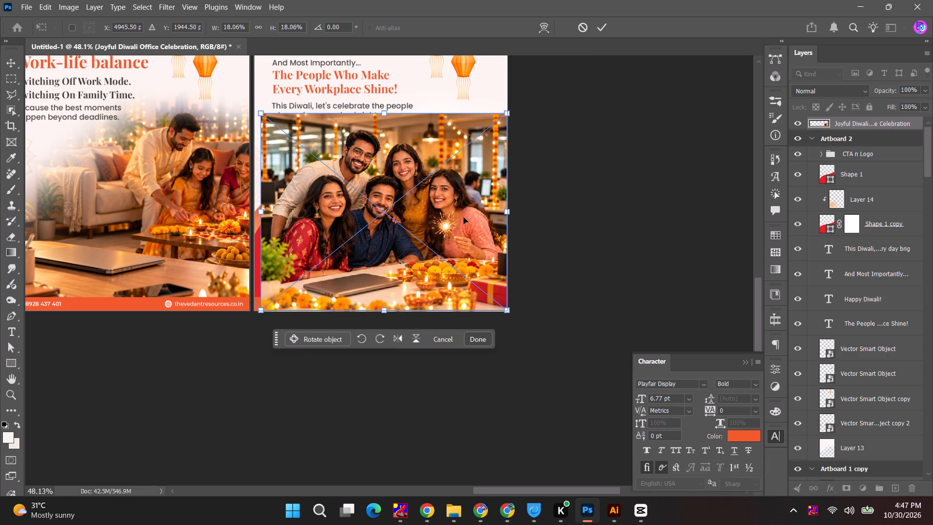
pyautogui.keyDown('alt'); pyautogui.keyDown('shift'); pyautogui.moveTo(507, 120); pyautogui.dragTo(475, 123); pyautogui.keyUp('shift'); pyautogui.keyUp('alt')
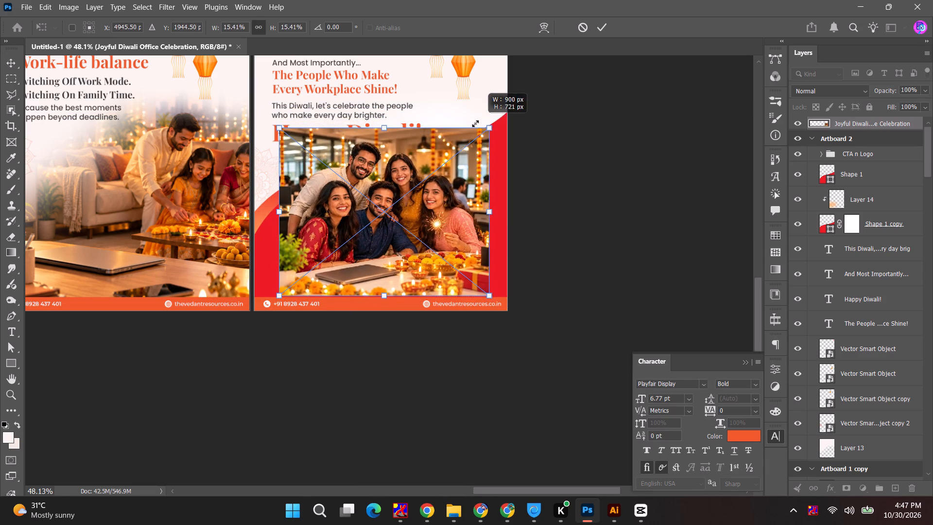
pyautogui.keyDown('alt'); pyautogui.keyDown('shift'); pyautogui.moveTo(475, 123); pyautogui.dragTo(474, 125); pyautogui.keyUp('shift'); pyautogui.keyUp('alt')
pyautogui.moveTo(439, 203); pyautogui.dragTo(440, 224)
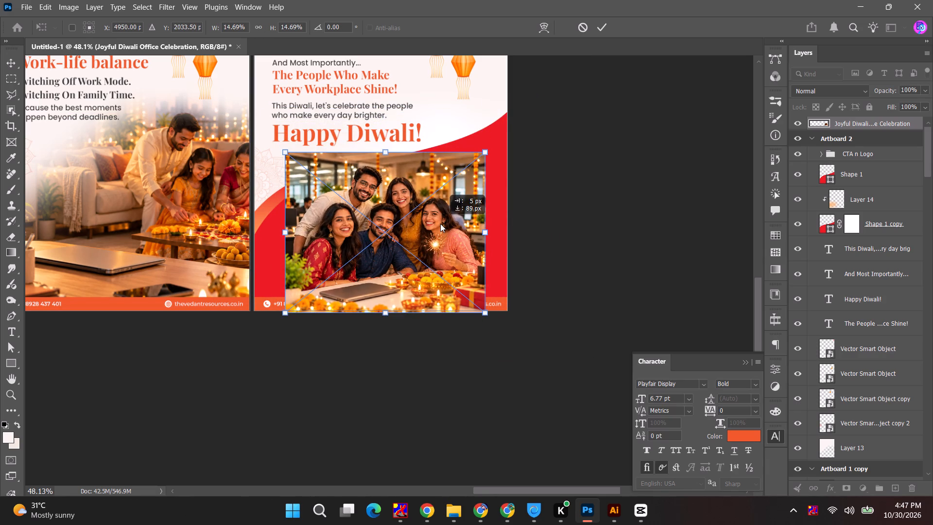
pyautogui.moveTo(440, 224); pyautogui.dragTo(440, 216)
pyautogui.click(603, 28)
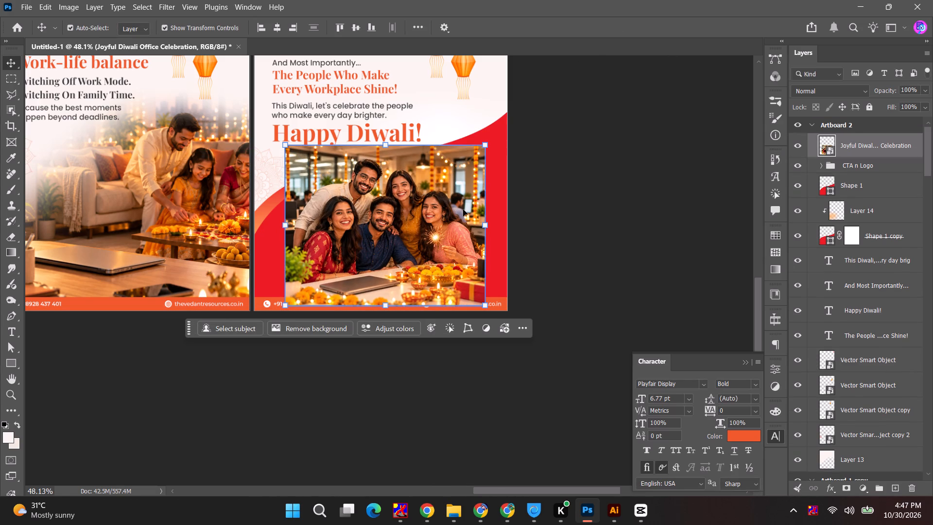
# Move the team photo layer below the CTA n Logo group and clip it to Shape 1.
pyautogui.moveTo(866, 144); pyautogui.dragTo(869, 180)
pyautogui.keyDown('alt'); pyautogui.click(856, 174); pyautogui.keyUp('alt')
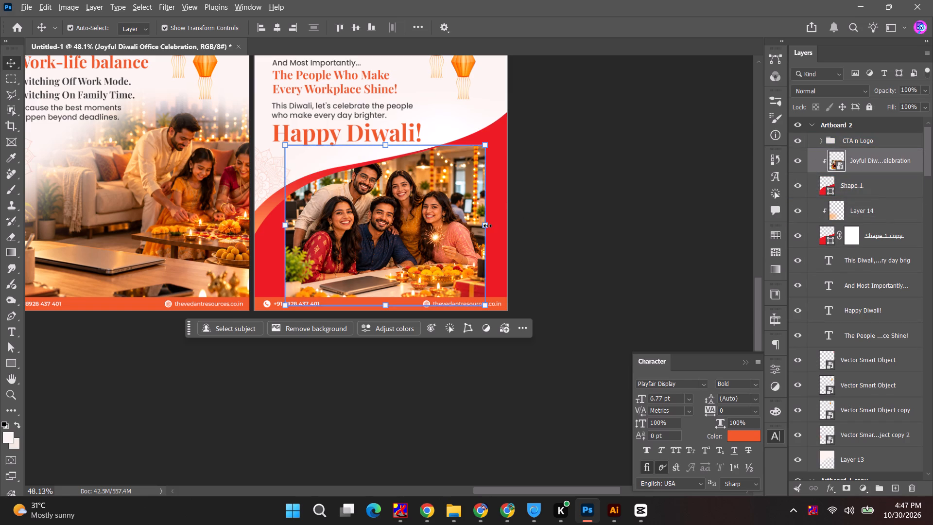
# Enlarge the clipped team photo to about 18.9% and shift it slightly down so it spans the curved area.
pyautogui.keyDown('alt'); pyautogui.keyDown('shift'); pyautogui.moveTo(488, 225); pyautogui.dragTo(517, 216); pyautogui.keyUp('shift'); pyautogui.keyUp('alt')
pyautogui.moveTo(458, 214); pyautogui.dragTo(459, 220)
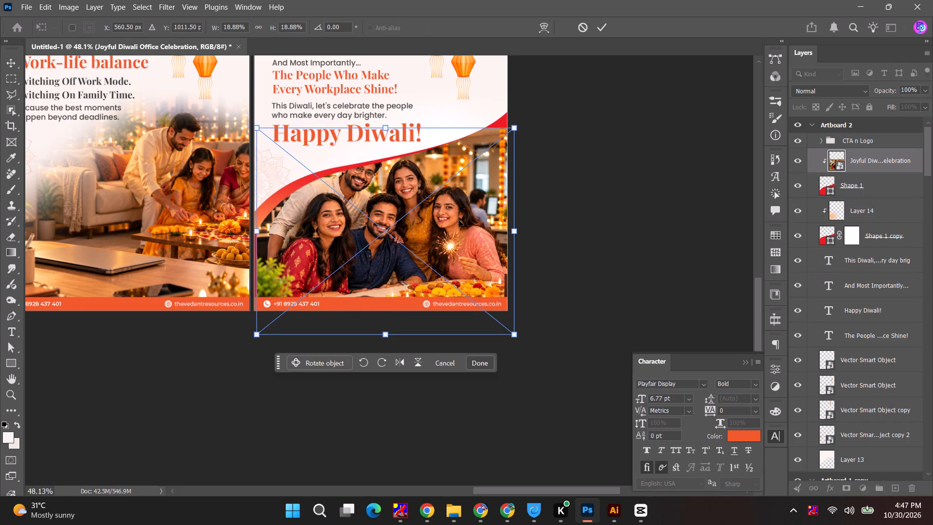
# Move the Shape 1 curve slightly upward with Free Transform and apply the change.
pyautogui.click(864, 178)
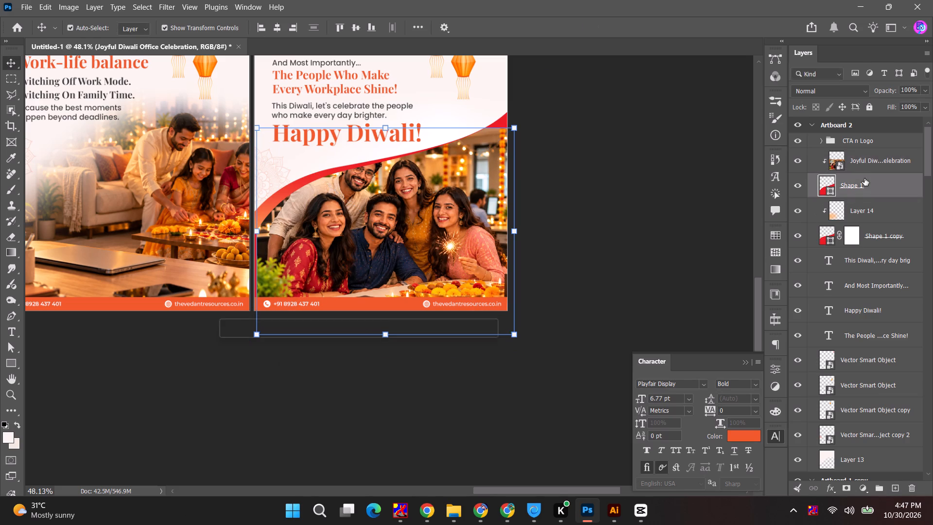
pyautogui.hotkey('ctrl', 't')
pyautogui.moveTo(488, 179); pyautogui.dragTo(488, 171)
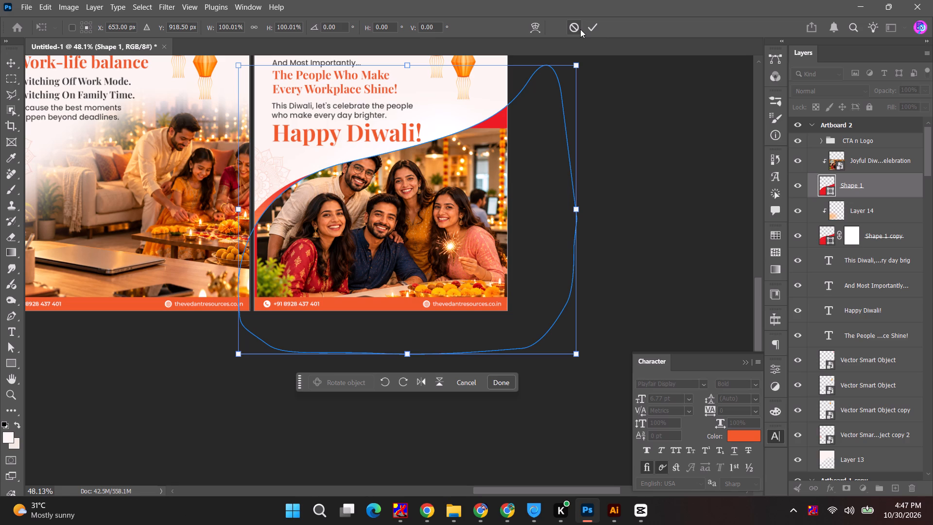
pyautogui.click(594, 22)
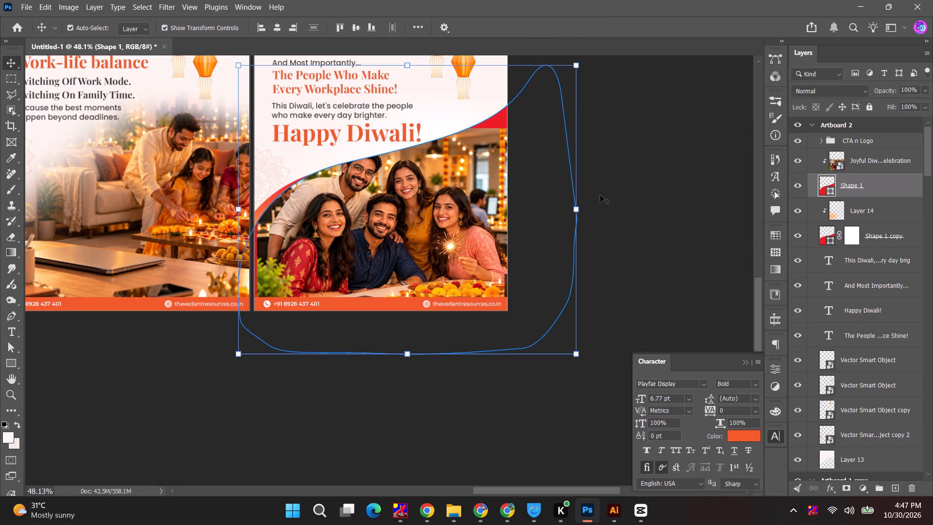
pyautogui.click(629, 208)
# Shift the clipped team photo slightly left, enlarge it to about 19.5%, and apply the transform.
pyautogui.moveTo(372, 221); pyautogui.dragTo(367, 221)
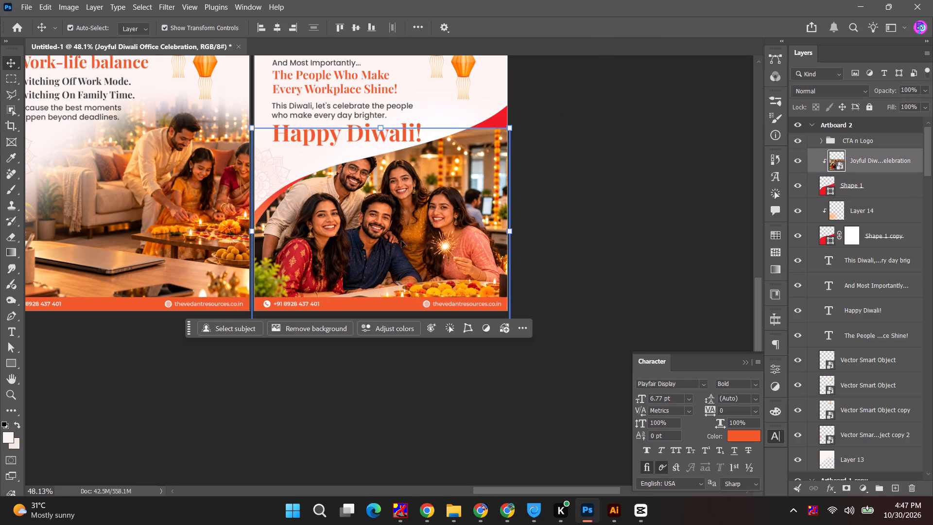
pyautogui.keyDown('shift'); pyautogui.moveTo(512, 232); pyautogui.dragTo(520, 230); pyautogui.keyUp('shift')
pyautogui.click(603, 19)
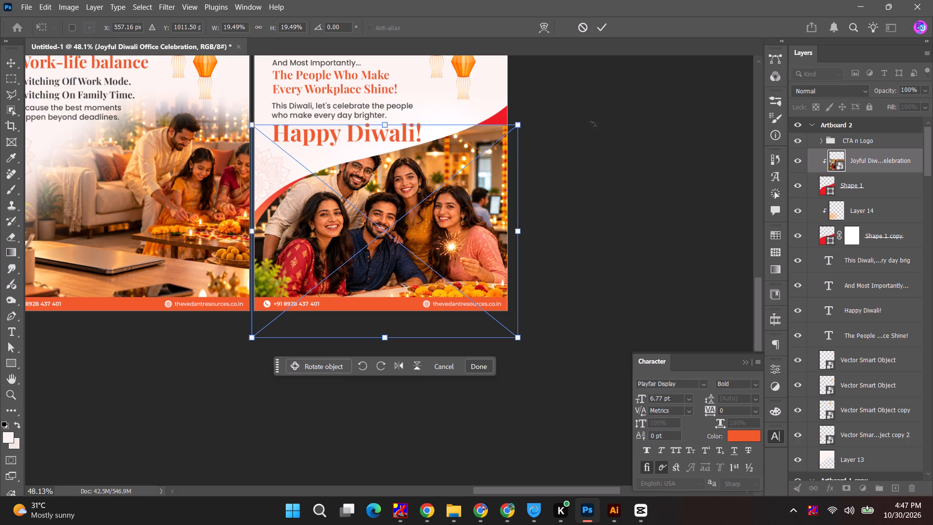
pyautogui.click(593, 124)
# Duplicate the team photo layer, unclipped, above the CTA n Logo group in Artboard 2.
pyautogui.click(881, 159)
pyautogui.keyDown('alt'); pyautogui.moveTo(892, 160); pyautogui.dragTo(889, 140); pyautogui.keyUp('alt')
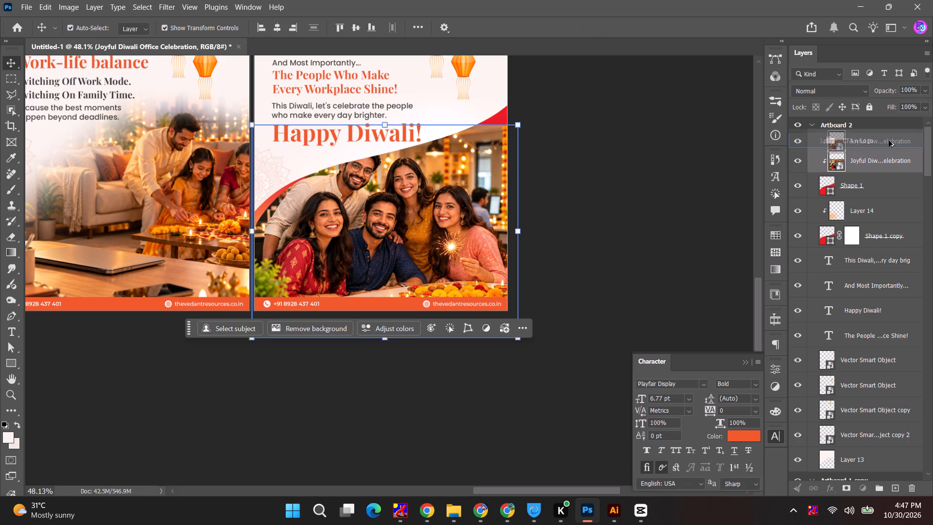
pyautogui.keyDown('alt'); pyautogui.moveTo(889, 140); pyautogui.dragTo(889, 133); pyautogui.keyUp('alt')
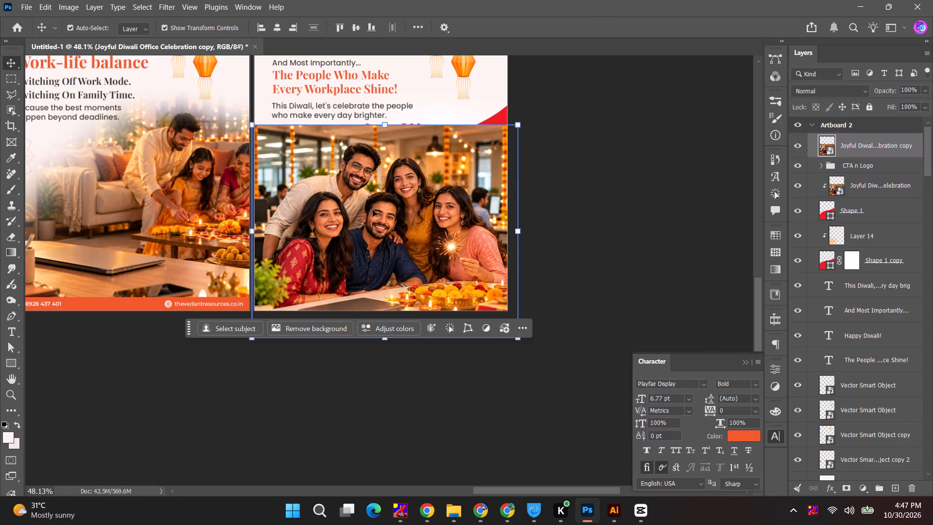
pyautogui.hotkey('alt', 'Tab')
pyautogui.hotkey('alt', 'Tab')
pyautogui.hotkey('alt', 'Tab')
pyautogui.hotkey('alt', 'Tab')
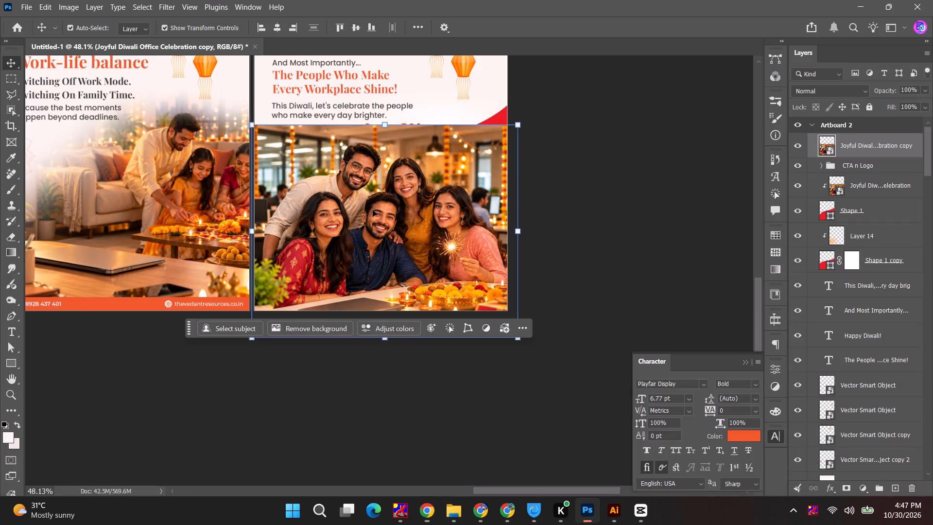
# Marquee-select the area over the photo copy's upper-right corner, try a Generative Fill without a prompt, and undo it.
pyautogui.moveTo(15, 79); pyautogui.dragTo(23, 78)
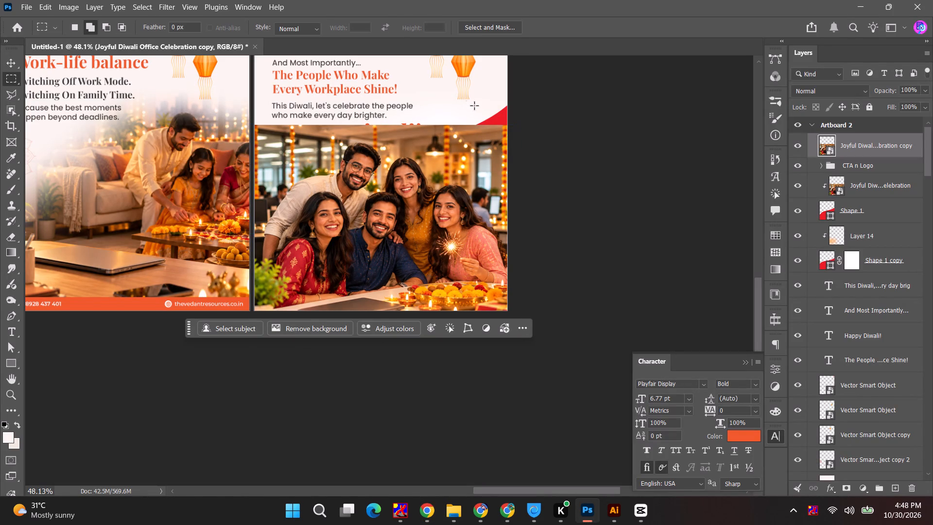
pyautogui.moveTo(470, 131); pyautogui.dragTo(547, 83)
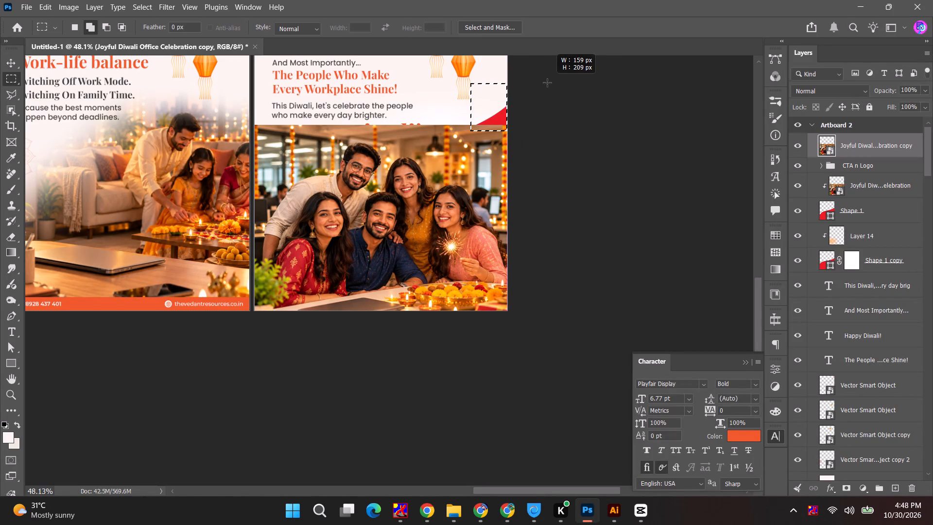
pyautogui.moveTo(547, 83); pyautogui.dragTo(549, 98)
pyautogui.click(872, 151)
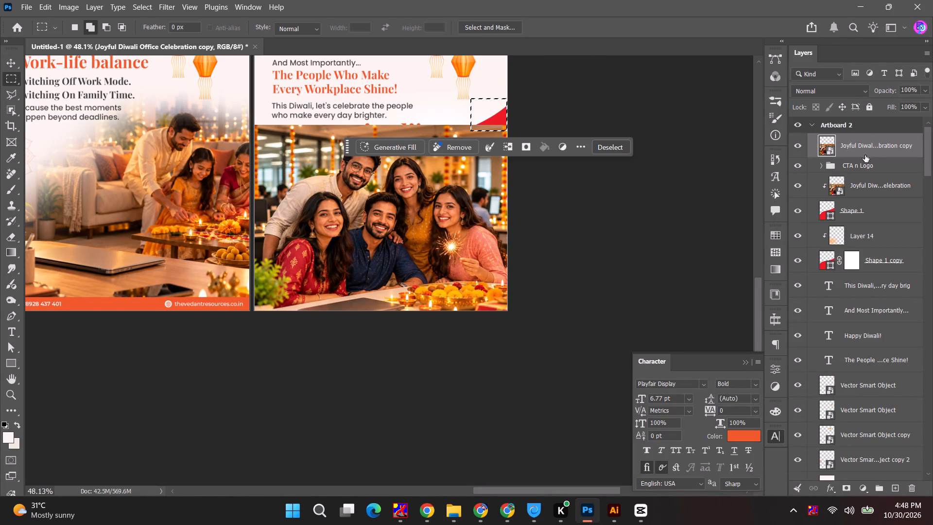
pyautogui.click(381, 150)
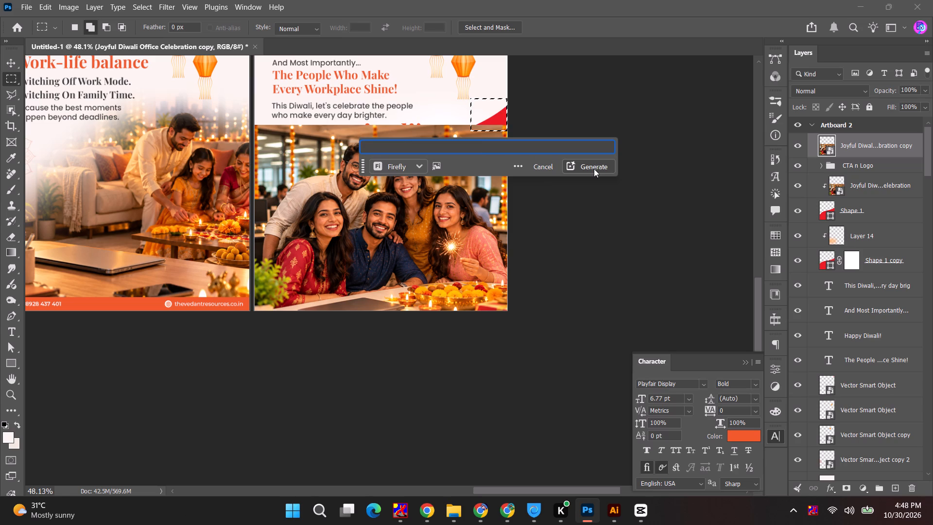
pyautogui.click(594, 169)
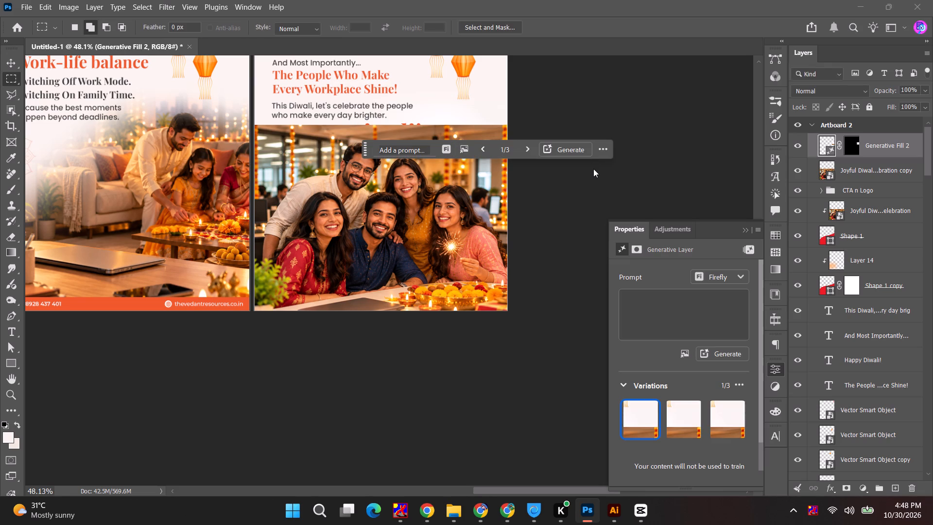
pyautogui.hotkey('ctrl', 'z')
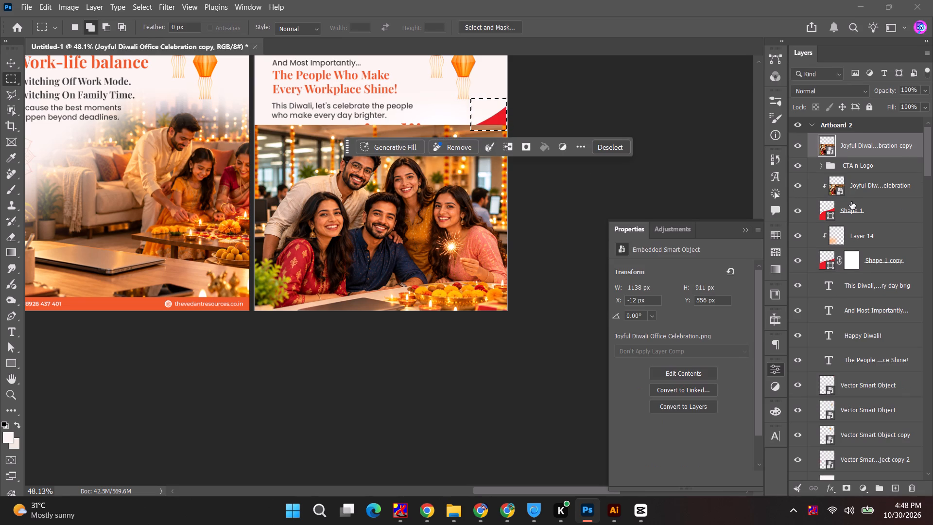
# Hide Artboard 2's layers from the CTA n Logo group down to the last Vector Smart Object copy.
pyautogui.moveTo(799, 165); pyautogui.dragTo(799, 461)
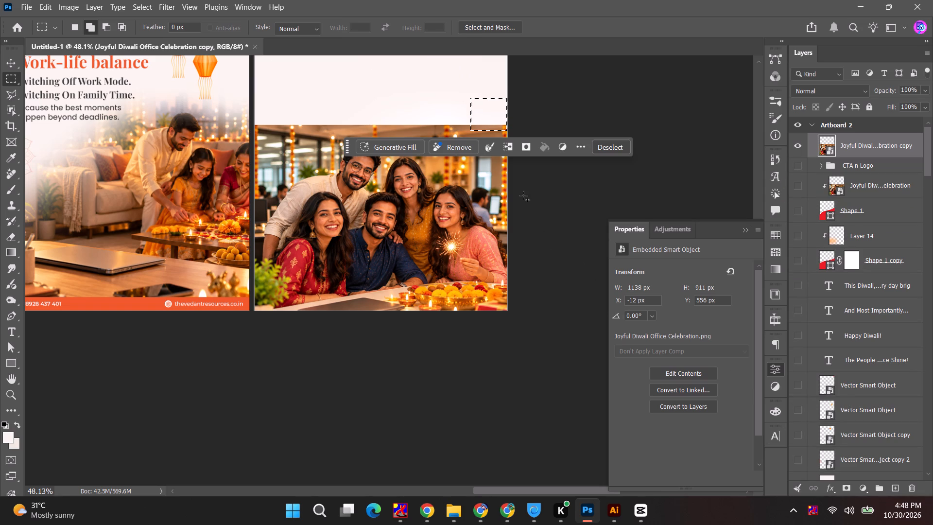
# Run Generative Fill without a prompt on the selected corner area using the photo copy layer.
pyautogui.click(858, 144)
pyautogui.click(389, 148)
pyautogui.click(607, 167)
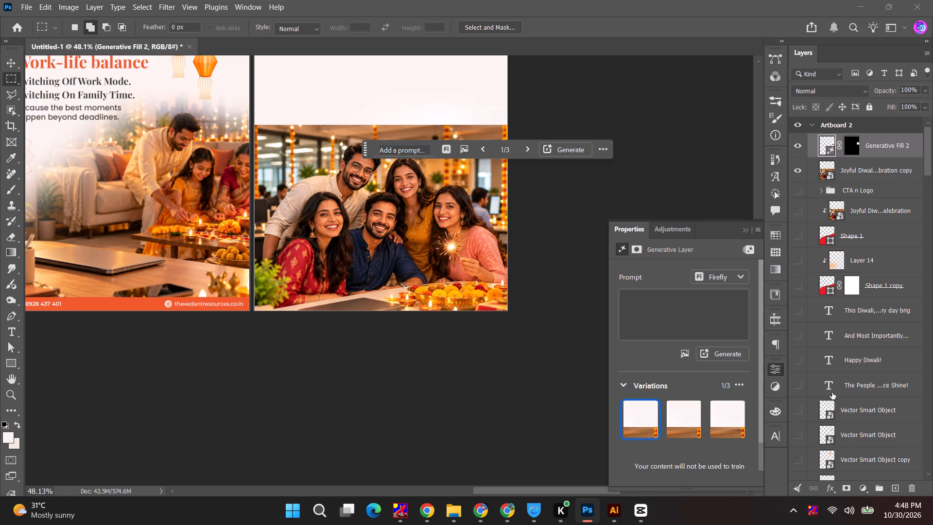
# Hide the Generative Fill 2 layer, Layer 13, and the Artboard 1 copy artboard.
pyautogui.click(796, 151)
pyautogui.scroll(-7, 802, 168)
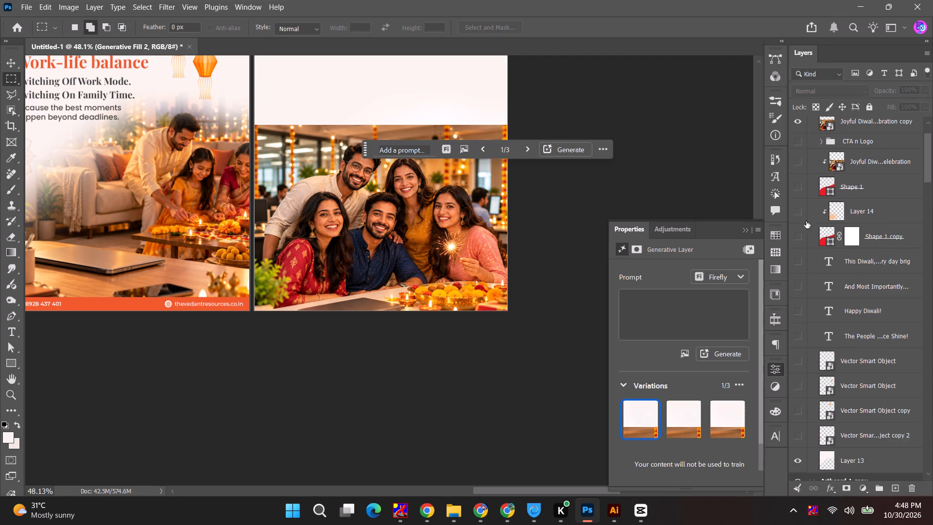
pyautogui.scroll(-6, 806, 221)
pyautogui.click(798, 299)
pyautogui.click(797, 319)
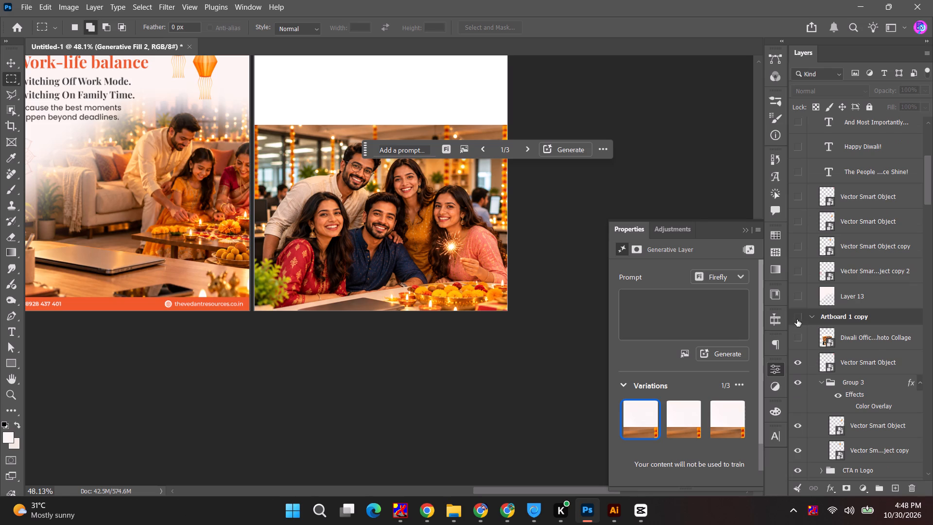
# Marquee-select a full-width strip overlapping the photo copy's top edge and extend the image there with Generative Fill without a prompt.
pyautogui.moveTo(5, 78); pyautogui.dragTo(12, 81)
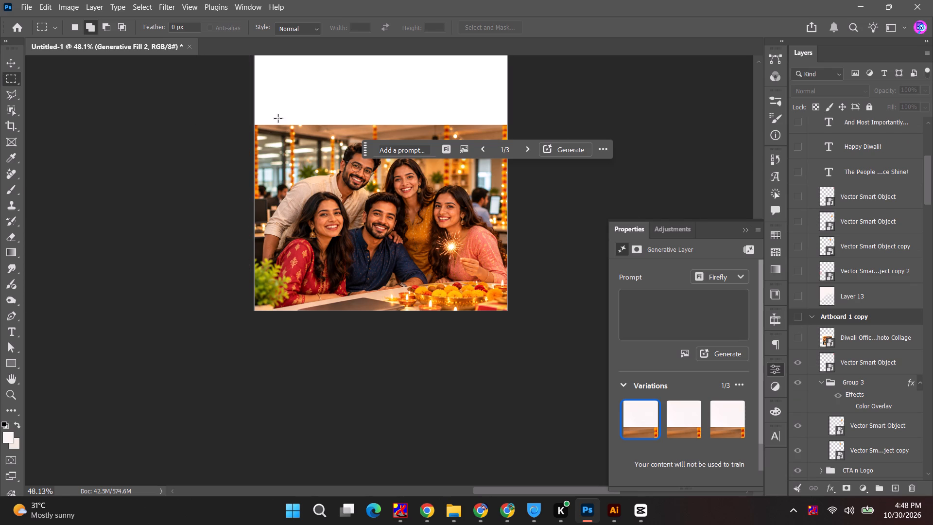
pyautogui.moveTo(252, 133); pyautogui.dragTo(524, 98)
pyautogui.scroll(19, 847, 202)
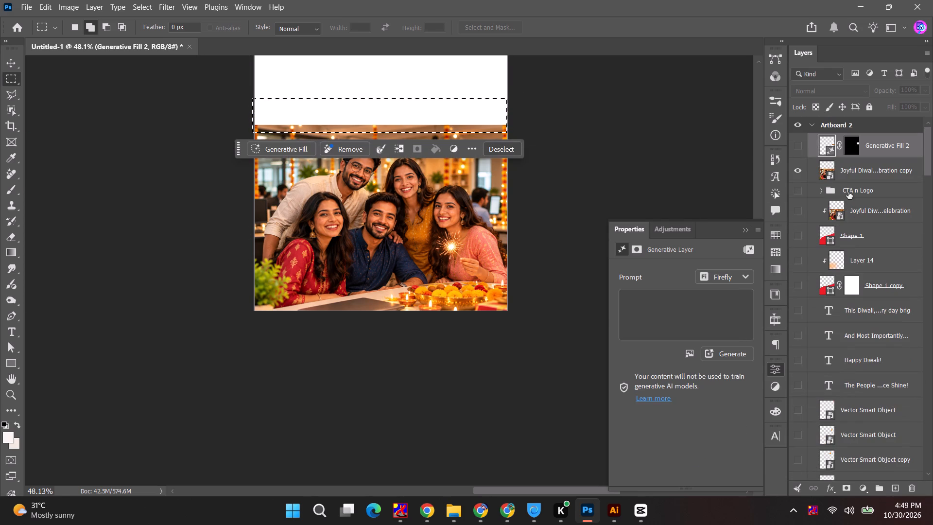
pyautogui.click(852, 181)
pyautogui.click(264, 151)
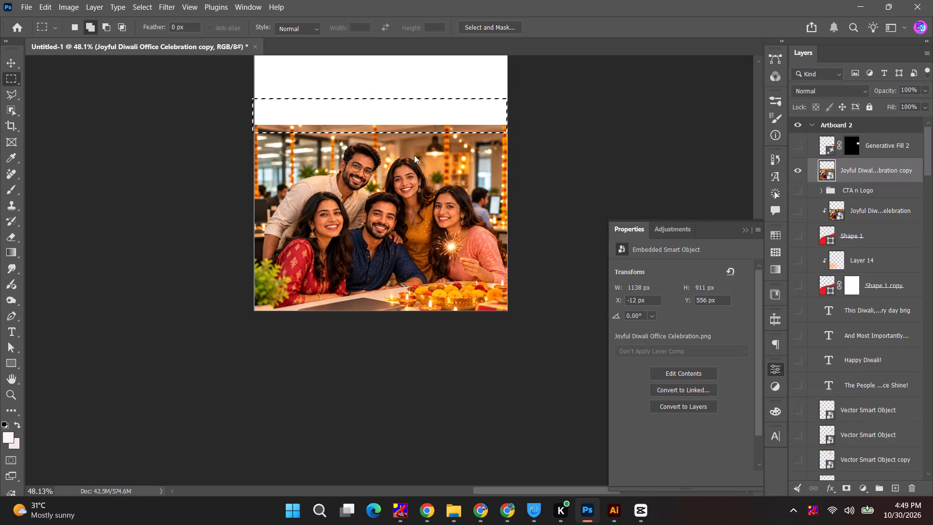
pyautogui.click(483, 166)
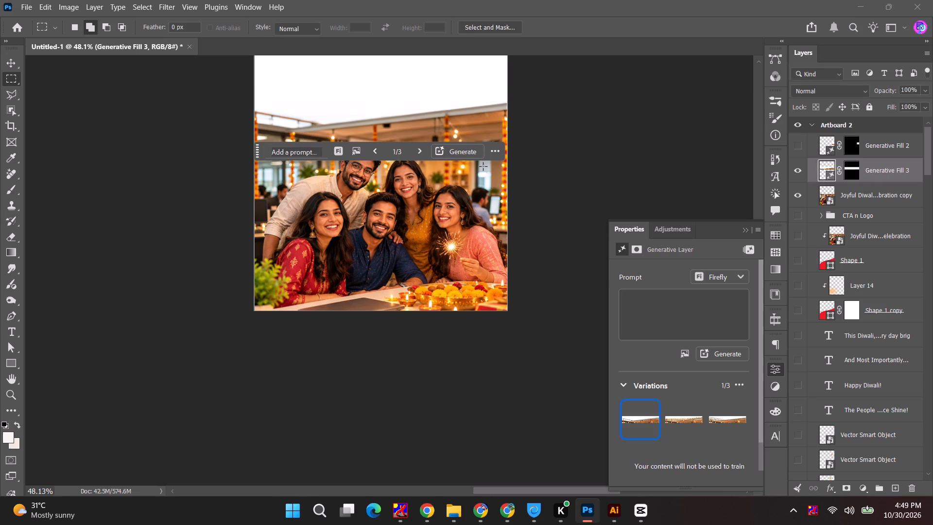
# Compare the generated variations of the top extension and choose the second one.
pyautogui.click(667, 419)
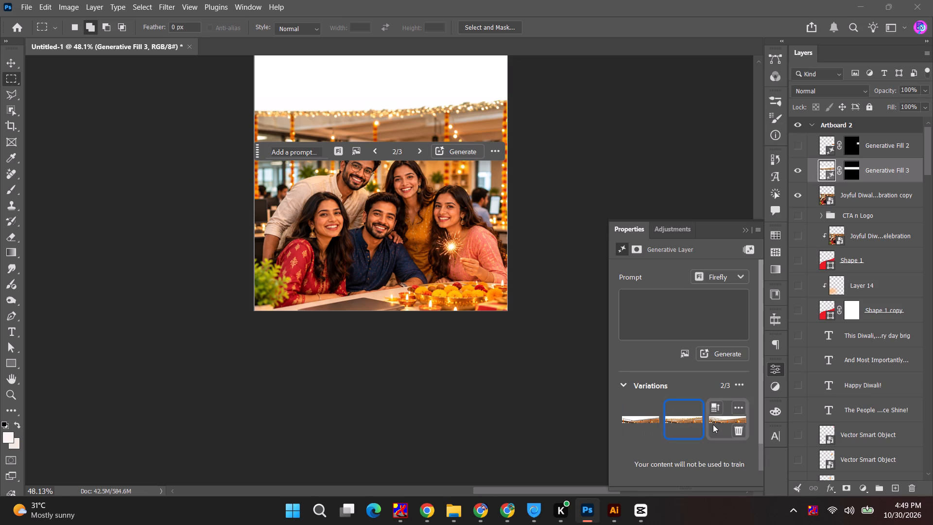
pyautogui.click(713, 424)
pyautogui.click(684, 422)
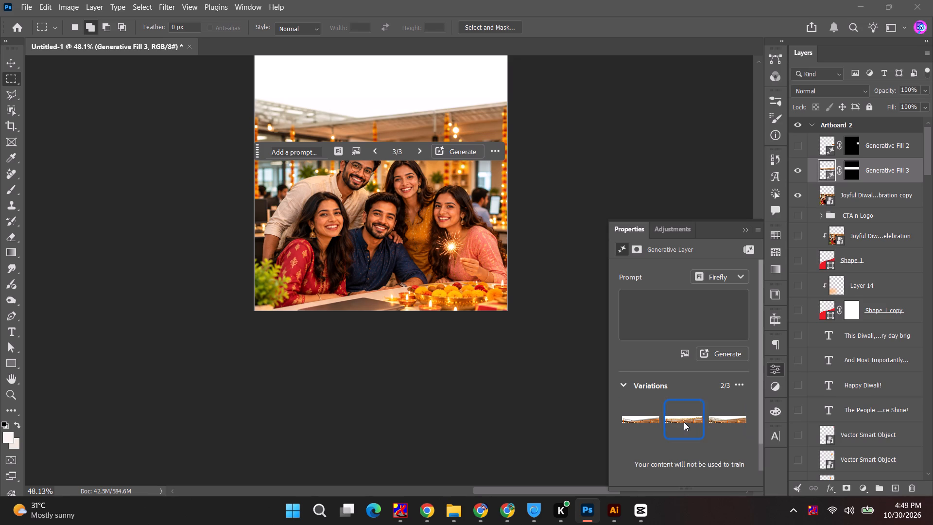
# Convert the photo copy and its Generative Fill 3 extension into one smart object and clip it to the Shape 1 layer.
pyautogui.keyDown('ctrl'); pyautogui.click(894, 190); pyautogui.keyUp('ctrl')
pyautogui.rightClick(894, 190)
pyautogui.click(836, 419)
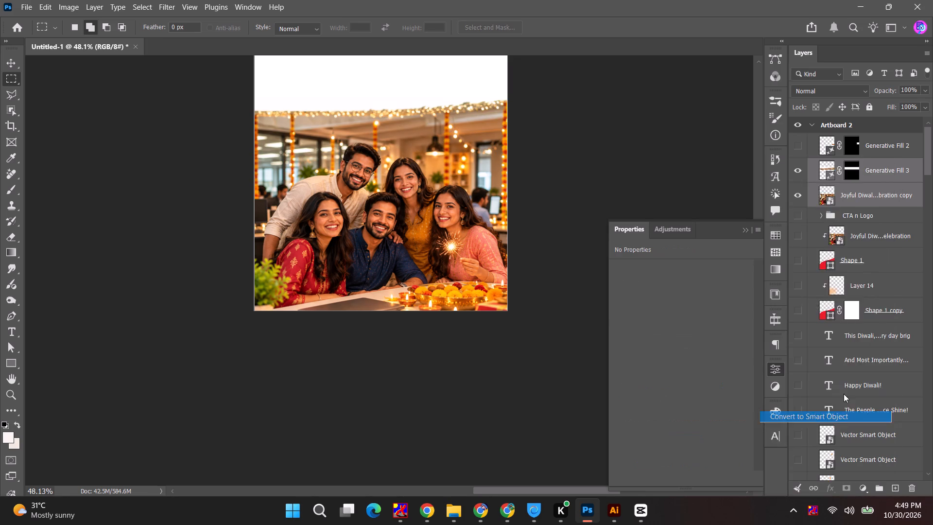
pyautogui.moveTo(868, 172); pyautogui.dragTo(870, 226)
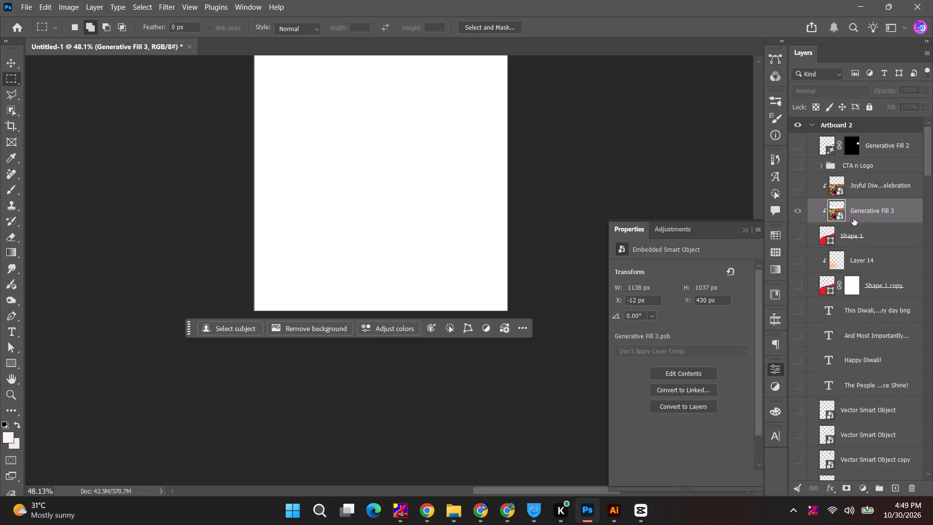
# Show the CTA n Logo group, Generative Fill 2, and the hidden shape, text and vector layers of Artboard 2, leaving Layer 13 hidden.
pyautogui.click(798, 168)
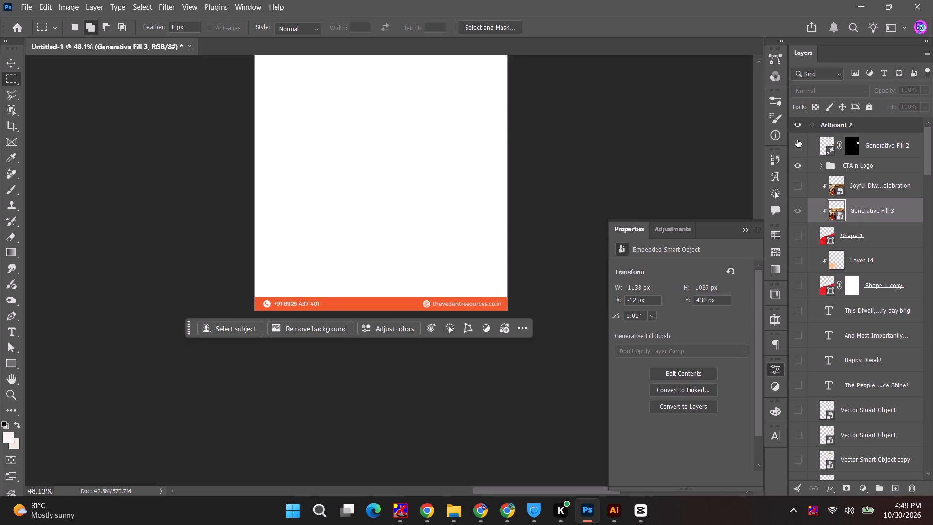
pyautogui.click(797, 137)
pyautogui.moveTo(798, 239); pyautogui.dragTo(810, 397)
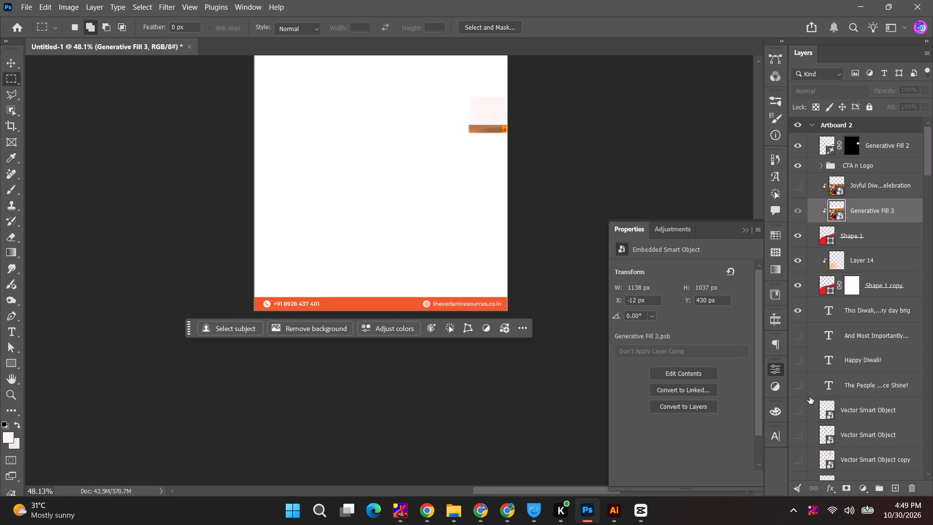
pyautogui.moveTo(810, 397); pyautogui.dragTo(805, 394)
pyautogui.scroll(-5, 794, 422)
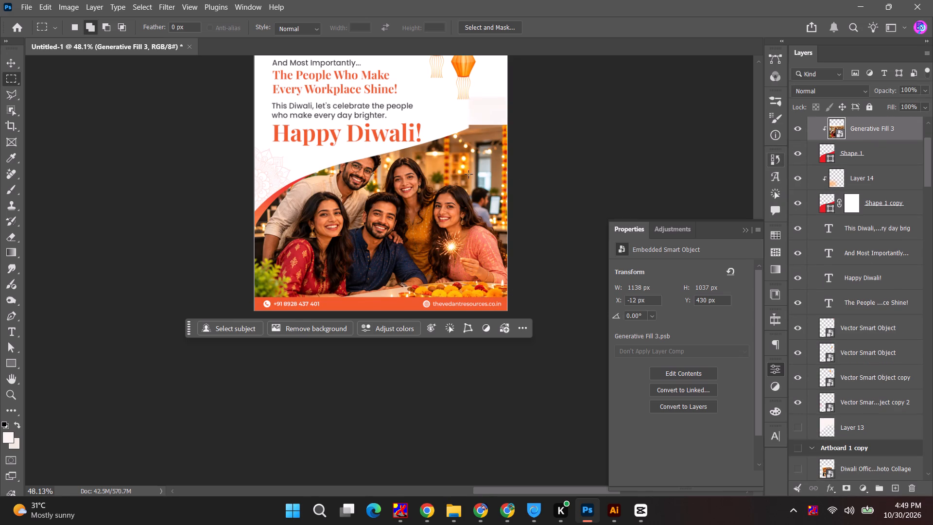
# Move the Shape 1 copy layer up 30 px so more of its red curved rim shows above the photo.
pyautogui.click(881, 209)
pyautogui.hotkey('ctrl', 't')
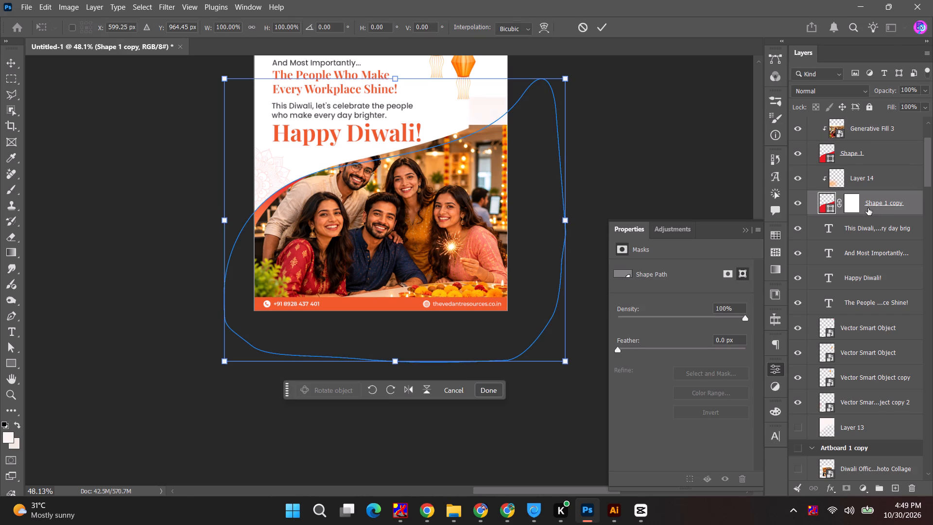
pyautogui.hotkey('shift', 'Up')
pyautogui.hotkey('shift', 'Up')
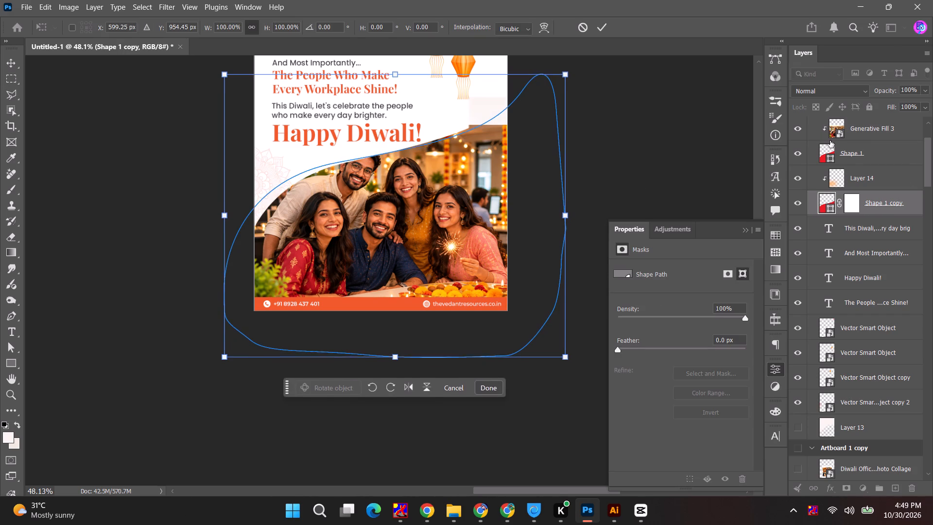
pyautogui.hotkey('shift', 'Up')
pyautogui.hotkey('shift', 'Up')
pyautogui.hotkey('shift', 'Down')
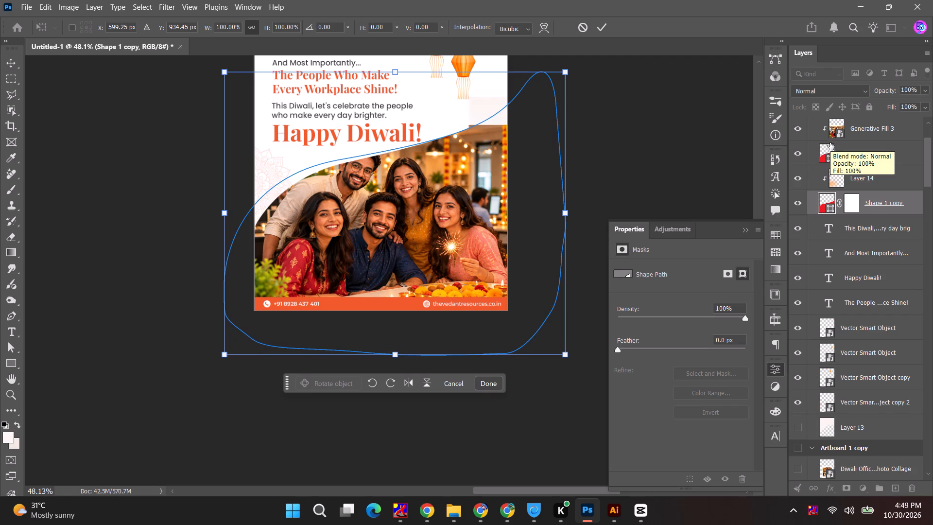
pyautogui.click(844, 150)
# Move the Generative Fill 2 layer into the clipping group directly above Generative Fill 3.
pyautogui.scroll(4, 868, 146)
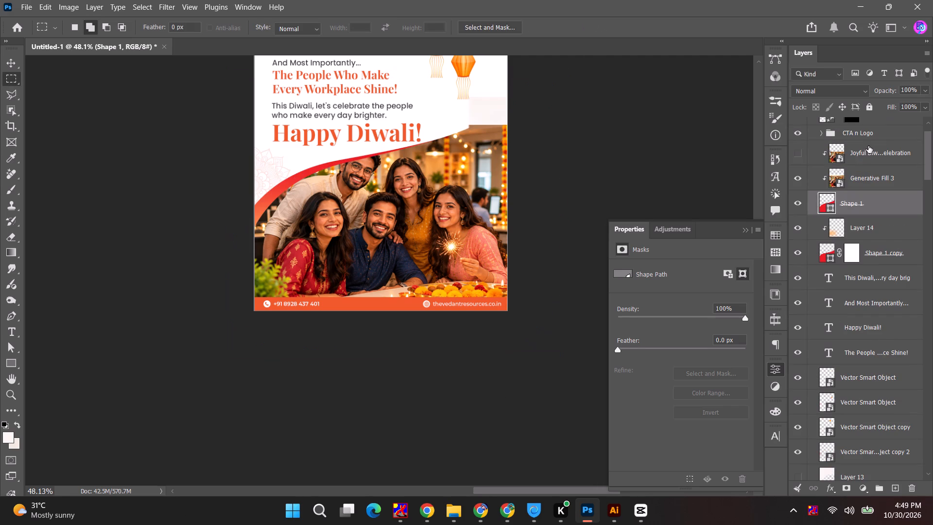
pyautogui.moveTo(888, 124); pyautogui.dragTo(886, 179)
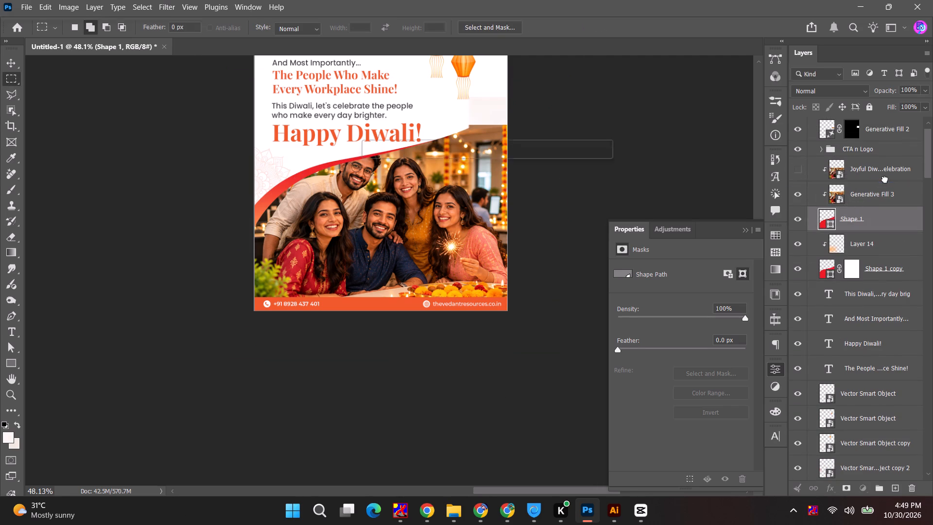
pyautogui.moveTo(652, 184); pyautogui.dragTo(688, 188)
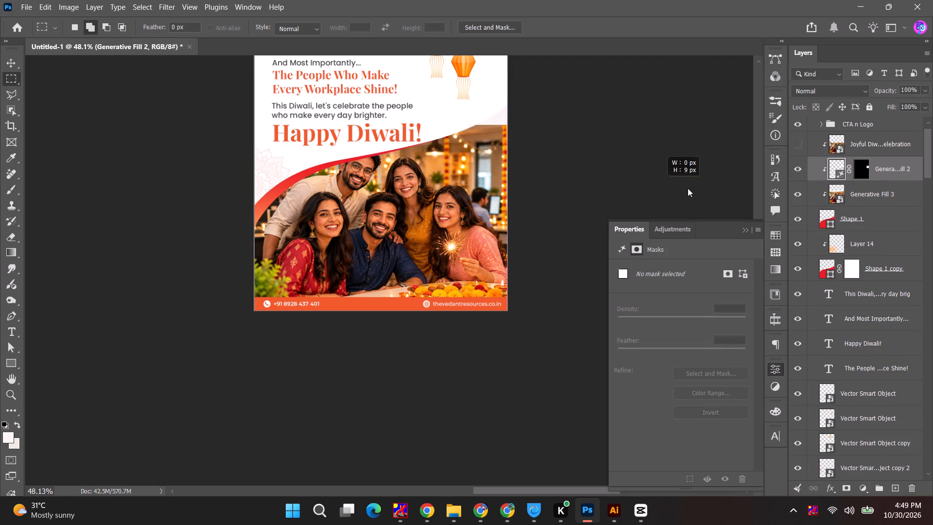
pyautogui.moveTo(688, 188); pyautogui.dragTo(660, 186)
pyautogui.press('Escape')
# Compare the photo's upper corner with Generative Fill 2 shown and hidden, and delete that layer.
pyautogui.click(809, 167)
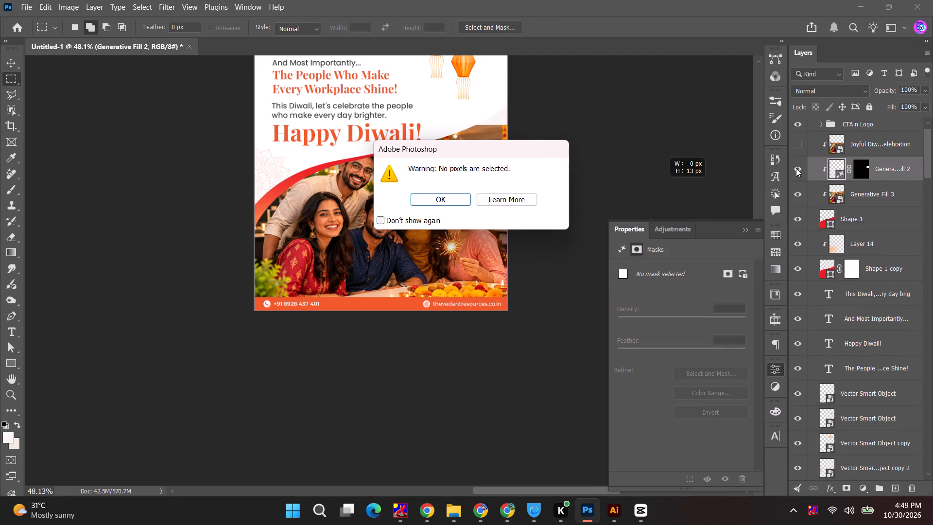
pyautogui.click(796, 168)
pyautogui.click(793, 170)
pyautogui.click(460, 193)
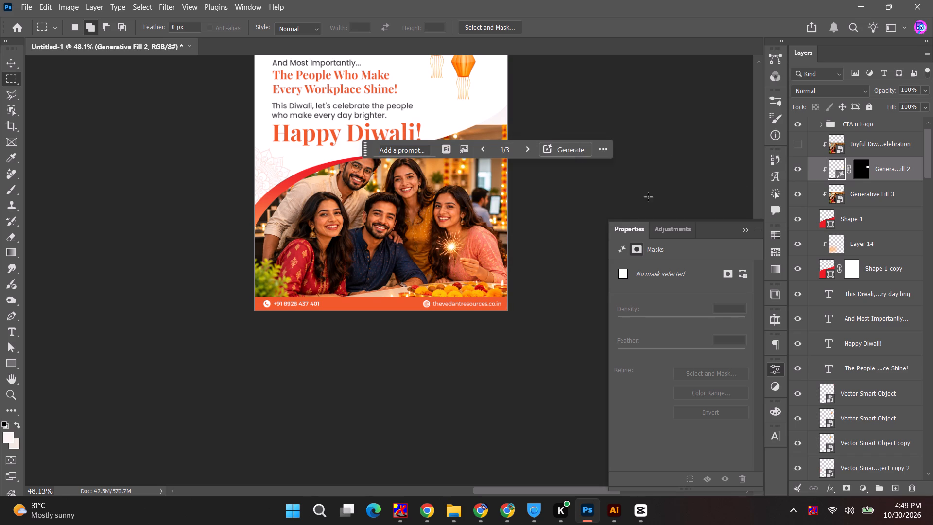
pyautogui.click(801, 170)
pyautogui.click(801, 170)
pyautogui.click(801, 170)
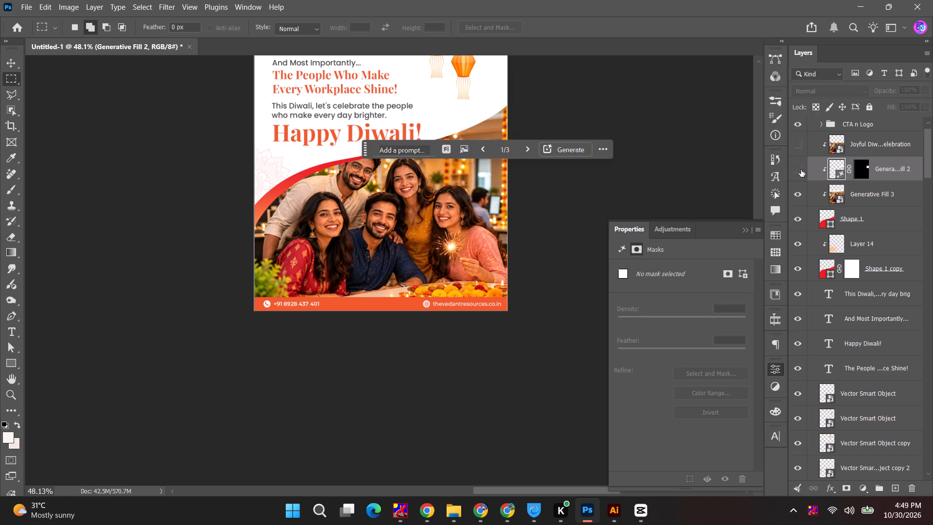
pyautogui.click(656, 173)
pyautogui.press('Escape')
pyautogui.press('BackSpace')
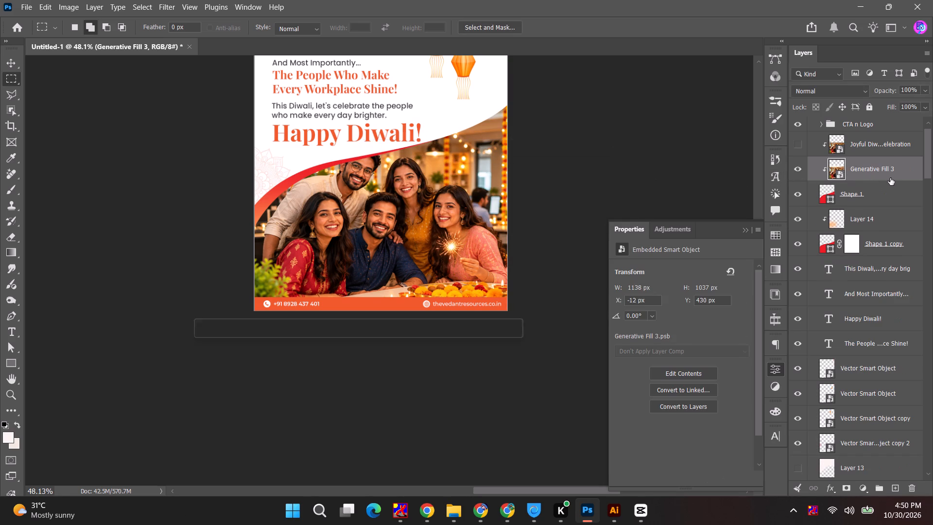
# Duplicate the Generative Fill 3 smart object, unclipped, into the CTA n Logo group so the full photo covers the curve.
pyautogui.scroll(4, 850, 171)
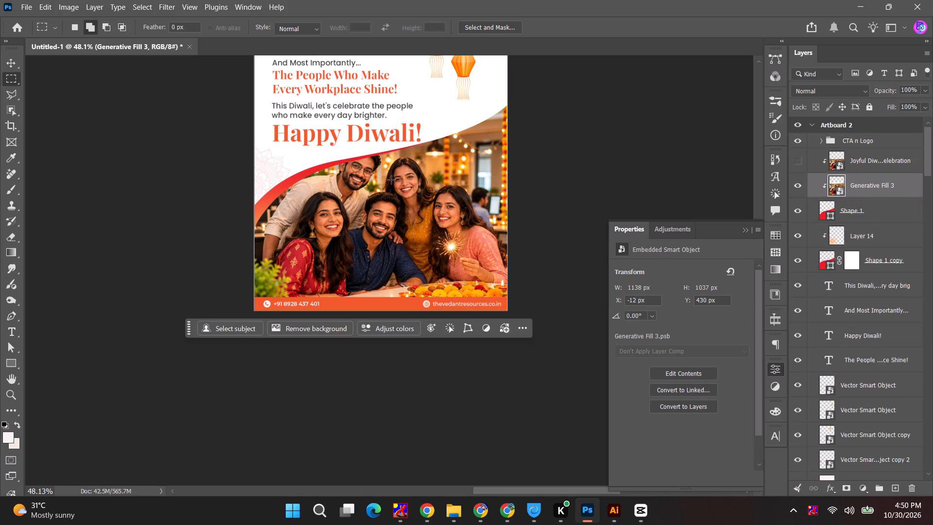
pyautogui.scroll(1, 278, 193)
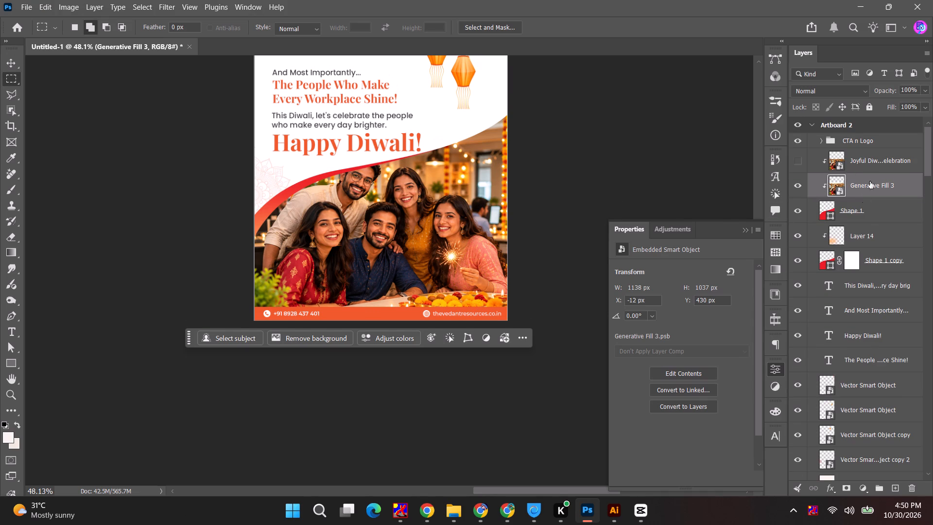
pyautogui.click(865, 184)
pyautogui.keyDown('alt'); pyautogui.moveTo(874, 189); pyautogui.dragTo(881, 137); pyautogui.keyUp('alt')
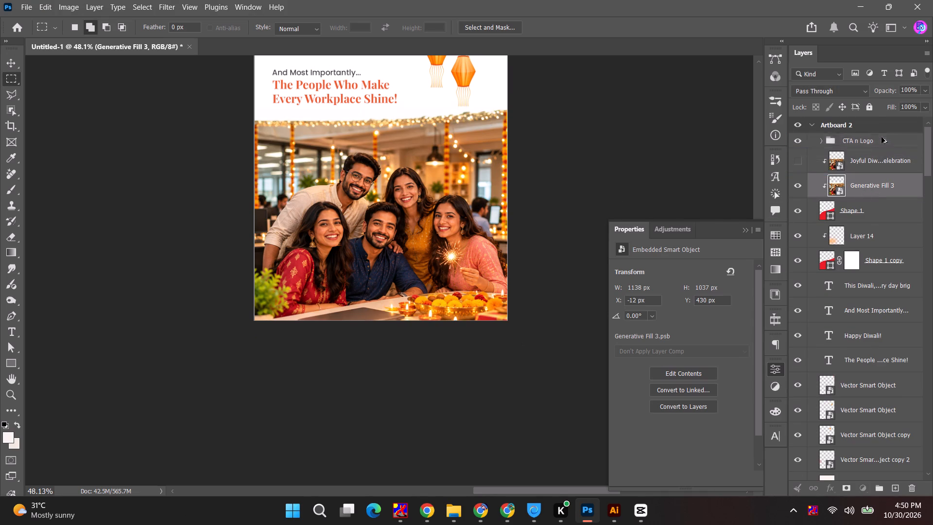
# Select the man standing at the back with Select People on the Generative Fill 3 layer and copy him to a new layer.
pyautogui.click(11, 116)
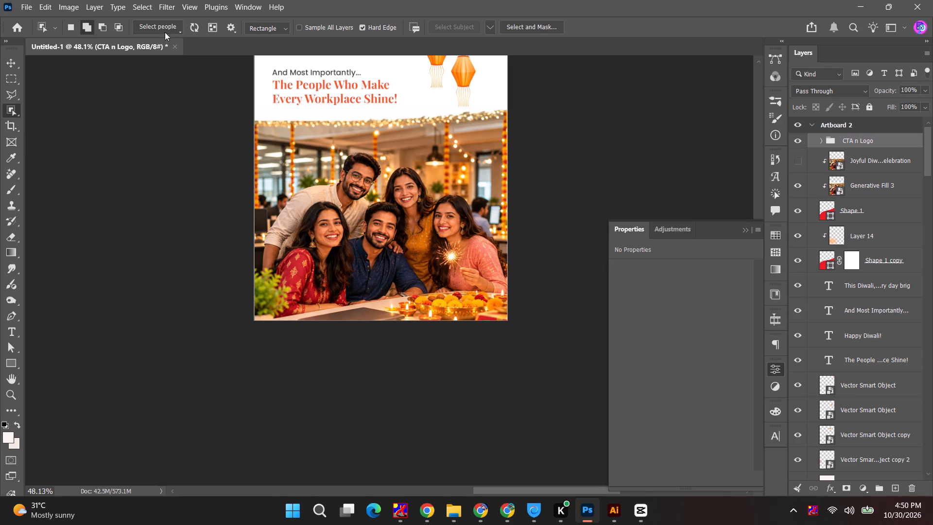
pyautogui.click(165, 32)
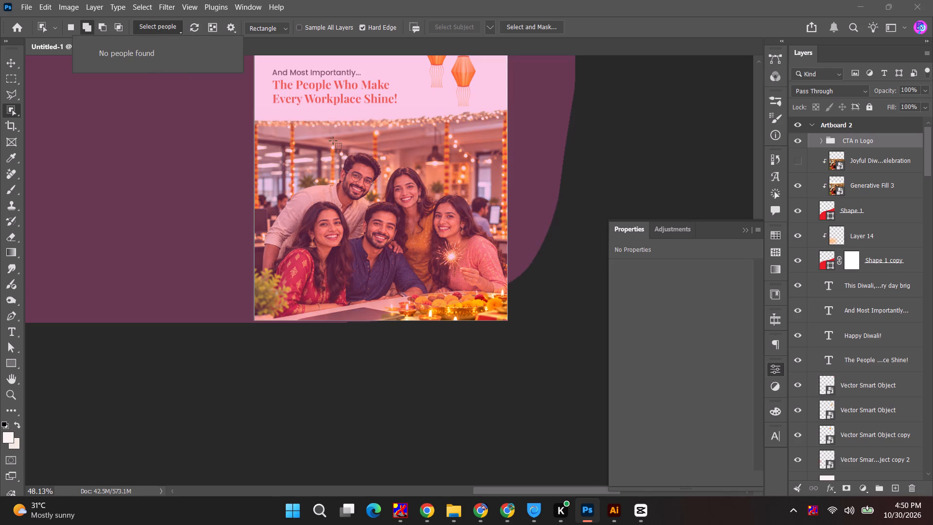
pyautogui.click(896, 181)
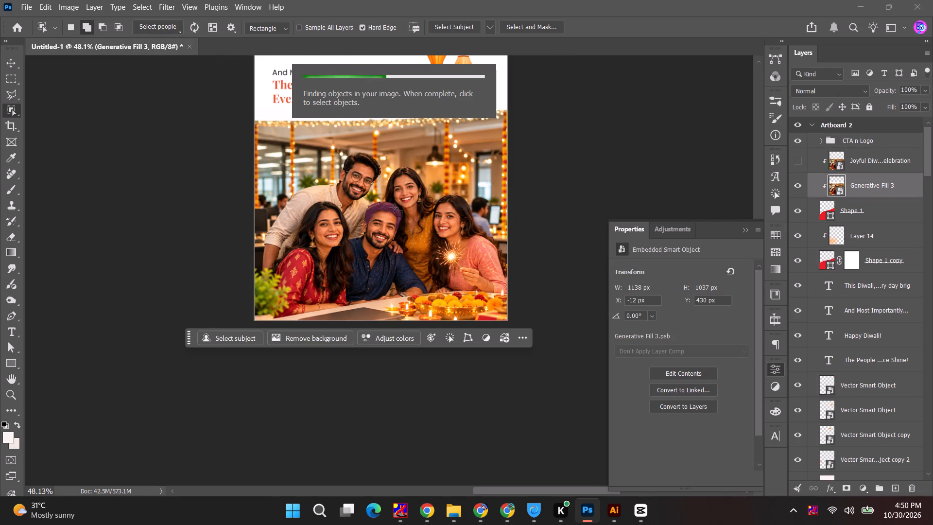
pyautogui.click(363, 168)
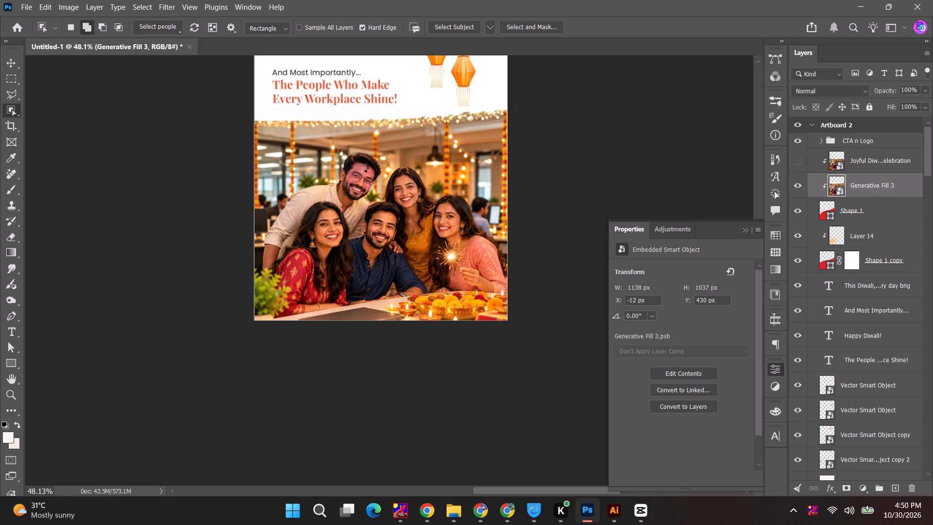
pyautogui.hotkey('ctrl', 'd')
pyautogui.click(144, 30)
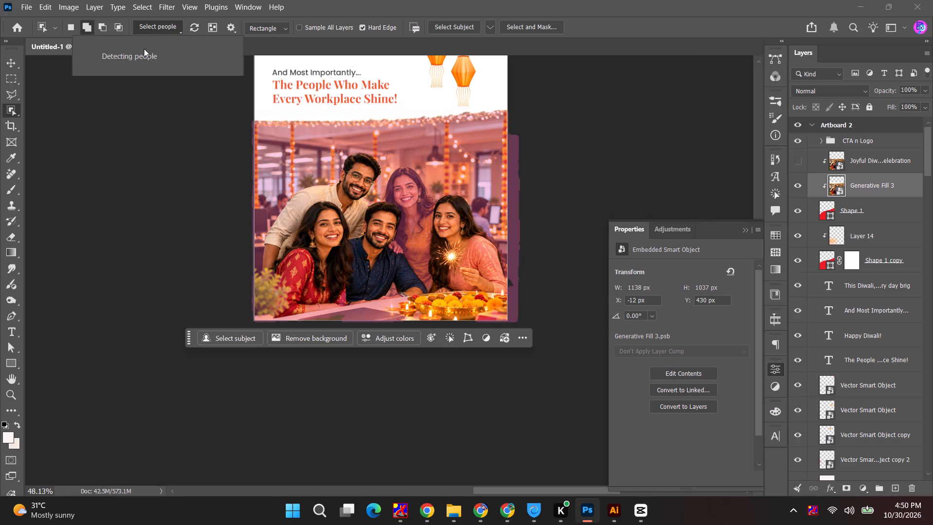
pyautogui.click(218, 53)
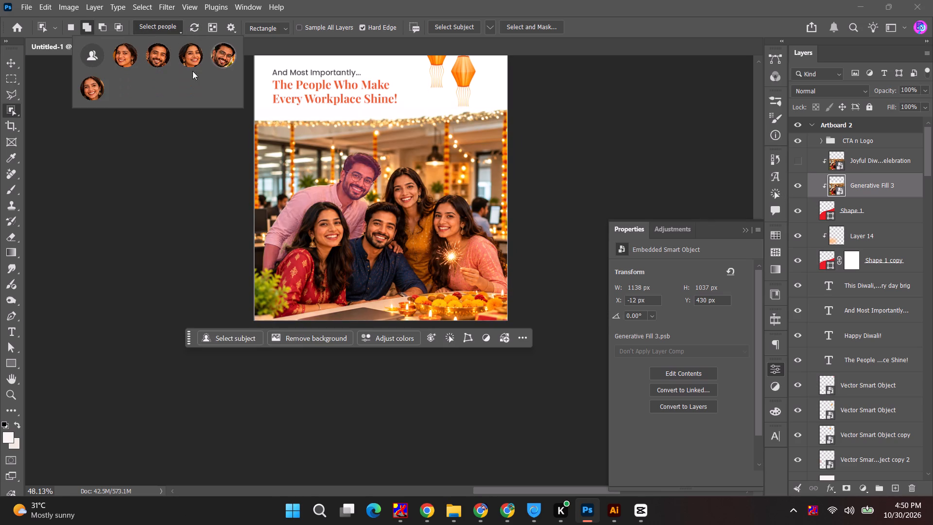
pyautogui.click(228, 58)
pyautogui.click(221, 234)
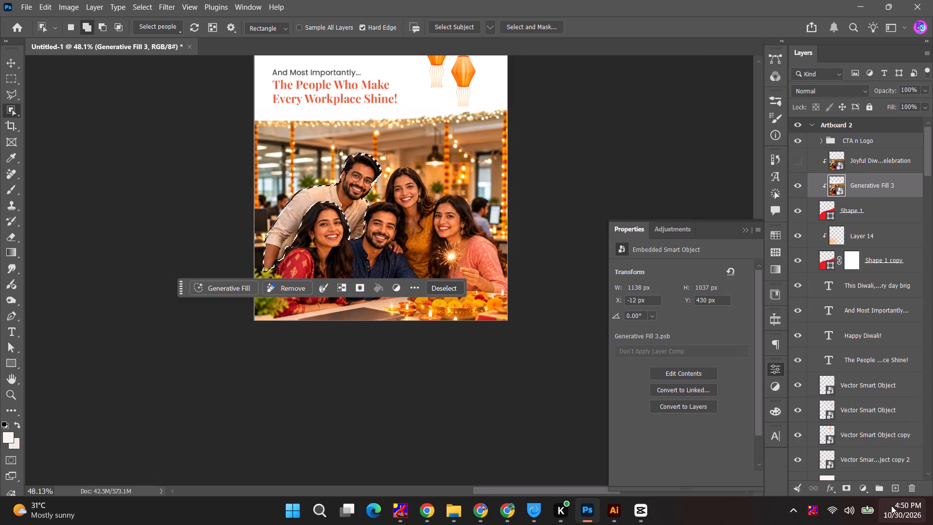
pyautogui.hotkey('ctrl', 'j')
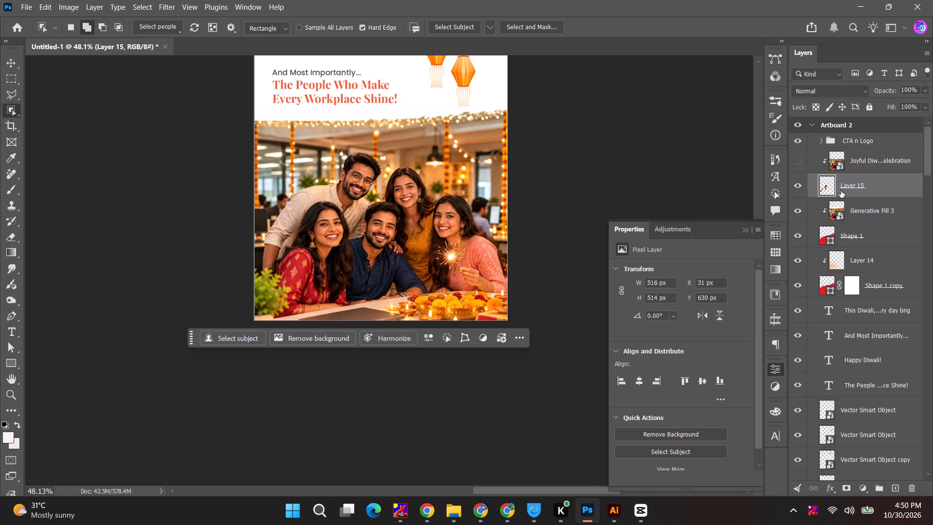
# Hide the Generative Fill 3 copy layer inside the CTA n Logo group.
pyautogui.click(18, 64)
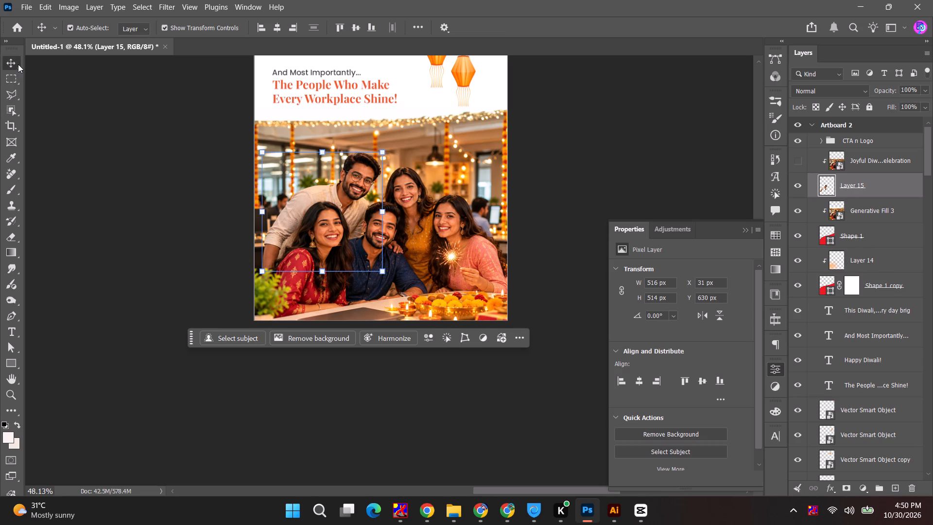
pyautogui.click(417, 151)
pyautogui.click(799, 162)
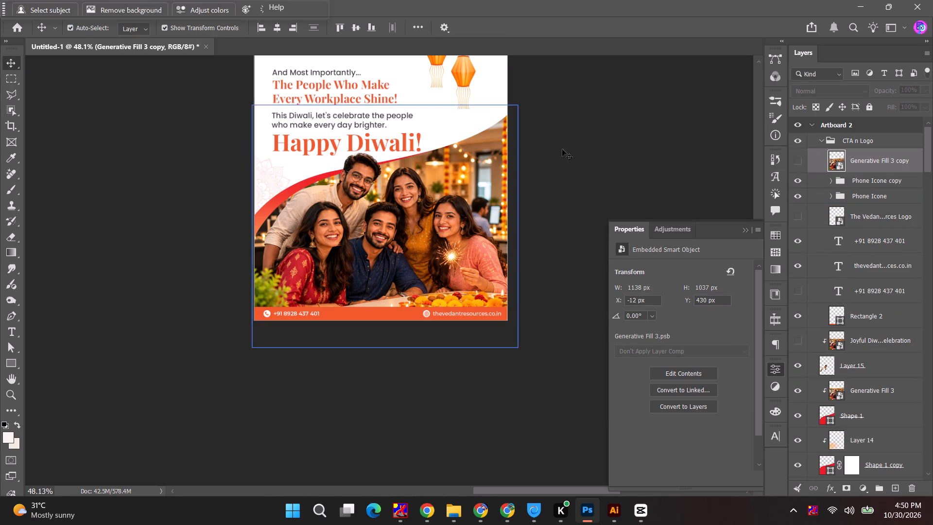
pyautogui.click(506, 140)
pyautogui.click(597, 140)
# Move all four text layers, from "And Most Importantly..." to "Happy Diwali!", slightly up together, away from the man's head.
pyautogui.keyDown('alt'); pyautogui.scroll(-1, 574, 157); pyautogui.keyUp('alt')
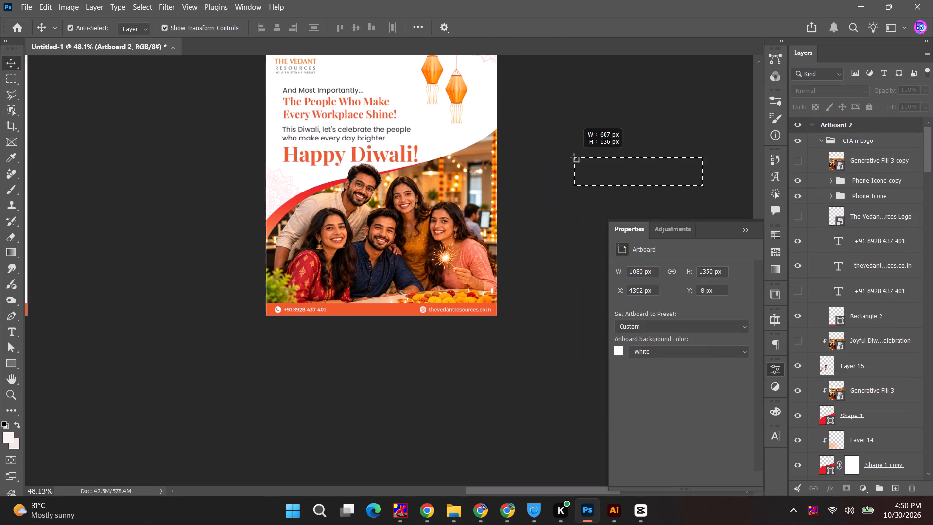
pyautogui.press('space')
pyautogui.press('space')
pyautogui.press('space')
pyautogui.press('space')
pyautogui.press('space')
pyautogui.moveTo(567, 169); pyautogui.dragTo(570, 158)
pyautogui.press('Escape')
pyautogui.click(323, 89)
pyautogui.keyDown('alt'); pyautogui.scroll(4, 318, 108); pyautogui.keyUp('alt')
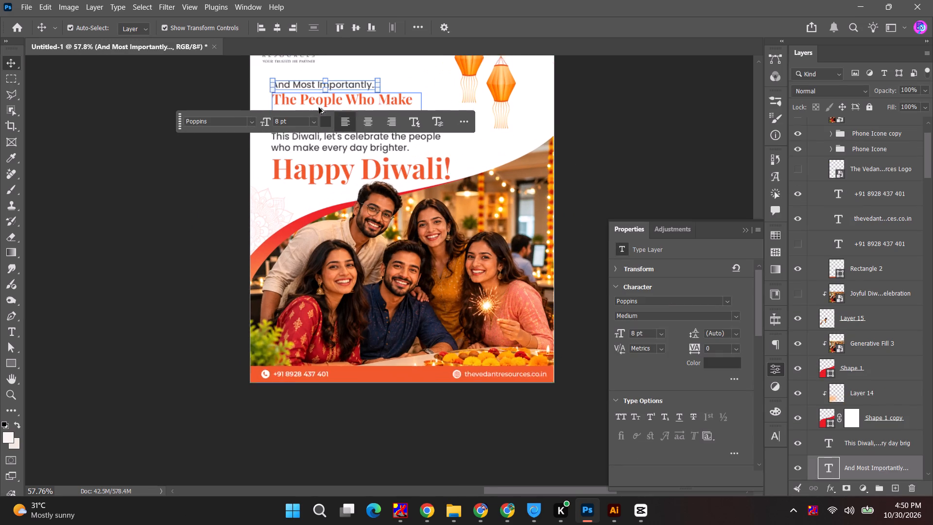
pyautogui.keyDown('shift'); pyautogui.click(367, 107); pyautogui.keyUp('shift')
pyautogui.keyDown('shift'); pyautogui.click(360, 140); pyautogui.keyUp('shift')
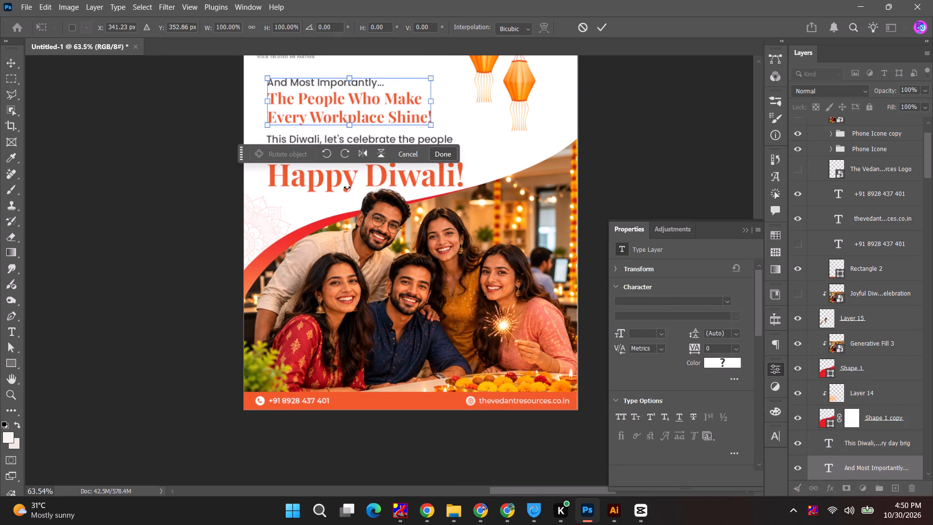
pyautogui.press('Escape')
pyautogui.keyDown('shift'); pyautogui.click(386, 146); pyautogui.keyUp('shift')
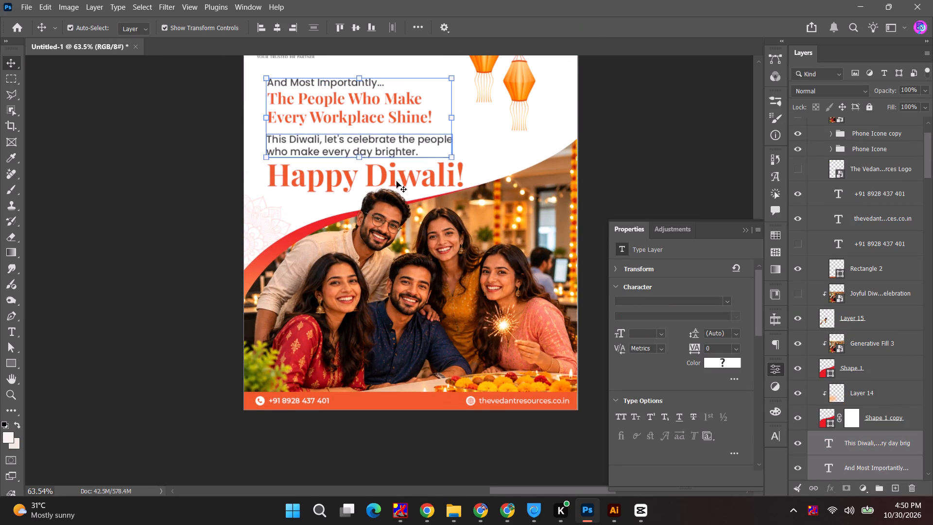
pyautogui.keyDown('shift'); pyautogui.click(408, 183); pyautogui.keyUp('shift')
pyautogui.moveTo(413, 182); pyautogui.dragTo(409, 170)
pyautogui.click(720, 176)
# Scale the "This Diwali, let's celebrate the people who make every day brighter." text down to about 96%.
pyautogui.click(365, 135)
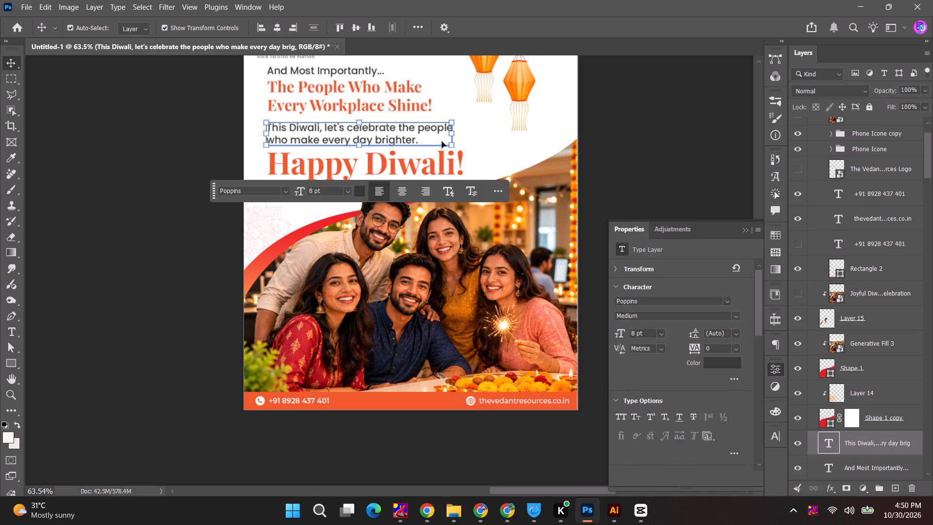
pyautogui.keyDown('shift'); pyautogui.moveTo(453, 144); pyautogui.dragTo(446, 142); pyautogui.keyUp('shift')
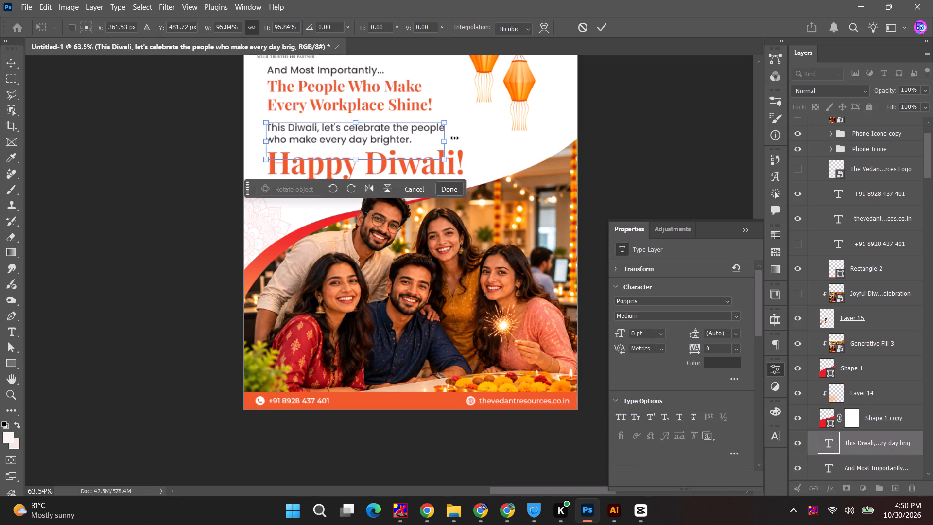
pyautogui.click(604, 24)
pyautogui.click(643, 164)
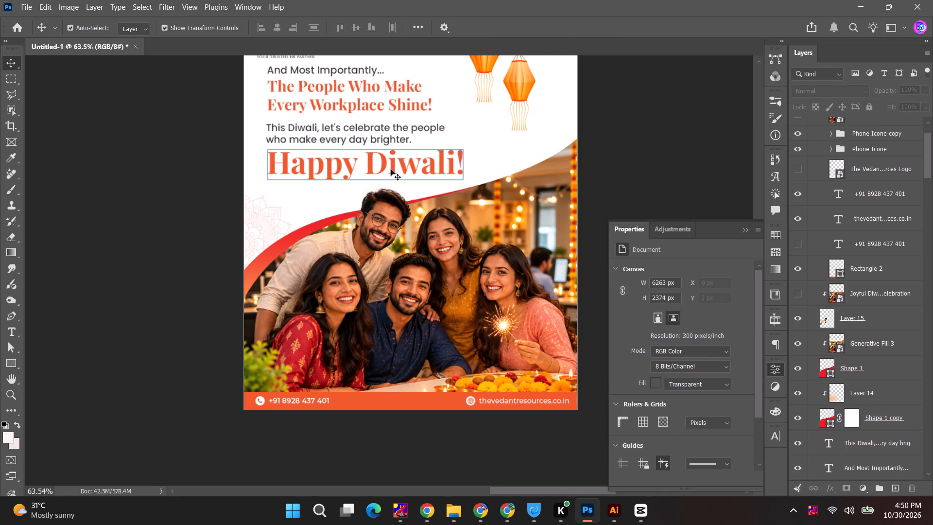
# Collapse Artboard 2's layer list and make the hidden Artboard 1 copy artboard visible again.
pyautogui.click(391, 169)
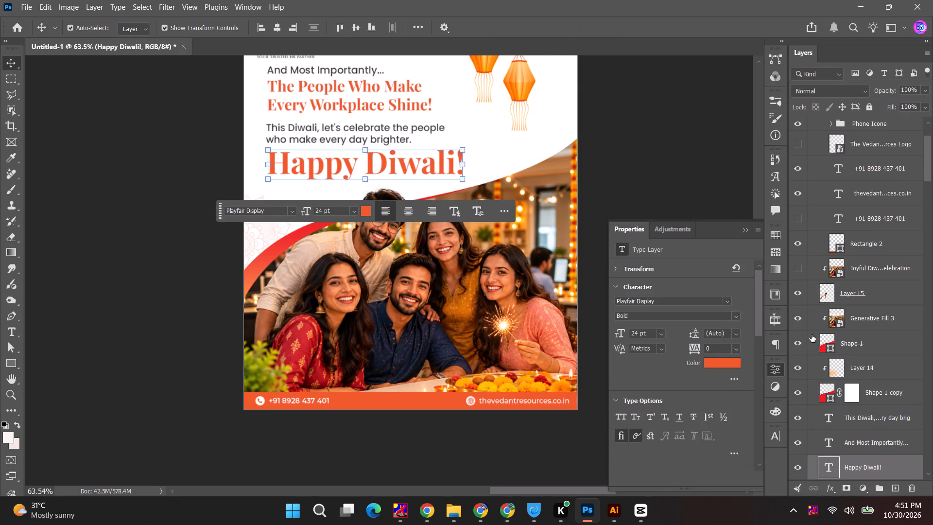
pyautogui.keyDown('alt'); pyautogui.scroll(-7, 679, 150); pyautogui.keyUp('alt')
pyautogui.press('space')
pyautogui.moveTo(690, 128); pyautogui.dragTo(646, 147)
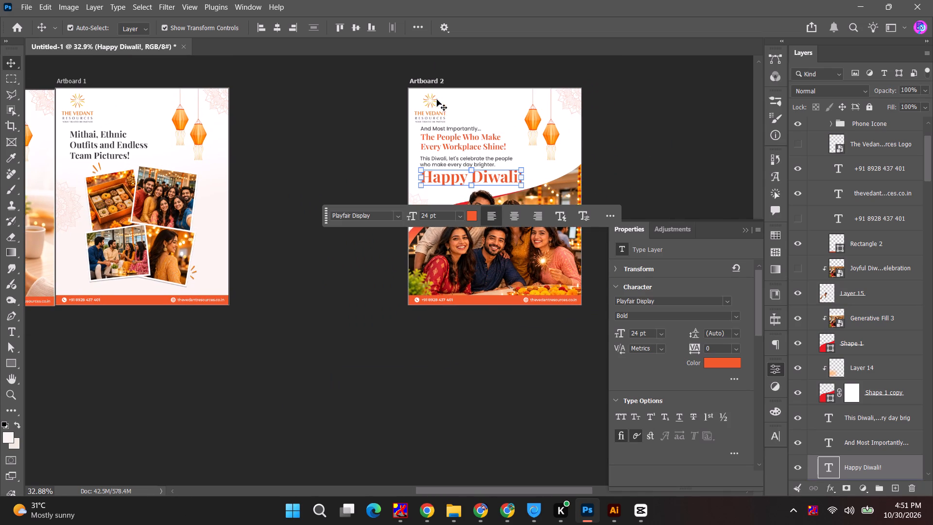
pyautogui.click(438, 84)
pyautogui.click(814, 126)
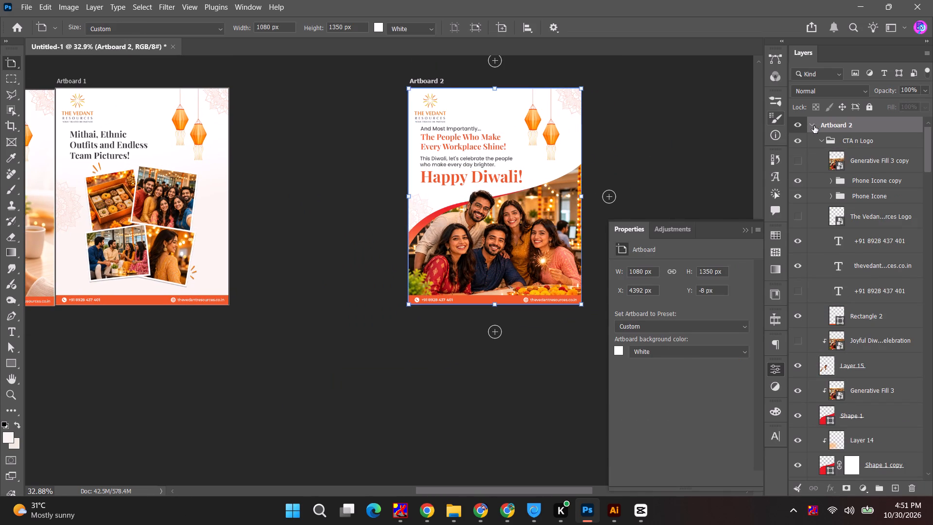
pyautogui.click(801, 142)
# Delete Layer 12, the pale pinkish fade over the photo in Artboard 1 copy.
pyautogui.keyDown('alt'); pyautogui.scroll(-4, 395, 193); pyautogui.keyUp('alt')
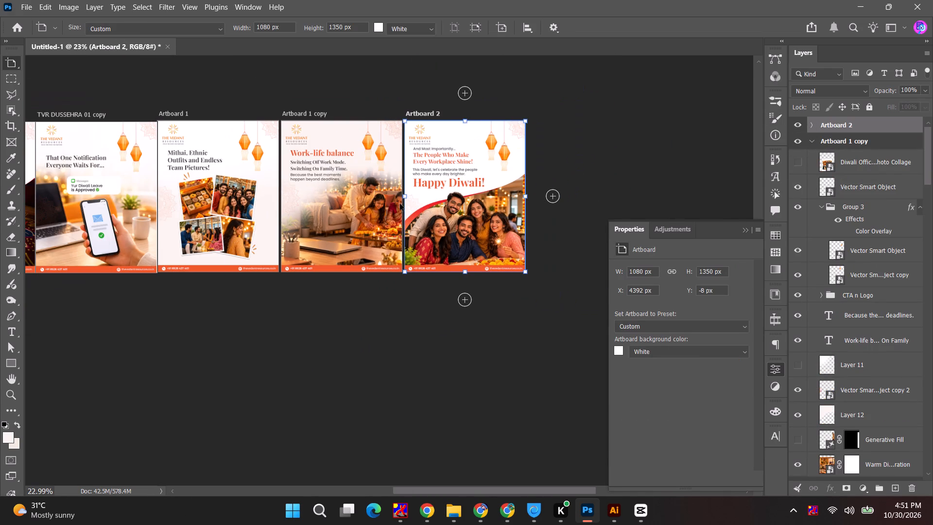
pyautogui.press('space')
pyautogui.click(482, 183)
pyautogui.press('b')
pyautogui.rightClick(5, 58)
pyautogui.click(55, 61)
pyautogui.click(348, 135)
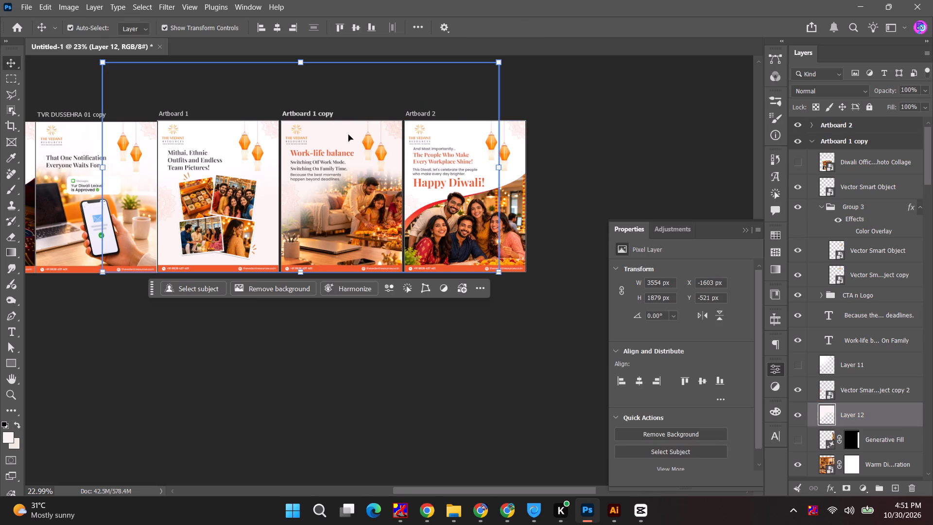
pyautogui.scroll(-3, 484, 219)
pyautogui.keyDown('alt'); pyautogui.scroll(-3, 92, 229); pyautogui.keyUp('alt')
pyautogui.press('space')
pyautogui.moveTo(160, 221); pyautogui.dragTo(172, 228)
pyautogui.keyDown('alt'); pyautogui.scroll(4, 384, 149); pyautogui.keyUp('alt')
pyautogui.click(798, 416)
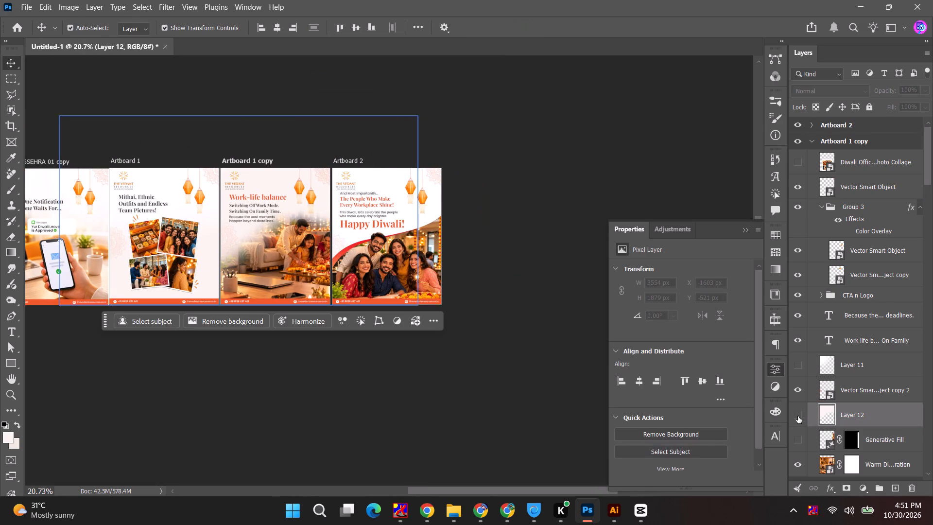
pyautogui.click(798, 416)
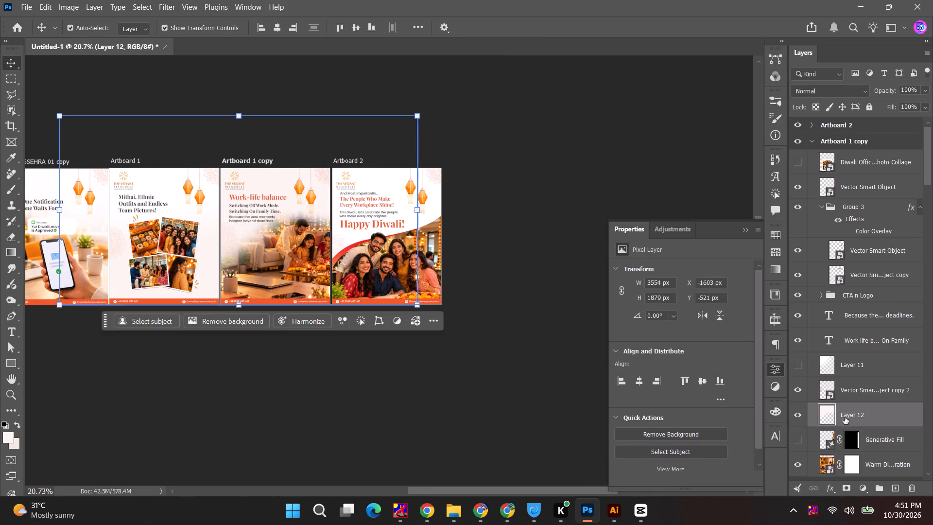
pyautogui.press('space')
pyautogui.press('space')
pyautogui.press('space')
pyautogui.press('space')
pyautogui.press('space')
pyautogui.press('space')
pyautogui.moveTo(223, 237); pyautogui.dragTo(391, 233)
pyautogui.keyDown('alt'); pyautogui.scroll(6, 350, 215); pyautogui.keyUp('alt')
pyautogui.press('space')
pyautogui.moveTo(581, 199); pyautogui.dragTo(553, 202)
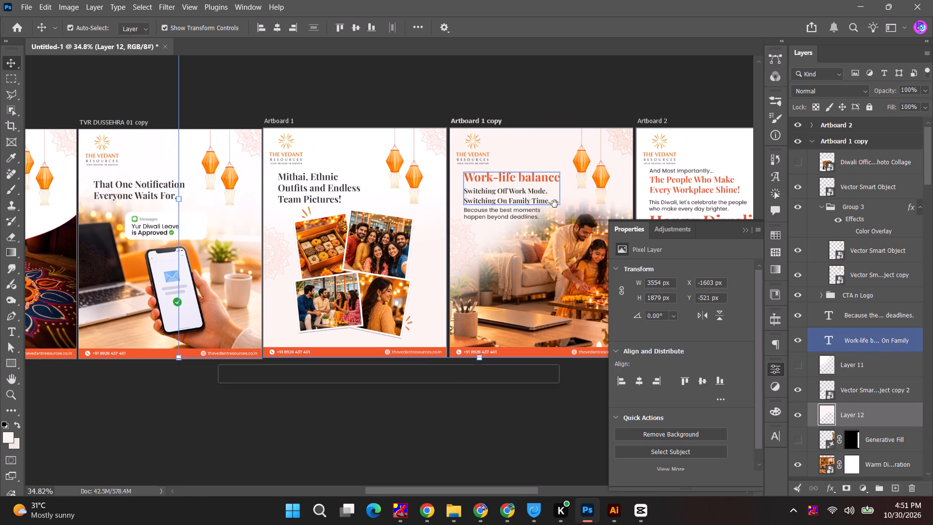
pyautogui.press('BackSpace')
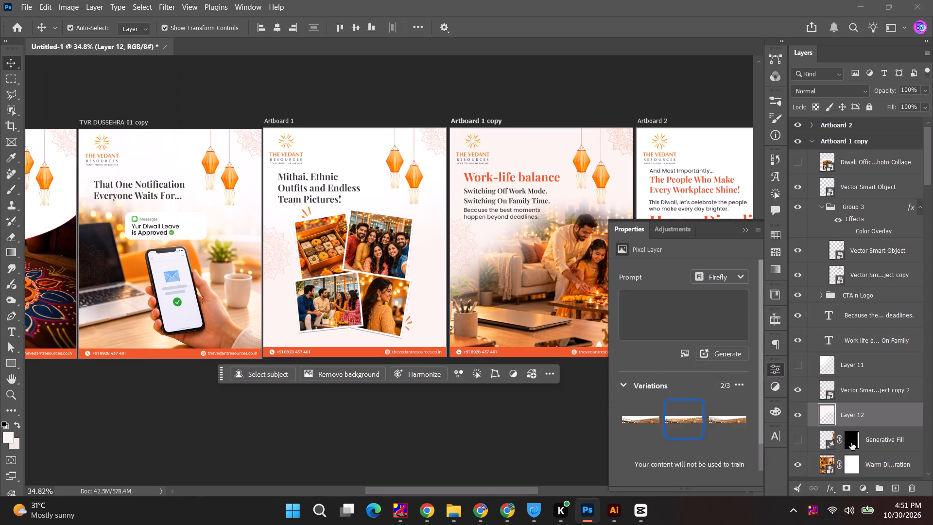
# Show the hidden Layer 11 in Artboard 1 copy.
pyautogui.click(799, 369)
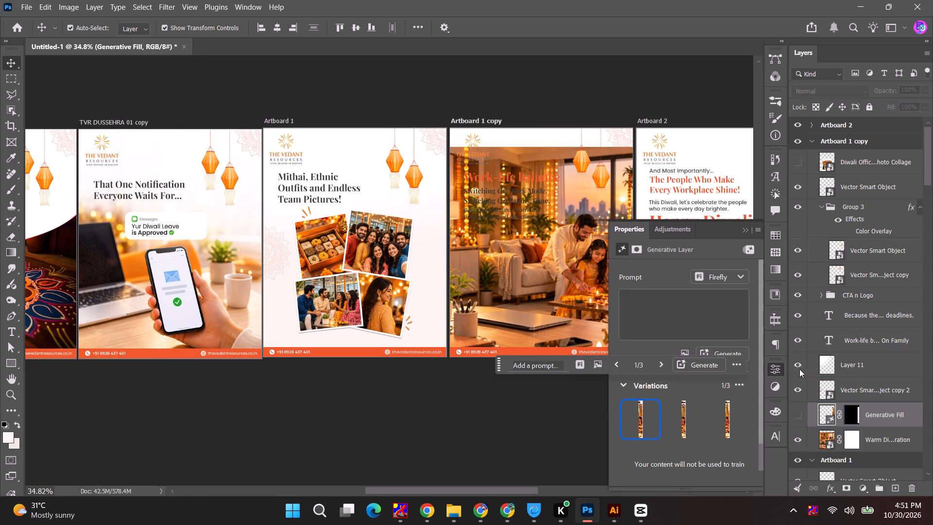
# Sample Artboard 1's white background as the brush colour and add a new empty layer above Layer 11.
pyautogui.press('b')
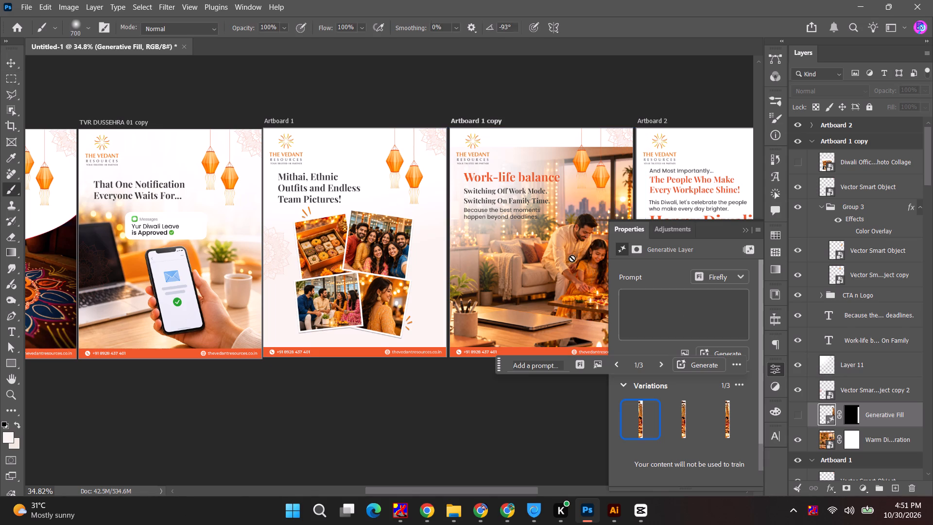
pyautogui.keyDown('alt'); pyautogui.click(369, 159); pyautogui.keyUp('alt')
pyautogui.press('b')
pyautogui.click(847, 370)
pyautogui.click(892, 485)
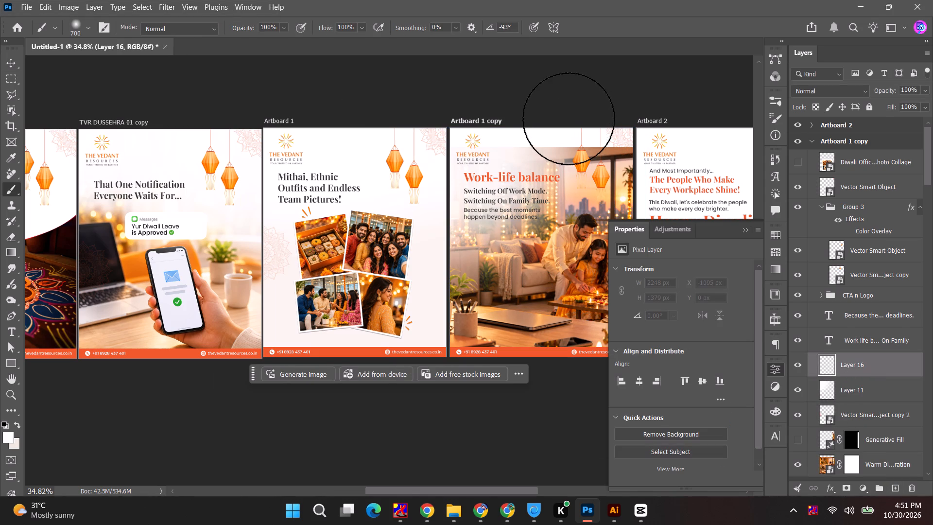
# Paint soft white strokes with a 700 px brush across the top of the Work-life balance slide, covering the photo's hard upper edge.
pyautogui.moveTo(544, 118); pyautogui.dragTo(342, 162)
pyautogui.moveTo(492, 123); pyautogui.dragTo(666, 84)
pyautogui.moveTo(580, 114); pyautogui.dragTo(718, 79)
pyautogui.moveTo(609, 105); pyautogui.dragTo(691, 102)
pyautogui.moveTo(531, 108); pyautogui.dragTo(640, 102)
pyautogui.moveTo(609, 108); pyautogui.dragTo(375, 134)
# Build up the soft white fade on the new layer behind the logo, the "Work-life balance" headline and the text below it.
pyautogui.moveTo(500, 157); pyautogui.dragTo(405, 230)
pyautogui.moveTo(522, 167); pyautogui.dragTo(428, 172)
pyautogui.moveTo(498, 174); pyautogui.dragTo(431, 154)
pyautogui.tripleClick(512, 179)
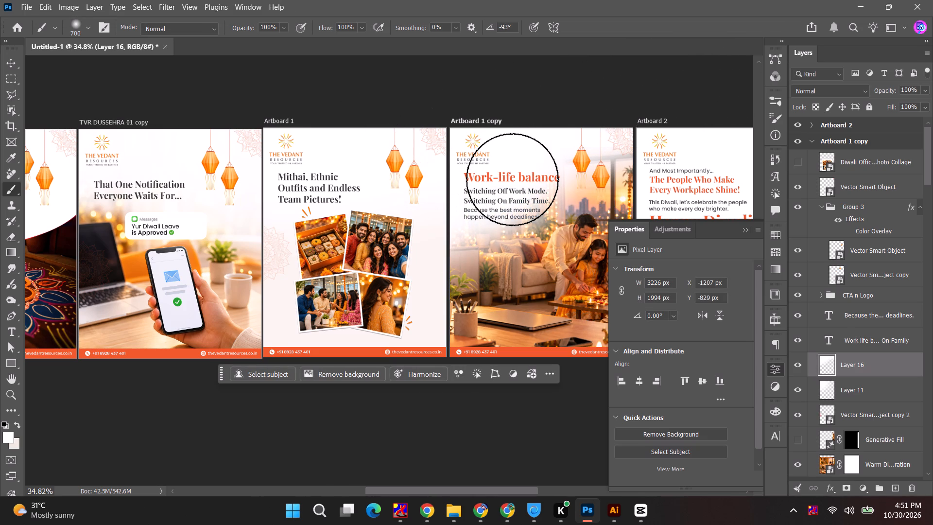
pyautogui.click(512, 179)
pyautogui.click(475, 176)
pyautogui.moveTo(468, 169); pyautogui.dragTo(454, 136)
pyautogui.moveTo(524, 139); pyautogui.dragTo(311, 131)
pyautogui.moveTo(518, 120); pyautogui.dragTo(410, 120)
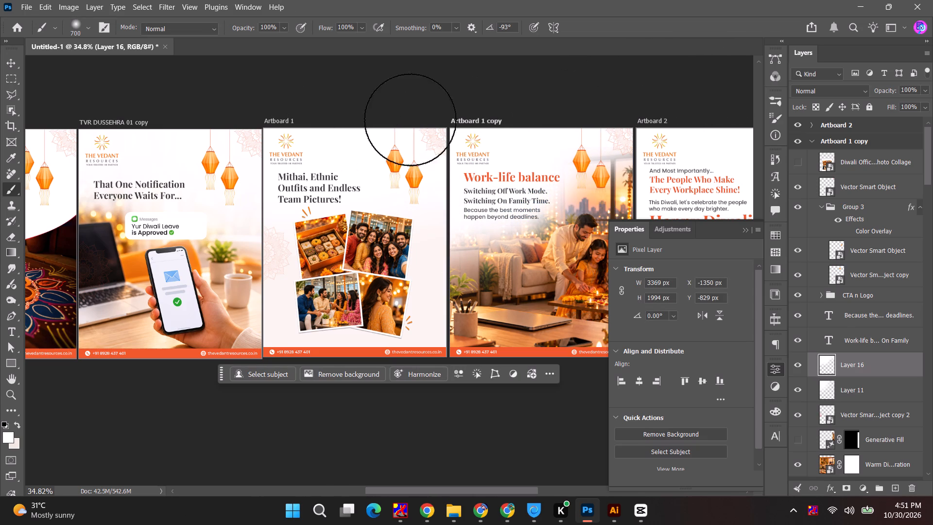
pyautogui.moveTo(410, 120); pyautogui.dragTo(390, 120)
# Extend the white fade along the top edge and into the upper-right corner of the Work-life balance slide, behind the lanterns.
pyautogui.moveTo(607, 139); pyautogui.dragTo(693, 134)
pyautogui.moveTo(624, 133); pyautogui.dragTo(687, 135)
pyautogui.moveTo(427, 113); pyautogui.dragTo(308, 104)
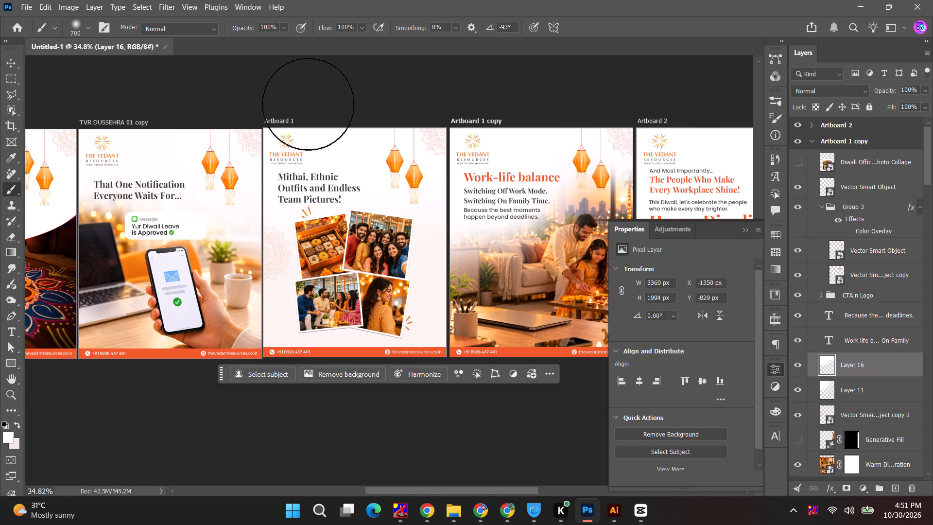
pyautogui.moveTo(308, 104); pyautogui.dragTo(306, 104)
pyautogui.click(631, 160)
pyautogui.click(608, 154)
pyautogui.moveTo(626, 151); pyautogui.dragTo(679, 159)
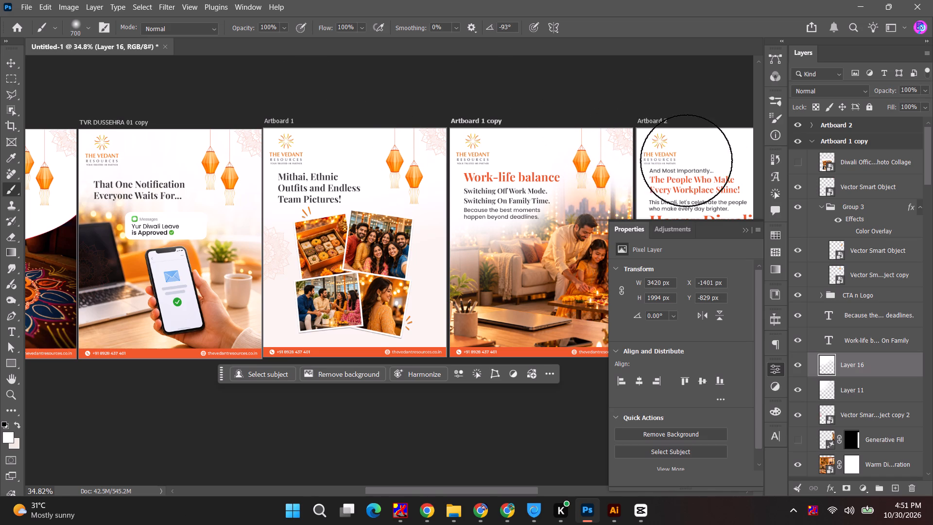
pyautogui.moveTo(639, 163); pyautogui.dragTo(682, 159)
# Erase the white haze over the man's head with one dab of a soft 300 px eraser.
pyautogui.press('e')
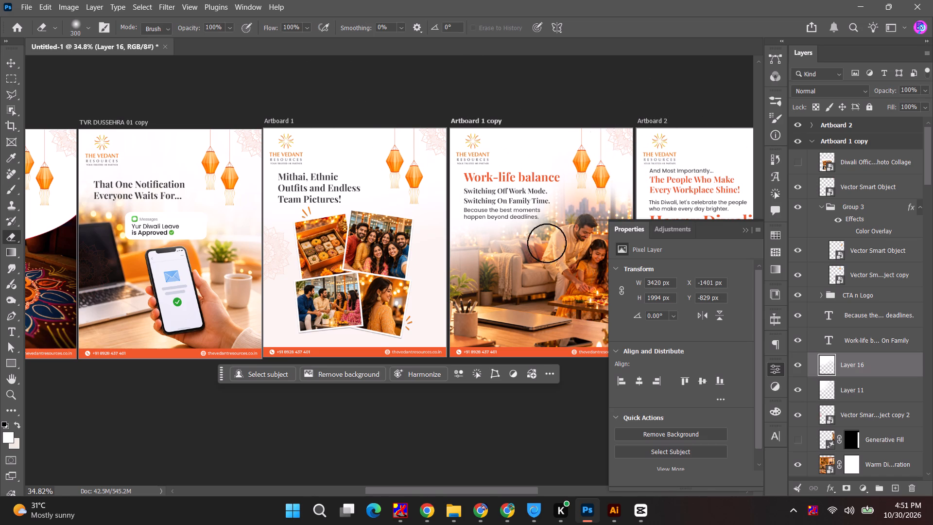
pyautogui.click(582, 234)
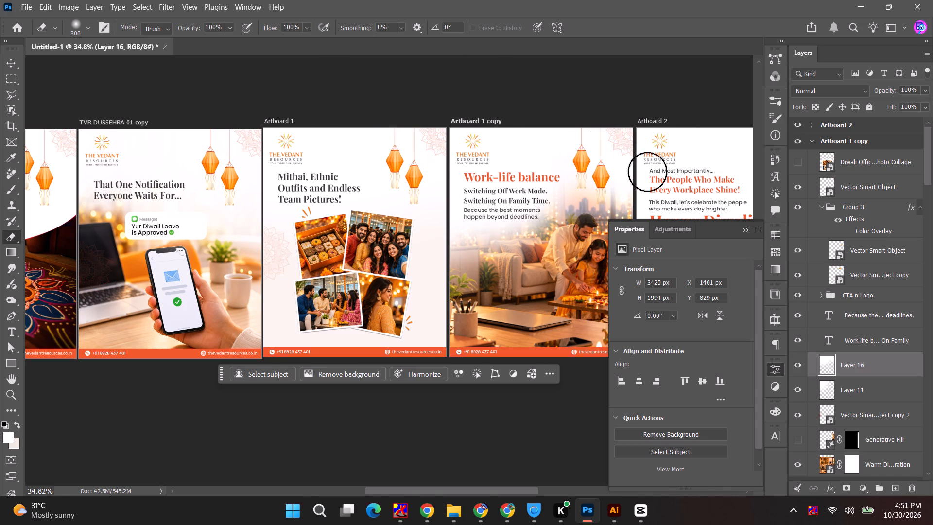
# Paint more soft white with the 700 px brush between the lanterns and the logo, and behind the "Work-life balance" headline.
pyautogui.press('b')
pyautogui.moveTo(586, 143); pyautogui.dragTo(570, 141)
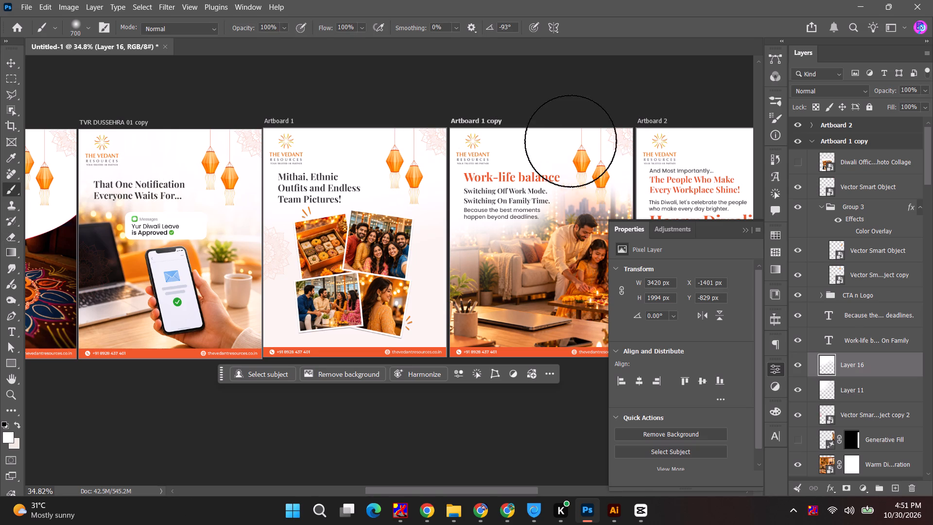
pyautogui.moveTo(570, 141); pyautogui.dragTo(536, 139)
pyautogui.moveTo(576, 151); pyautogui.dragTo(432, 149)
pyautogui.moveTo(503, 158); pyautogui.dragTo(373, 159)
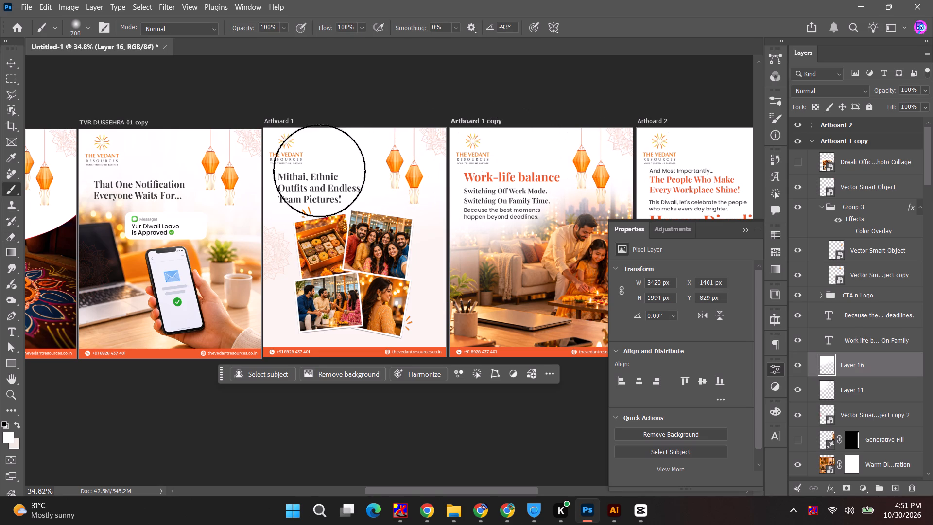
# Deselect everything and review all five carousel artboards side by side for a consistent look.
pyautogui.click(16, 63)
pyautogui.click(265, 90)
pyautogui.keyDown('alt'); pyautogui.scroll(-4, 271, 105); pyautogui.keyUp('alt')
pyautogui.press('space')
pyautogui.press('space')
pyautogui.press('space')
pyautogui.press('space')
pyautogui.moveTo(420, 206); pyautogui.dragTo(385, 194)
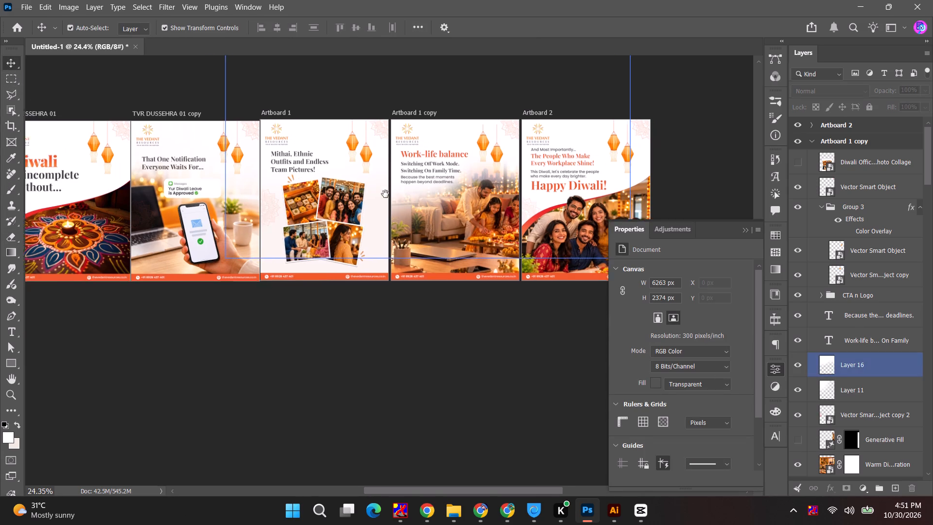
pyautogui.moveTo(385, 194); pyautogui.dragTo(385, 193)
pyautogui.keyDown('alt'); pyautogui.scroll(-3, 433, 208); pyautogui.keyUp('alt')
pyautogui.press('space')
pyautogui.press('space')
pyautogui.moveTo(436, 210); pyautogui.dragTo(364, 207)
pyautogui.keyDown('alt'); pyautogui.scroll(-3, 562, 171); pyautogui.keyUp('alt')
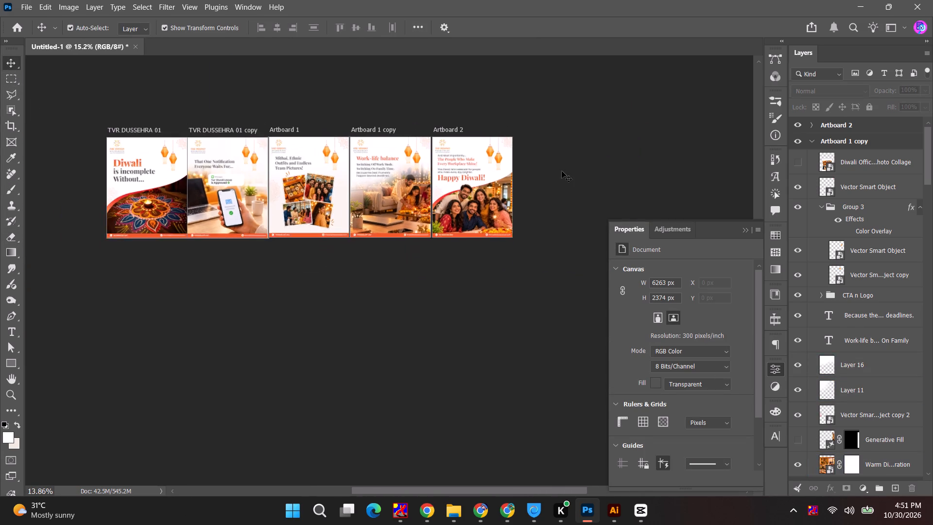
pyautogui.keyDown('alt'); pyautogui.scroll(-1, 562, 171); pyautogui.keyUp('alt')
pyautogui.press('space')
pyautogui.moveTo(552, 184); pyautogui.dragTo(596, 187)
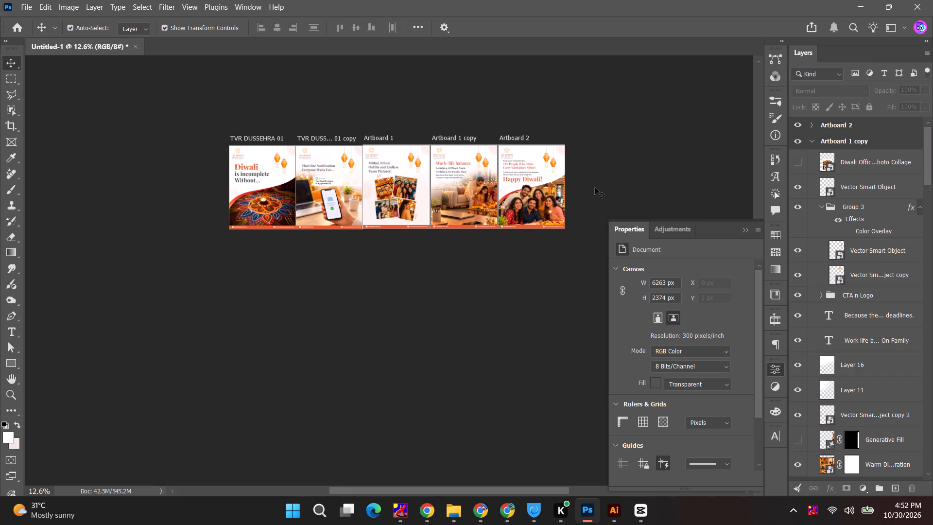
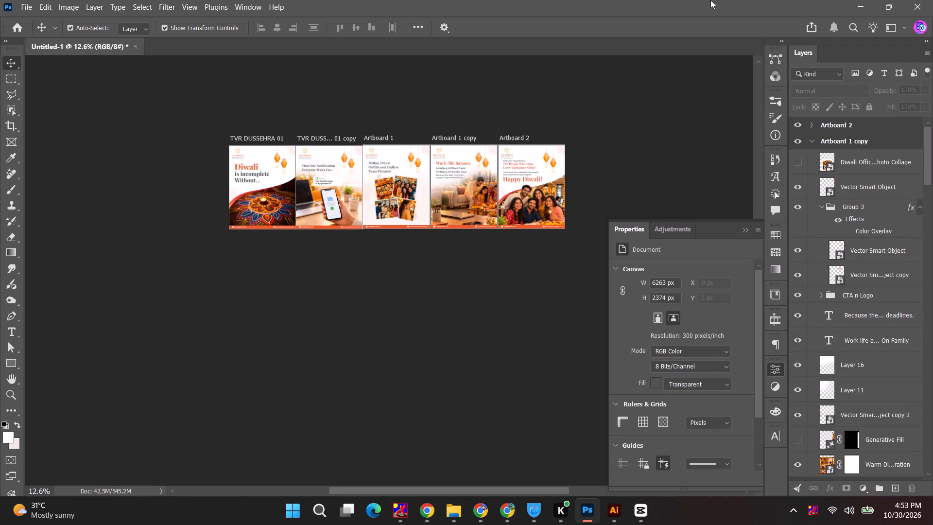
# Hide the floating document properties and switch to the Move tool.
pyautogui.click(747, 227)
pyautogui.click(17, 61)
pyautogui.click(110, 96)
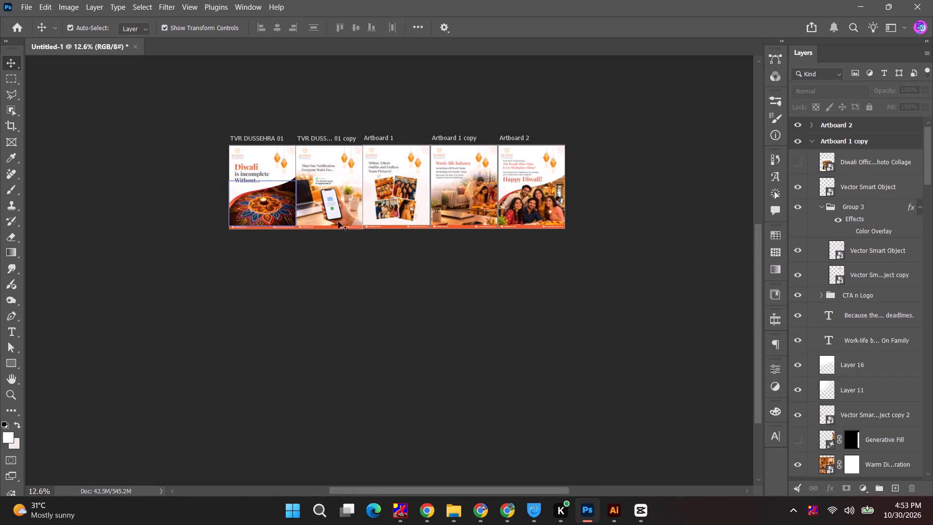
# Cut the "Work-life balance" line out of the heading text layer on Artboard 1 copy.
pyautogui.keyDown('alt'); pyautogui.scroll(11, 427, 202); pyautogui.keyUp('alt')
pyautogui.press('space')
pyautogui.moveTo(546, 159); pyautogui.dragTo(516, 175)
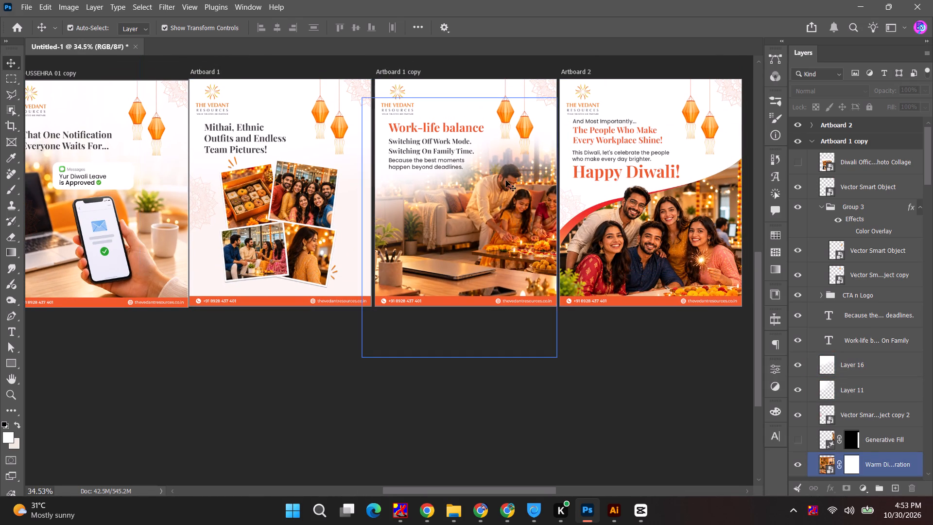
pyautogui.keyDown('alt'); pyautogui.scroll(-2, 469, 173); pyautogui.keyUp('alt')
pyautogui.click(457, 75)
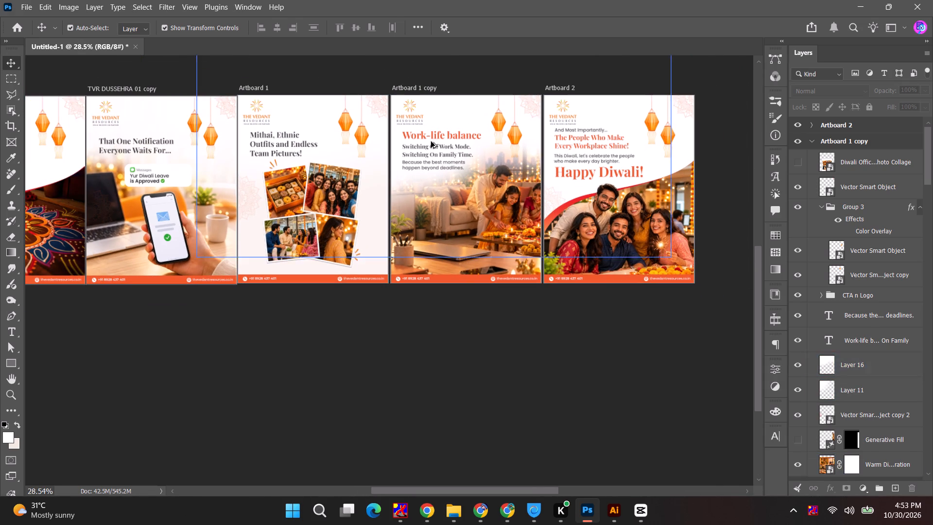
pyautogui.keyDown('alt'); pyautogui.scroll(10, 431, 141); pyautogui.keyUp('alt')
pyautogui.click(431, 133)
pyautogui.doubleClick(400, 153)
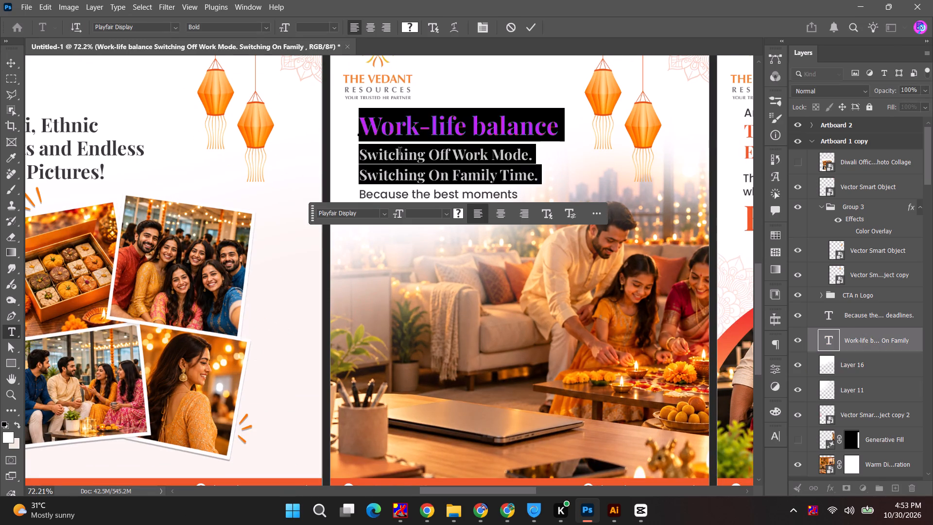
pyautogui.moveTo(362, 126); pyautogui.dragTo(629, 130)
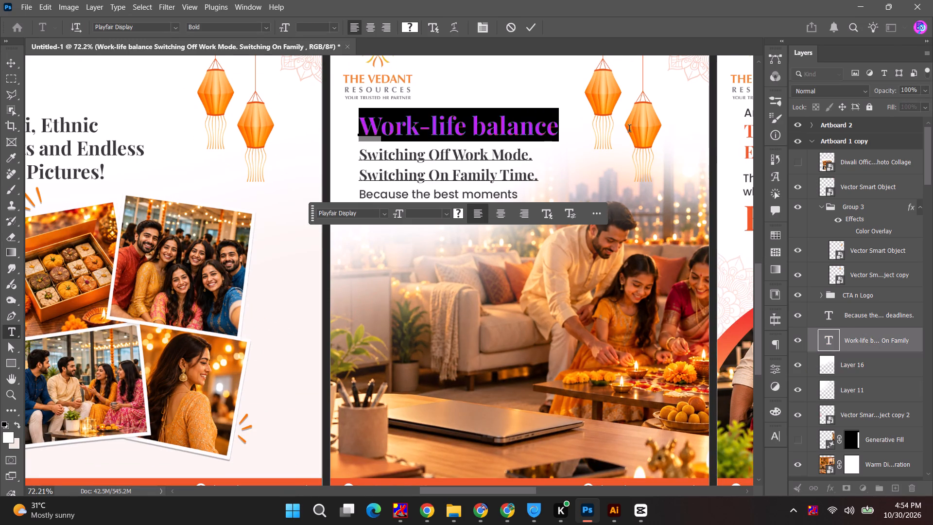
pyautogui.hotkey('ctrl', 'x')
pyautogui.press('Escape')
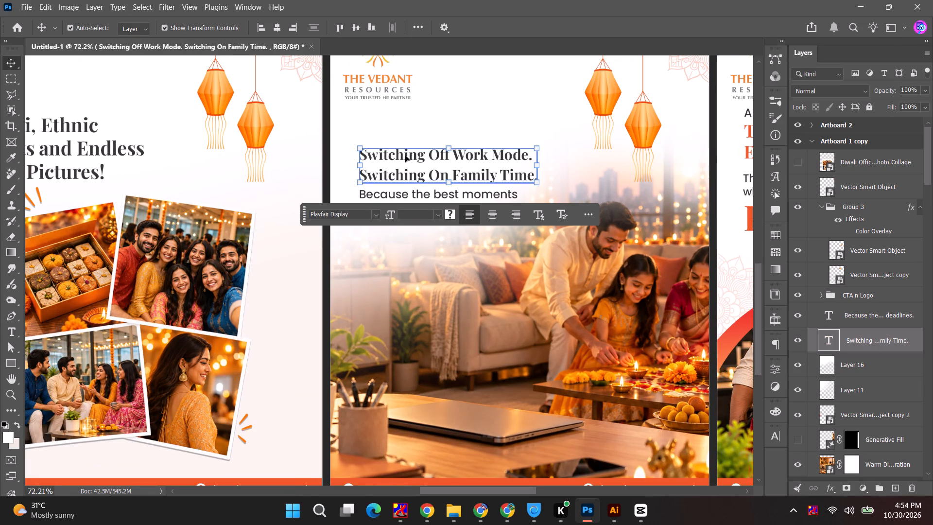
# Duplicate the remaining heading text, replace the copy's content with "Work-life balance", and place it just above "Switching Off Work Mode.".
pyautogui.keyDown('alt'); pyautogui.moveTo(398, 168); pyautogui.dragTo(396, 138); pyautogui.keyUp('alt')
pyautogui.keyDown('shift'); pyautogui.doubleClick(396, 138); pyautogui.keyUp('shift')
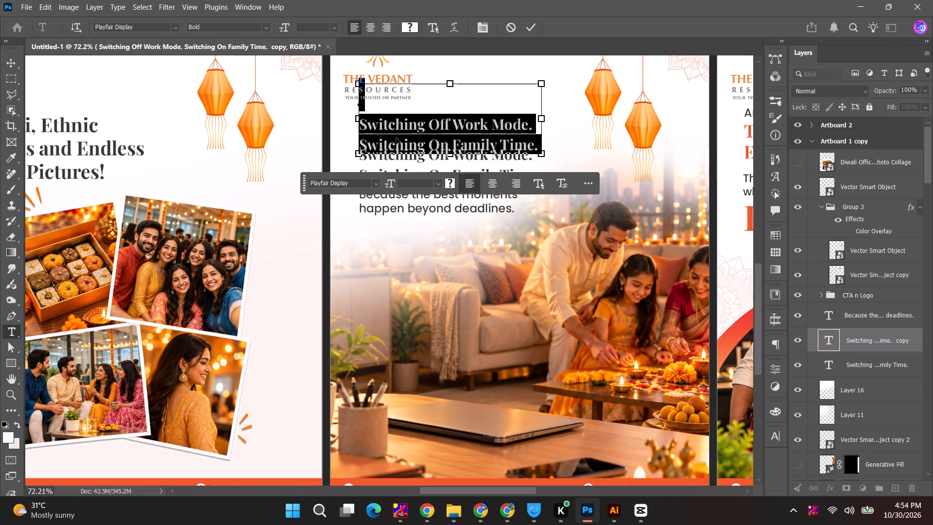
pyautogui.hotkey('ctrl', 'v')
pyautogui.press('Escape')
pyautogui.moveTo(498, 98); pyautogui.dragTo(491, 134)
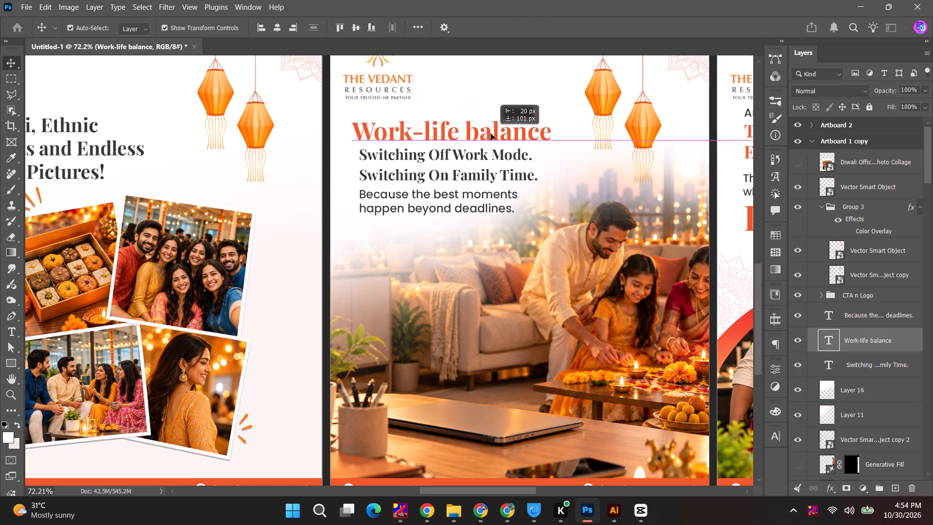
pyautogui.moveTo(491, 134); pyautogui.dragTo(493, 129)
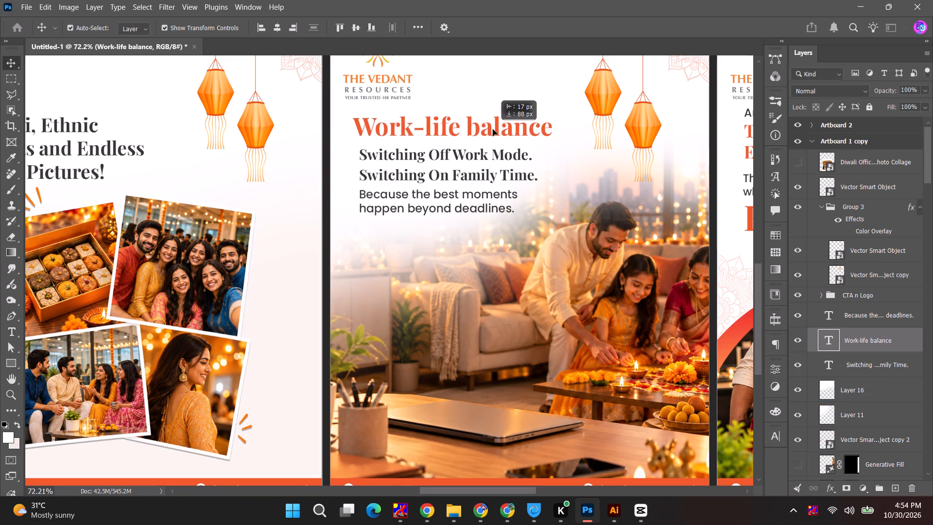
pyautogui.moveTo(493, 129); pyautogui.dragTo(495, 129)
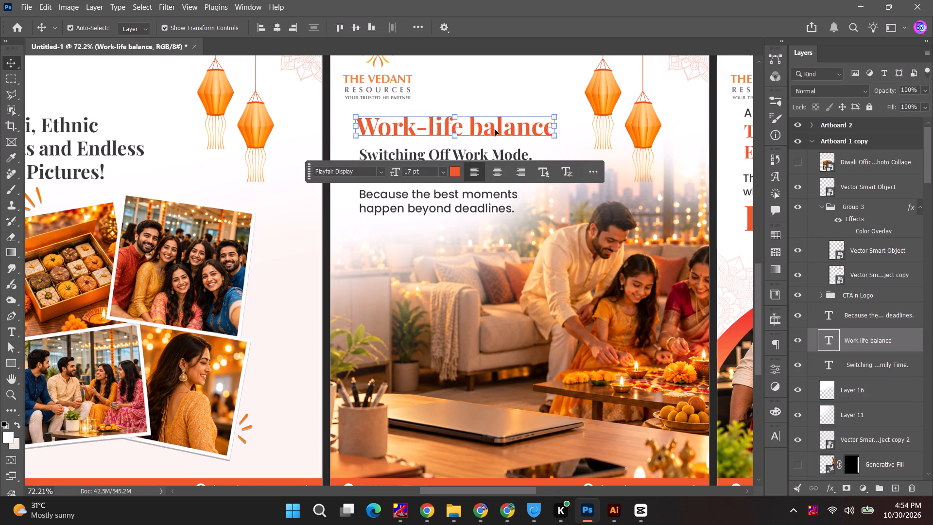
# Review the five carousel artboards side by side, checking the heading layout.
pyautogui.keyDown('alt'); pyautogui.scroll(-9, 429, 155); pyautogui.keyUp('alt')
pyautogui.click(455, 89)
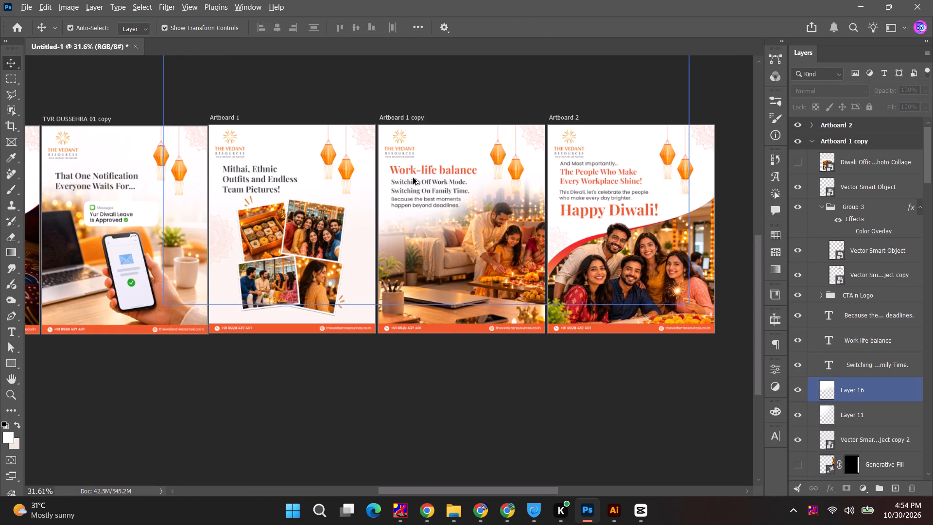
pyautogui.keyDown('alt'); pyautogui.scroll(2, 413, 178); pyautogui.keyUp('alt')
pyautogui.keyDown('alt'); pyautogui.scroll(-4, 399, 201); pyautogui.keyUp('alt')
pyautogui.press('space')
pyautogui.press('space')
pyautogui.press('space')
pyautogui.press('space')
pyautogui.press('space')
pyautogui.press('space')
pyautogui.press('space')
pyautogui.press('space')
pyautogui.press('space')
pyautogui.press('space')
pyautogui.press('space')
pyautogui.press('space')
pyautogui.press('space')
pyautogui.press('space')
pyautogui.press('space')
pyautogui.press('space')
pyautogui.press('space')
pyautogui.press('space')
pyautogui.press('space')
pyautogui.press('space')
pyautogui.moveTo(271, 106); pyautogui.dragTo(396, 84)
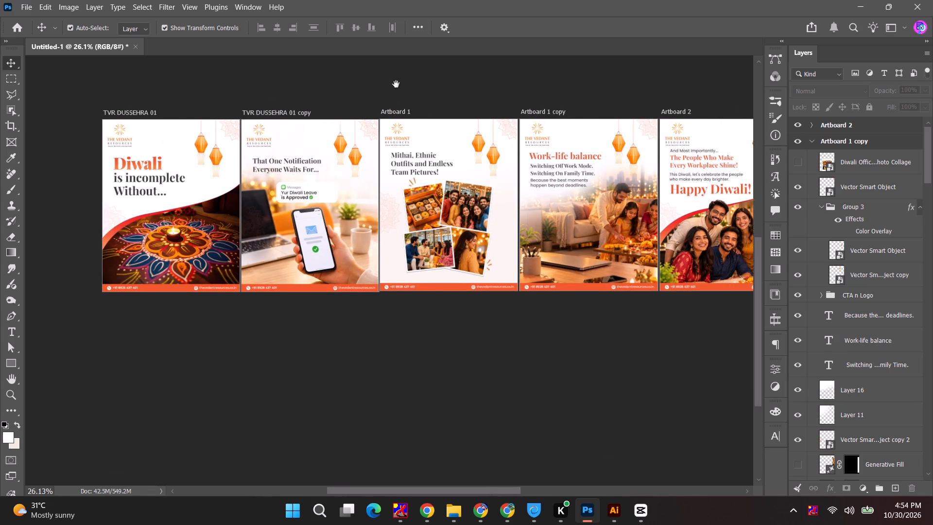
pyautogui.moveTo(396, 84); pyautogui.dragTo(329, 82)
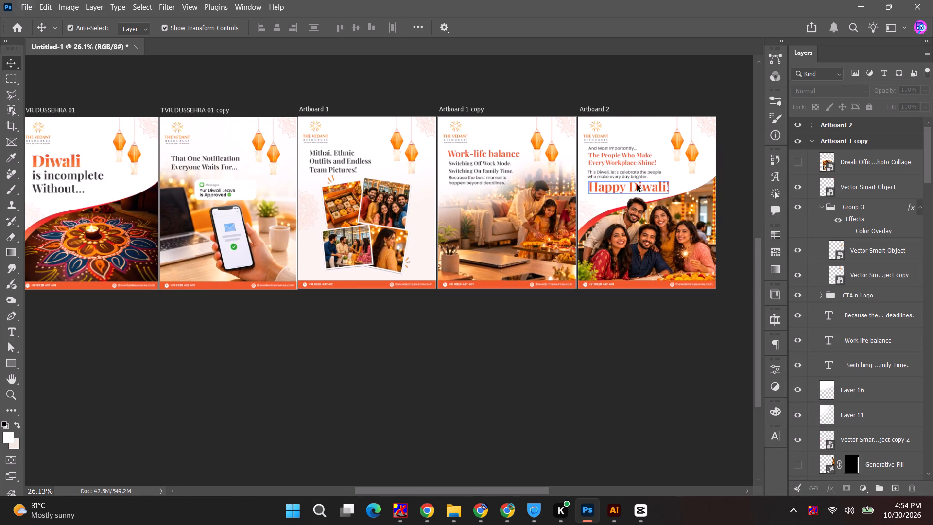
# On a new layer above "Happy Diwali!" on Artboard 2, brush a 125 px soft stroke in the lantern's sampled light orange across the text's lower part.
pyautogui.keyDown('alt'); pyautogui.scroll(9, 637, 185); pyautogui.keyUp('alt')
pyautogui.click(652, 192)
pyautogui.press('b')
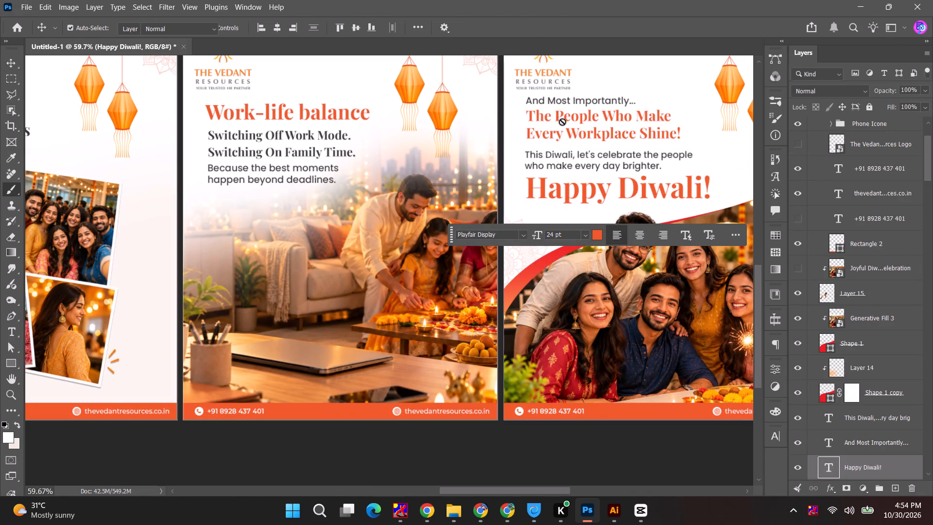
pyautogui.click(896, 491)
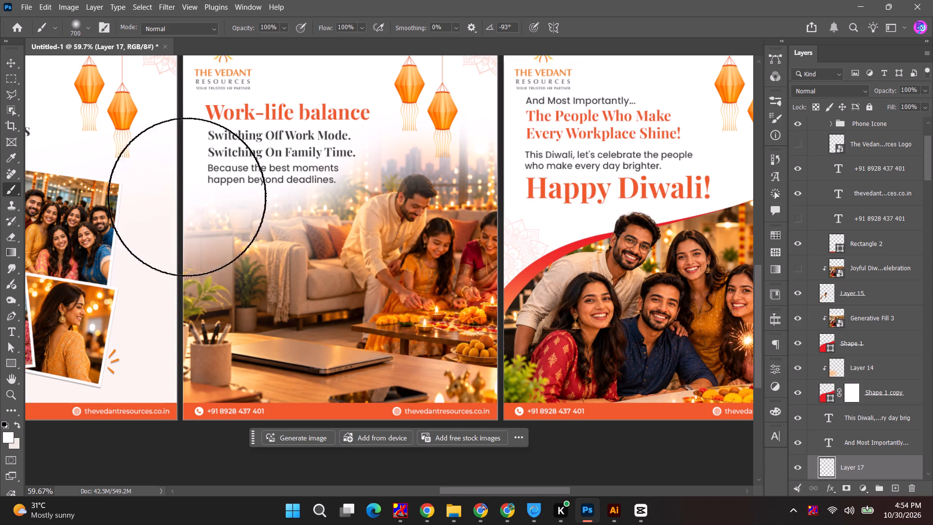
pyautogui.press('[')
pyautogui.press('[')
pyautogui.press('[')
pyautogui.press('[')
pyautogui.press('[')
pyautogui.press('[')
pyautogui.press('[')
pyautogui.press('[')
pyautogui.press('[')
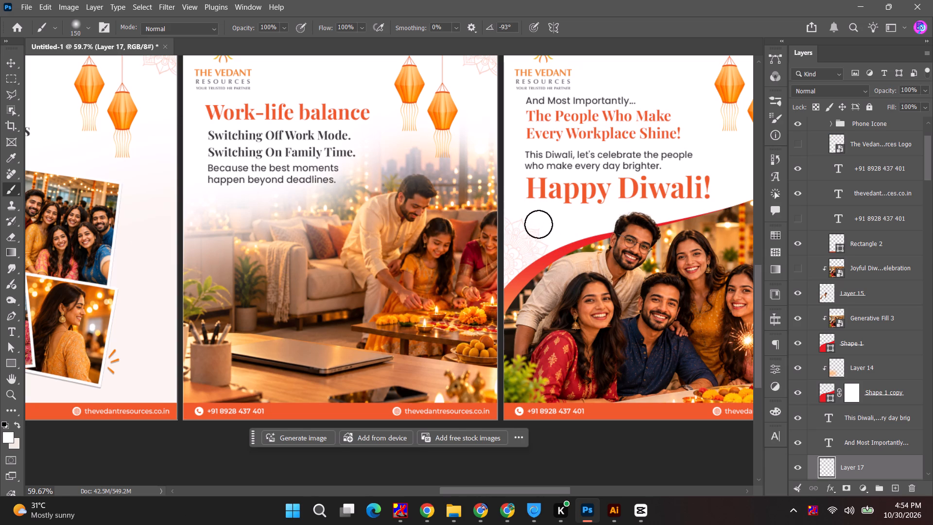
pyautogui.keyDown('alt'); pyautogui.click(443, 110); pyautogui.keyUp('alt')
pyautogui.moveTo(525, 204); pyautogui.dragTo(727, 205)
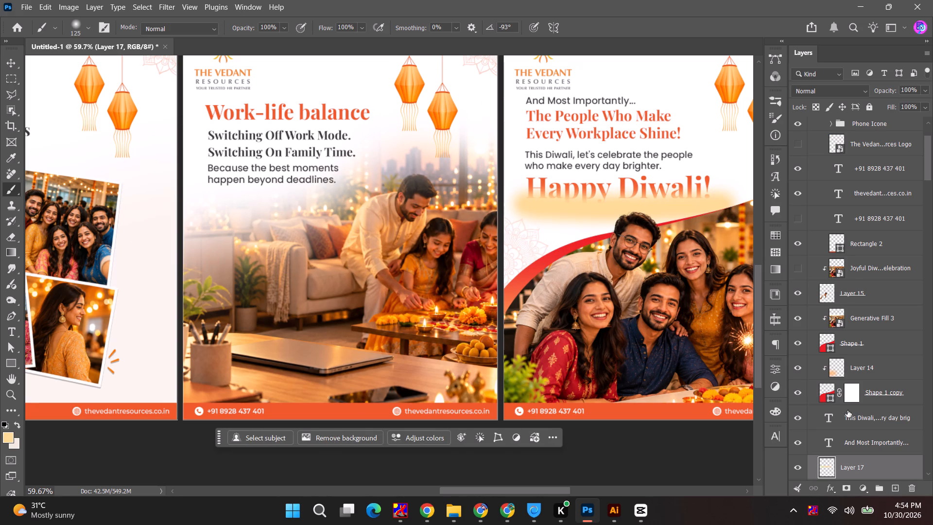
# Clip the painted orange layer to the "Happy Diwali!" text layer.
pyautogui.scroll(-4, 837, 450)
pyautogui.keyDown('alt'); pyautogui.click(850, 416); pyautogui.keyUp('alt')
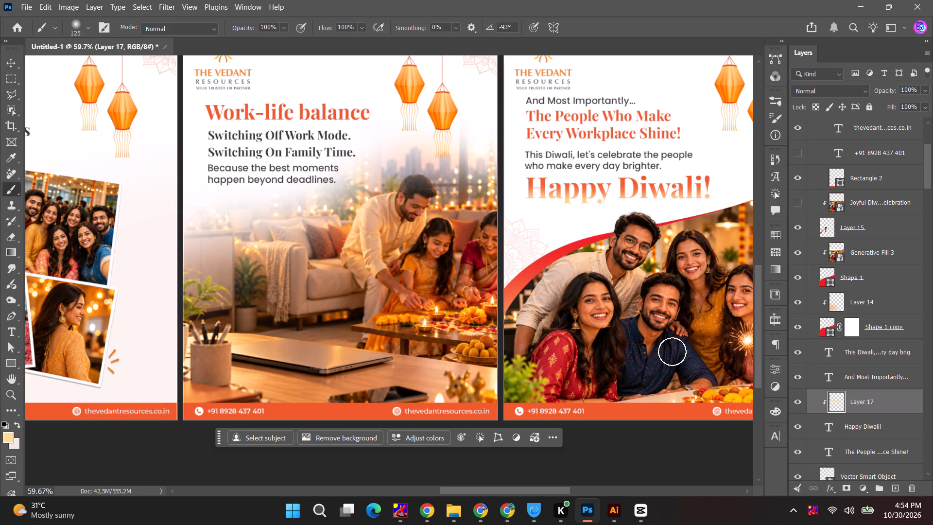
# Transform the clipped orange glow by pulling its top edge slightly down over the "Happy Diwali!" text.
pyautogui.hotkey('ctrl', 't')
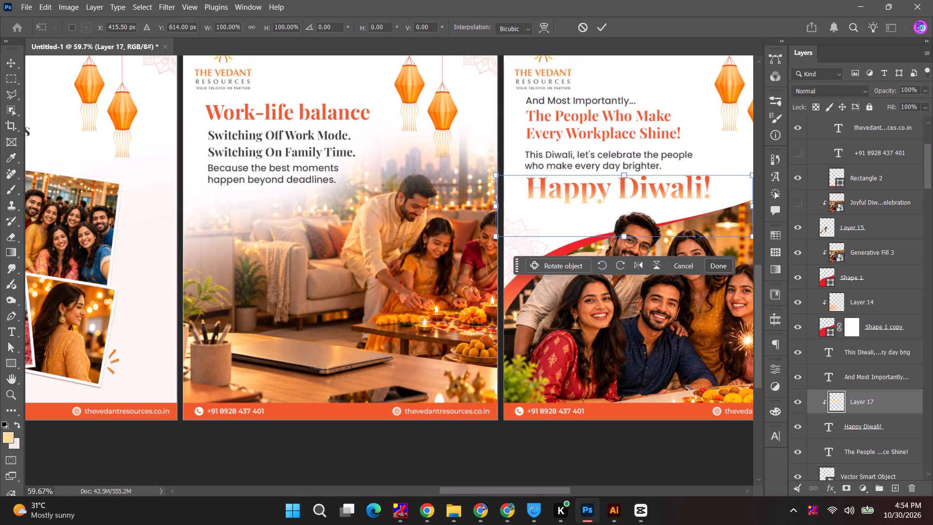
pyautogui.keyDown('alt'); pyautogui.moveTo(624, 177); pyautogui.dragTo(623, 187); pyautogui.keyUp('alt')
pyautogui.click(602, 30)
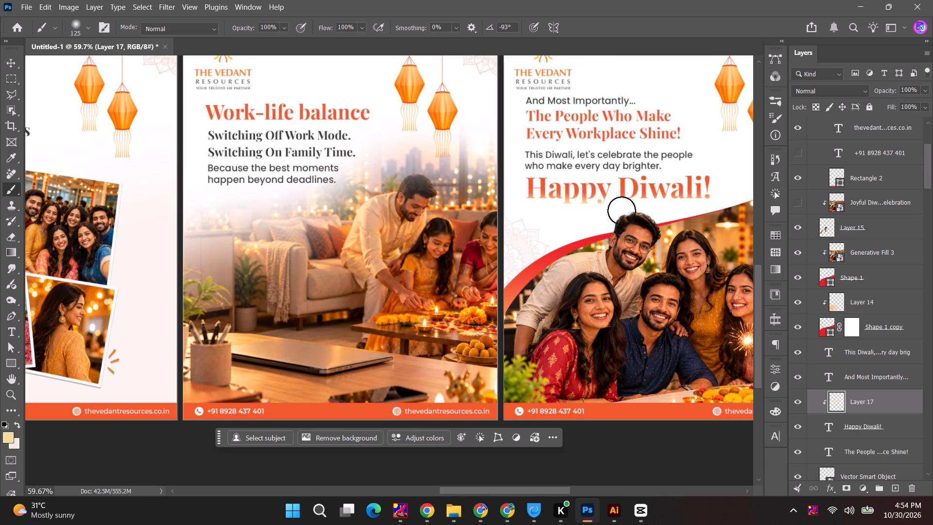
# Review the whole five-artboard carousel with the Move tool active, checking the overall look.
pyautogui.keyDown('alt'); pyautogui.scroll(-10, 513, 241); pyautogui.keyUp('alt')
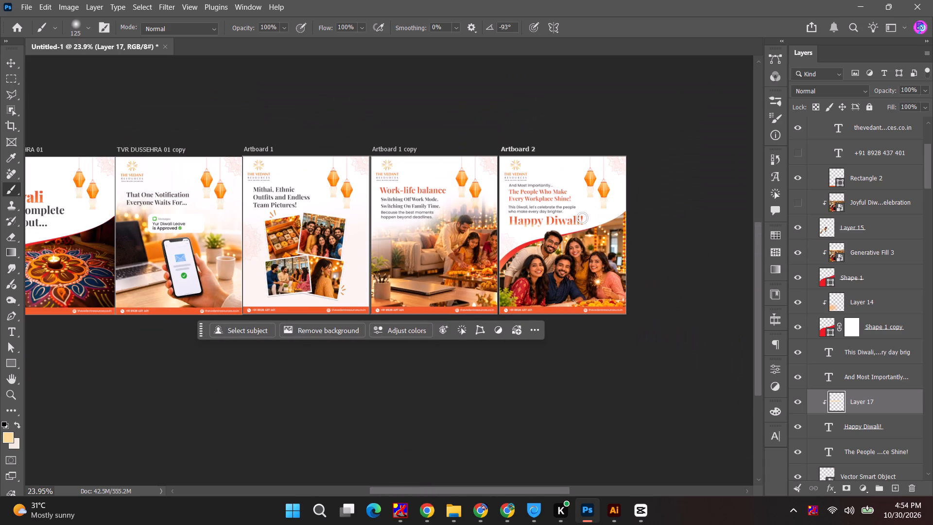
pyautogui.click(4, 62)
pyautogui.click(365, 107)
pyautogui.keyDown('alt'); pyautogui.scroll(-5, 413, 148); pyautogui.keyUp('alt')
pyautogui.moveTo(356, 181); pyautogui.dragTo(368, 187)
pyautogui.press('space')
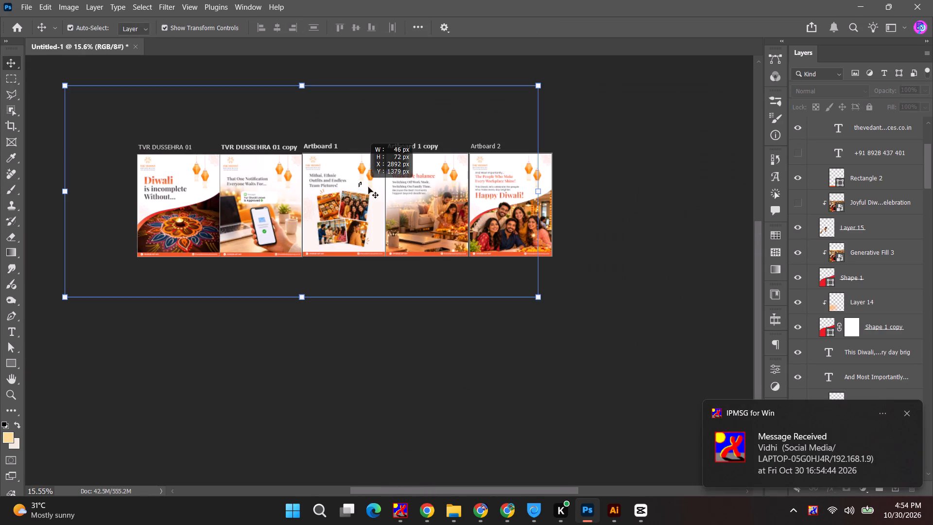
pyautogui.moveTo(368, 187); pyautogui.dragTo(379, 185)
pyautogui.click(597, 190)
pyautogui.keyDown('alt'); pyautogui.scroll(6, 308, 223); pyautogui.keyUp('alt')
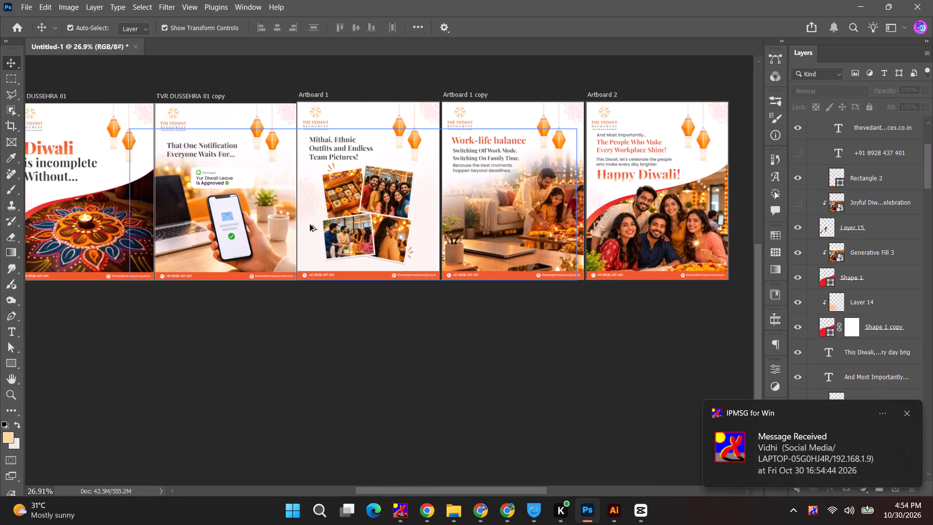
pyautogui.keyDown('alt'); pyautogui.scroll(-4, 310, 226); pyautogui.keyUp('alt')
pyautogui.keyDown('alt'); pyautogui.scroll(5, 246, 260); pyautogui.keyUp('alt')
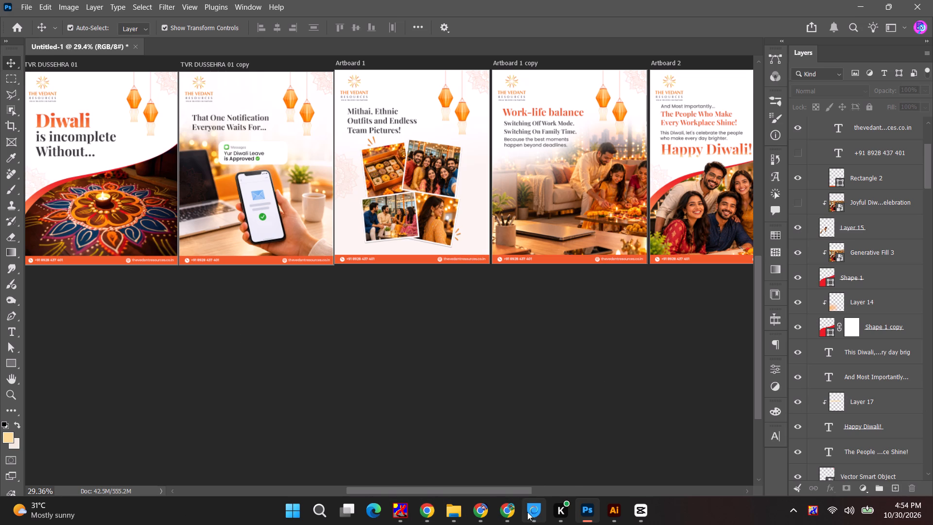
pyautogui.click(511, 520)
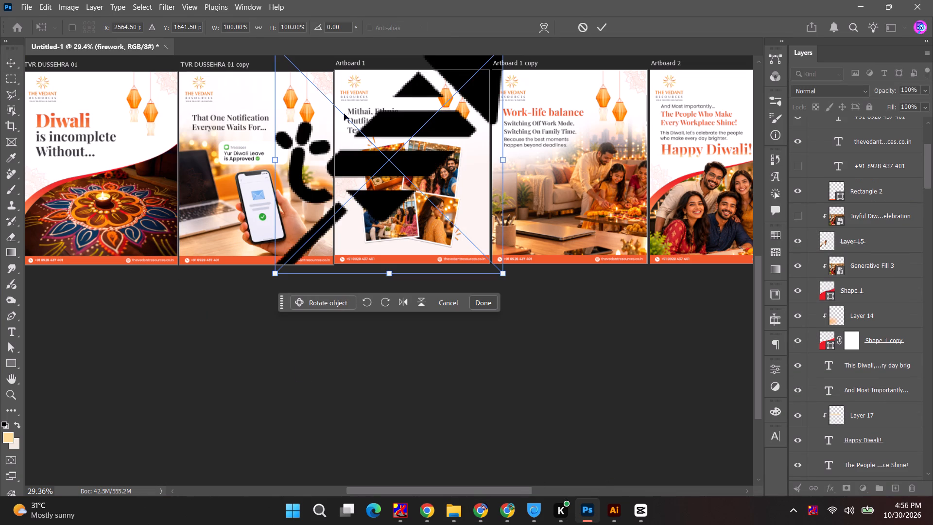
pyautogui.keyDown('alt'); pyautogui.keyDown('shift'); pyautogui.moveTo(500, 158); pyautogui.dragTo(352, 153); pyautogui.keyUp('shift'); pyautogui.keyUp('alt')
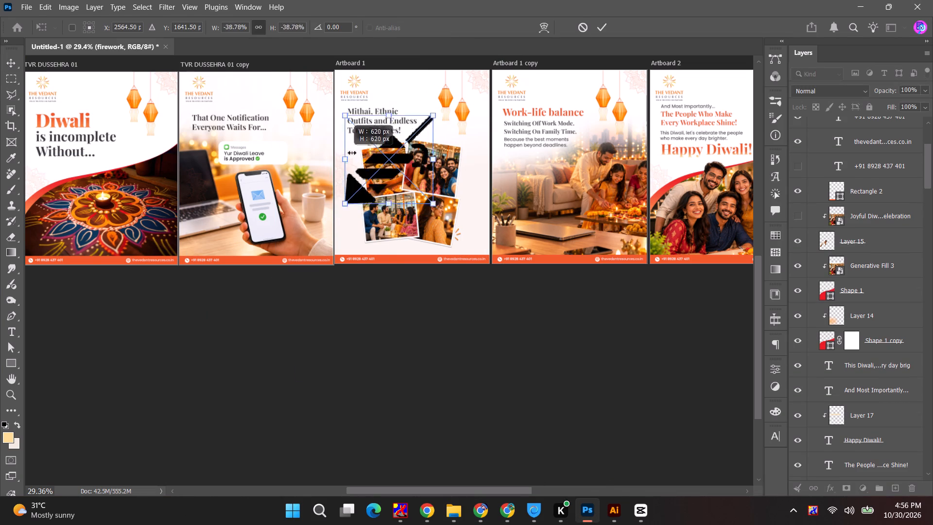
pyautogui.keyDown('alt'); pyautogui.keyDown('shift'); pyautogui.moveTo(352, 153); pyautogui.dragTo(392, 143); pyautogui.keyUp('shift'); pyautogui.keyUp('alt')
pyautogui.moveTo(403, 146); pyautogui.dragTo(412, 159)
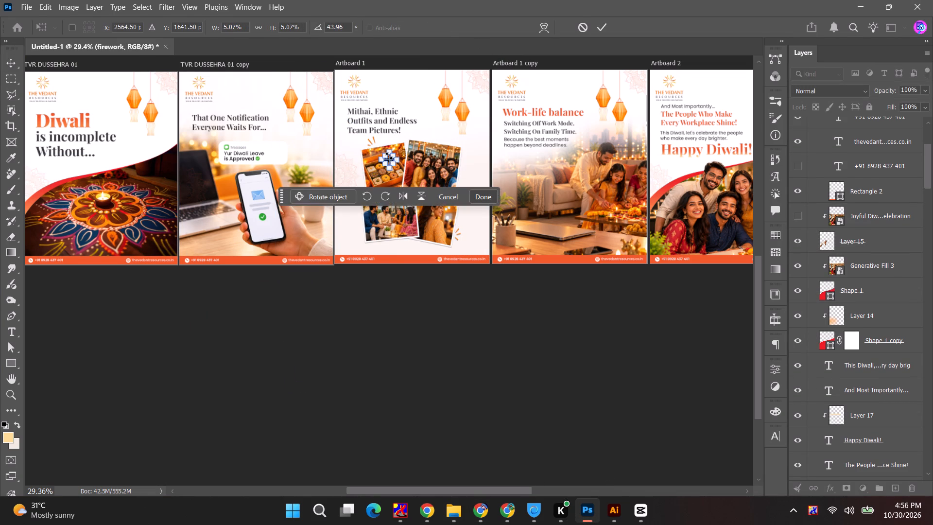
# Position the firework icon above the footer's website address on the first Diwali slide and scale it to about 4%.
pyautogui.keyDown('alt'); pyautogui.scroll(5, 389, 156); pyautogui.keyUp('alt')
pyautogui.moveTo(391, 165); pyautogui.dragTo(78, 300)
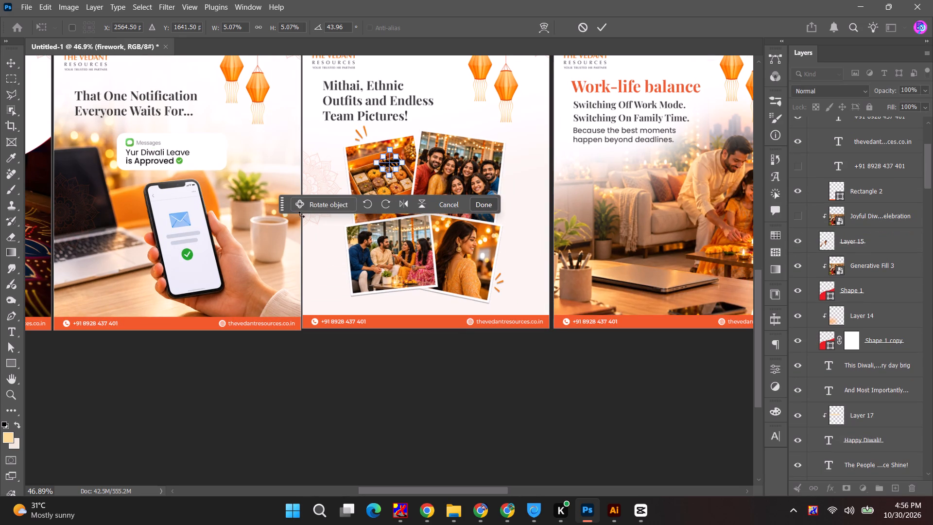
pyautogui.moveTo(390, 164); pyautogui.dragTo(47, 296)
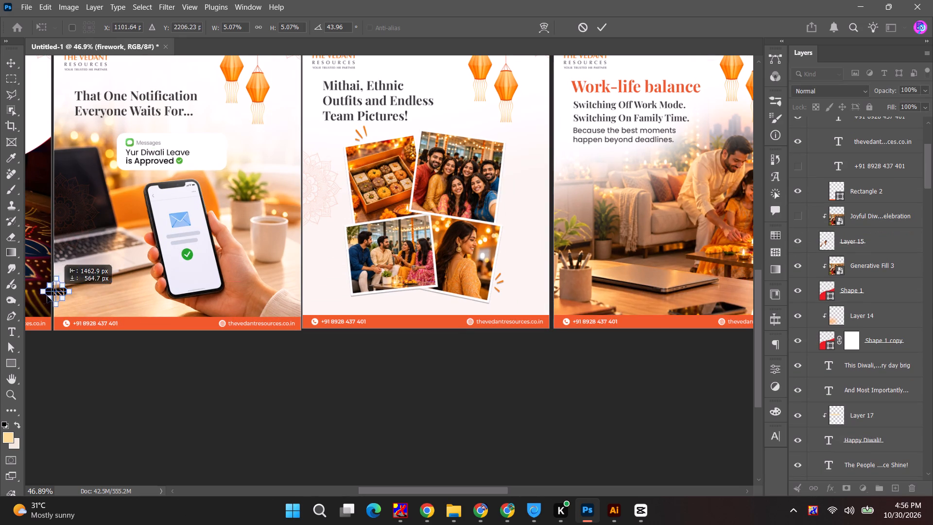
pyautogui.moveTo(47, 296); pyautogui.dragTo(38, 297)
pyautogui.press('space')
pyautogui.press('space')
pyautogui.moveTo(39, 228); pyautogui.dragTo(322, 230)
pyautogui.keyDown('alt'); pyautogui.scroll(11, 312, 335); pyautogui.keyUp('alt')
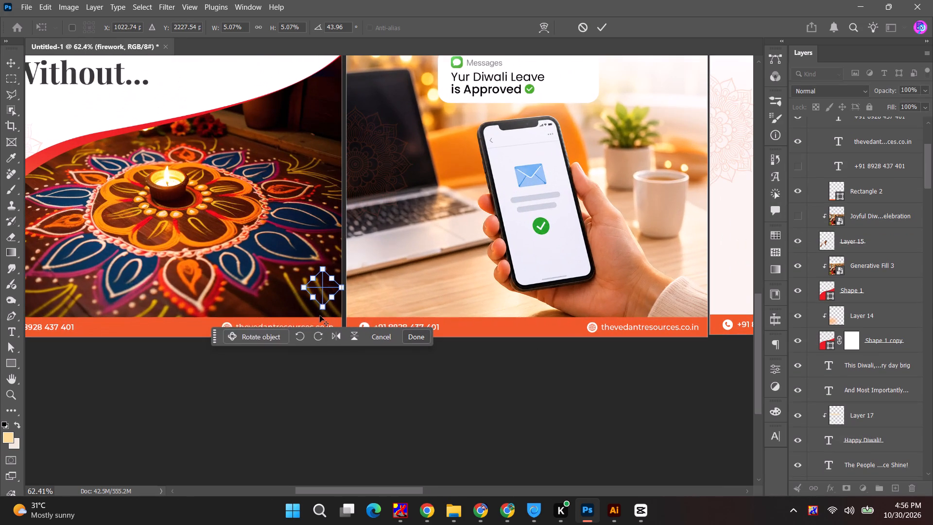
pyautogui.keyDown('alt'); pyautogui.scroll(19, 322, 302); pyautogui.keyUp('alt')
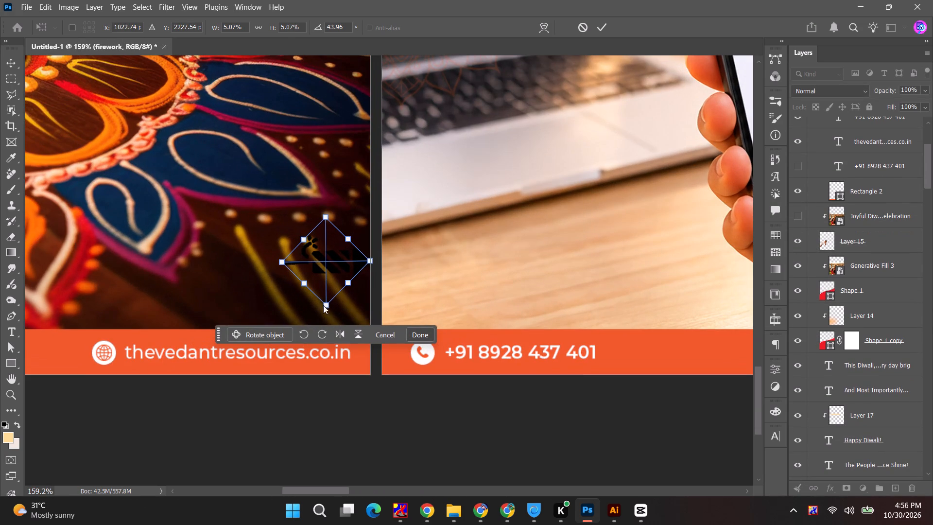
pyautogui.click(324, 302)
pyautogui.keyDown('alt'); pyautogui.keyDown('shift'); pyautogui.moveTo(327, 303); pyautogui.dragTo(328, 295); pyautogui.keyUp('shift'); pyautogui.keyUp('alt')
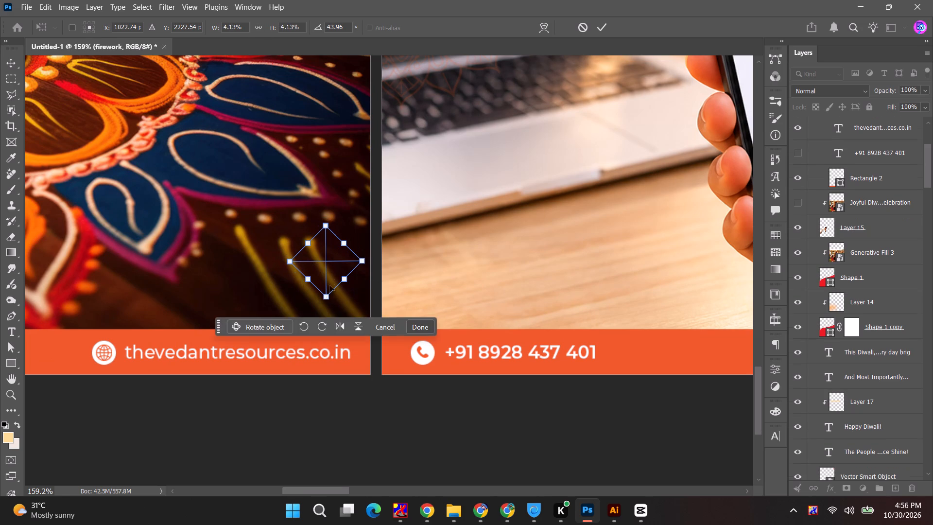
pyautogui.moveTo(334, 262); pyautogui.dragTo(306, 279)
pyautogui.click(598, 31)
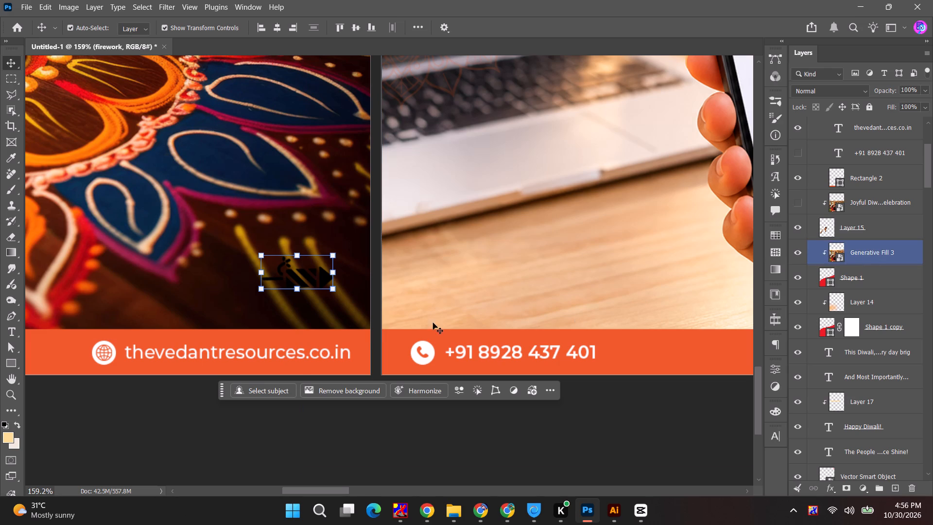
# Flip the firework icon vertically on the first slide.
pyautogui.hotkey('ctrl', 't')
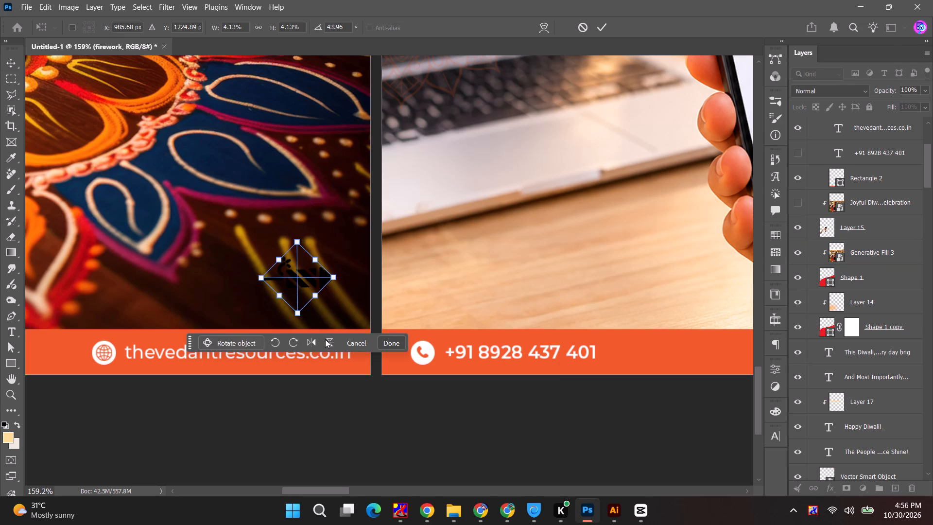
pyautogui.click(325, 339)
pyautogui.click(602, 27)
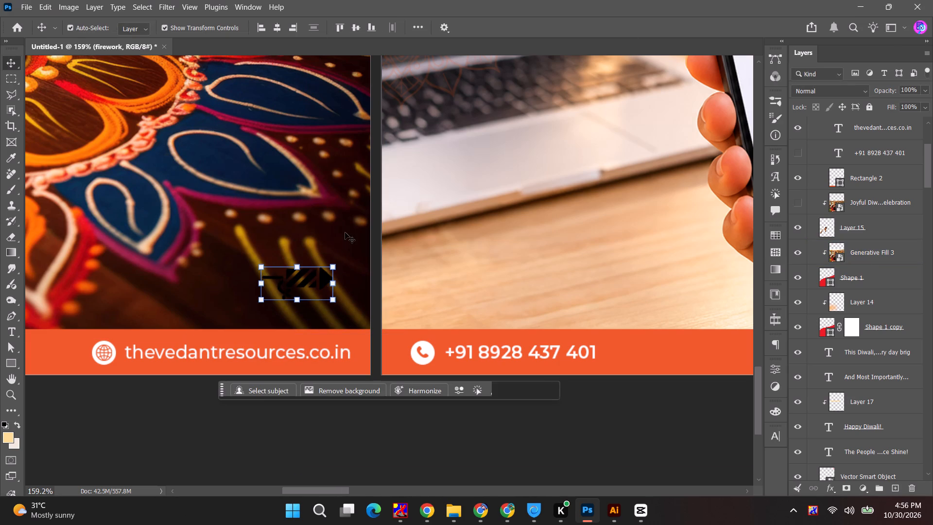
# Apply a white (ffffff) Color Overlay to the firework icon layer on the first slide.
pyautogui.scroll(6, 844, 320)
pyautogui.scroll(4, 932, 245)
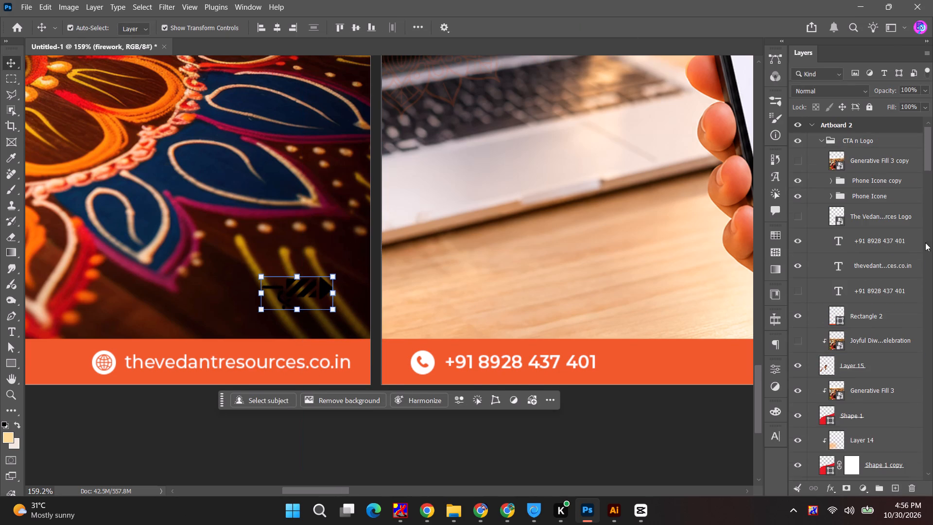
pyautogui.scroll(8, 925, 243)
pyautogui.click(303, 444)
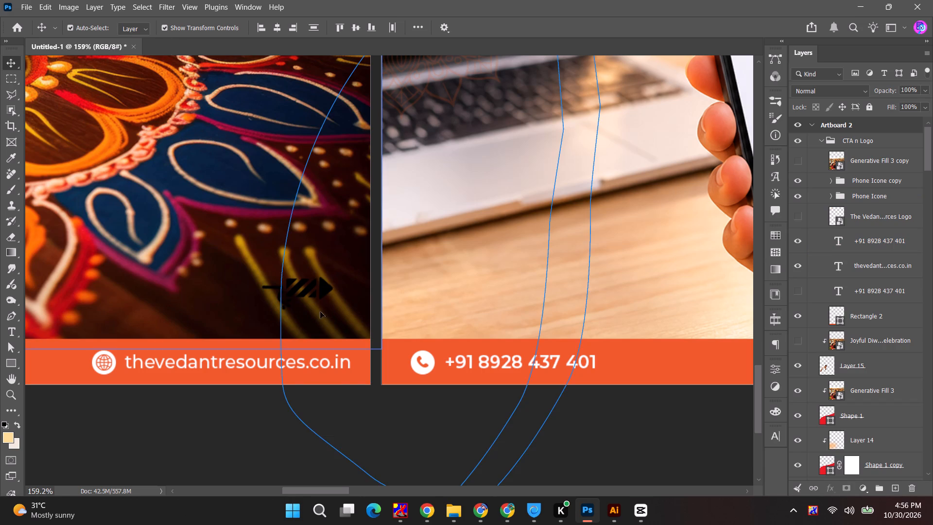
pyautogui.click(321, 286)
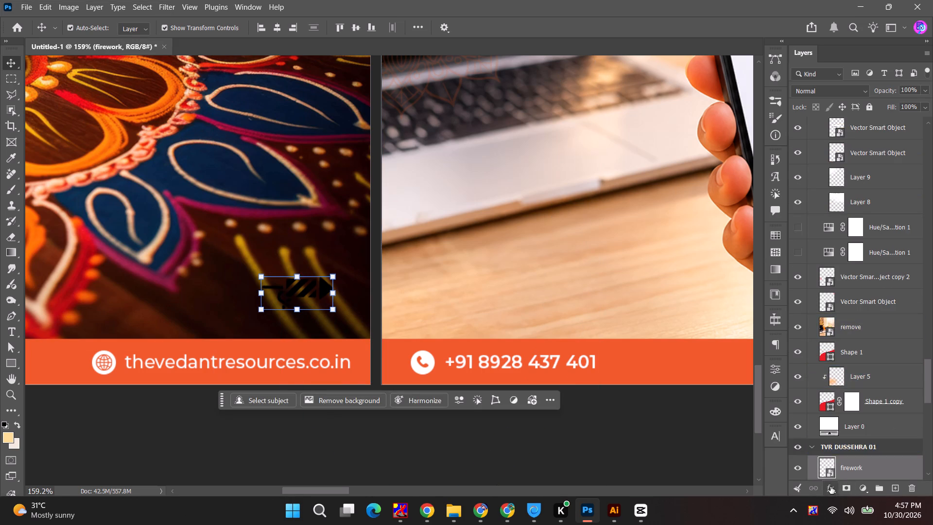
pyautogui.click(830, 487)
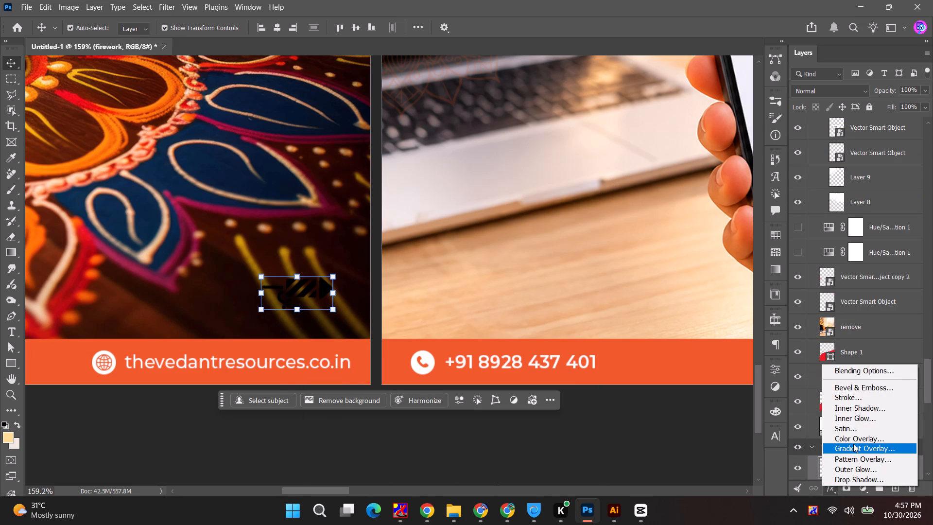
pyautogui.click(854, 440)
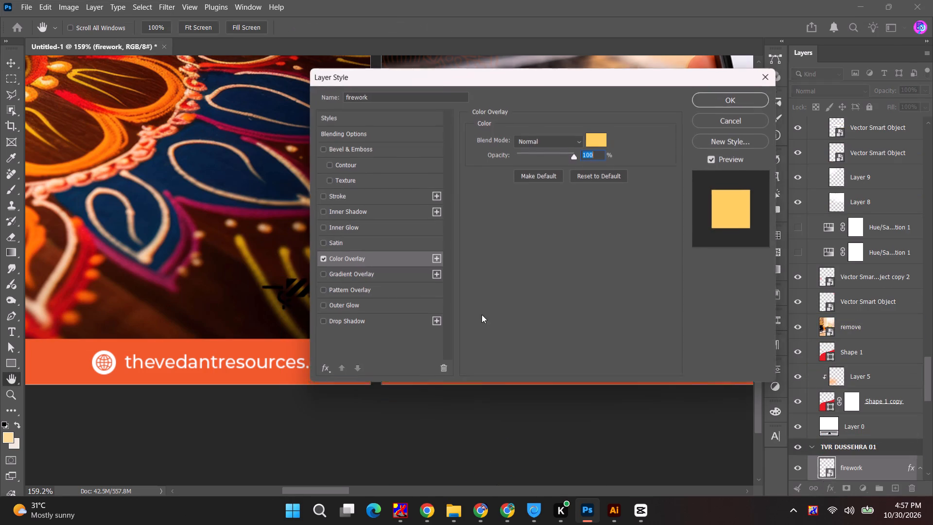
pyautogui.click(601, 144)
pyautogui.moveTo(578, 226); pyautogui.dragTo(455, 61)
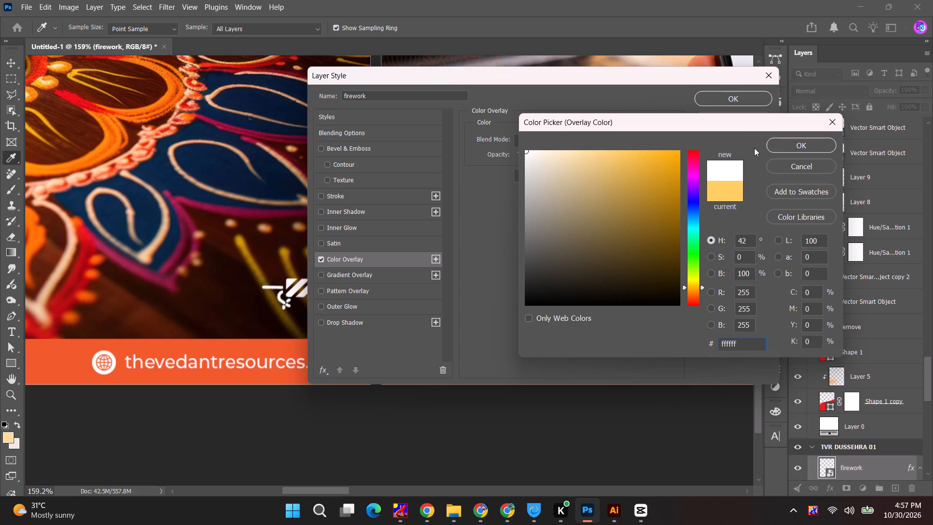
pyautogui.click(795, 143)
pyautogui.click(718, 100)
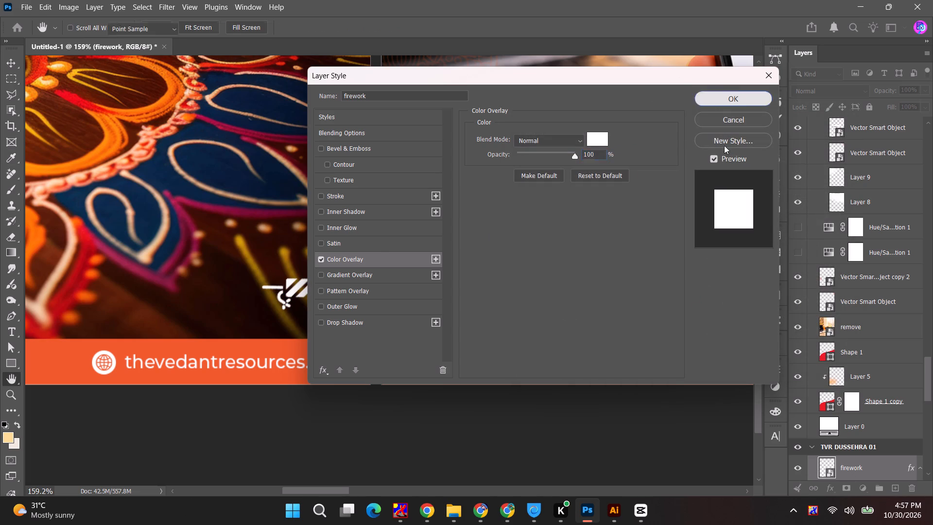
# Duplicate the white firework layer into the TVR DUSSEHRA 01 copy artboard, keeping its place above the footer.
pyautogui.keyDown('alt'); pyautogui.moveTo(873, 470); pyautogui.dragTo(849, 77); pyautogui.keyUp('alt')
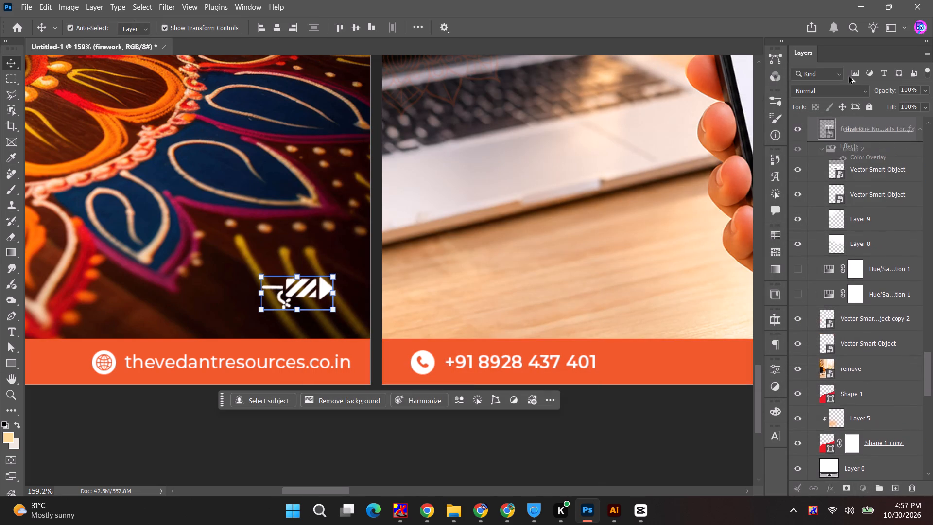
pyautogui.keyDown('alt'); pyautogui.moveTo(849, 77); pyautogui.dragTo(849, 372); pyautogui.keyUp('alt')
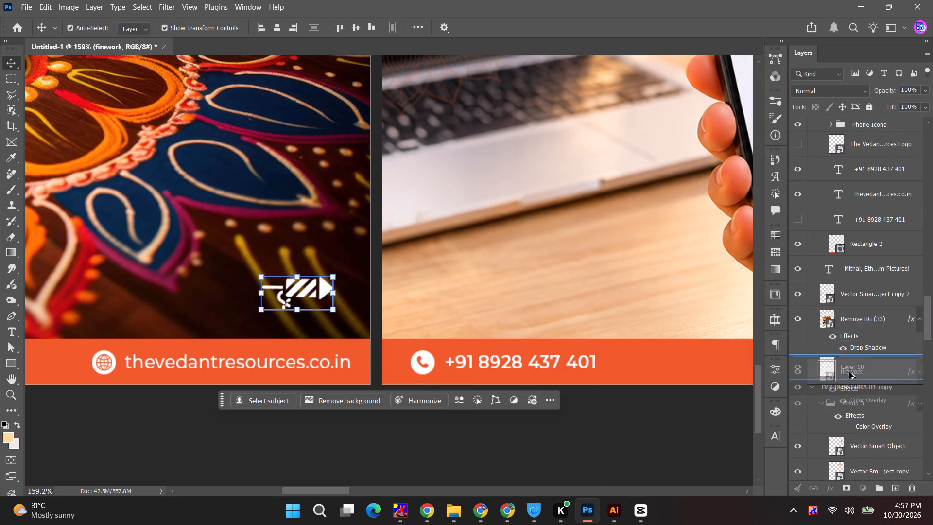
pyautogui.keyDown('alt'); pyautogui.moveTo(849, 372); pyautogui.dragTo(851, 398); pyautogui.keyUp('alt')
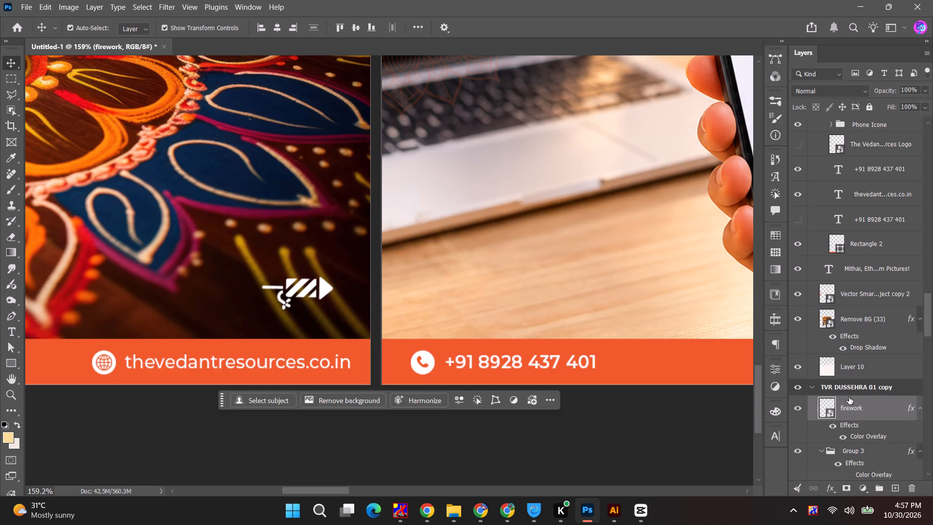
# Duplicate the white firework layer from TVR DUSSEHRA 01 copy into Artboard 1.
pyautogui.keyDown('alt'); pyautogui.moveTo(874, 409); pyautogui.dragTo(877, 58); pyautogui.keyUp('alt')
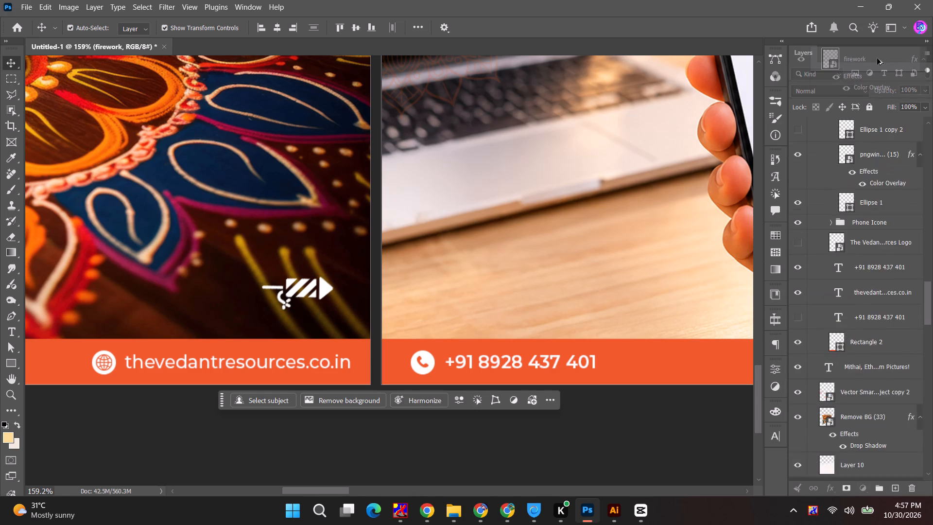
pyautogui.keyDown('alt'); pyautogui.moveTo(877, 58); pyautogui.dragTo(864, 271); pyautogui.keyUp('alt')
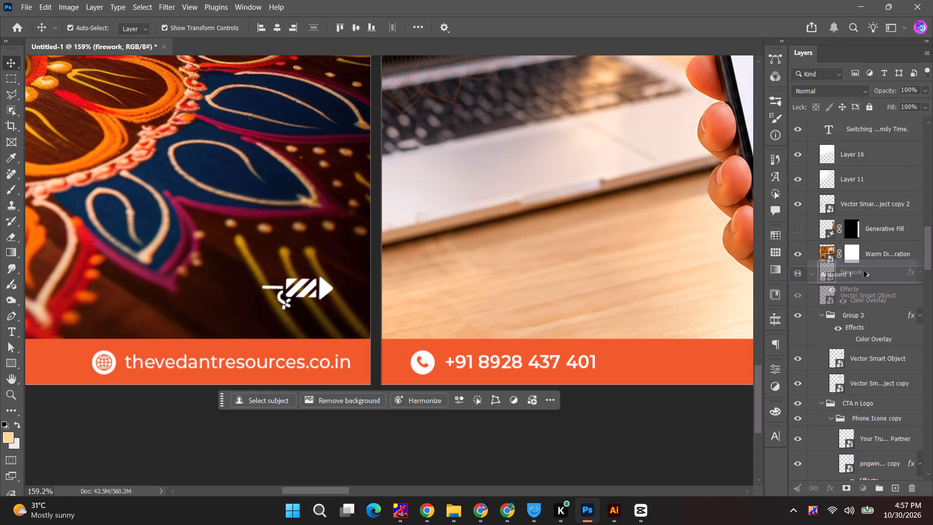
pyautogui.keyDown('alt'); pyautogui.moveTo(864, 271); pyautogui.dragTo(864, 277); pyautogui.keyUp('alt')
# Recolour the second slide's firework icon by setting its Color Overlay to the footer bar's orange, f1592a.
pyautogui.keyDown('alt'); pyautogui.scroll(-15, 541, 216); pyautogui.keyUp('alt')
pyautogui.keyDown('alt'); pyautogui.scroll(1, 541, 216); pyautogui.keyUp('alt')
pyautogui.keyDown('alt'); pyautogui.scroll(-6, 541, 216); pyautogui.keyUp('alt')
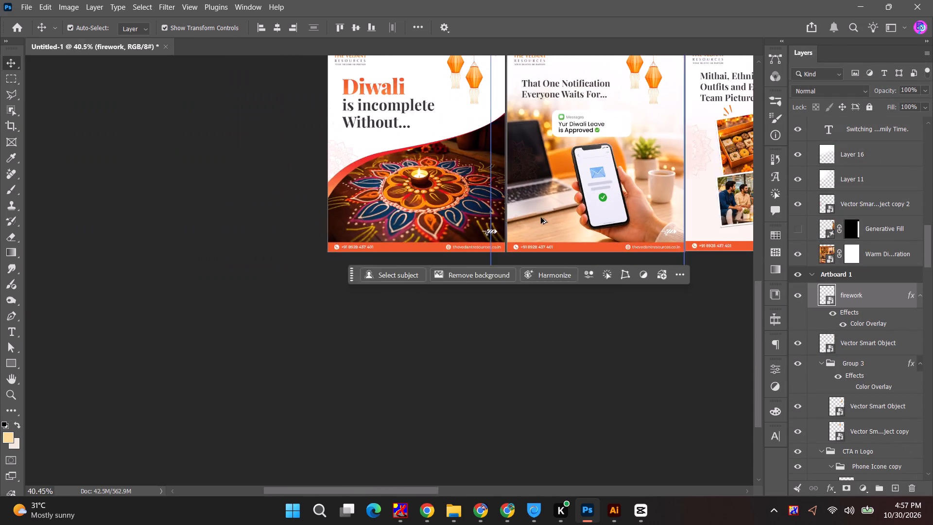
pyautogui.press('space')
pyautogui.press('space')
pyautogui.press('space')
pyautogui.press('space')
pyautogui.press('space')
pyautogui.press('space')
pyautogui.press('space')
pyautogui.press('space')
pyautogui.moveTo(615, 170); pyautogui.dragTo(338, 179)
pyautogui.click(527, 338)
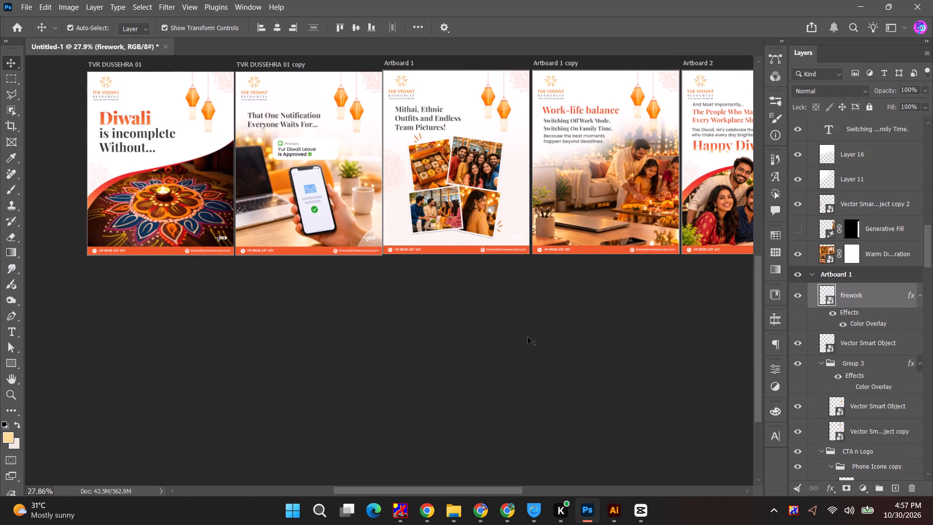
pyautogui.keyDown('alt'); pyautogui.scroll(12, 367, 240); pyautogui.keyUp('alt')
pyautogui.click(370, 239)
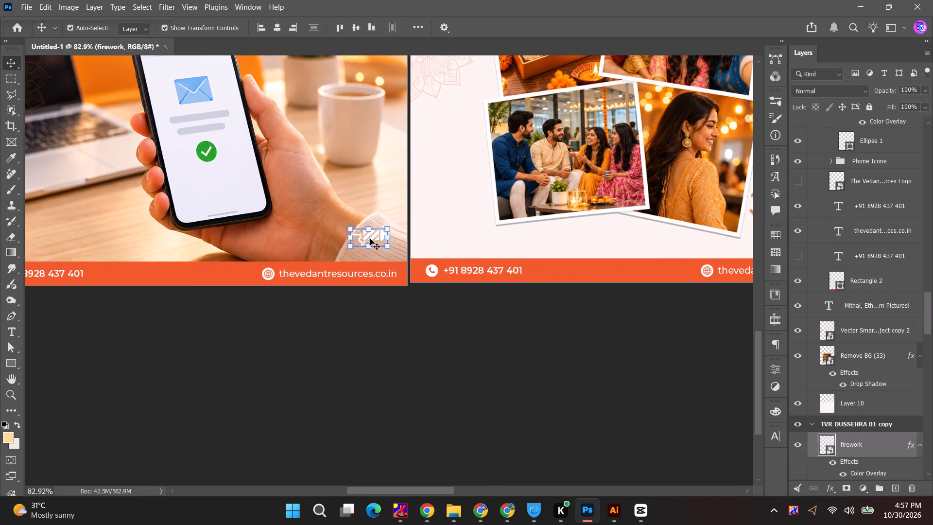
pyautogui.doubleClick(856, 476)
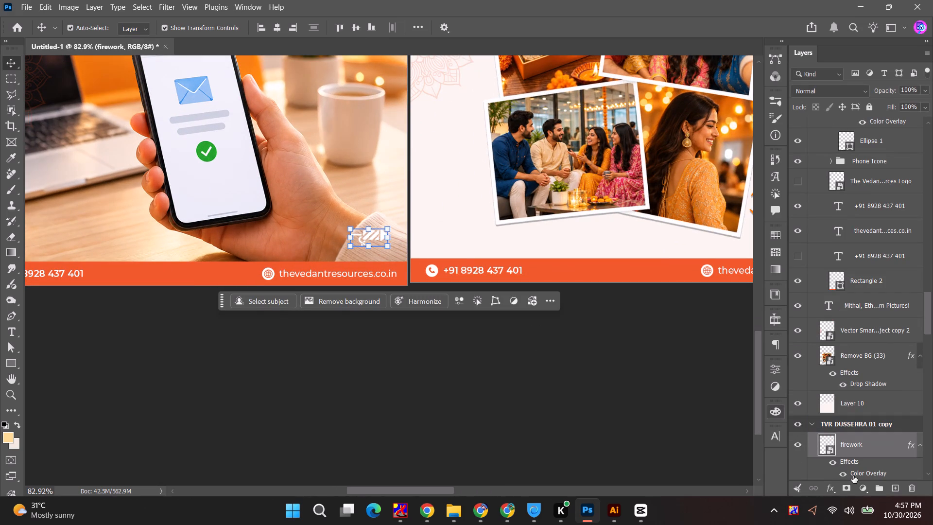
pyautogui.click(597, 138)
pyautogui.click(253, 280)
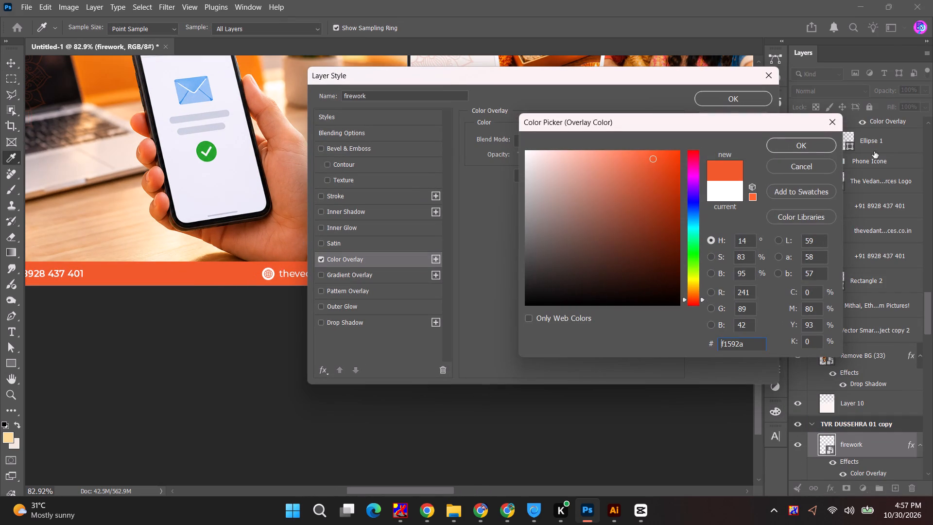
pyautogui.click(821, 142)
pyautogui.click(732, 97)
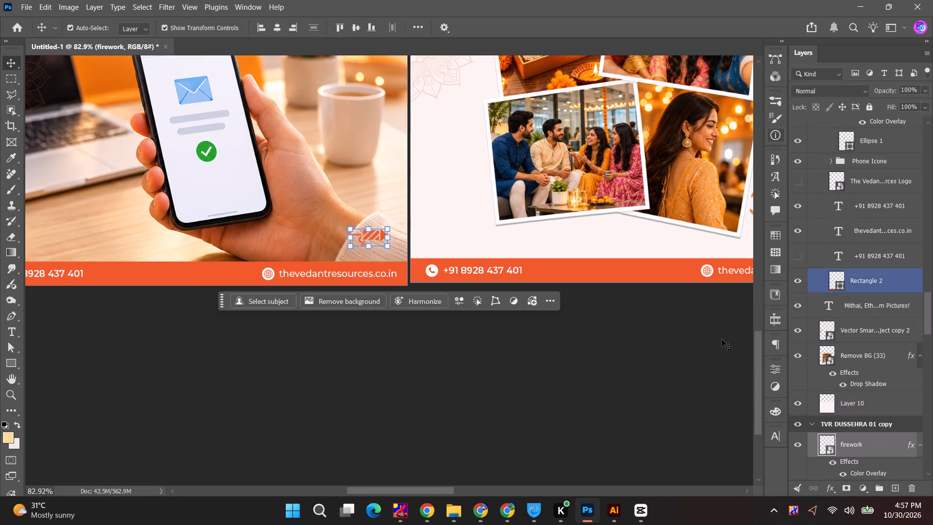
# Duplicate the orange firework layer from TVR DUSSEHRA 01 copy to the top of Artboard 1.
pyautogui.scroll(5, 878, 347)
pyautogui.scroll(-5, 877, 355)
pyautogui.keyDown('alt'); pyautogui.moveTo(870, 451); pyautogui.dragTo(869, 396); pyautogui.keyUp('alt')
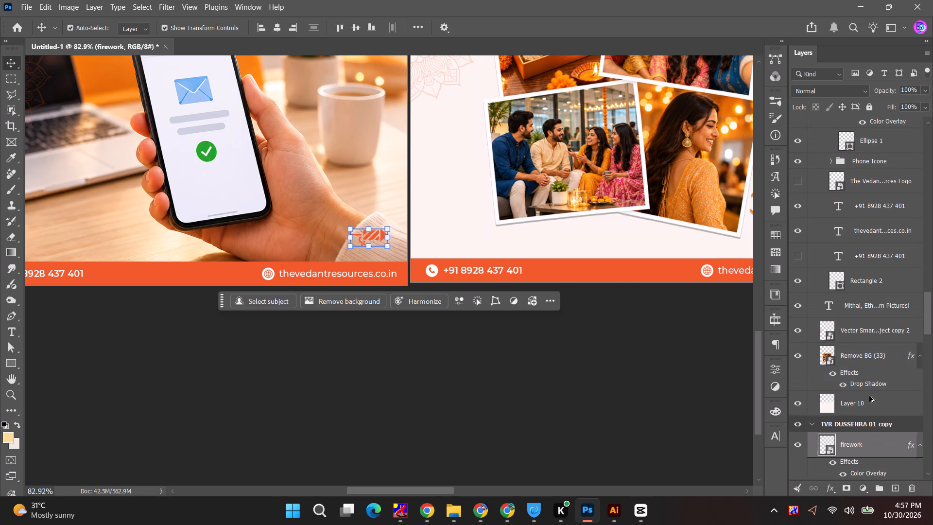
pyautogui.keyDown('alt'); pyautogui.moveTo(869, 396); pyautogui.dragTo(859, 204); pyautogui.keyUp('alt')
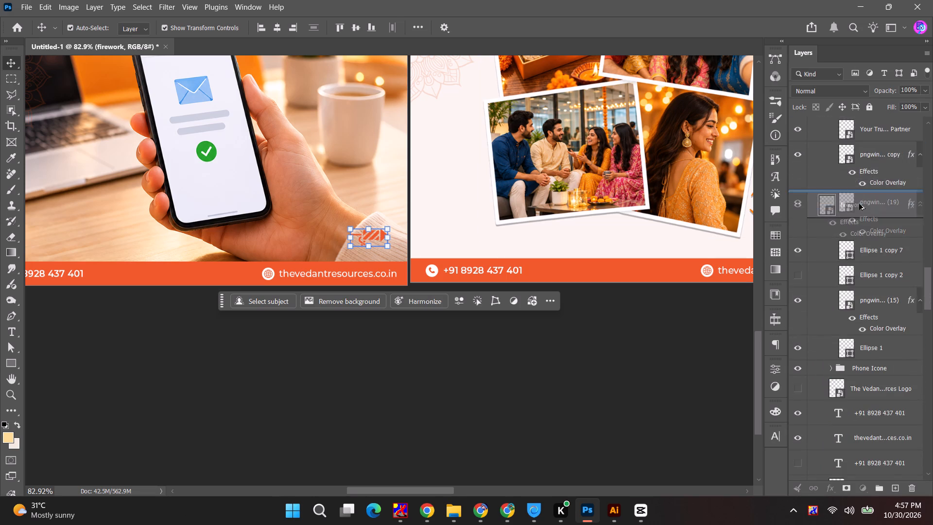
pyautogui.keyDown('alt'); pyautogui.moveTo(859, 204); pyautogui.dragTo(859, 123); pyautogui.keyUp('alt')
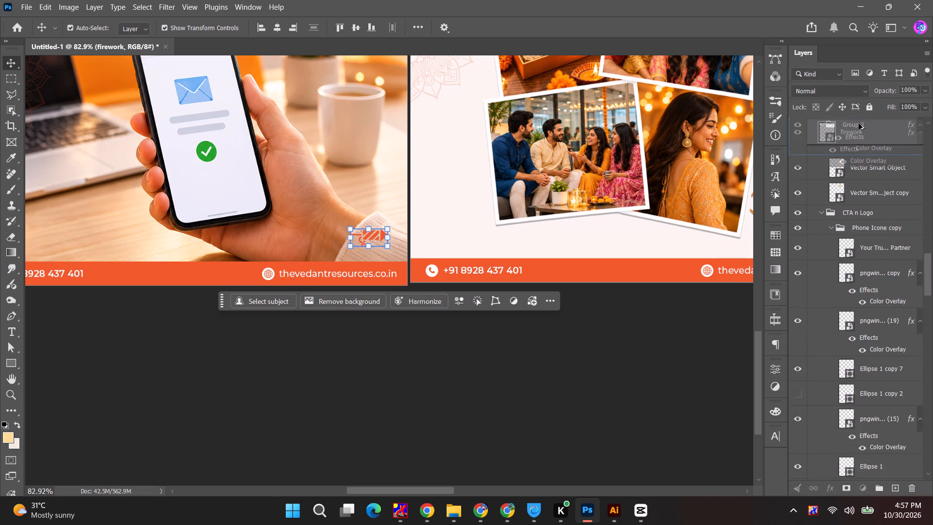
pyautogui.keyDown('alt'); pyautogui.moveTo(859, 123); pyautogui.dragTo(859, 178); pyautogui.keyUp('alt')
pyautogui.click(430, 416)
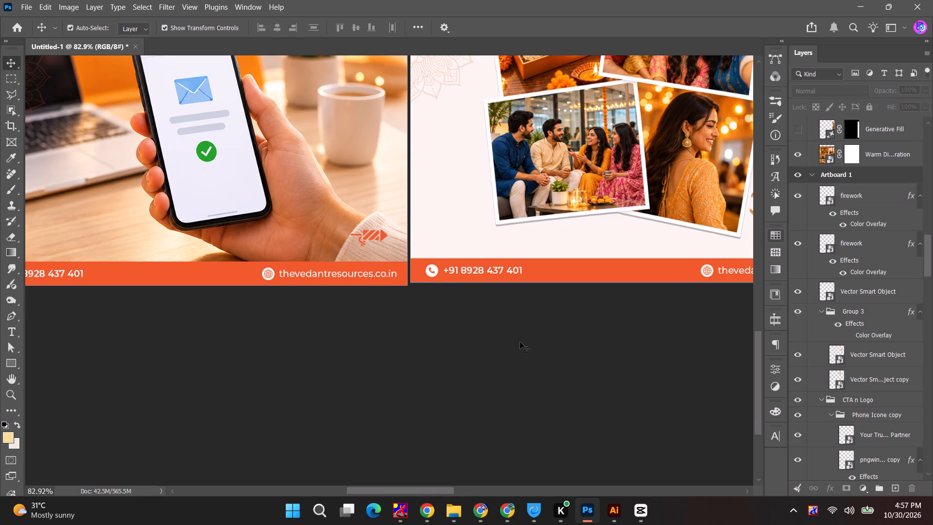
pyautogui.scroll(-5, 539, 333)
pyautogui.press('space')
pyautogui.press('space')
pyautogui.moveTo(657, 291); pyautogui.dragTo(415, 302)
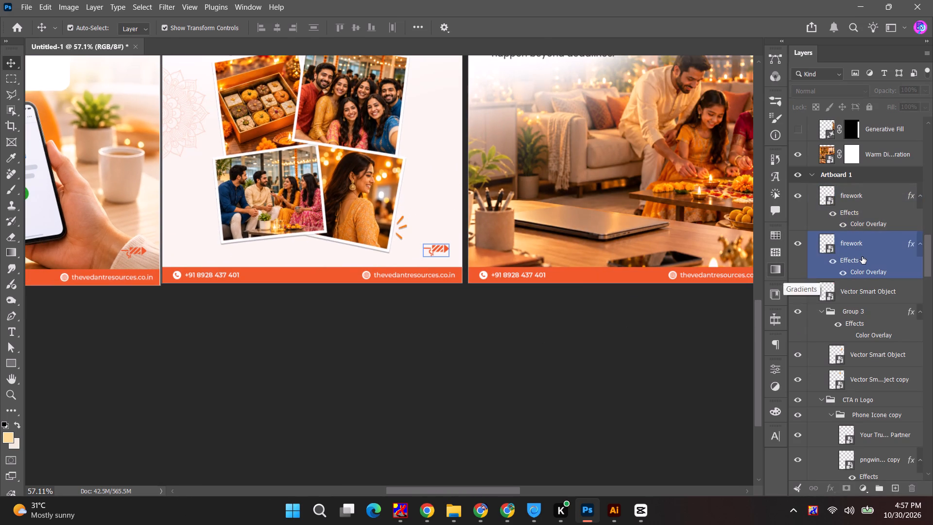
# Delete the extra lower firework layer from Artboard 1.
pyautogui.click(862, 257)
pyautogui.press('BackSpace')
# Duplicate Artboard 1's orange firework layer into the CTA n Logo group of Artboard 2.
pyautogui.click(865, 201)
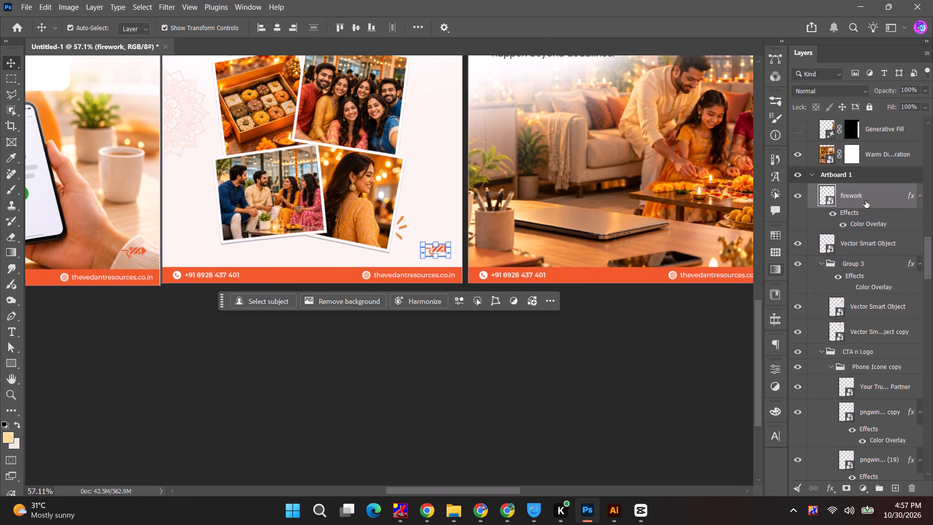
pyautogui.press('space')
pyautogui.press('space')
pyautogui.press('space')
pyautogui.press('space')
pyautogui.moveTo(578, 175); pyautogui.dragTo(365, 184)
pyautogui.keyDown('alt'); pyautogui.moveTo(863, 202); pyautogui.dragTo(863, 191); pyautogui.keyUp('alt')
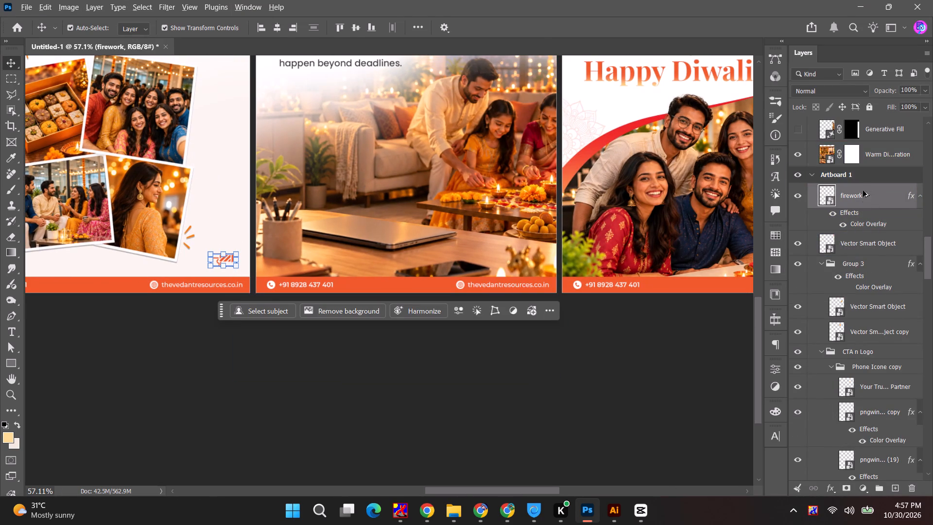
pyautogui.keyDown('alt'); pyautogui.moveTo(863, 191); pyautogui.dragTo(856, 77); pyautogui.keyUp('alt')
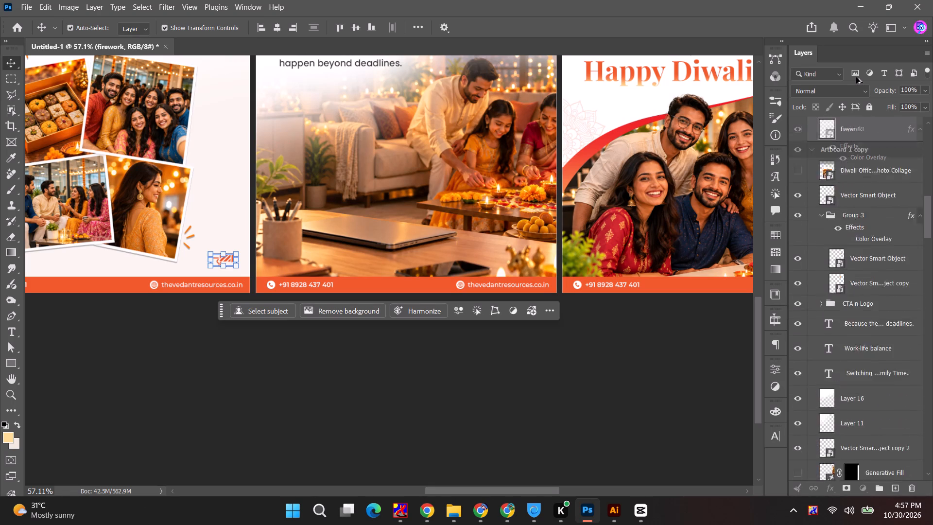
pyautogui.keyDown('alt'); pyautogui.moveTo(856, 77); pyautogui.dragTo(856, 68); pyautogui.keyUp('alt')
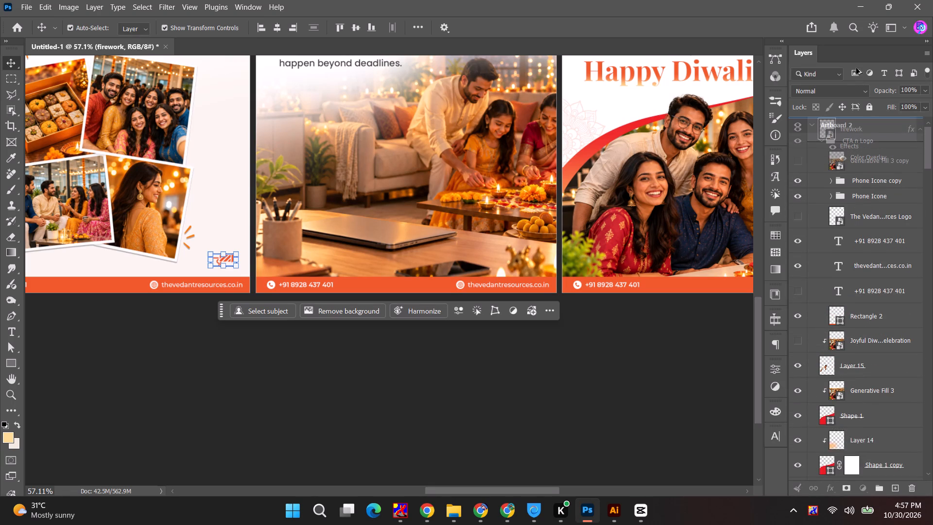
pyautogui.keyDown('alt'); pyautogui.moveTo(856, 68); pyautogui.dragTo(853, 152); pyautogui.keyUp('alt')
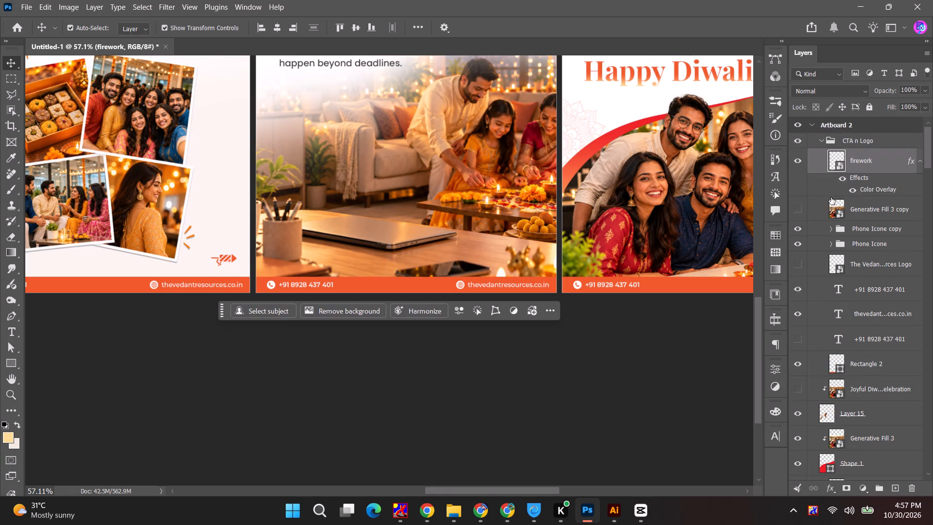
# Set the Color Overlay of Artboard 2's firework layer to white, ffffff.
pyautogui.doubleClick(872, 190)
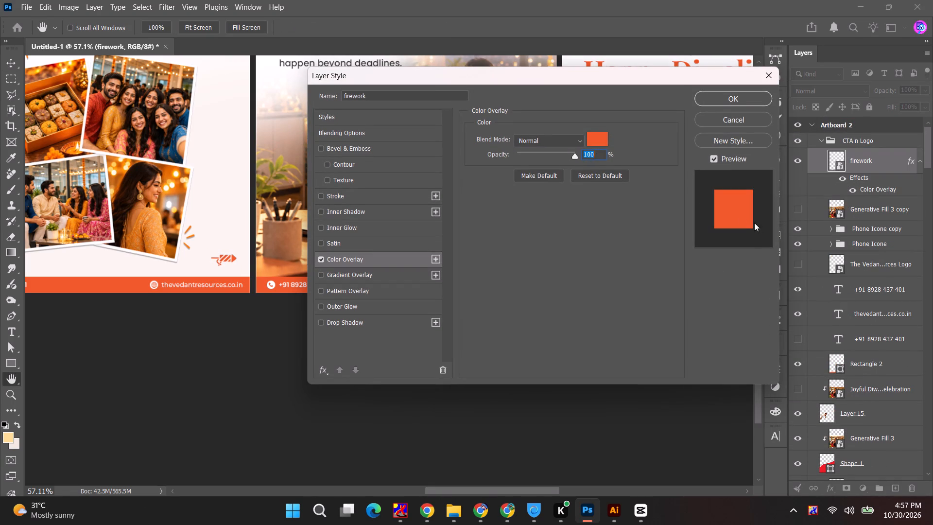
pyautogui.click(602, 141)
pyautogui.moveTo(603, 203); pyautogui.dragTo(439, 129)
pyautogui.click(783, 144)
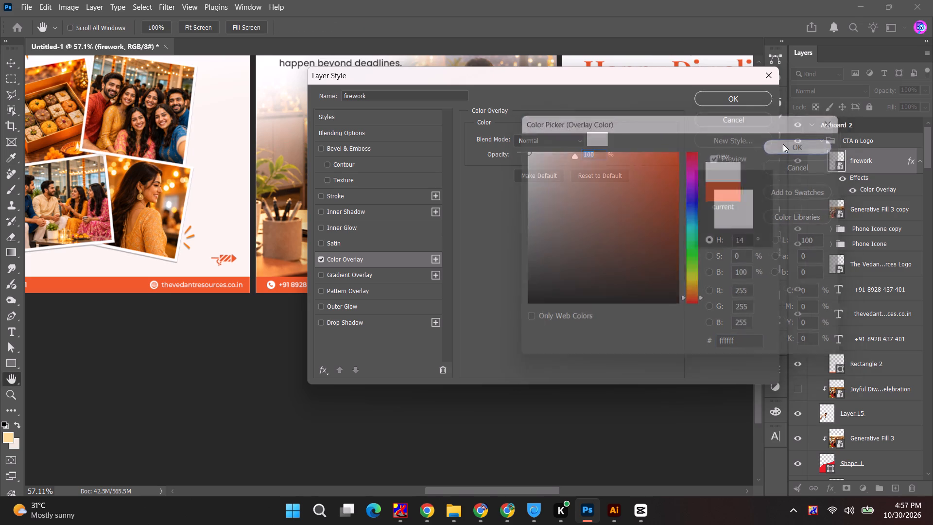
pyautogui.click(736, 98)
pyautogui.click(565, 357)
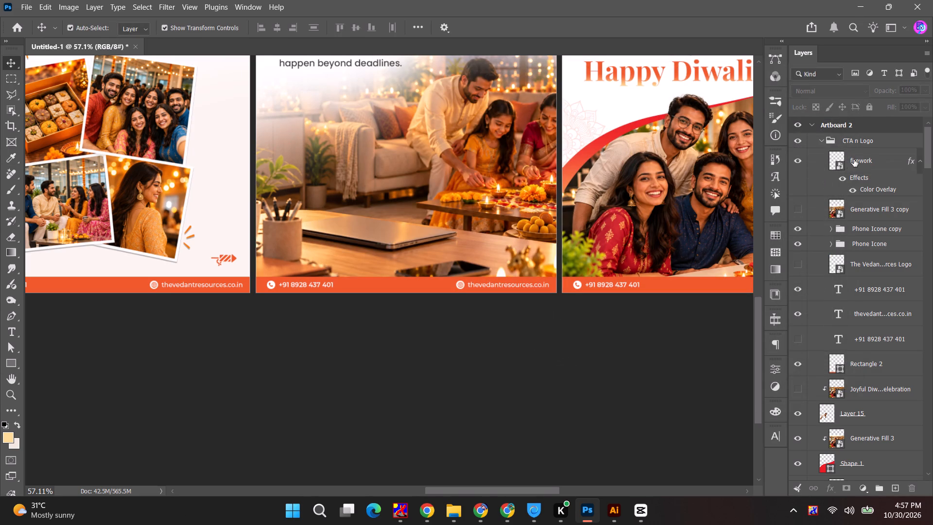
# Move Artboard 2's firework layer out of the CTA n Logo group to the top of the artboard.
pyautogui.click(859, 154)
pyautogui.moveTo(874, 165); pyautogui.dragTo(877, 133)
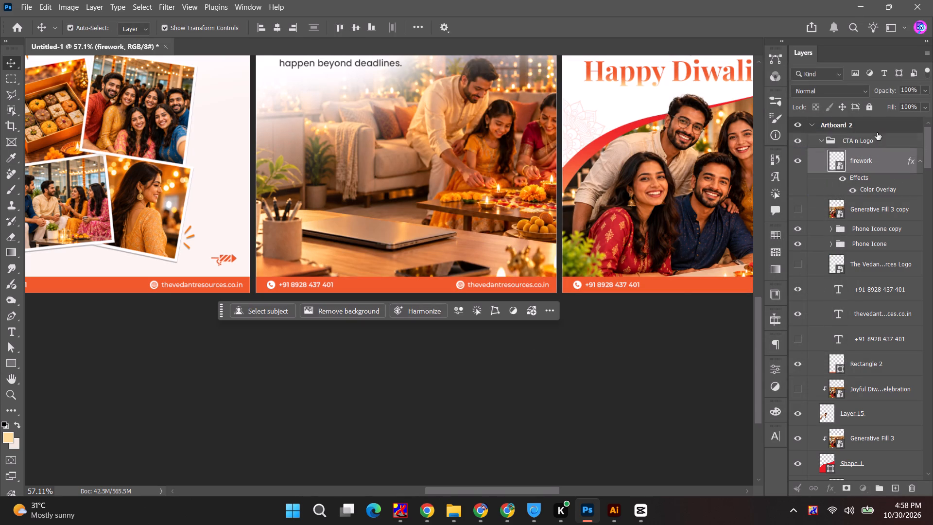
# Hide the firework layer on the Happy Diwali slide in Artboard 2.
pyautogui.keyDown('alt'); pyautogui.scroll(-5, 595, 247); pyautogui.keyUp('alt')
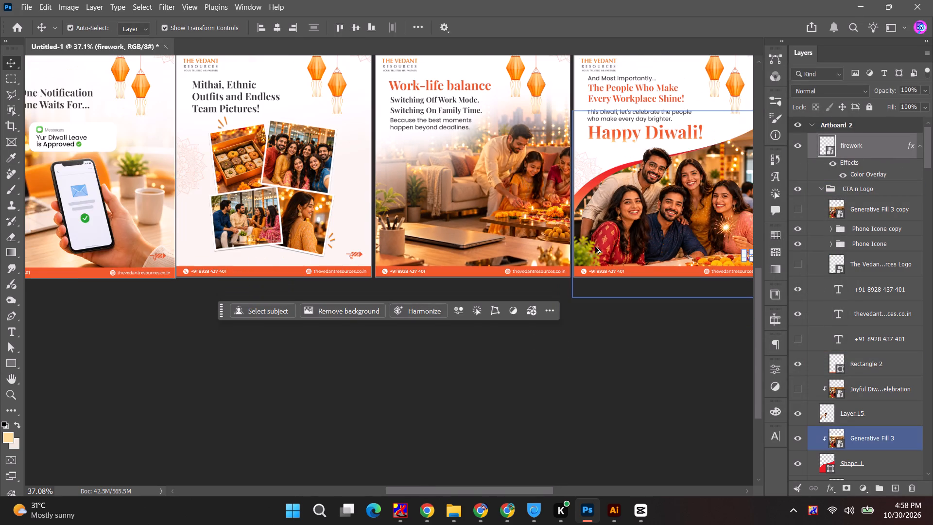
pyautogui.press('space')
pyautogui.press('space')
pyautogui.press('space')
pyautogui.press('space')
pyautogui.moveTo(675, 198); pyautogui.dragTo(561, 202)
pyautogui.scroll(4, 885, 150)
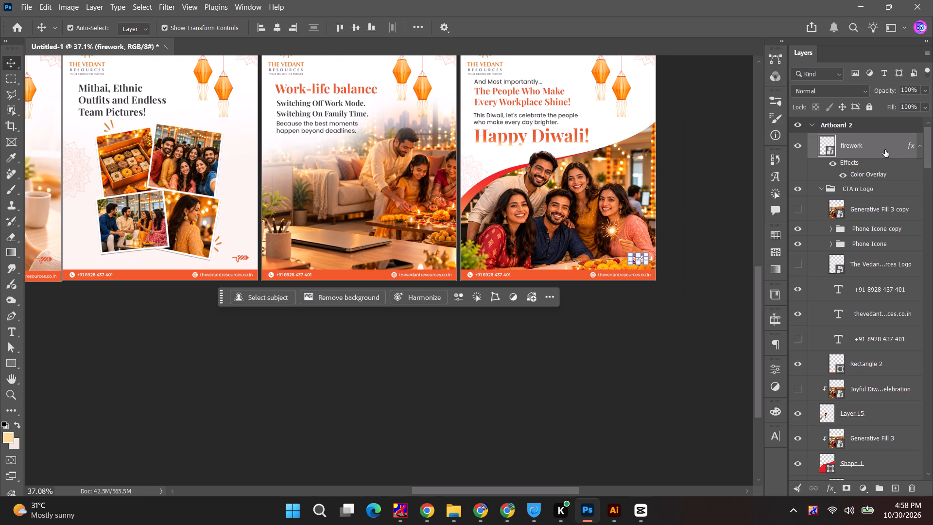
pyautogui.hotkey('ctrl', 'x')
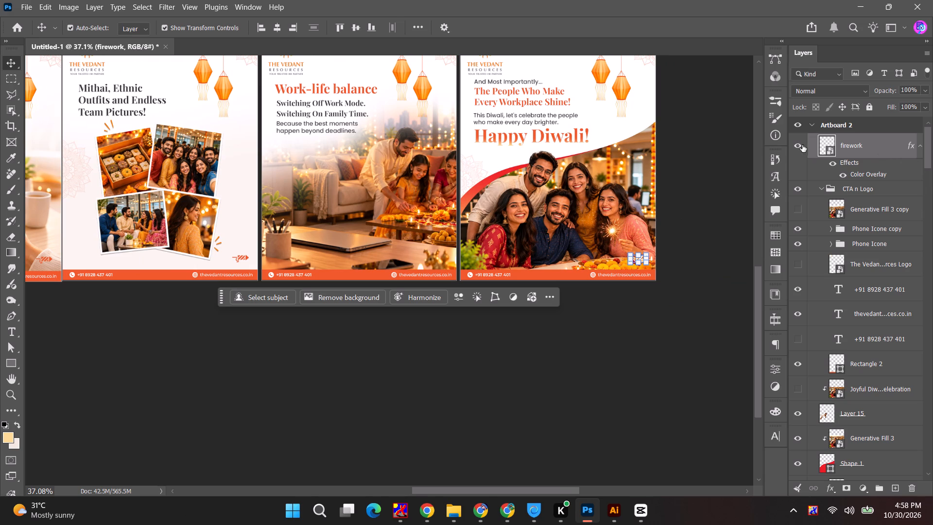
pyautogui.click(800, 144)
# Copy the orange firework from Artboard 1 and paste it in place on the Work-life balance slide, above the family photo layer.
pyautogui.click(239, 259)
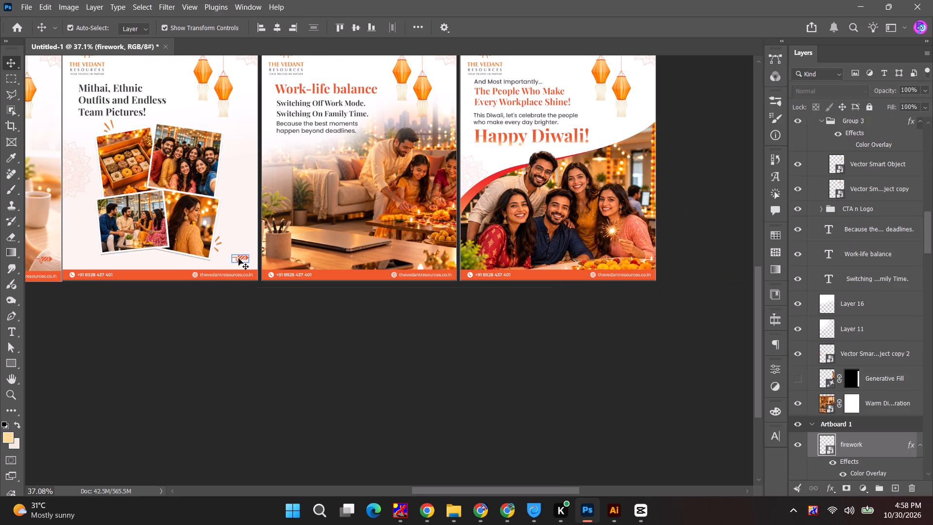
pyautogui.hotkey('ctrl', 'c')
pyautogui.click(381, 258)
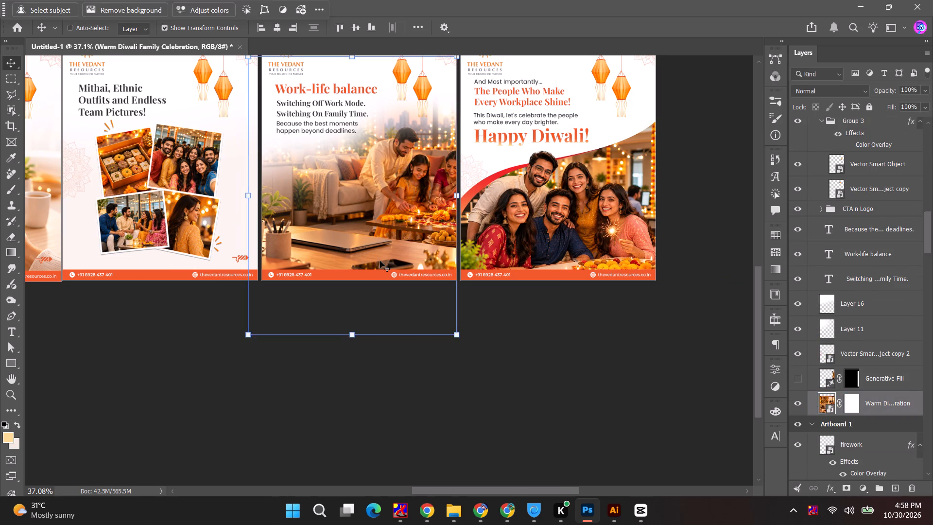
pyautogui.hotkey('ctrl', 'shift', 'v')
# Set the Color Overlay of the Work-life balance slide's firework to white, ffffff.
pyautogui.doubleClick(870, 434)
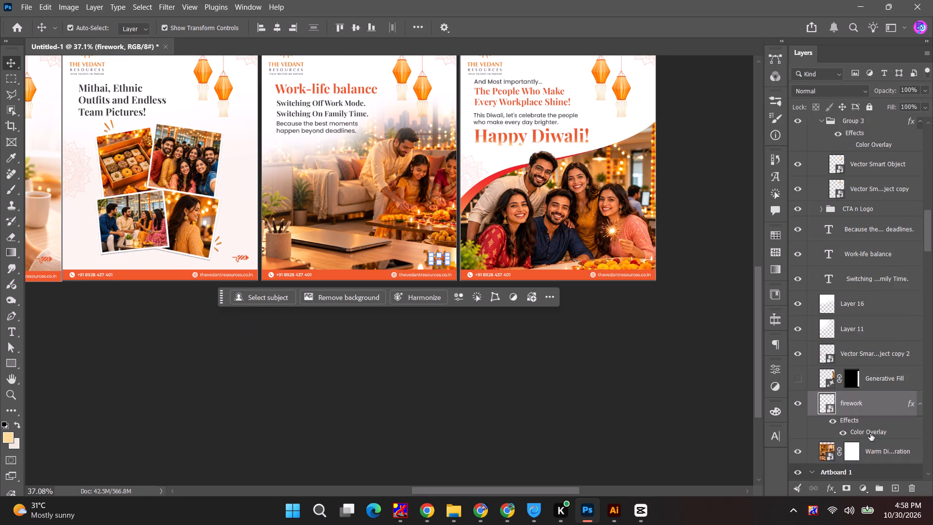
pyautogui.click(591, 140)
pyautogui.moveTo(563, 186); pyautogui.dragTo(446, 92)
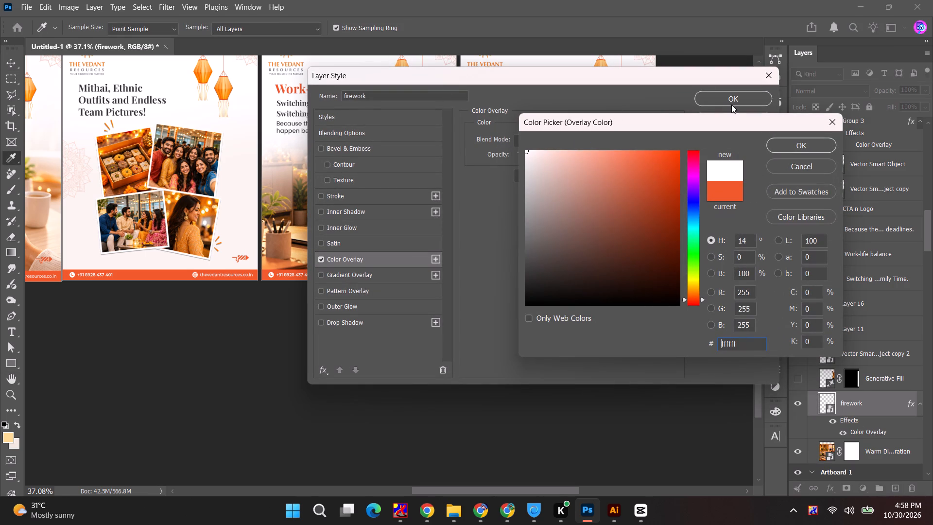
pyautogui.click(823, 148)
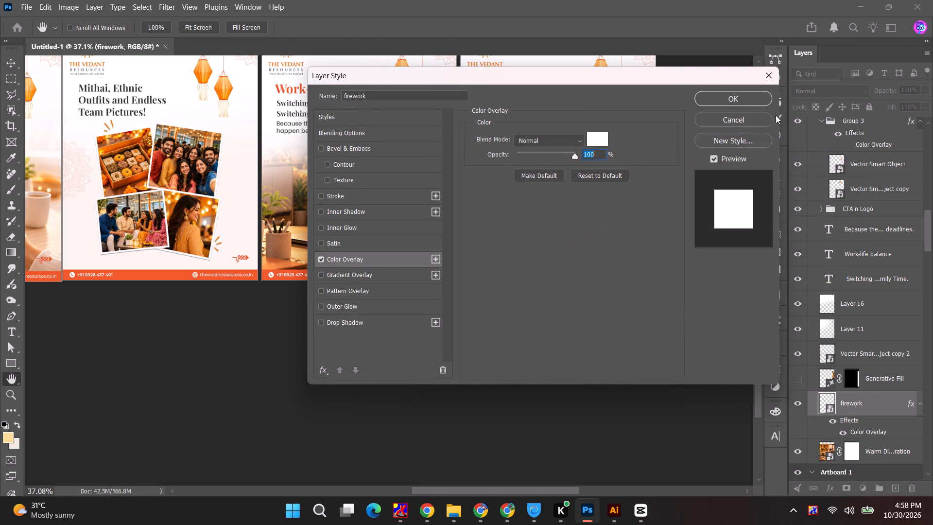
pyautogui.click(743, 98)
pyautogui.click(593, 310)
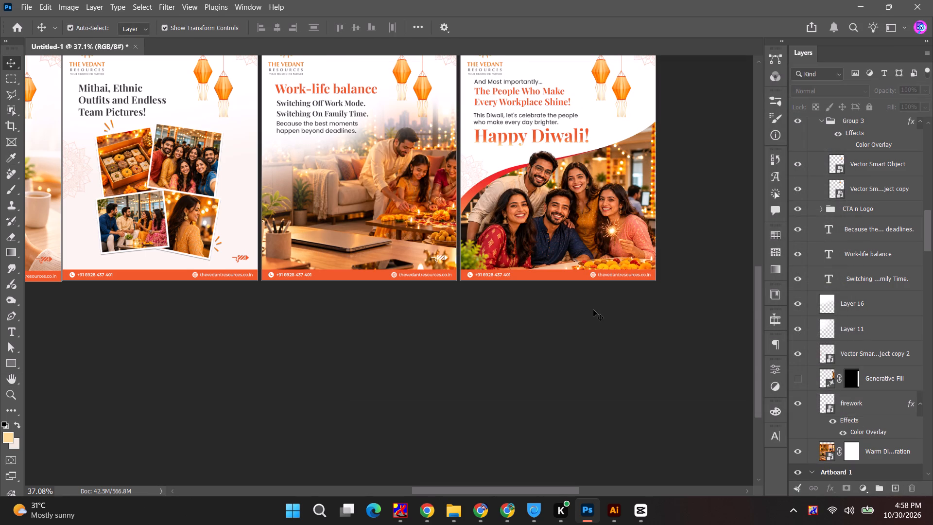
# Save the carousel document.
pyautogui.hotkey('ctrl', 's')
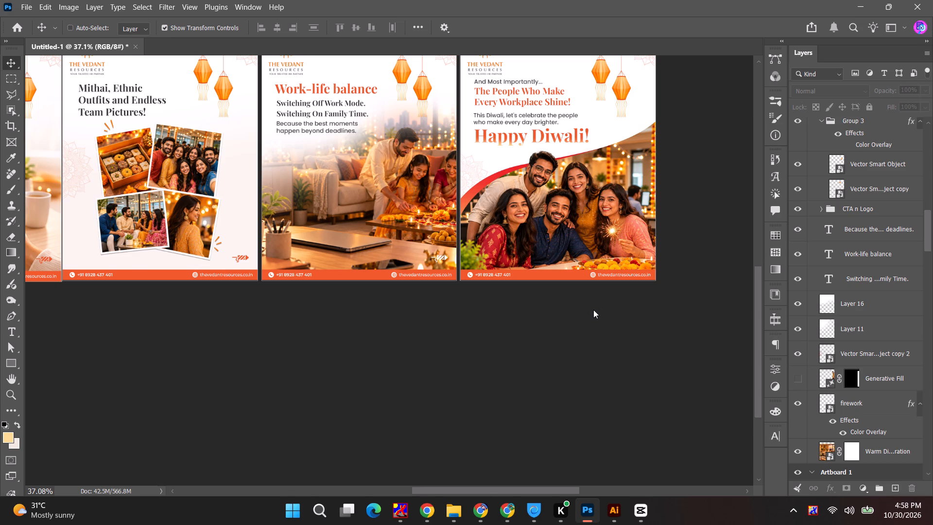